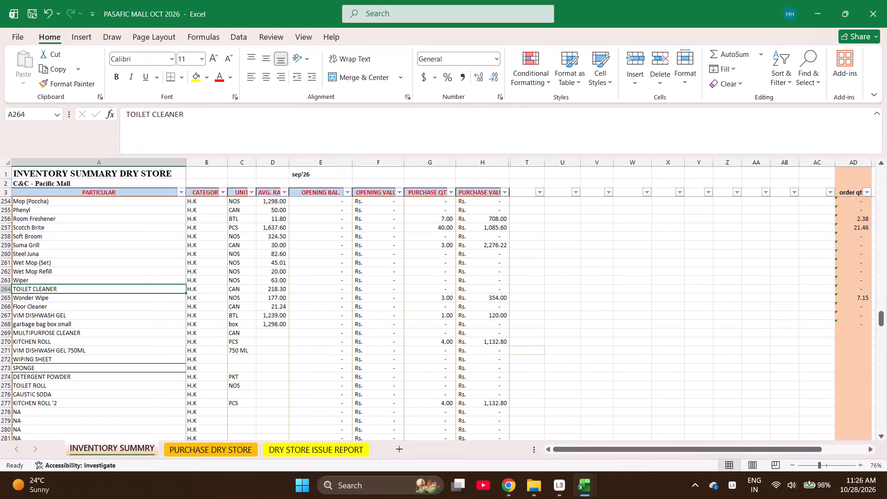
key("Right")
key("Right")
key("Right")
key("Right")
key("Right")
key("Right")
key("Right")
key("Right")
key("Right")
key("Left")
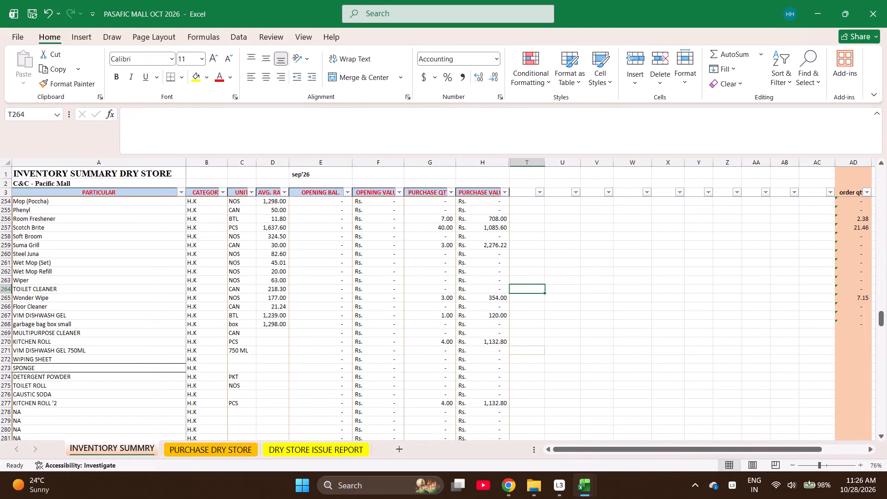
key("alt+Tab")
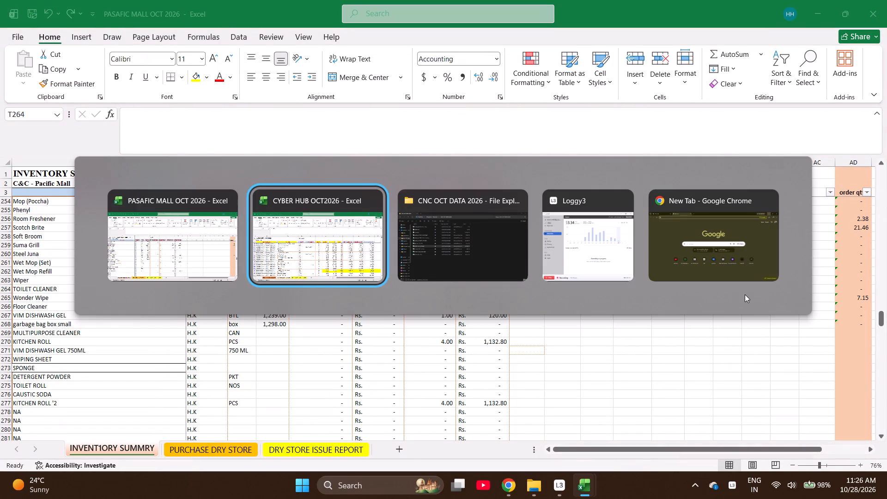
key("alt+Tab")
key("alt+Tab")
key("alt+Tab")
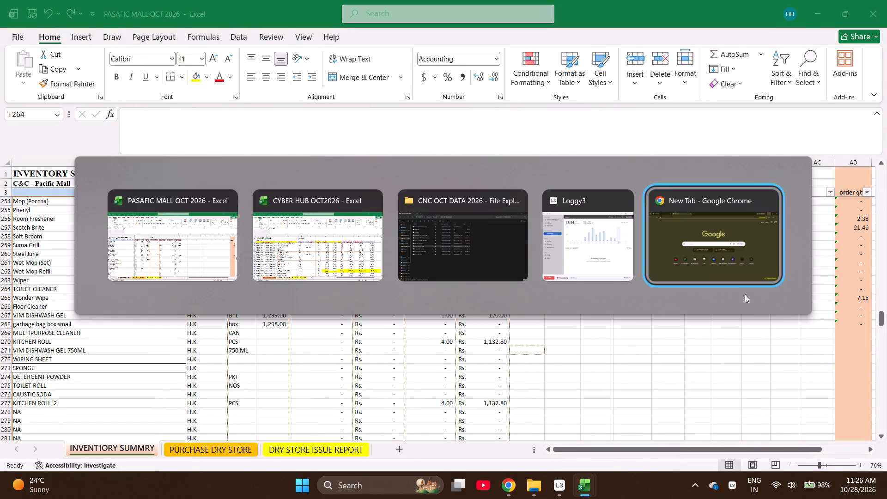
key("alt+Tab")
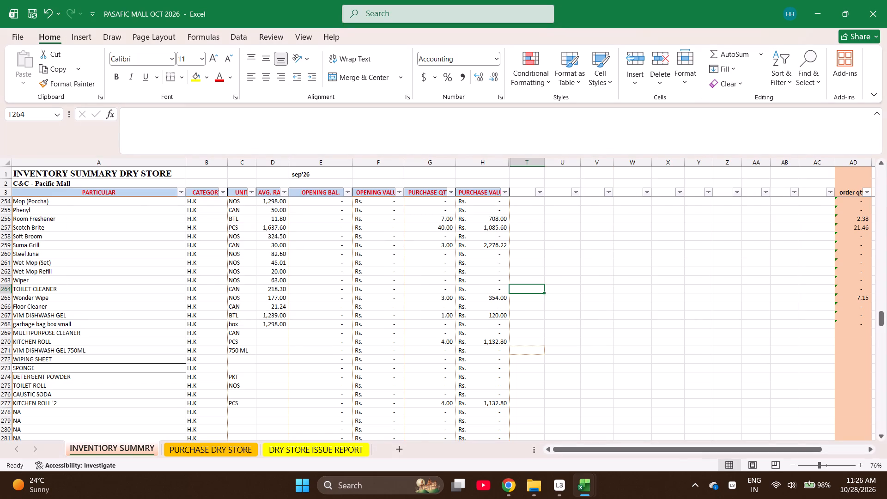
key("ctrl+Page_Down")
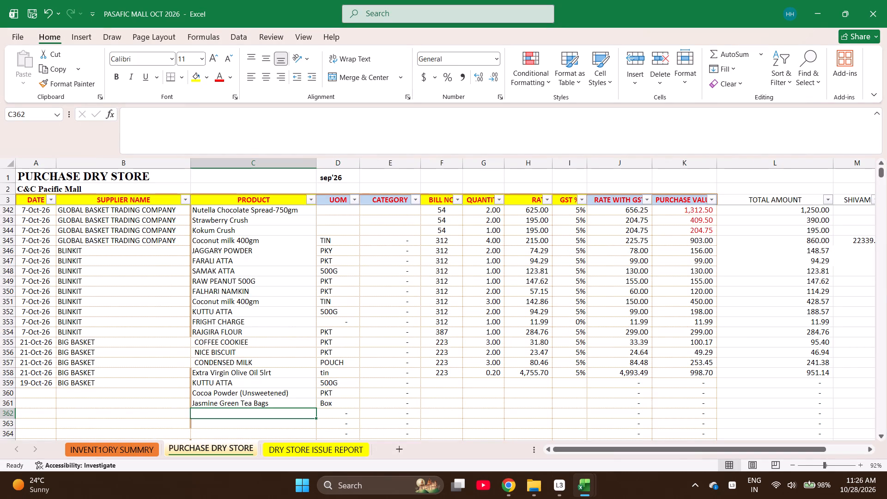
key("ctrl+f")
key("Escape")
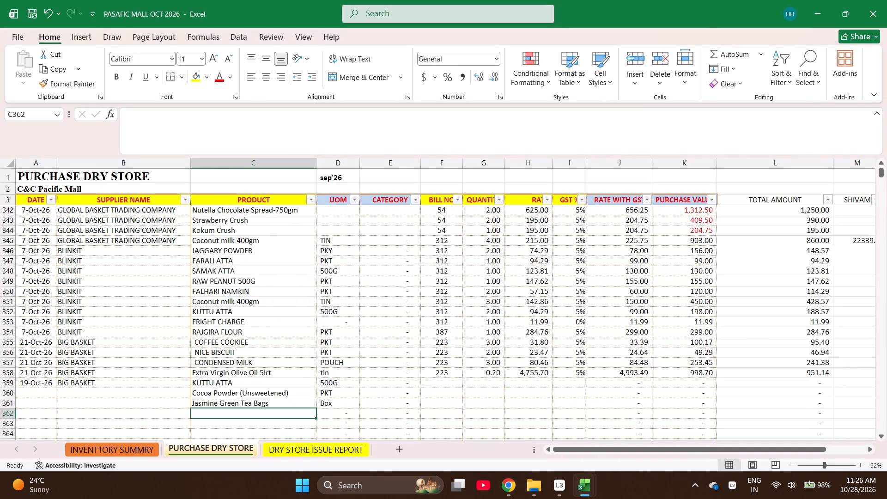
Find RAJGIRA FLOUR in the inventory summary by searching "raj" and copy it into product cell C362 of the PURCHASE DRY STORE sheet.
key("ctrl+Page_Up")
key("ctrl+f")
type("raj")
key("Return")
key("Escape")
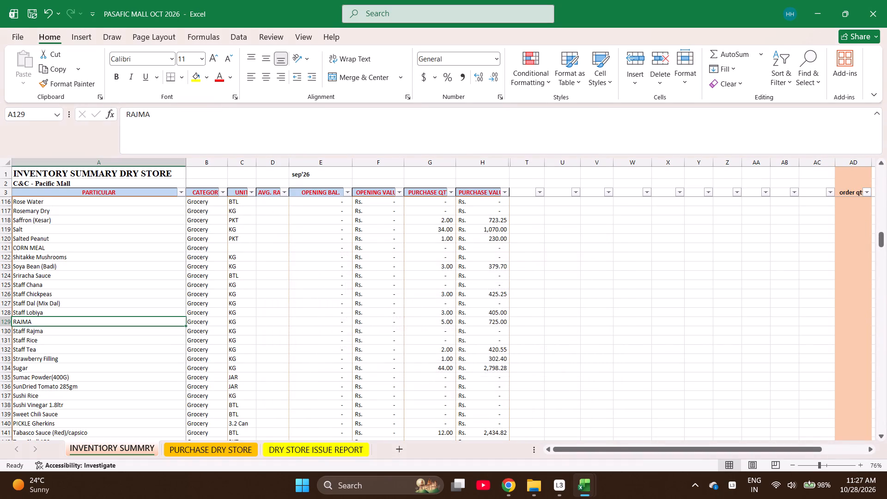
key("ctrl+f")
key("Return")
key("Return")
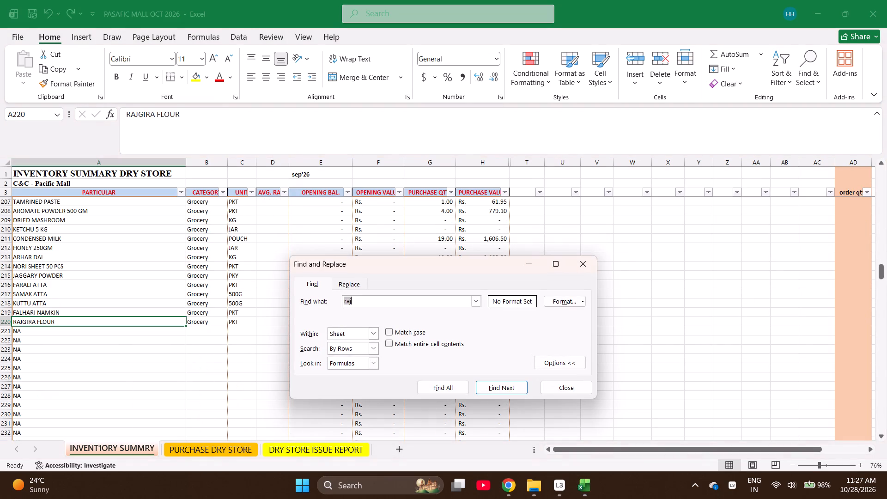
key("Escape")
key("ctrl+c")
key("ctrl+Page_Down")
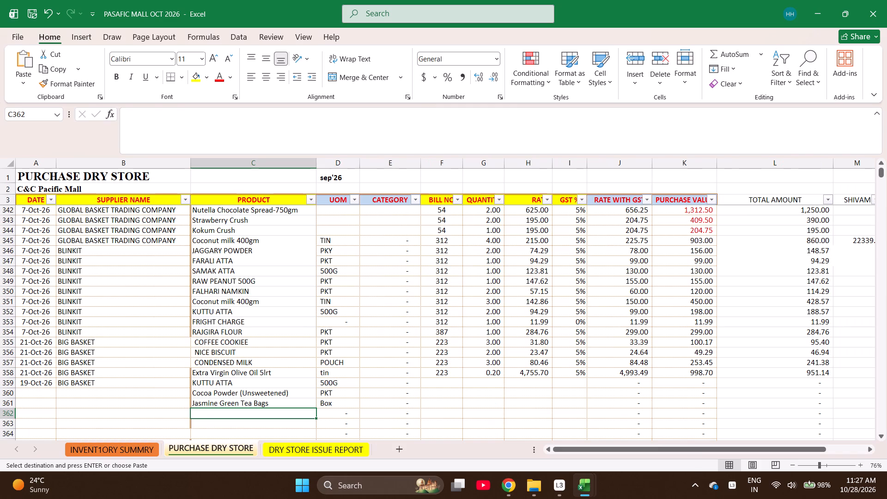
key("Return")
key("Down")
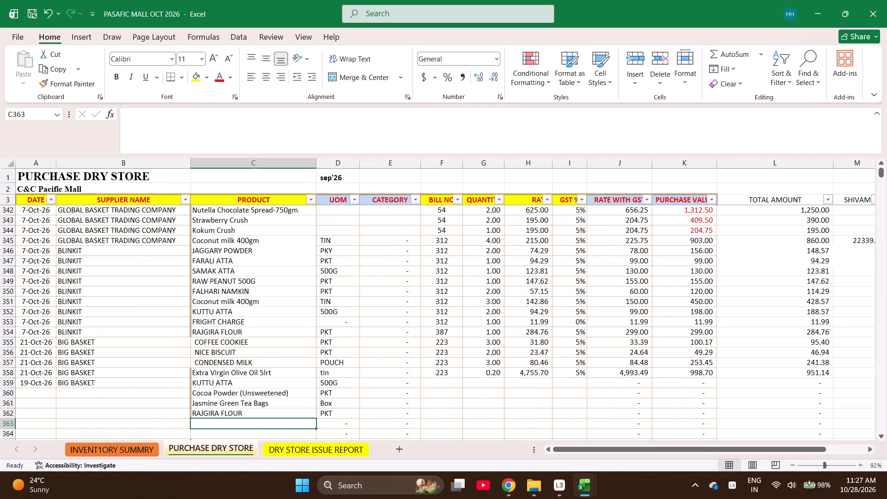
Enter bill number 1039 for the KUTTU ATTA purchase in row 359.
key("shift+Up")
key("shift+Up")
key("shift+Up")
key("shift+Up")
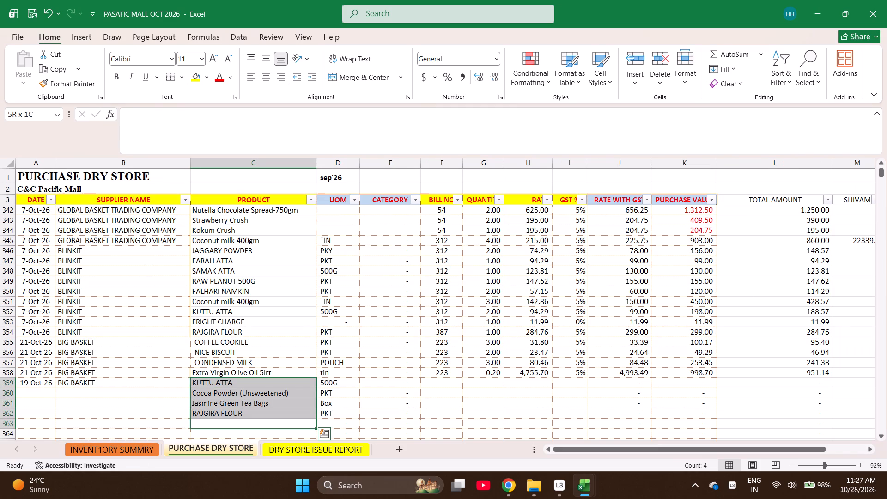
key("Right")
key("Right")
key("Right")
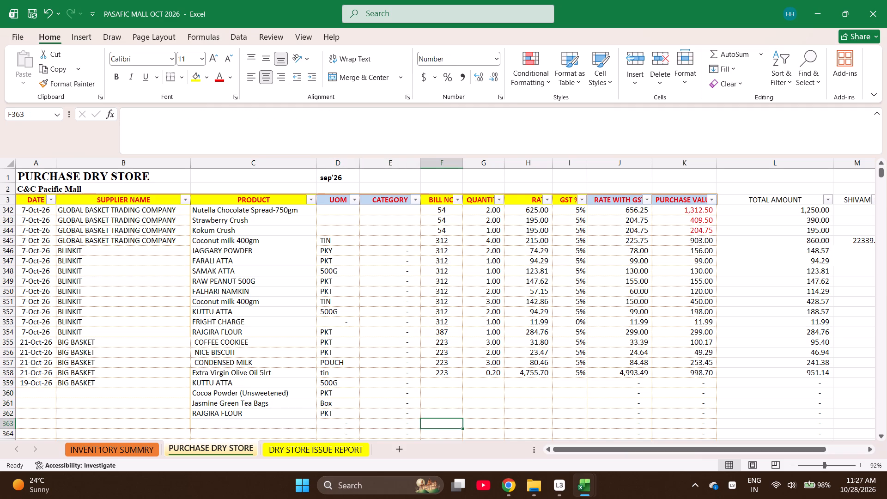
key("ctrl+Up")
key("Down")
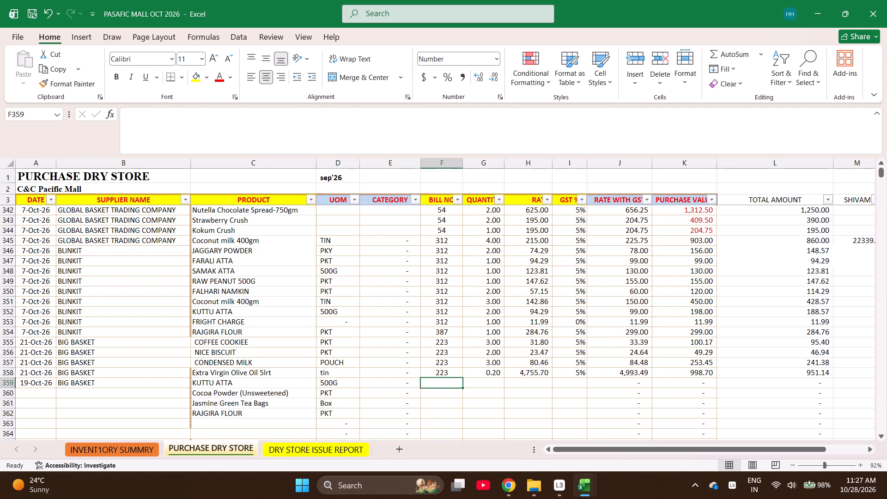
type("1039")
key("Right")
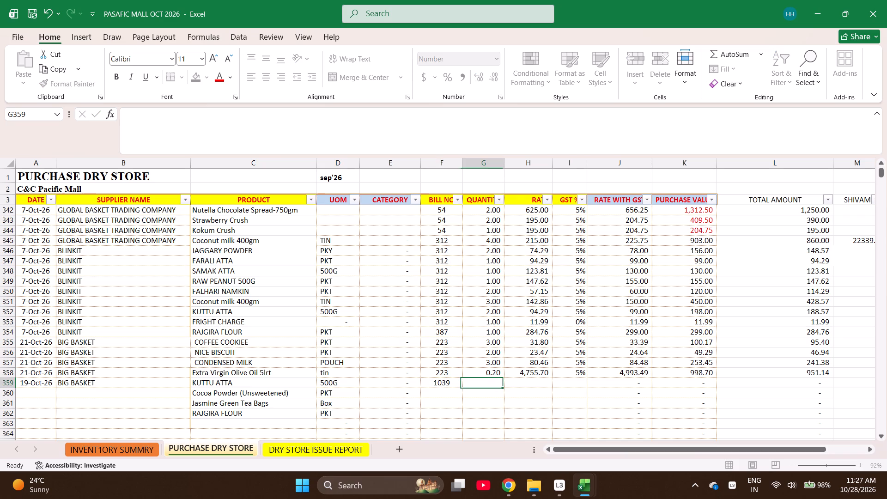
Enter quantities 2, 1, 2 and 1 for KUTTU ATTA, Cocoa Powder, Jasmine Green Tea Bags and RAJGIRA FLOUR in rows 359 to 362.
key("2")
key("Return")
key("1")
key("Return")
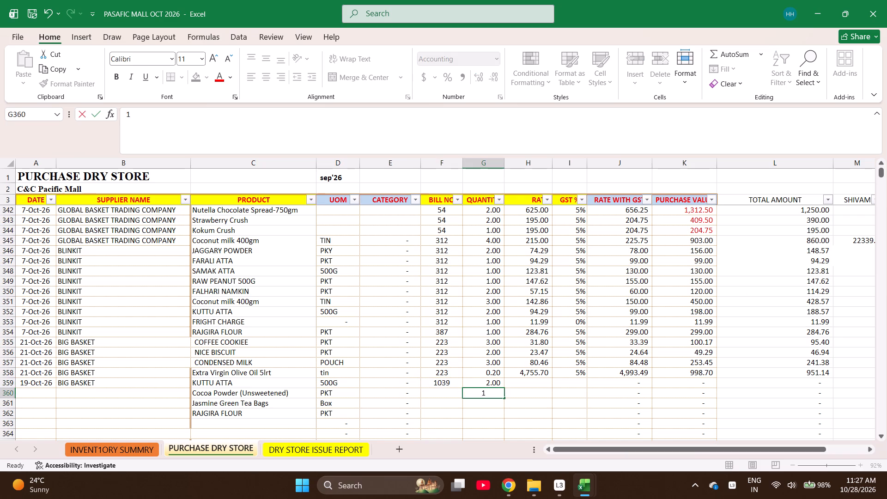
key("2")
key("Return")
key("1")
key("Return")
key("1")
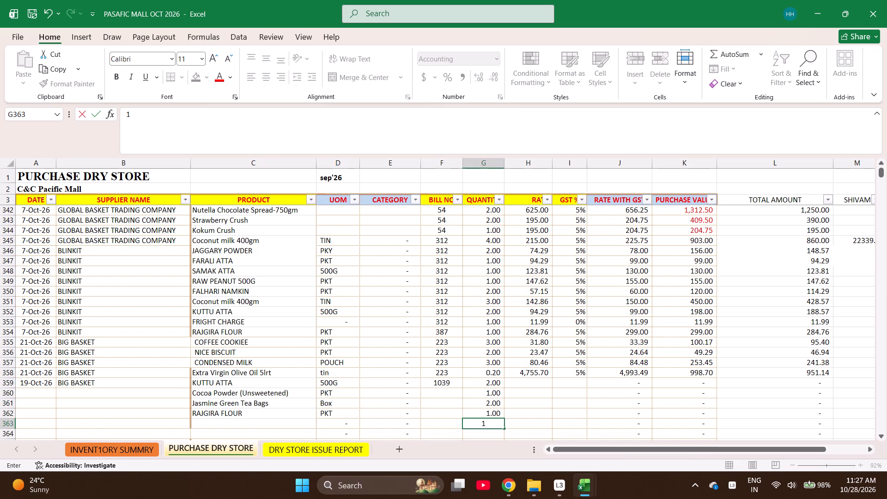
key("BackSpace")
key("Right")
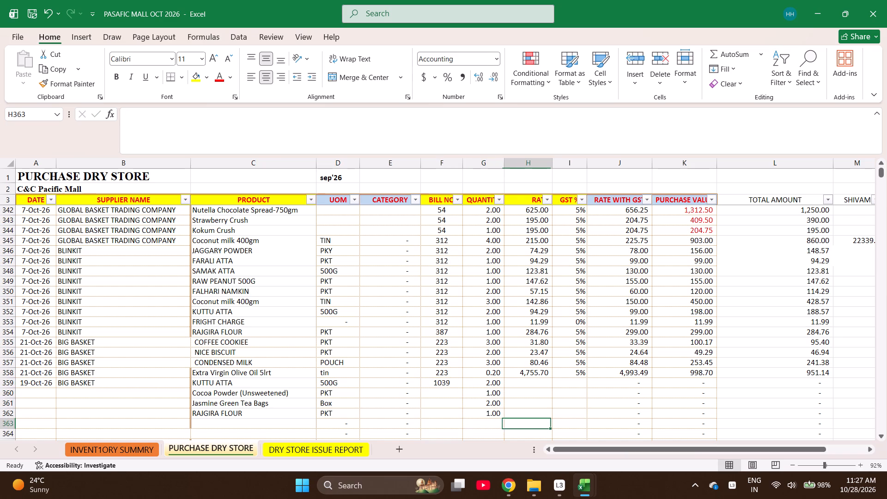
Set the quantity of Jasmine Green Tea Bags in row 361 to 1.
key("Left")
key("Up")
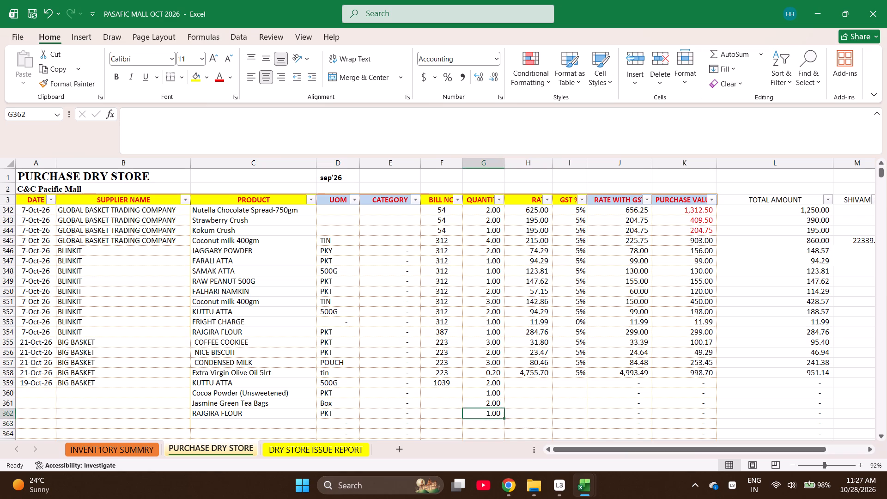
key("Up")
key("1")
key("Return")
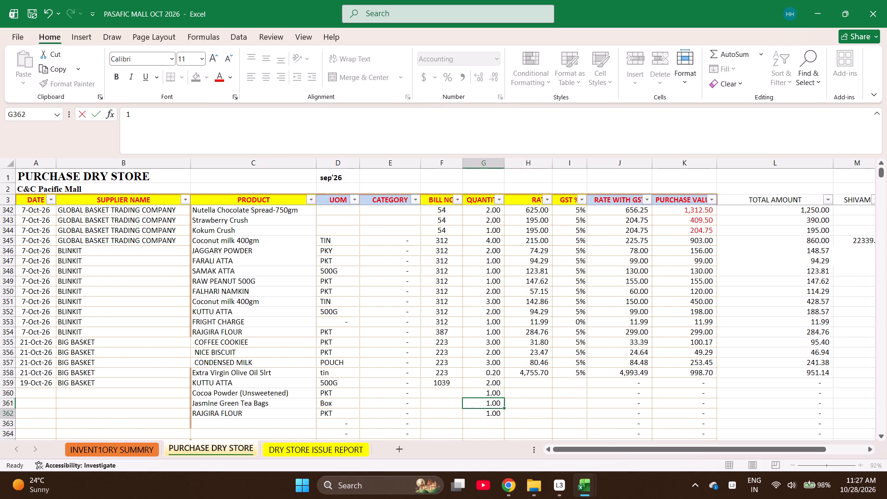
Enter rates 94.72, 303.30, 296.60 and 229.63 for the four purchase items in rows 359 to 362.
key("Up")
key("Up")
key("Up")
key("Right")
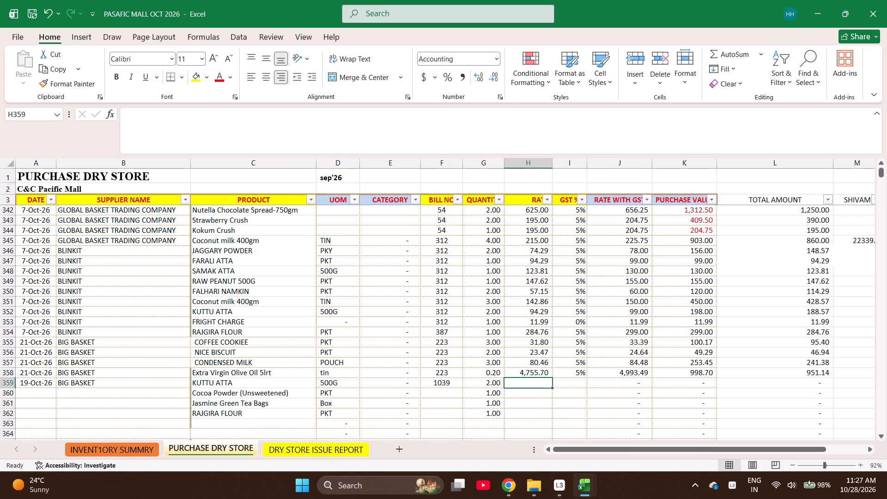
type("94.72")
key("Return")
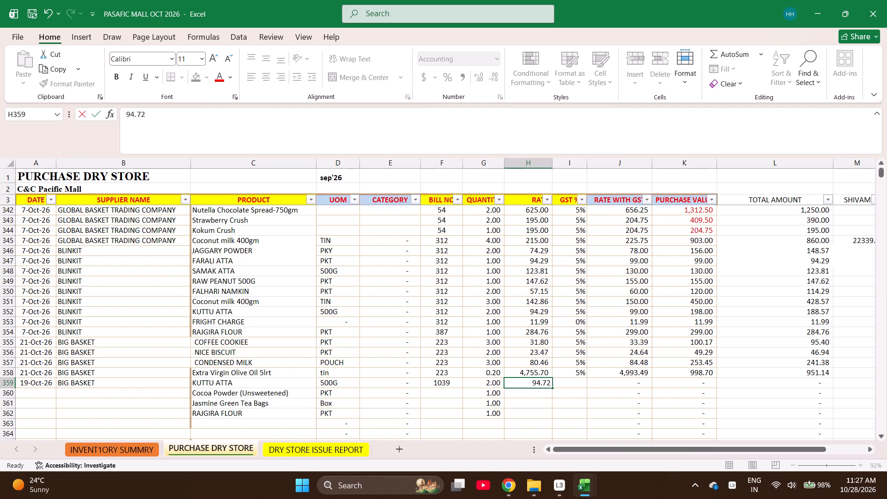
type("303.30")
key("Return")
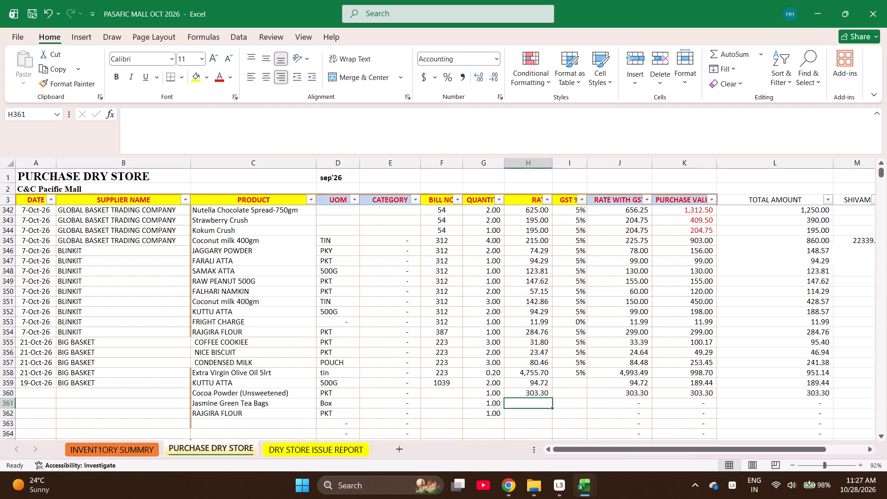
type("29660")
key("Return")
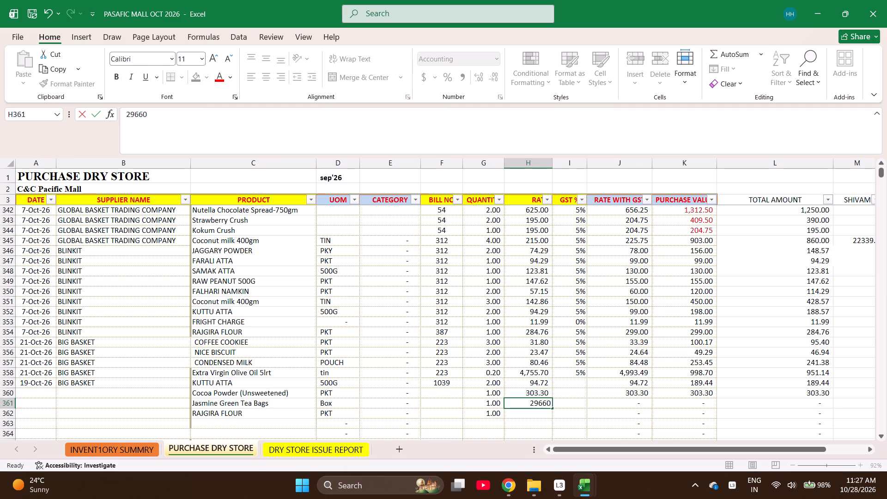
key("Up")
type("29")
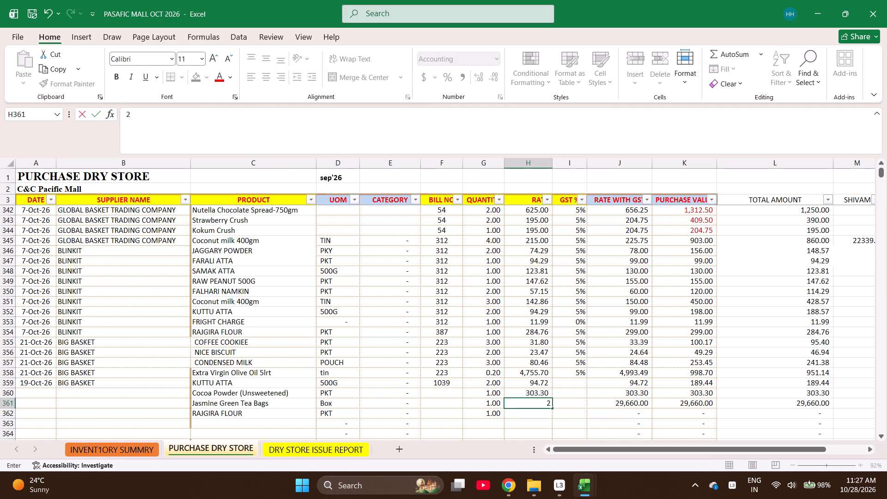
type("6.")
type("60")
key("Return")
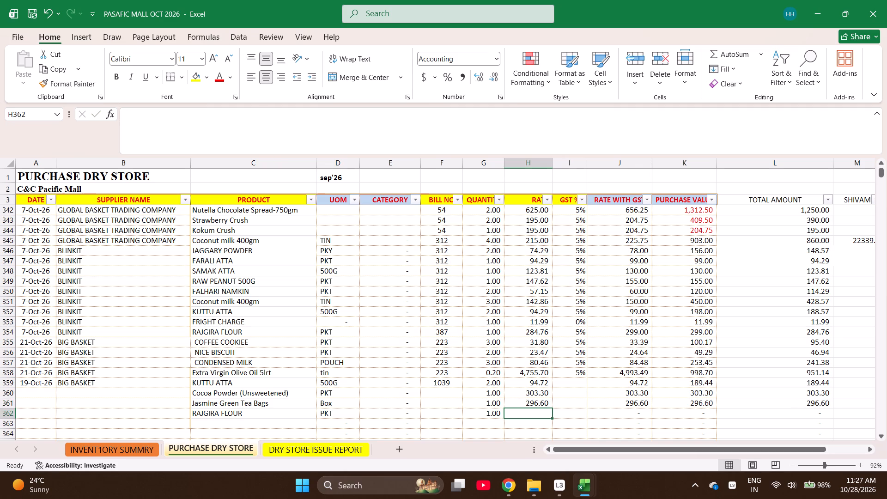
type("229")
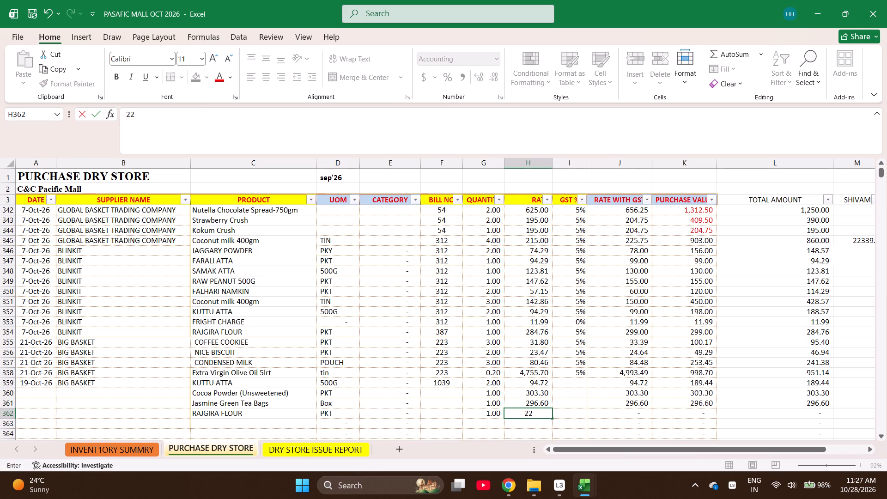
type(".63")
key("Return")
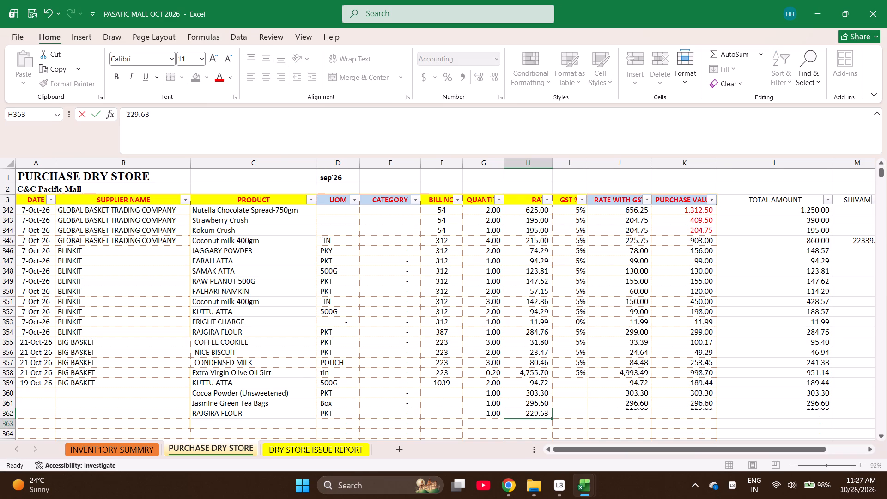
Set the rate of Jasmine Green Tea Bags in row 361 to 340.86.
key("Up")
key("Up")
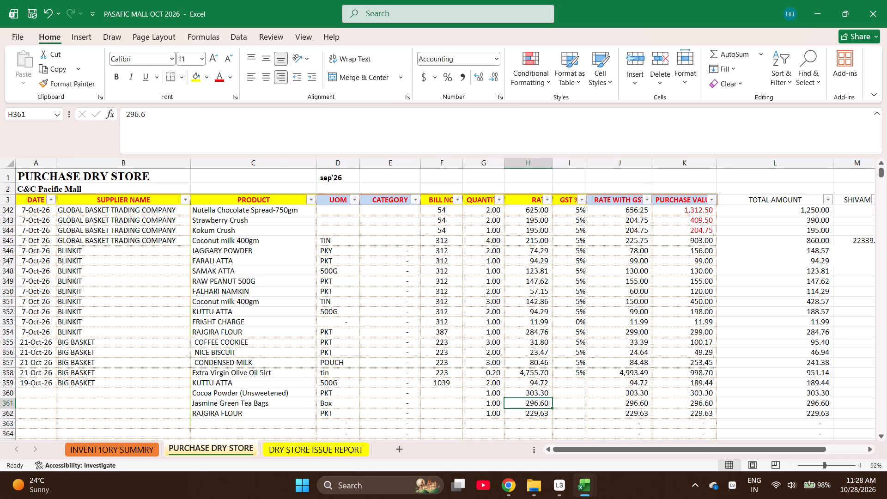
type("340.")
type("86")
key("Return")
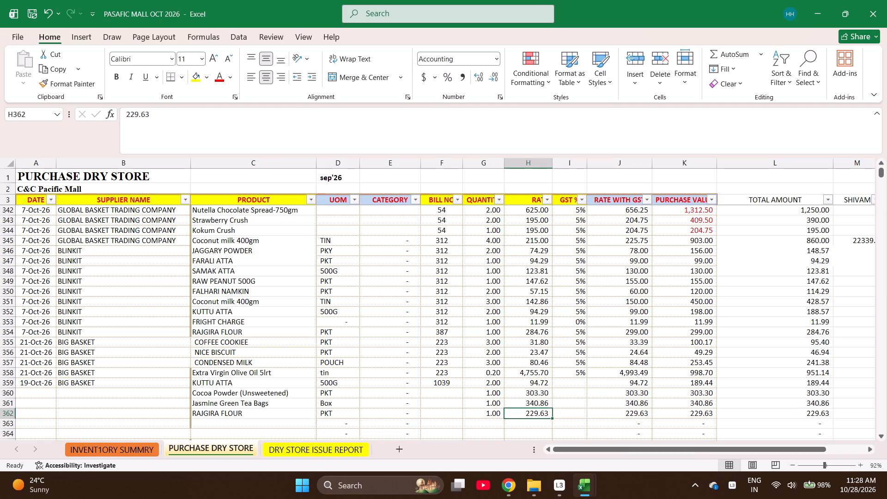
Enter 5% GST for each of the four purchase items in rows 359 to 362.
key("Up")
key("Up")
key("Up")
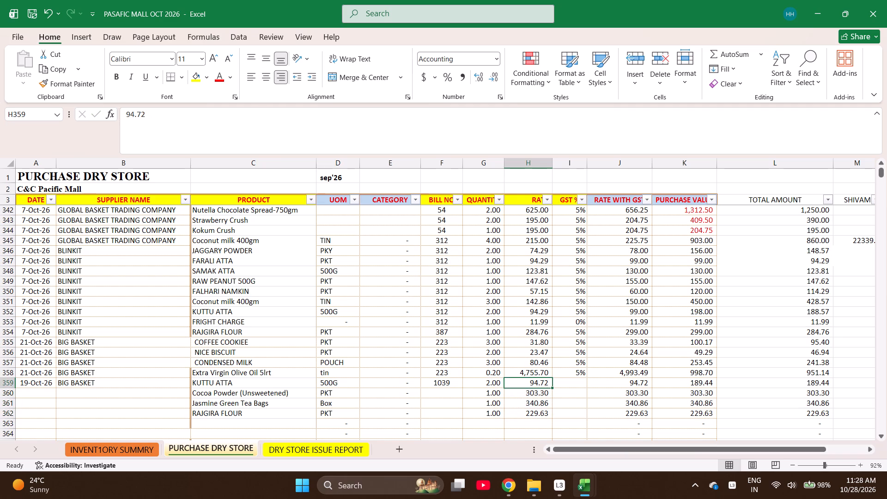
key("Right")
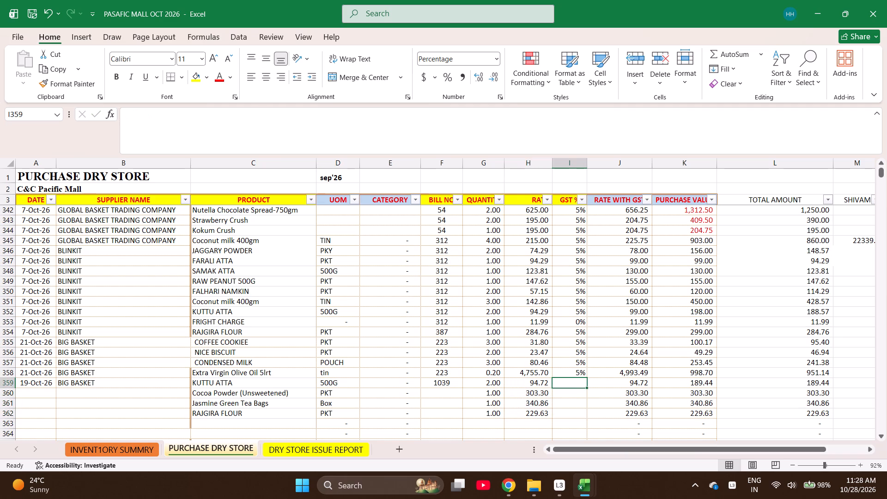
key("5")
key("Return")
key("5")
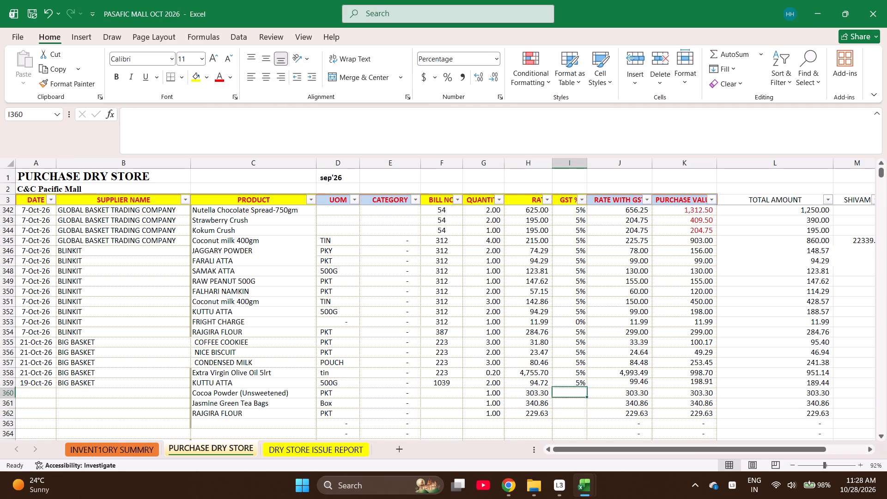
key("Return")
key("5")
key("Return")
key("5")
key("Return")
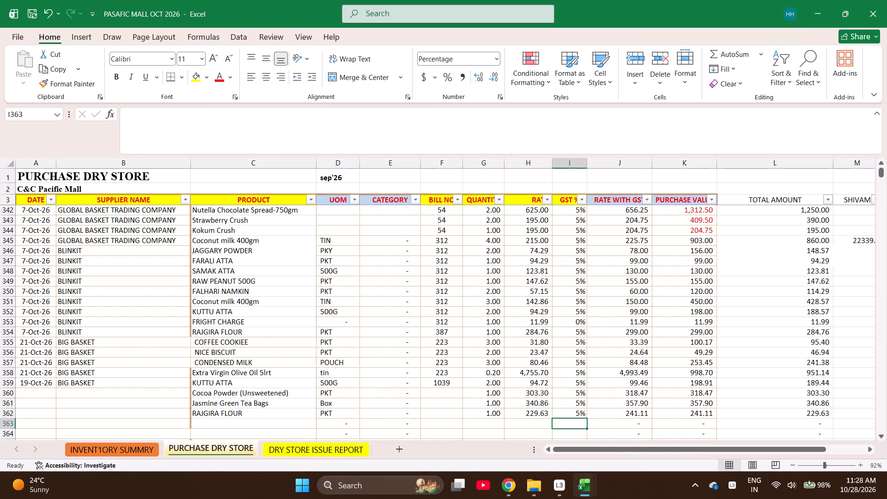
Fill bill number 1039 down to the purchase items in rows 360 to 362.
key("Left")
key("Left")
key("Left")
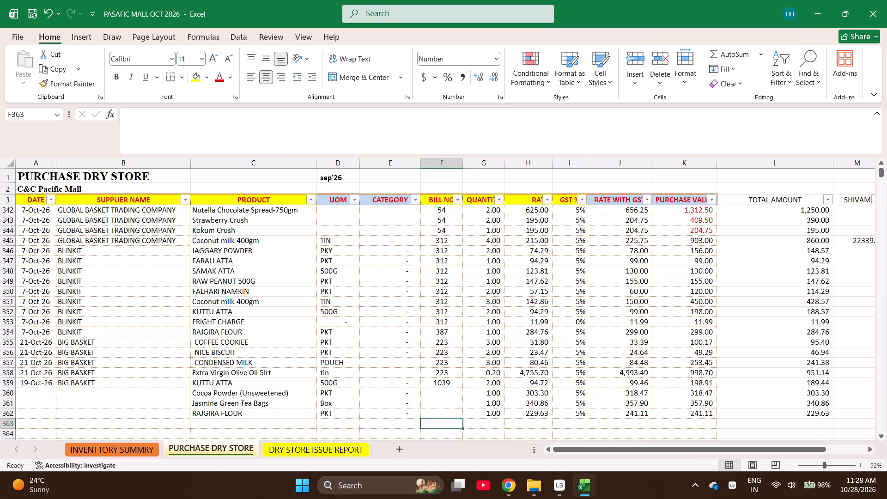
key("ctrl+Up")
key("shift+Down")
key("shift+Down")
key("shift+Down")
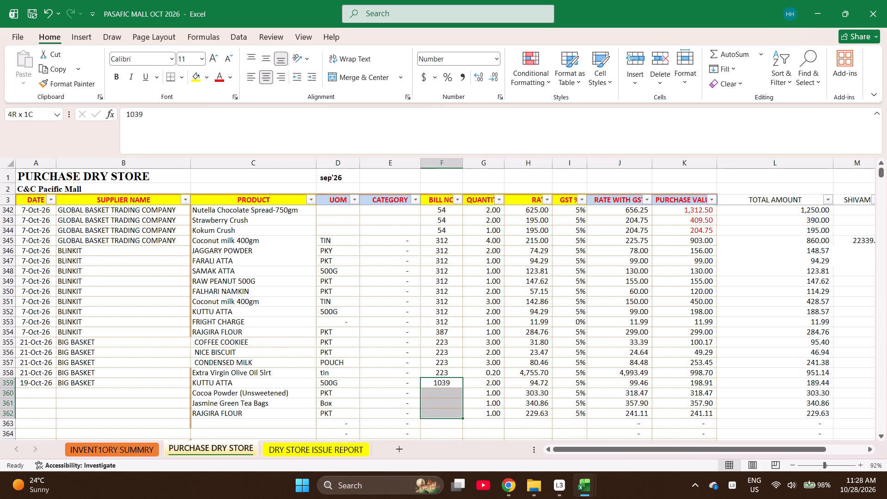
key("ctrl+d")
Fill the date 19-Oct-26 and supplier BIG BASKET down to rows 360 to 362.
key("ctrl+Left")
key("shift+Right")
key("shift+Down")
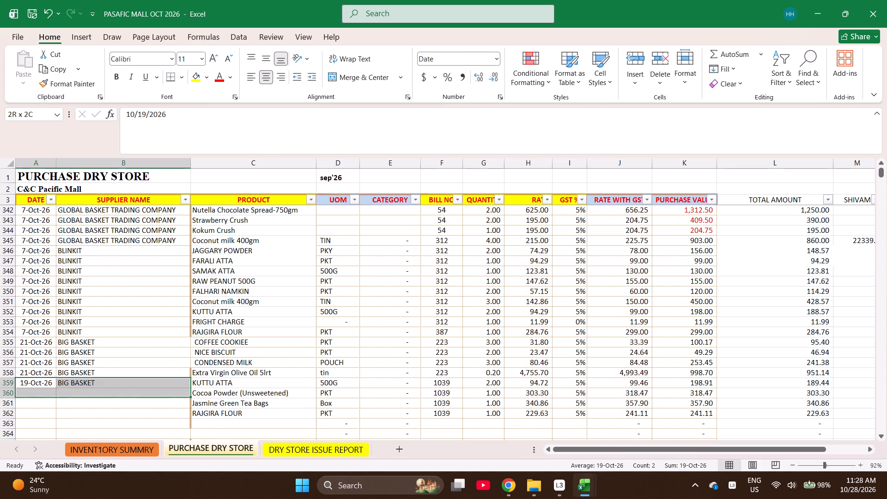
key("shift+Down")
key("shift+Down")
key("ctrl+d")
Check the sum of the purchase values for the bill 1039 items in rows 359 to 362.
key("ctrl+Right")
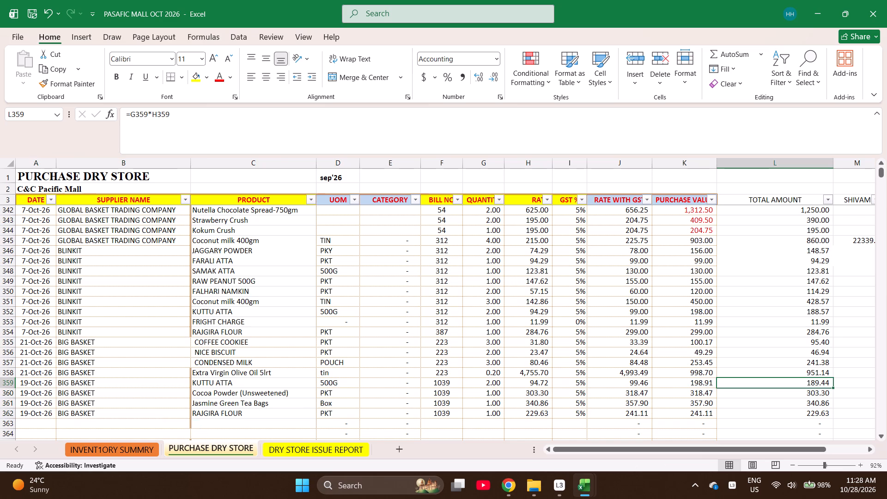
key("Up")
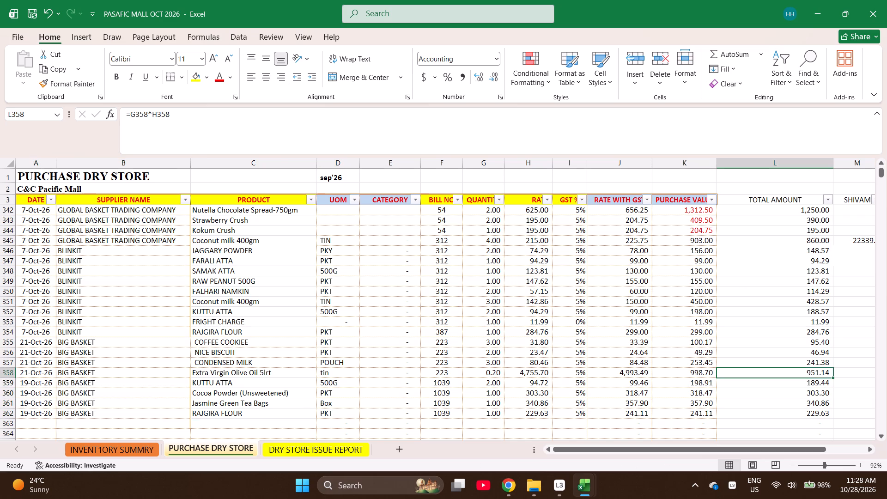
key("Down")
key("shift+Down")
key("Left")
key("shift+Down")
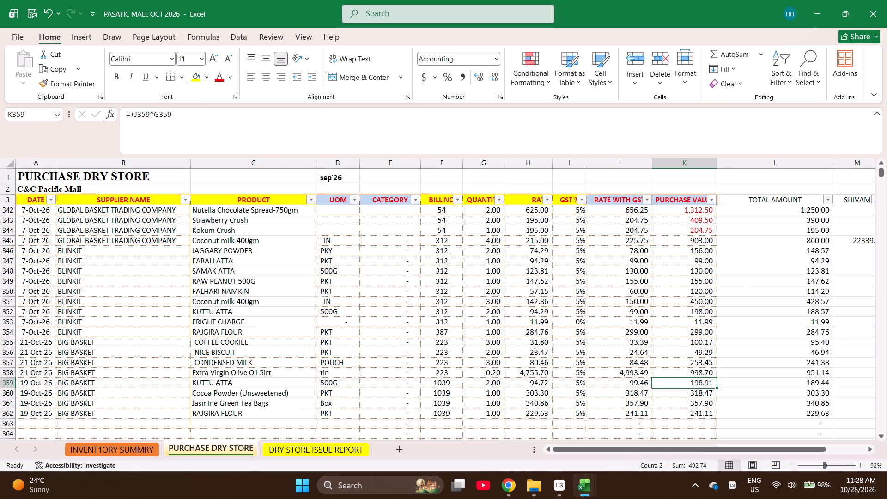
key("shift+Down")
key("shift+Down")
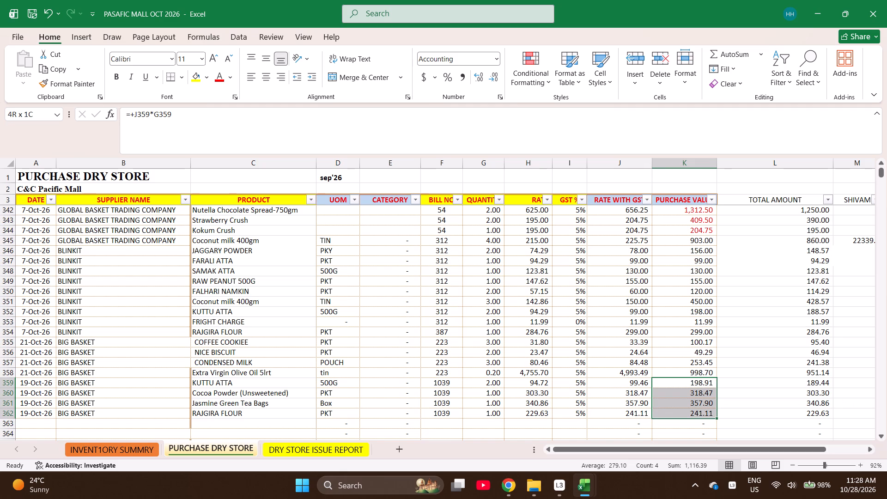
Enter 622.86 in the SHIVAM column on the RAJGIRA FLOUR row 362.
key("Right")
key("Right")
key("Down")
key("Down")
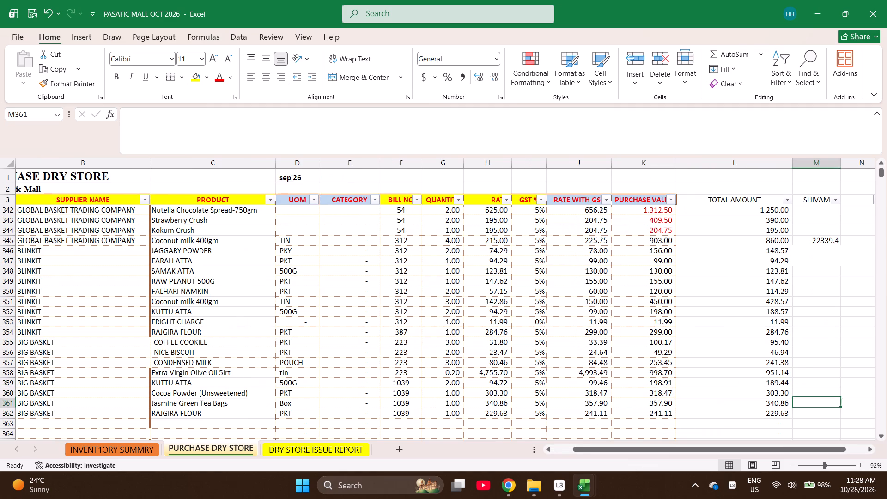
key("Down")
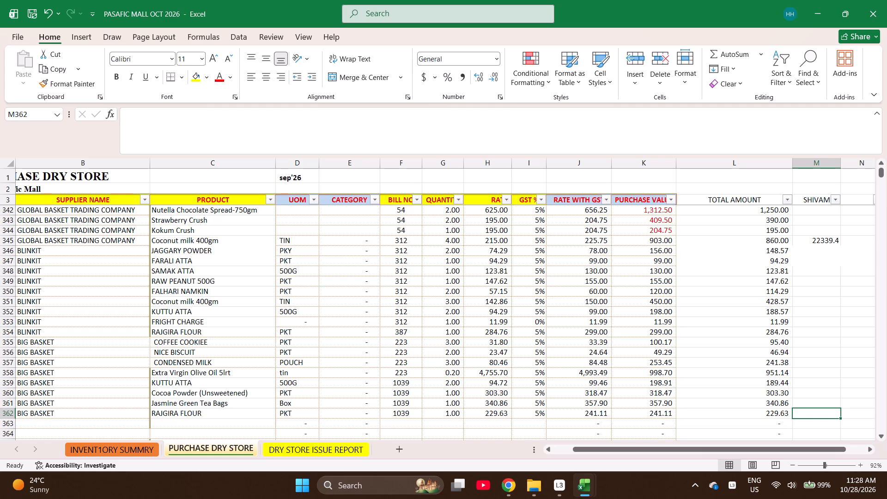
key("6")
type("22.")
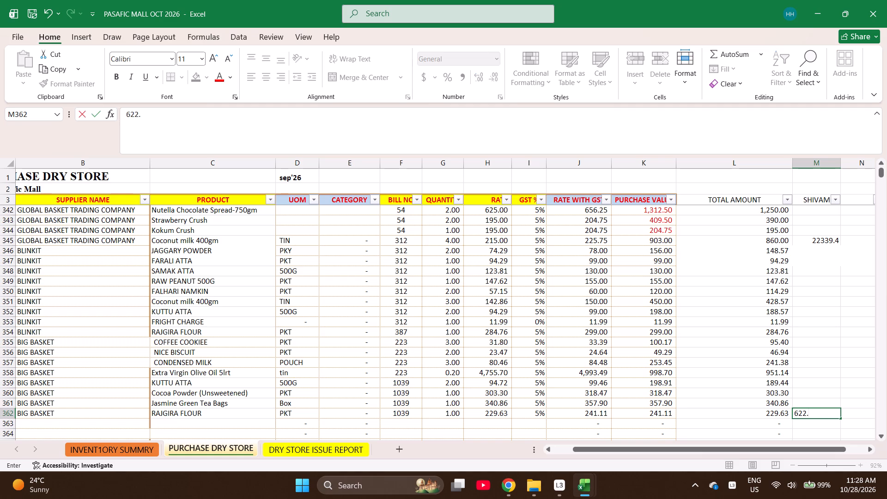
type("86")
key("Return")
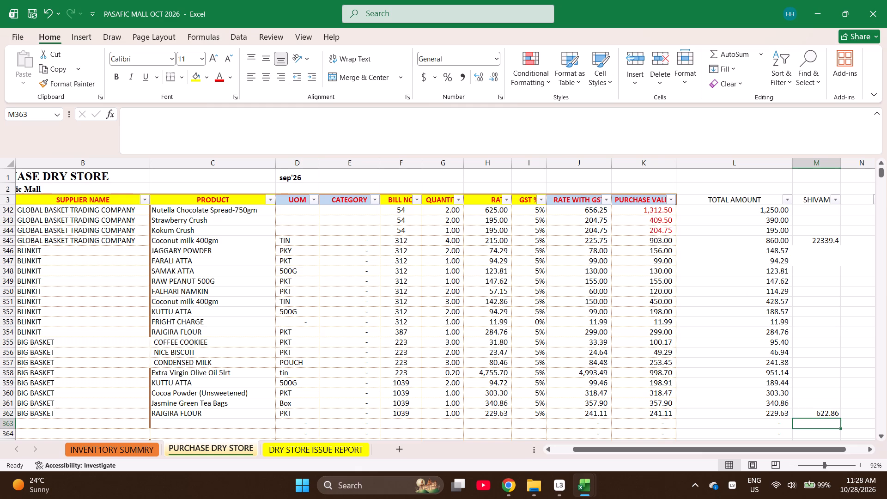
Check the combined purchase value of rows 359 to 362 again.
key("Up")
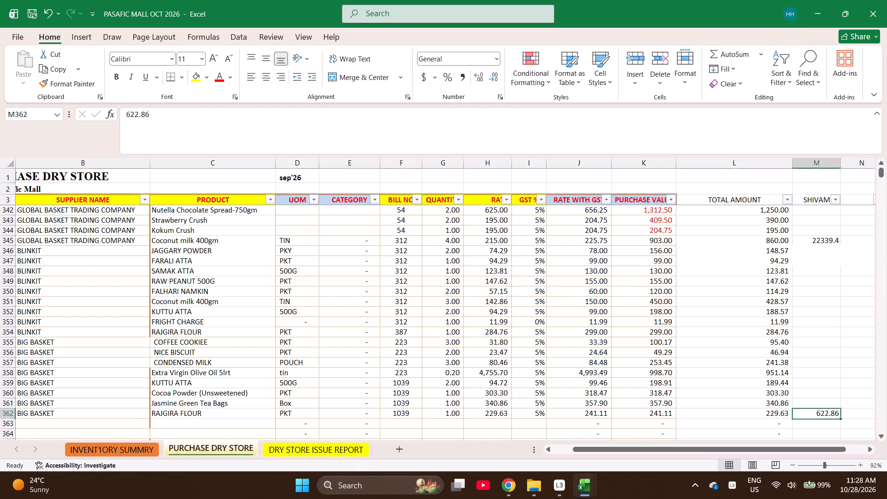
key("Left")
key("Left")
key("shift+Up")
key("shift+Up")
key("shift+Up")
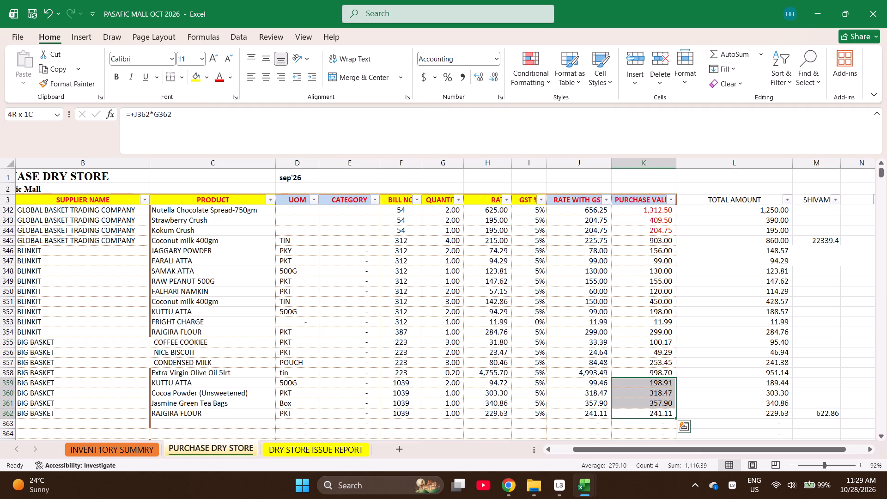
Start a purchase entry in row 363 with date 16-Oct-26 and supplier BIG BASKET.
key("ctrl+Left")
key("ctrl+Left")
key("ctrl+Left")
key("ctrl+Left")
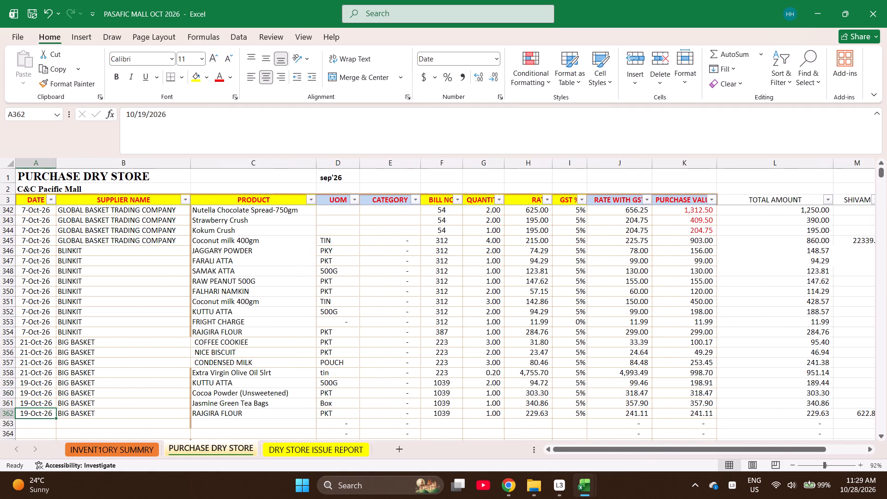
key("Down")
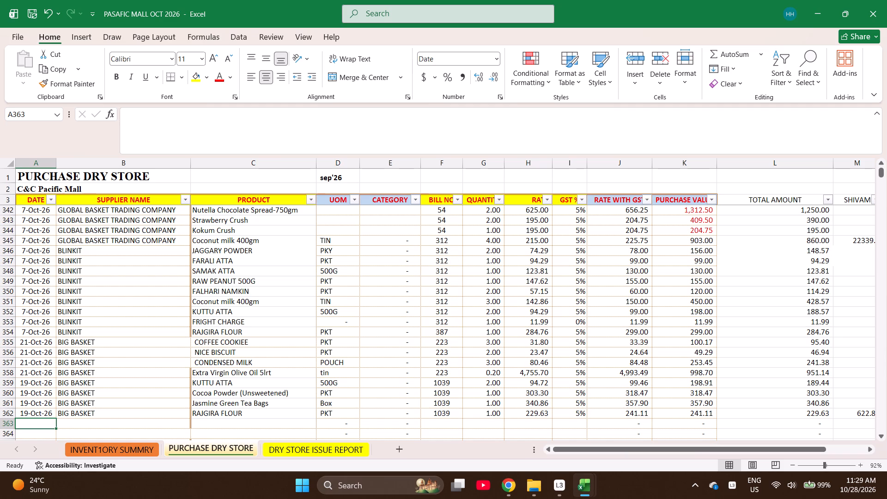
type("10-")
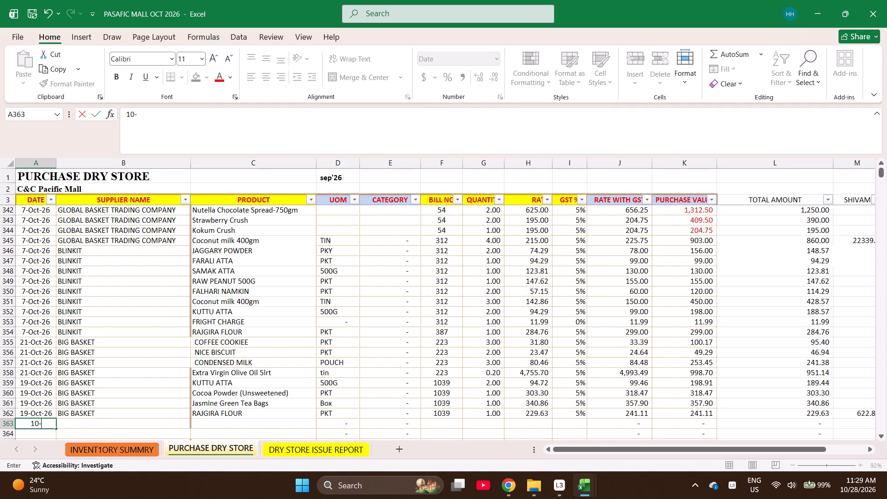
type("16-")
type("26")
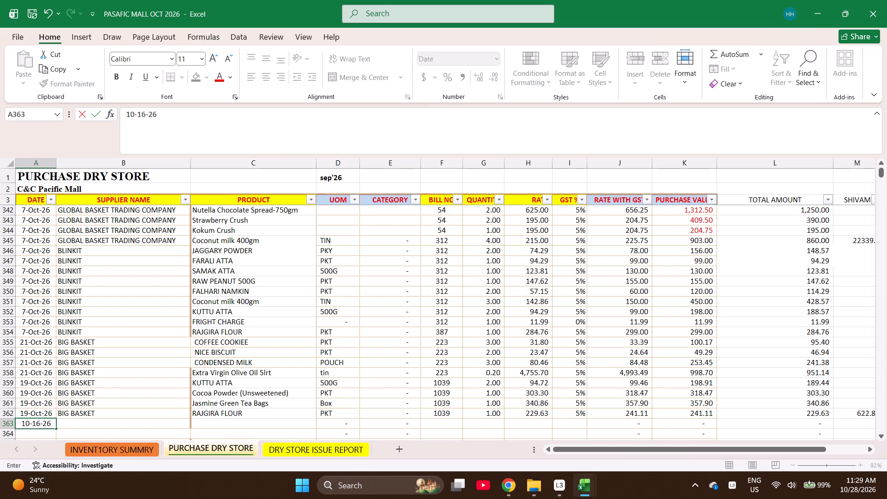
key("Return")
key("Right")
key("Up")
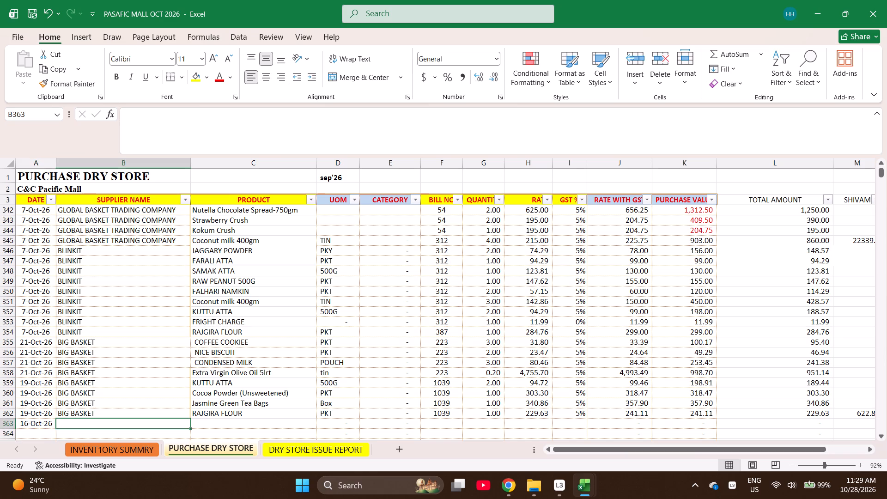
key("ctrl+d")
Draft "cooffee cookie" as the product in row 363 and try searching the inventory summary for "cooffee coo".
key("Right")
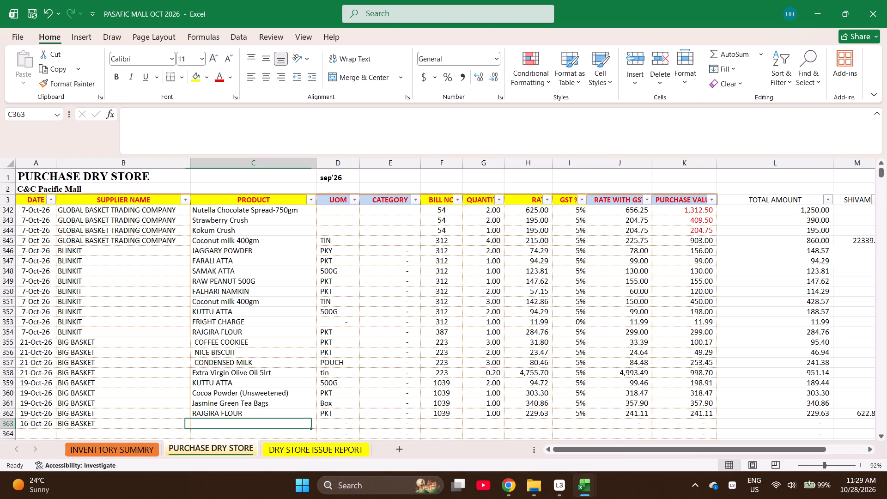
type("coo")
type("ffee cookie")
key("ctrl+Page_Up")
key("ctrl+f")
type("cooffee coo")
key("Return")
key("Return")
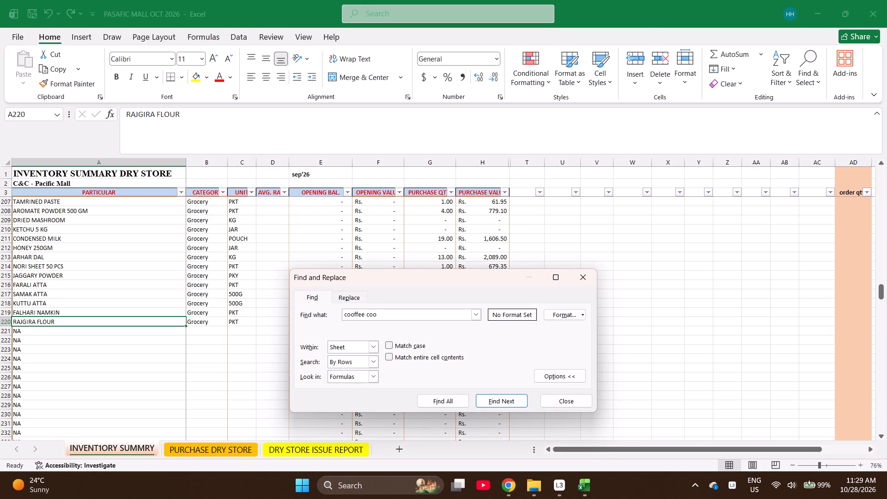
Search the inventory summary for "coffee coo" and copy COFFEE COOKIEE 120 GM into the product cell of row 363.
key("BackSpace")
key("BackSpace")
key("BackSpace")
key("BackSpace")
key("BackSpace")
key("BackSpace")
key("BackSpace")
key("BackSpace")
key("BackSpace")
key("BackSpace")
key("BackSpace")
key("BackSpace")
key("BackSpace")
key("BackSpace")
key("BackSpace")
key("BackSpace")
key("BackSpace")
type("coffee cook")
key("BackSpace")
key("Return")
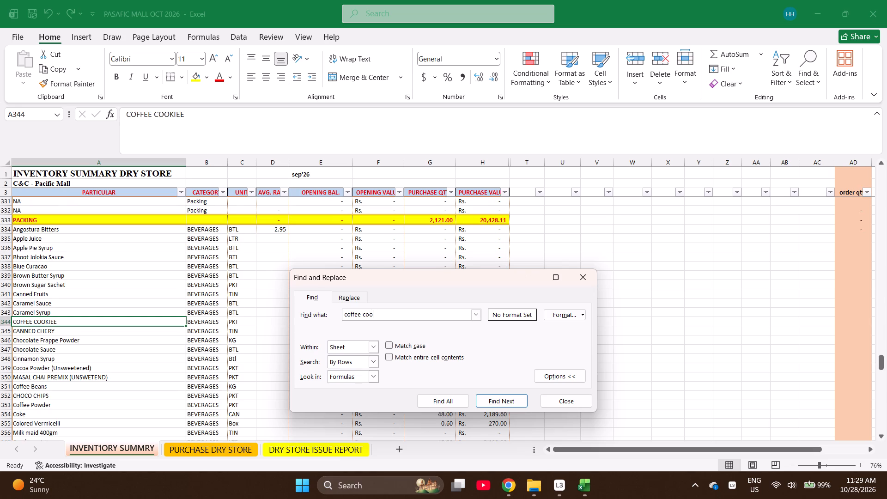
key("Return")
key("Escape")
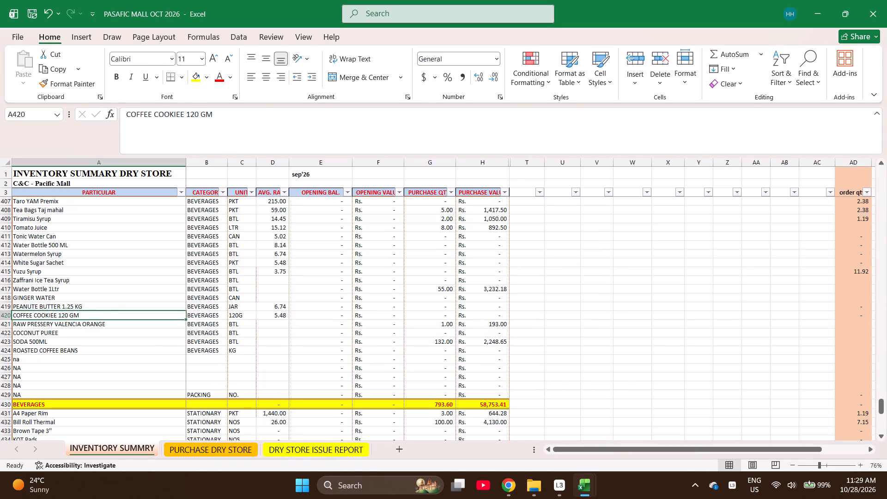
key("ctrl+c")
key("ctrl+Page_Down")
key("Return")
Enter CONDENSED MILK as the product in row 364.
key("Down")
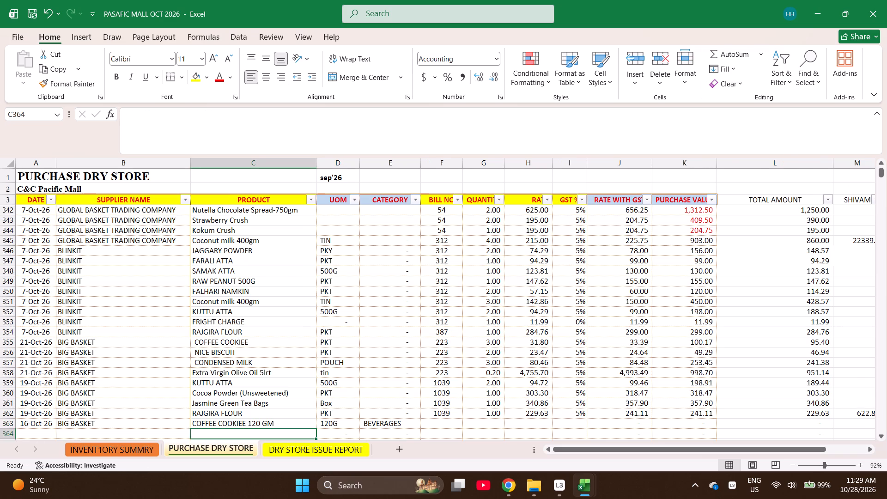
type("cond")
key("Return")
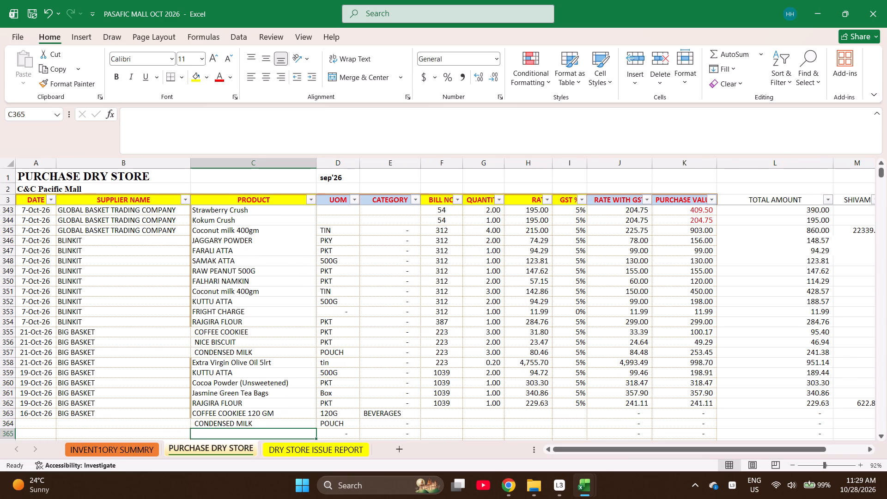
Find Tahini Paste in the inventory summary and copy it as the product in row 365 of the purchase sheet.
type("tah")
type("iin")
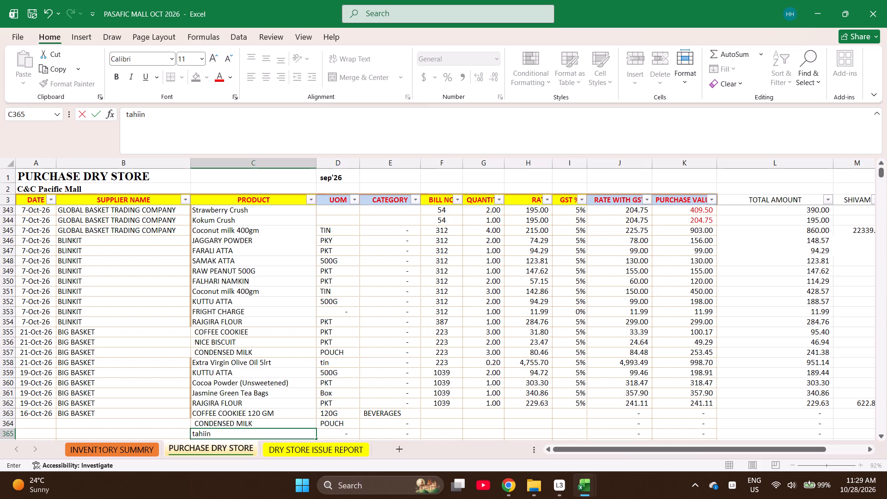
key("BackSpace")
key("BackSpace")
type("ni paste")
key("space")
key("ctrl+Page_Up")
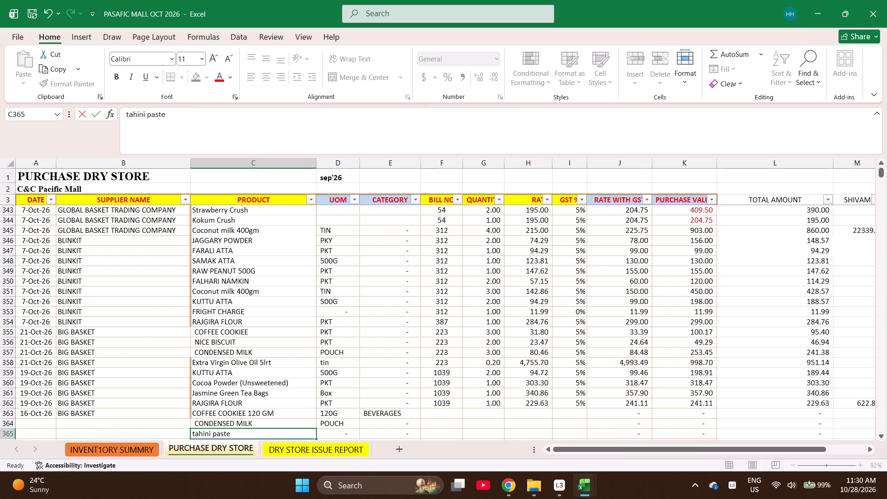
key("ctrl+f")
type("tahini")
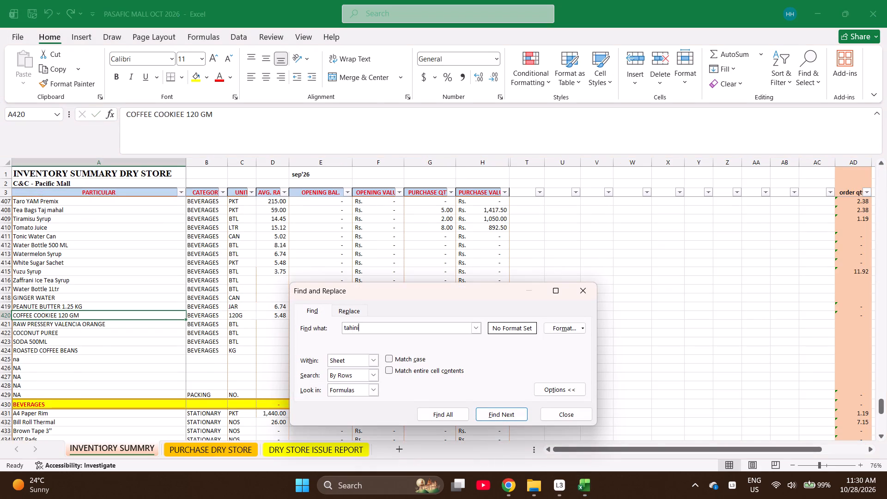
key("Return")
key("Escape")
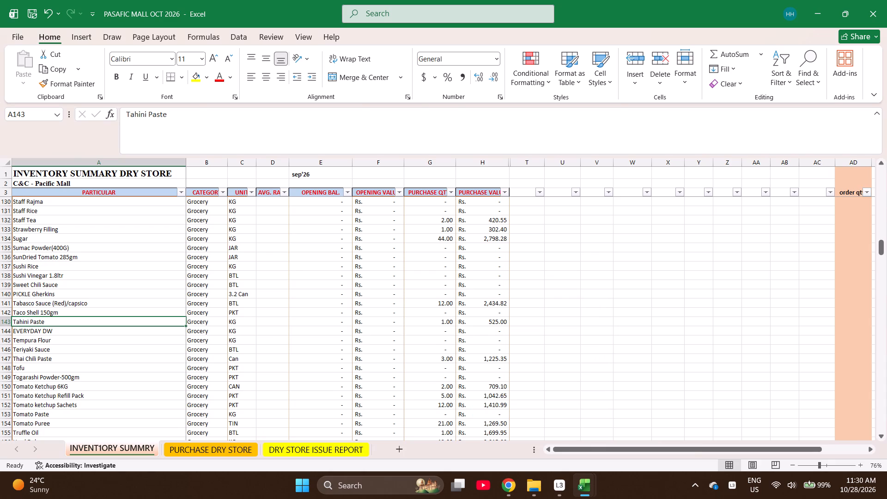
key("ctrl+c")
key("ctrl+Page_Down")
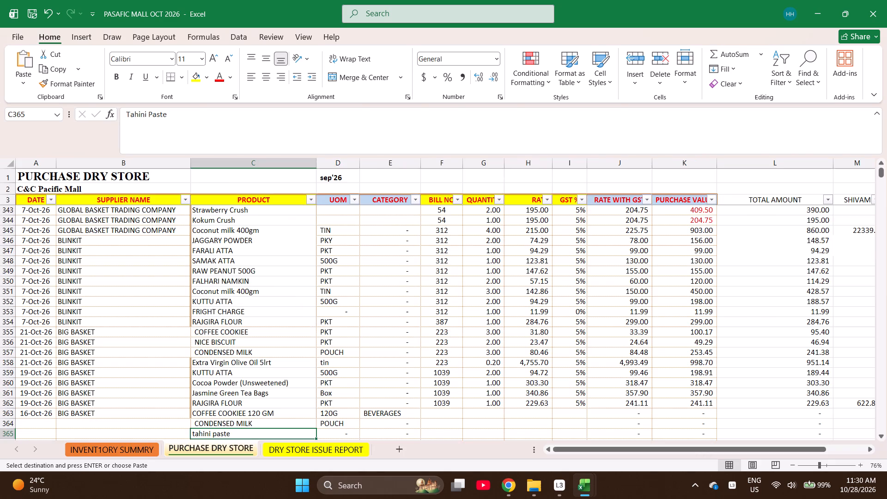
key("Return")
Enter bill number 3127 for COFFEE COOKIEE 120 GM in row 363.
key("Right")
key("Right")
key("Right")
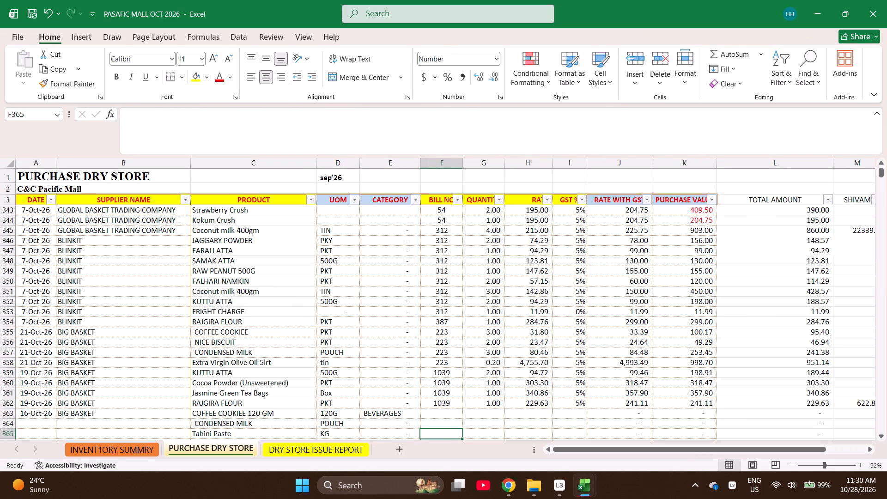
key("ctrl+Up")
key("Down")
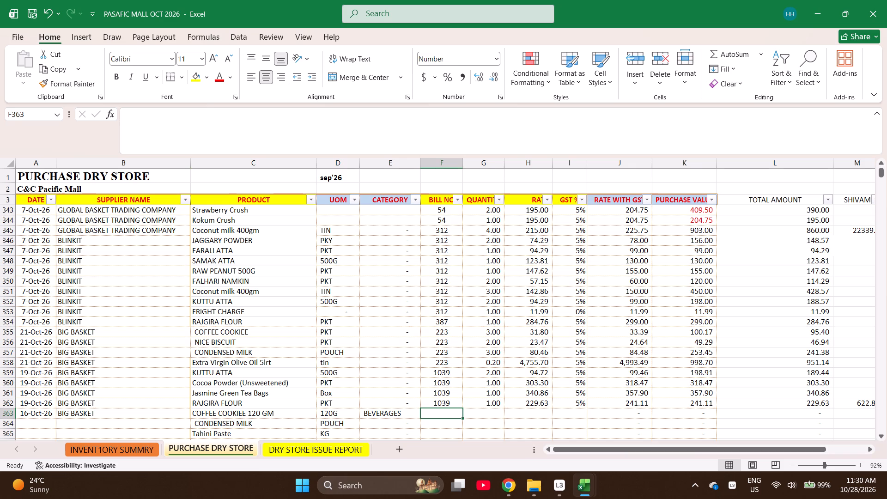
type("3127")
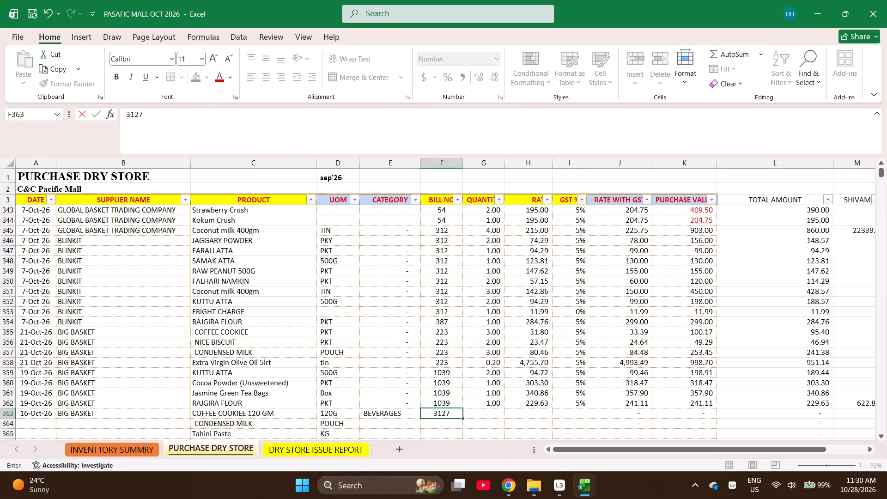
key("Return")
Enter bill number 3127 for CONDENSED MILK in row 364 and Tahini Paste in row 365.
type("31727")
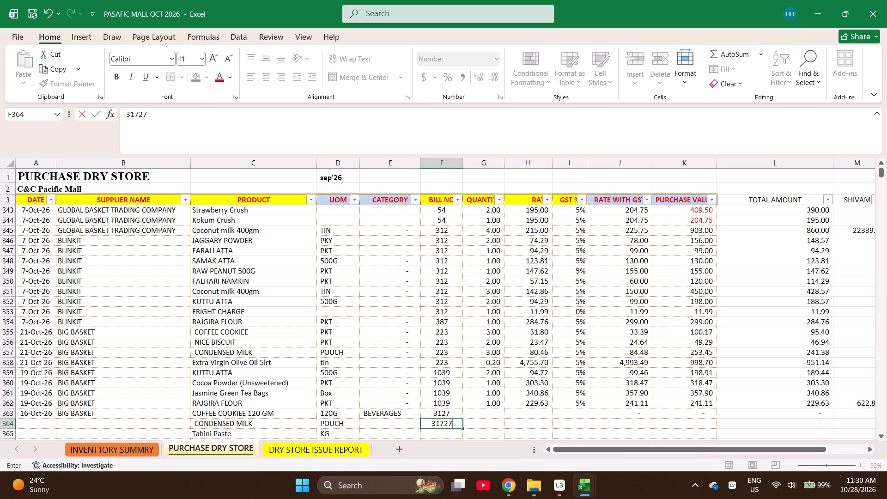
key("BackSpace")
key("BackSpace")
key("BackSpace")
key("BackSpace")
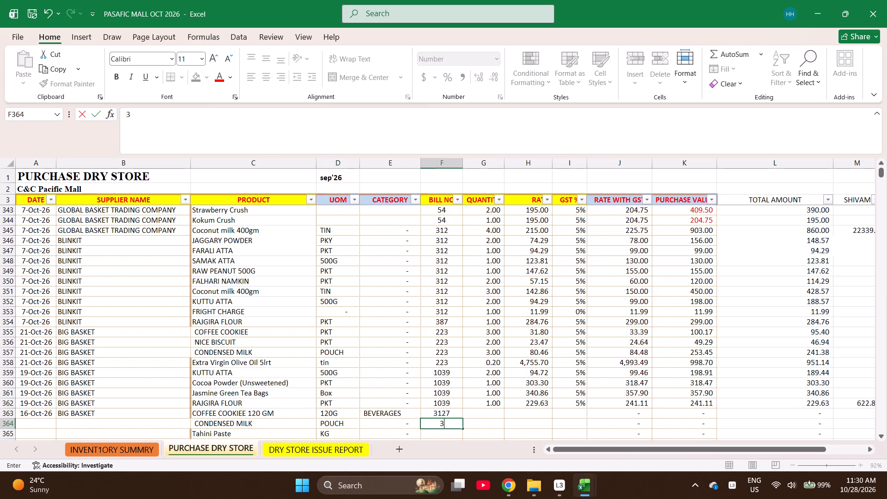
type("127")
key("Return")
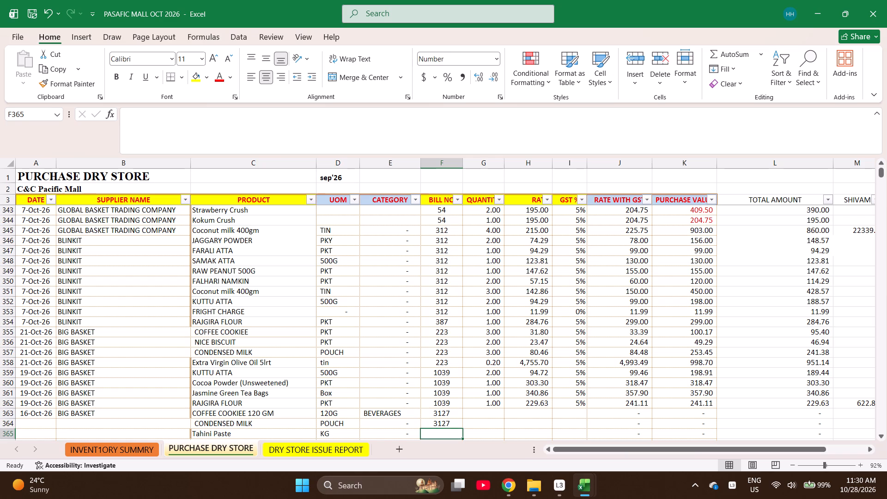
type("3127")
key("Right")
Enter quantities 2 for COFFEE COOKIEE 120 GM, 2 for CONDENSED MILK and 1 for Tahini Paste in rows 363 to 365.
key("Page_Down")
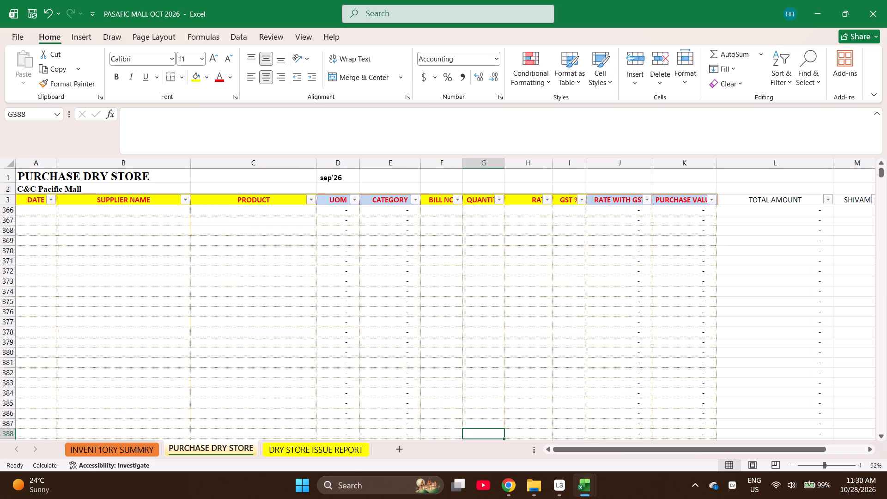
key("Page_Up")
key("Up")
key("Up")
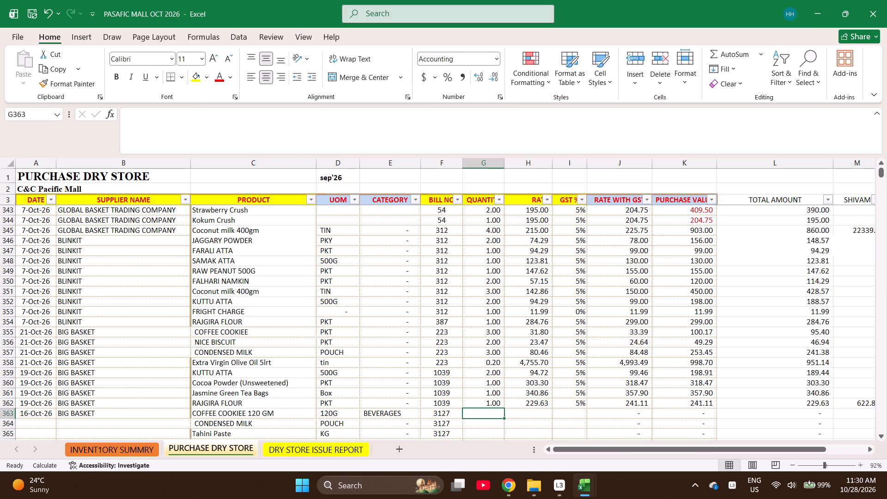
key("2")
key("Return")
key("2")
key("Return")
key("1")
key("Return")
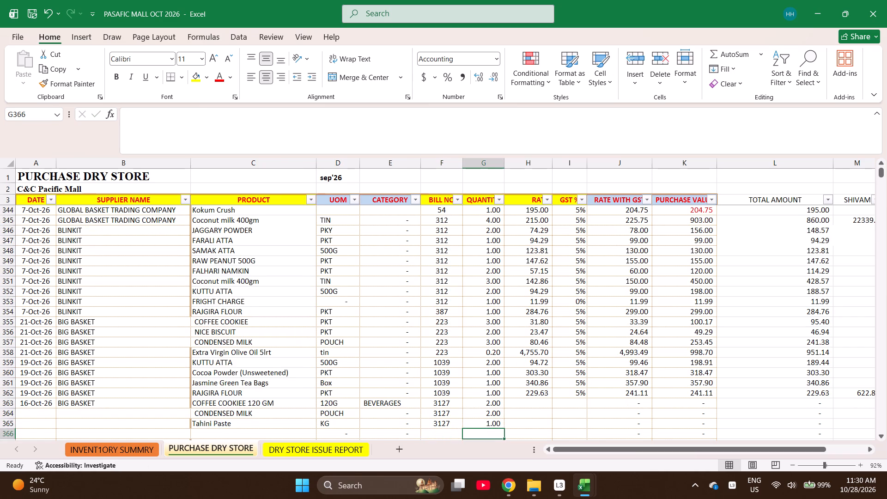
Enter rates 66.38 for COFFEE COOKIEE 120 GM, 80.81 for CONDENSED MILK and 466.59 for Tahini Paste in rows 363 to 365.
key("Right")
key("Up")
key("Up")
key("Up")
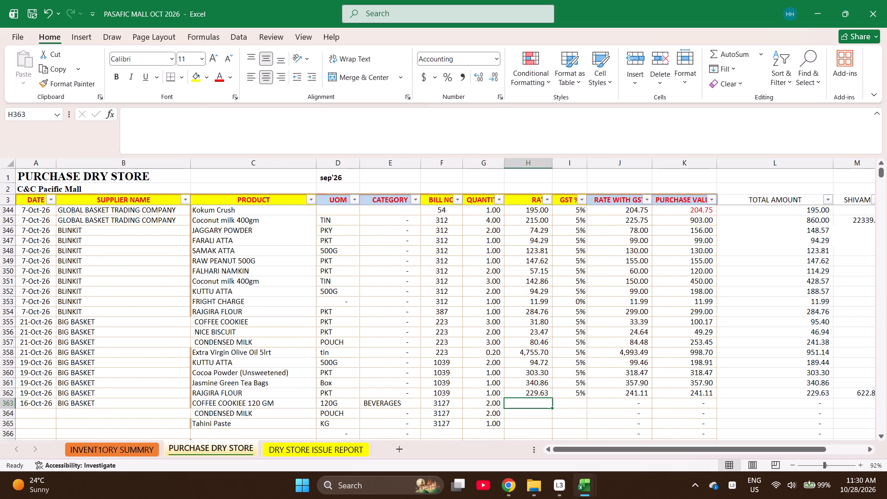
type("66.38")
key("Return")
type("80.81")
key("Return")
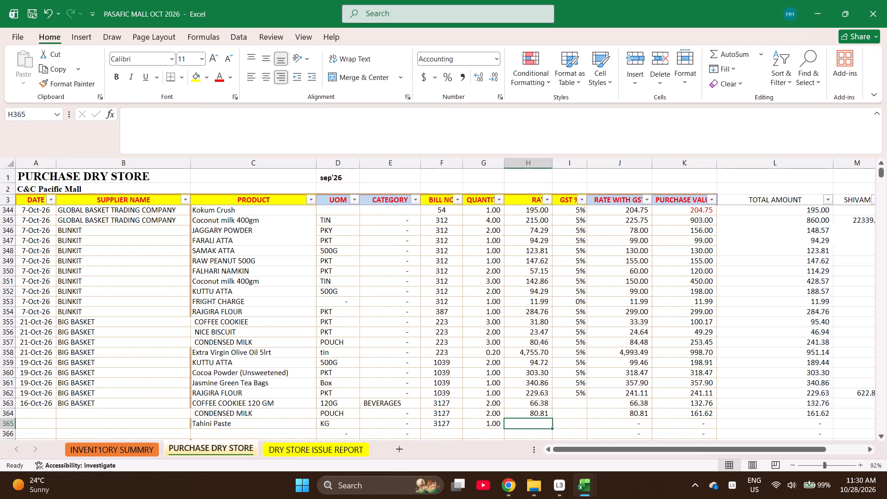
key("BackSpace")
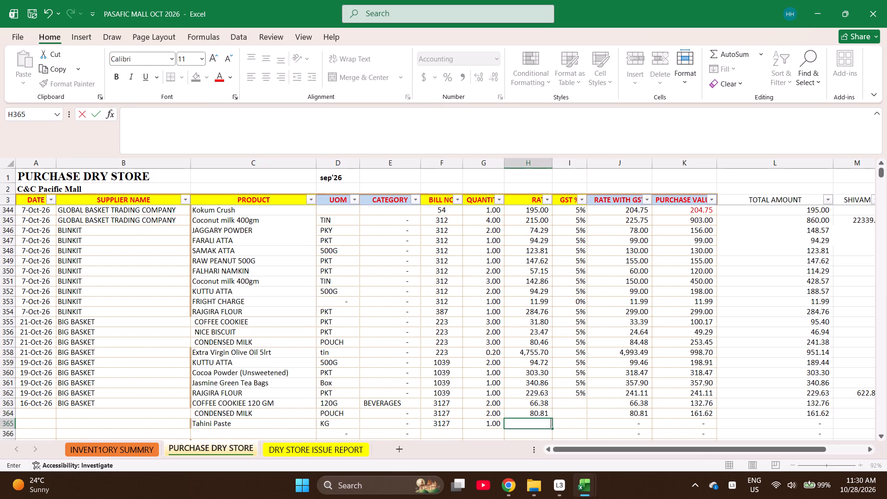
type("466.59")
key("Right")
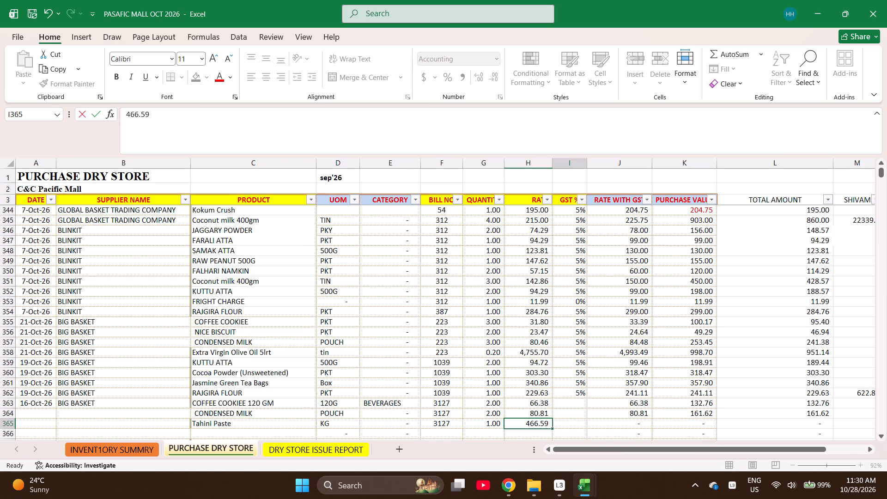
Set the GST rate to 5% for the three bill 3127 items in rows 363 to 365.
key("Up")
key("Up")
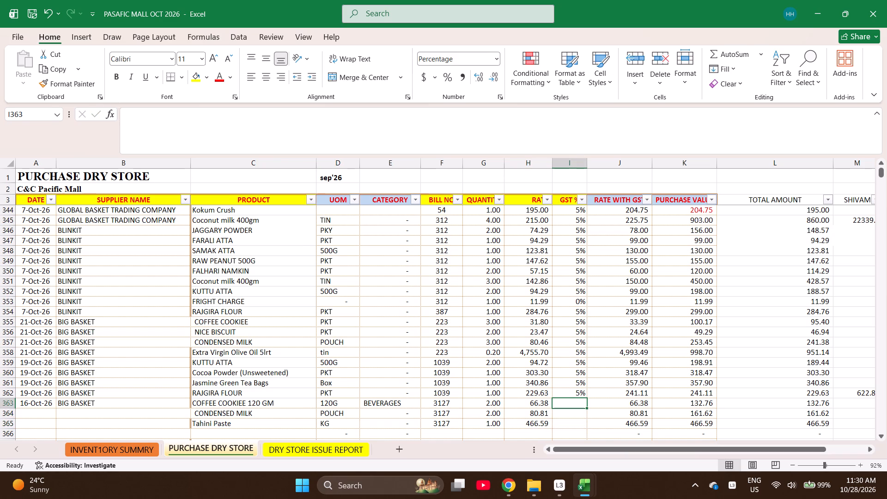
key("5")
key("Return")
key("5")
key("Return")
key("5")
key("Return")
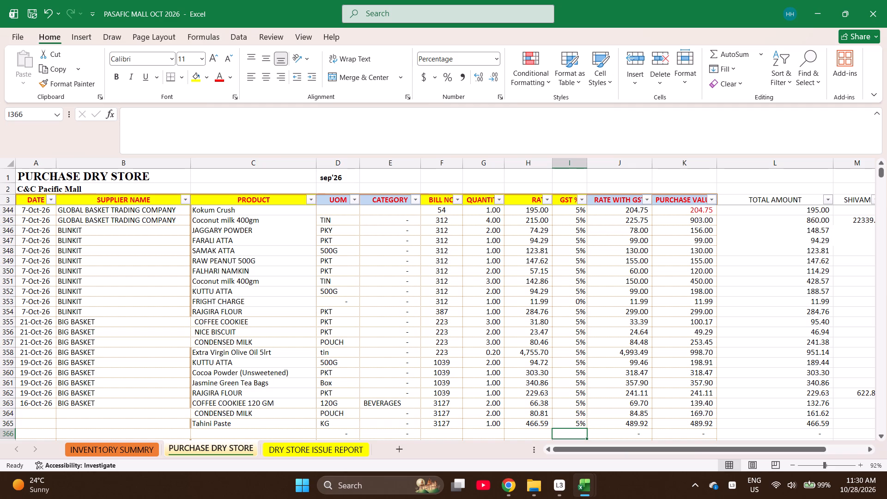
Fill the date 16-Oct-26 and supplier BIG BASKET from row 363 down through rows 364 and 365.
key("ctrl+Left")
key("ctrl+Left")
key("ctrl+Left")
key("ctrl+Left")
key("ctrl+Left")
key("ctrl+Left")
key("ctrl+Left")
key("ctrl+Left")
key("ctrl+Left")
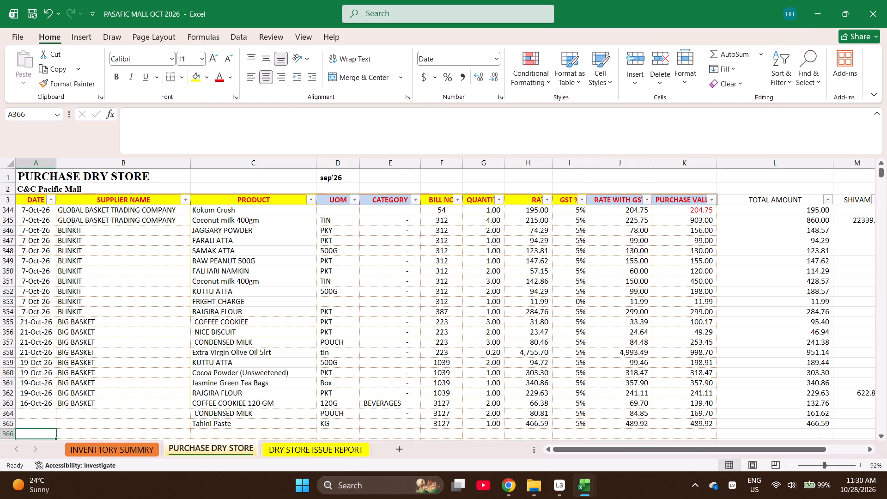
key("ctrl+Up")
key("shift+Right")
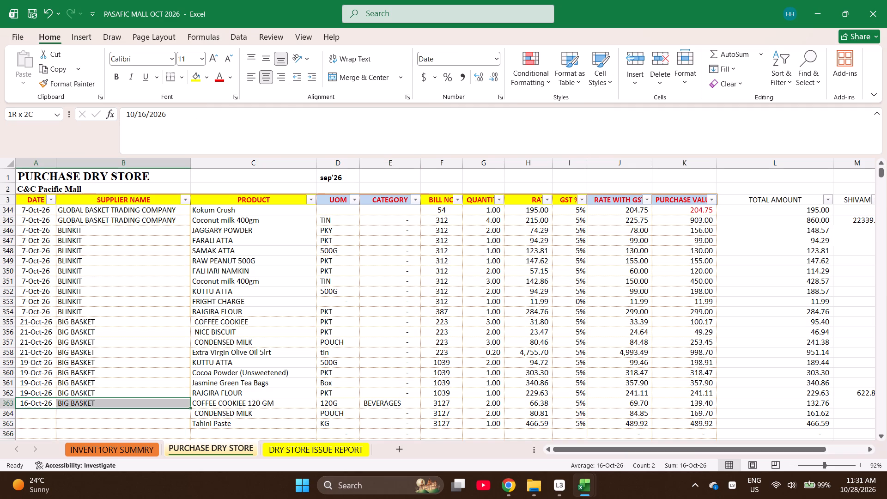
key("shift+Down")
key("shift+Down")
key("ctrl+d")
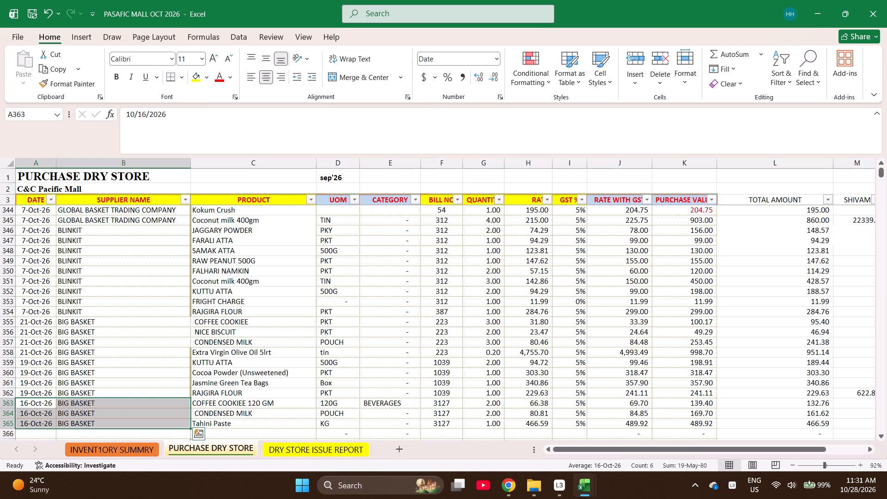
key("Down")
key("Down")
key("Down")
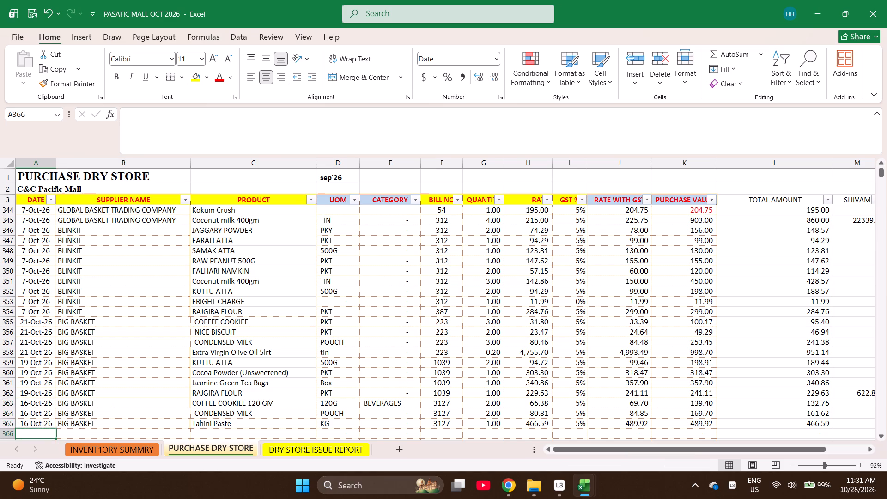
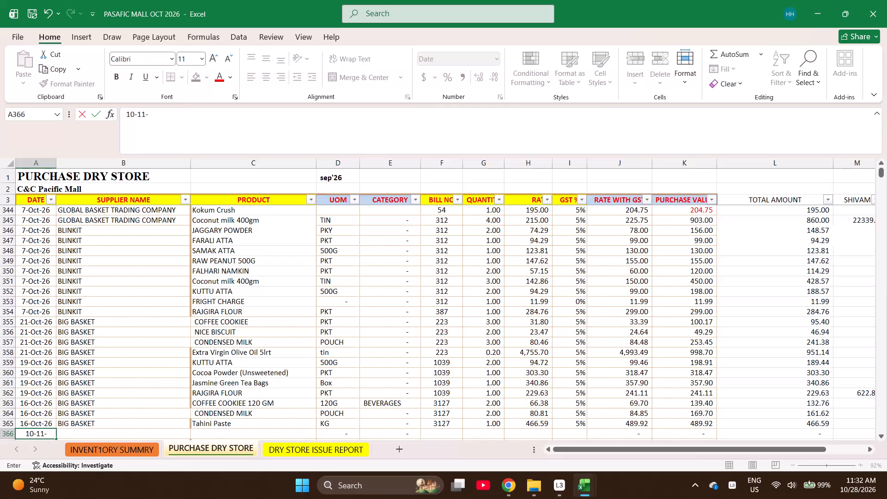
Enter the date 11-Oct-26 in row 366 and fill the supplier BIG BASKET from the row above.
key("Right")
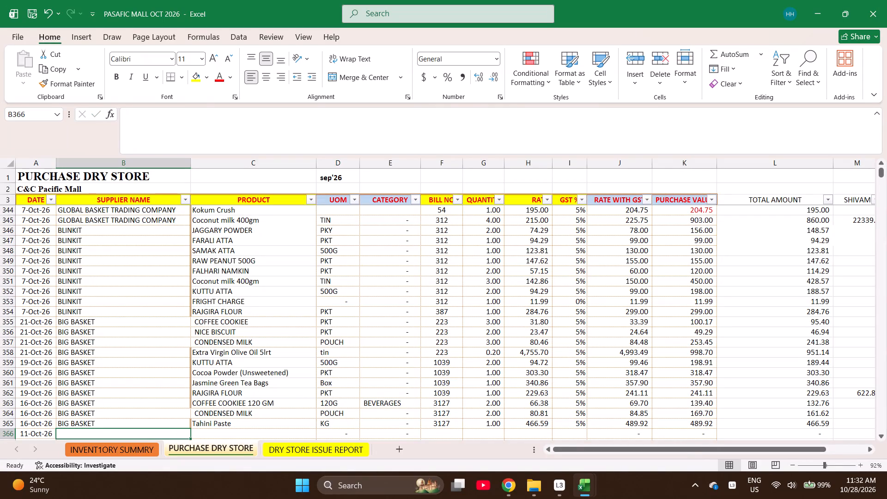
key("ctrl+d")
key("Right")
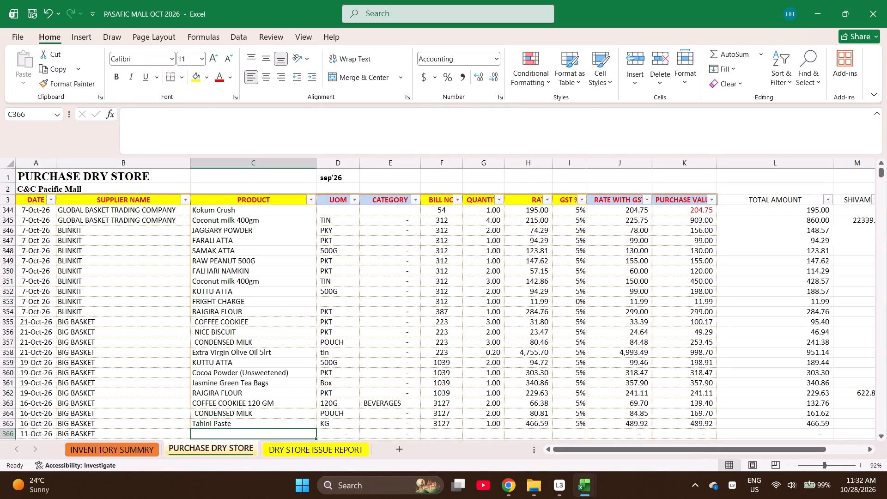
Find Black Sesame Seeds in the inventory summary sheet and copy it into the product cell of row 366.
key("ctrl+Page_Up")
key("ctrl+f")
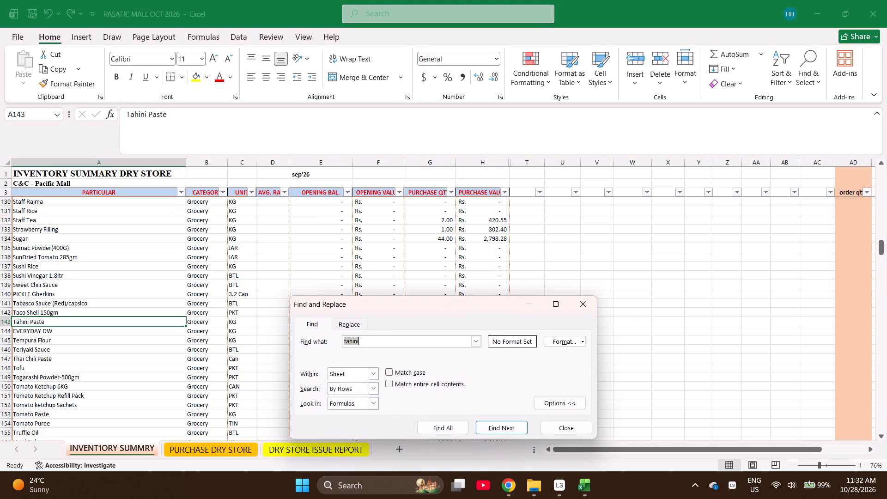
type("black ses")
key("Return")
key("Escape")
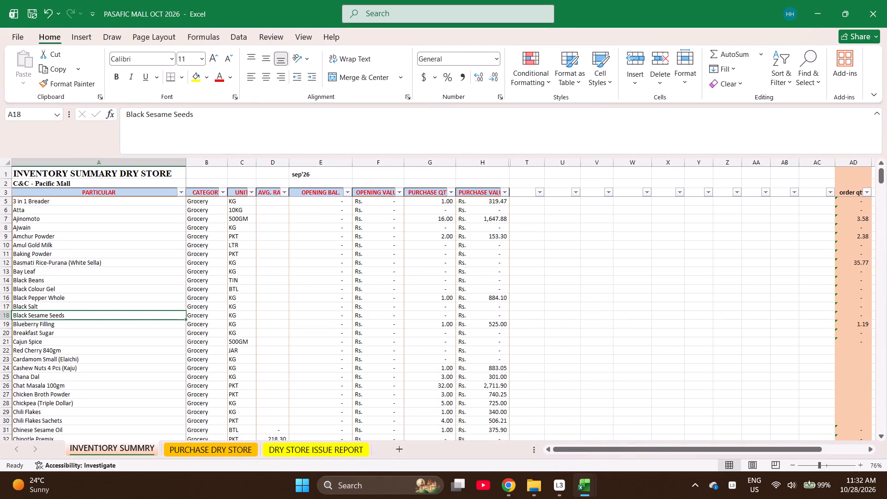
key("ctrl+c")
key("ctrl+Page_Down")
key("Return")
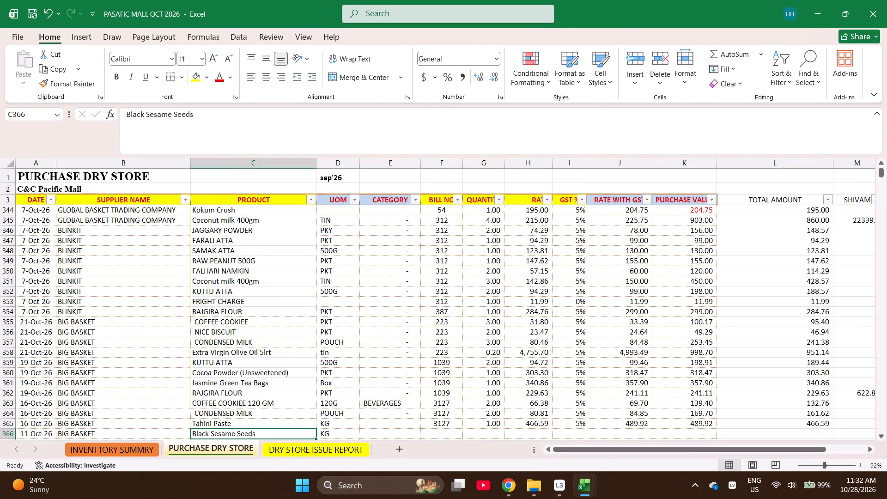
Enter COFFEE COOKIEE as the product in row 367 by copying it from row 355.
key("Down")
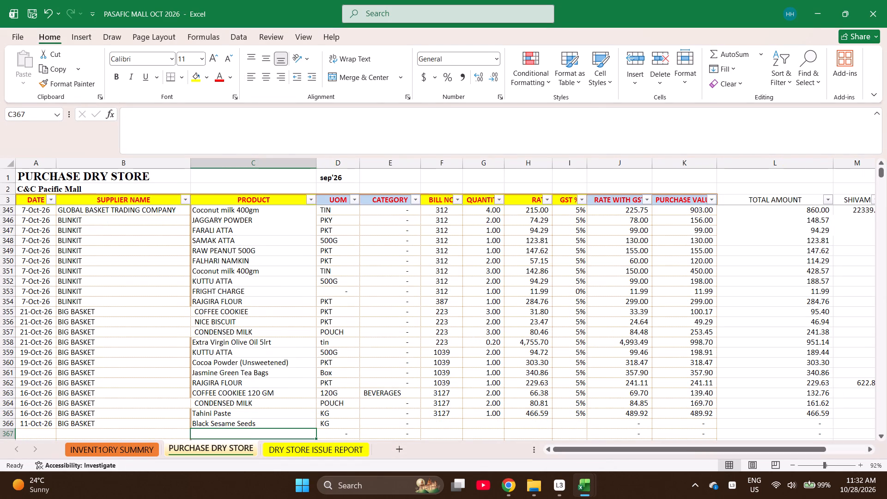
type("coffee coo")
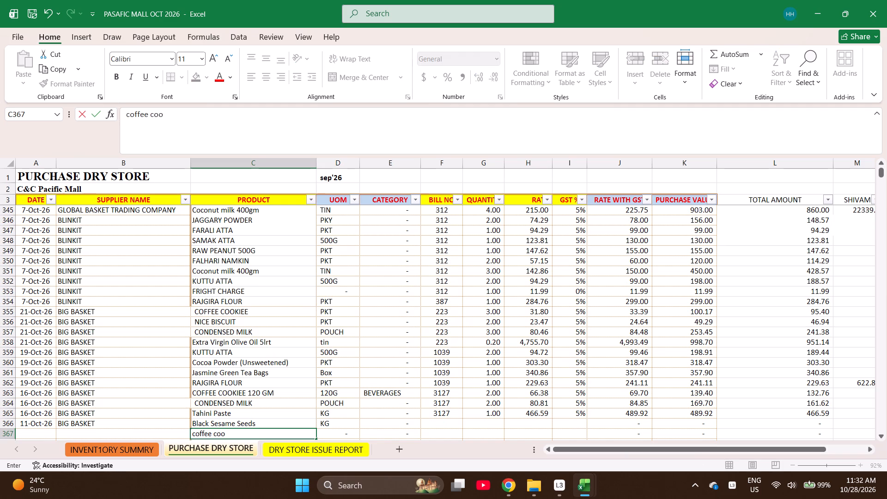
key("Up")
key("Up")
key("Up")
key("Up")
key("Up")
key("Up")
key("Up")
key("Up")
key("Up")
key("Up")
key("Up")
key("Up")
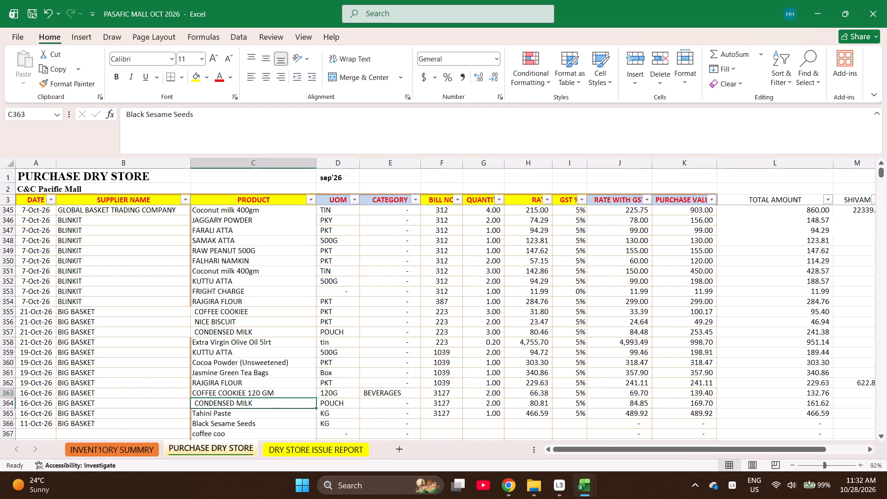
key("ctrl+c")
key("ctrl+Down")
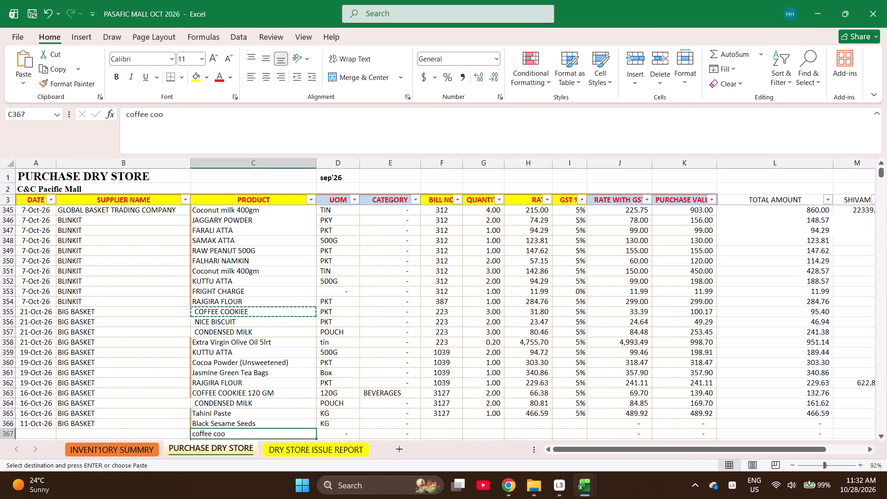
key("Return")
Copy the product Extra Virgin Olive Oil 5lrt from row 358 into row 368.
key("Down")
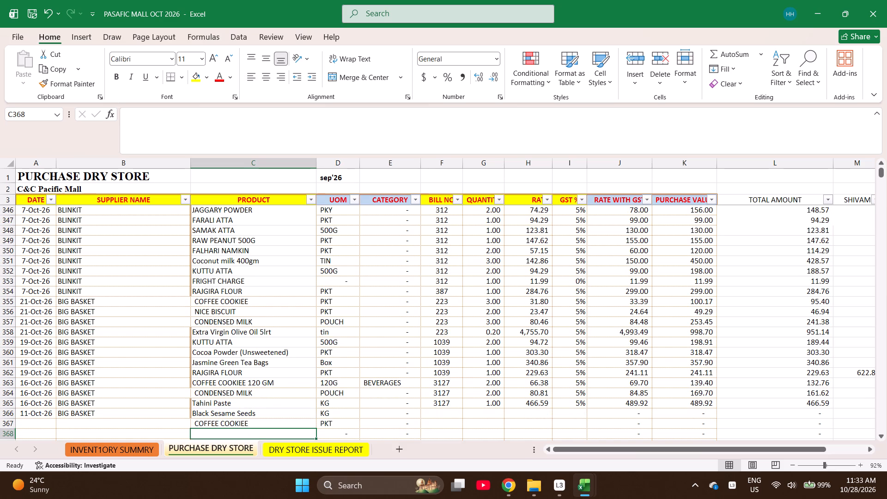
key("Up")
key("Up")
key("Up")
key("Up")
key("Up")
key("Up")
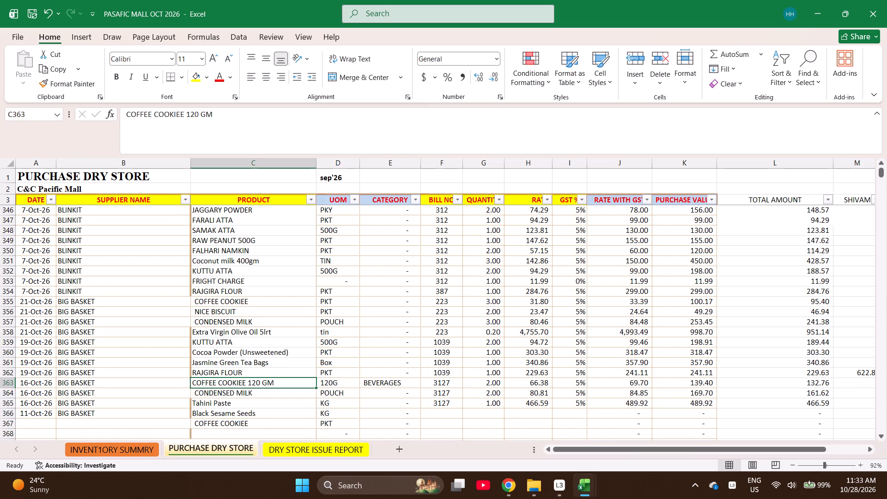
key("Up")
key("Up")
key("Up")
key("Up")
key("Up")
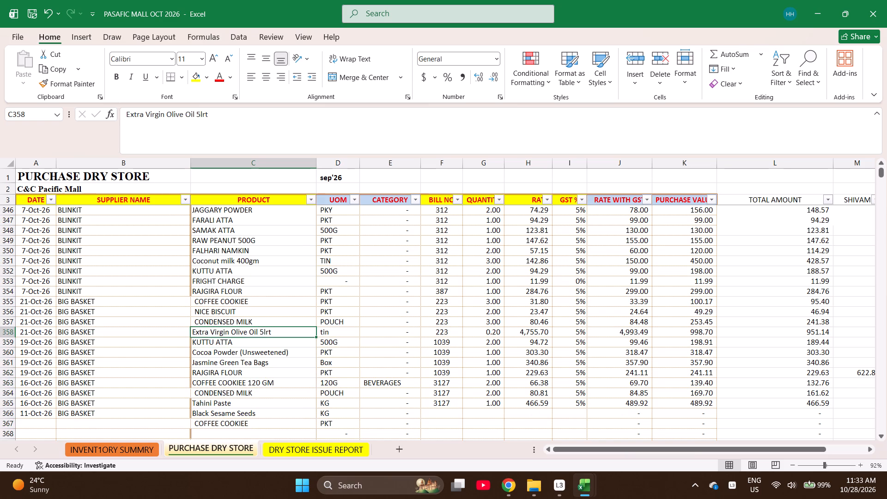
key("ctrl+c")
key("ctrl+Down")
key("Down")
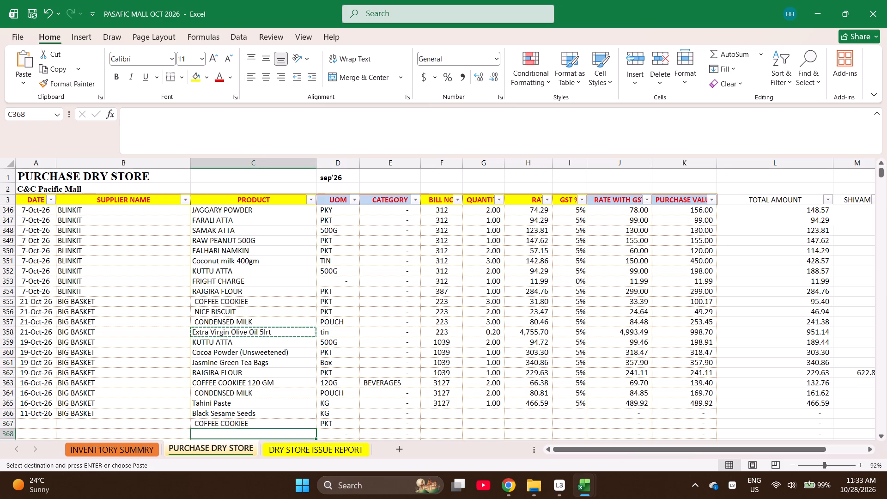
key("Return")
Copy the product Black Sesame Seeds from row 366 into row 369.
key("Down")
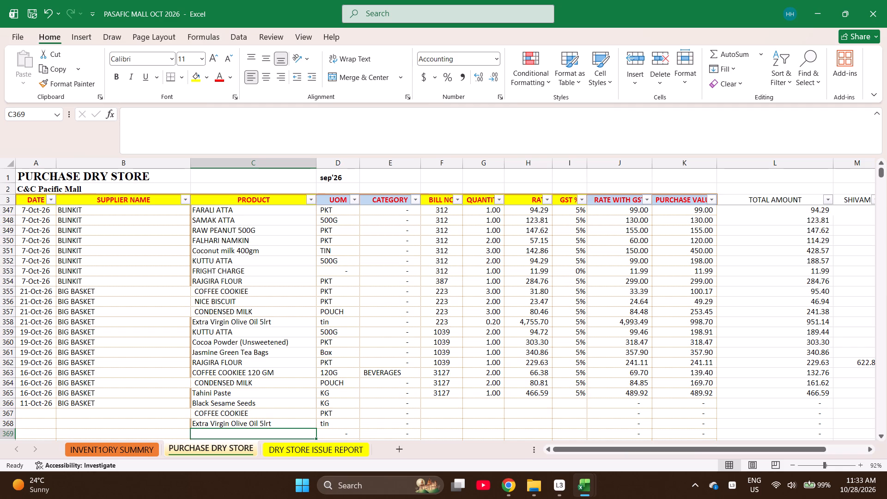
key("Up")
key("Up")
key("Up")
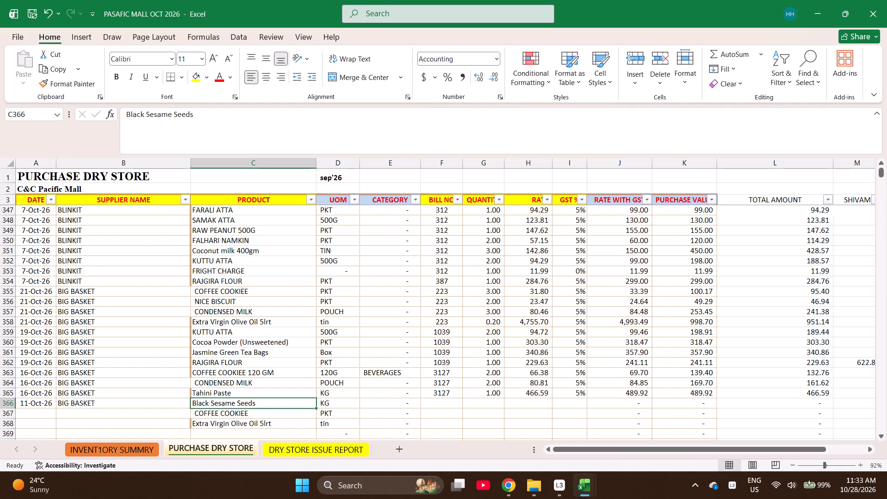
key("ctrl+c")
key("ctrl+Down")
key("Down")
key("Return")
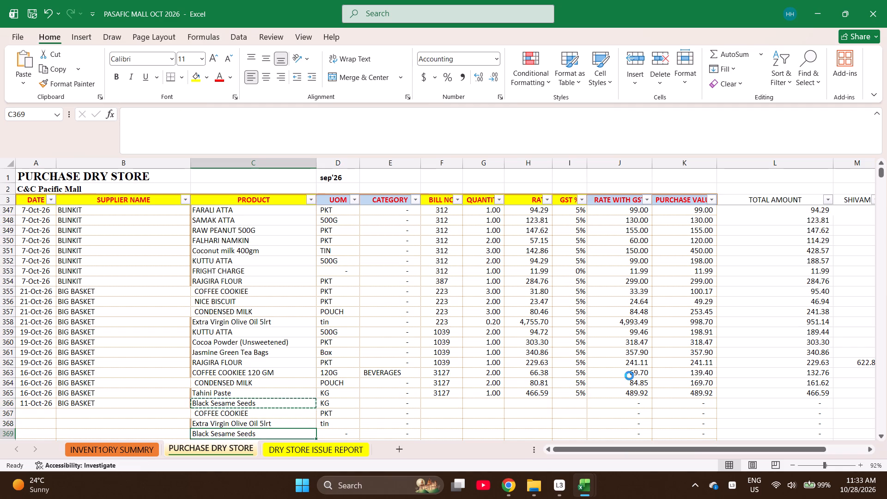
Enter bill number 5119 for Black Sesame Seeds in row 366.
key("Right")
key("Right")
key("Right")
key("ctrl+Up")
key("Down")
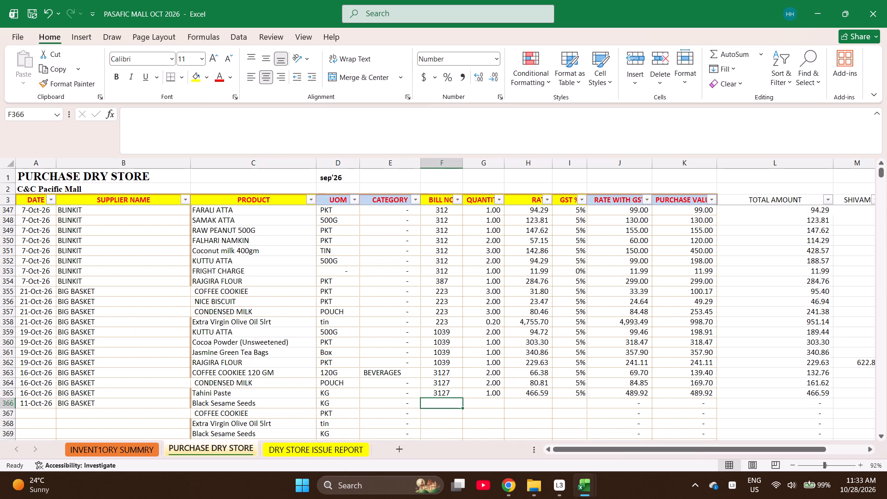
type("5119")
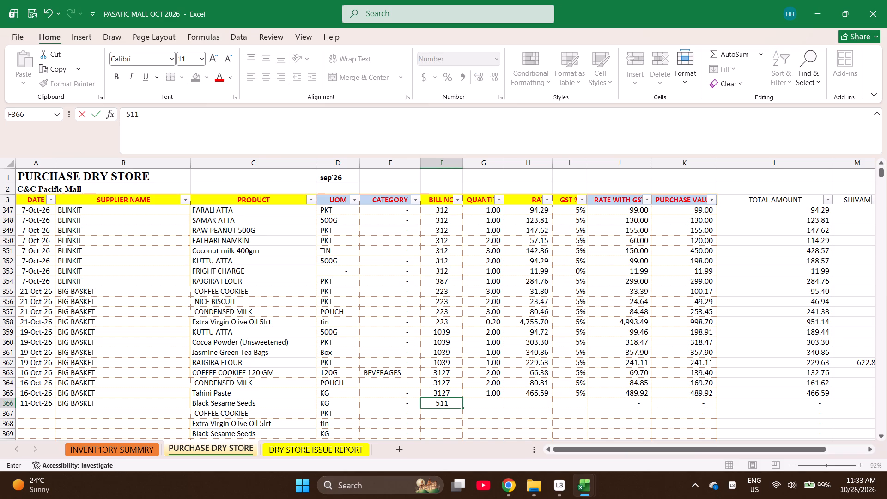
key("Right")
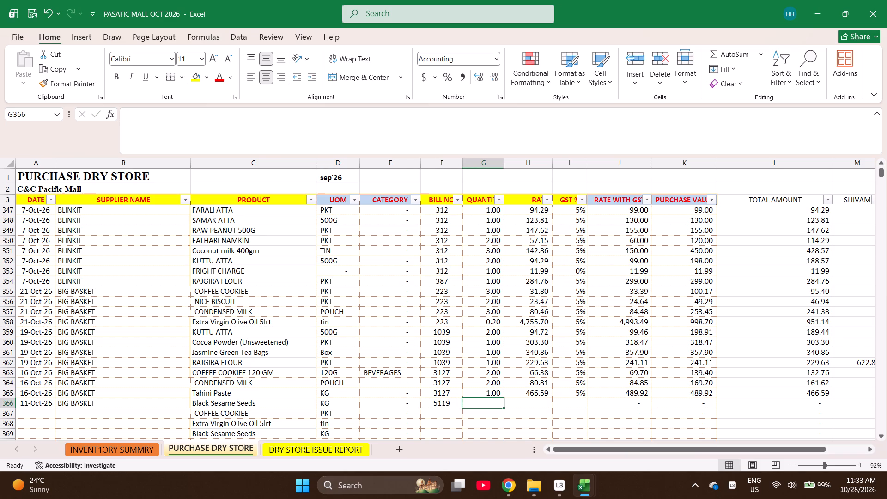
Enter quantities 3, 5, 1 and 1 for the four products in rows 366 to 369.
key("3")
key("Return")
key("5")
key("Return")
key("1")
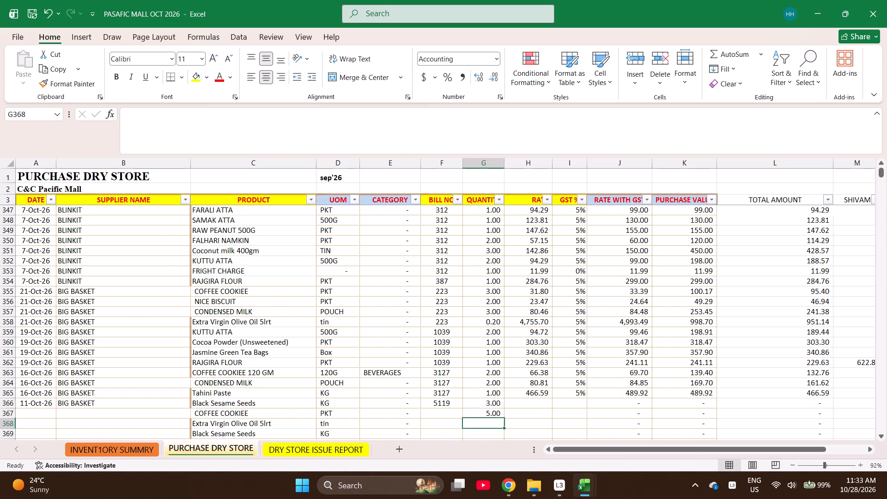
key("Return")
key("1")
key("Return")
Fill bill number 5119 from row 366 down through row 369.
key("Left")
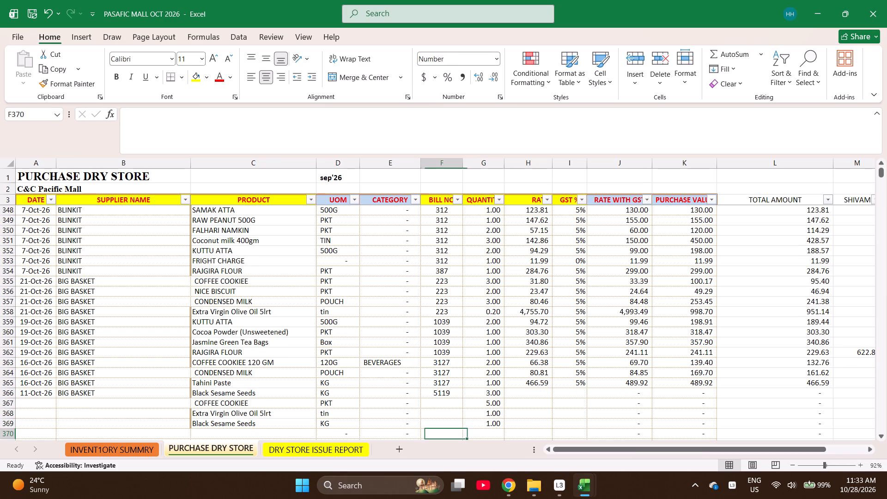
key("ctrl+Up")
key("shift+Down")
key("shift+Down")
key("shift+Down")
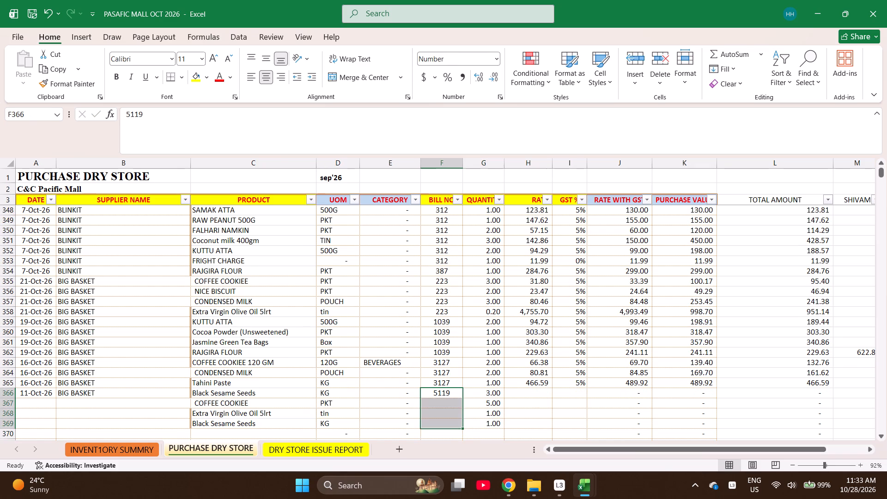
key("ctrl+d")
Enter rates 70.30 for Black Sesame Seeds, 31.80 for COFFEE COOKIEE, 995.21 for Extra Virgin Olive Oil and 39.28 for the row 369 item.
key("Right")
key("Right")
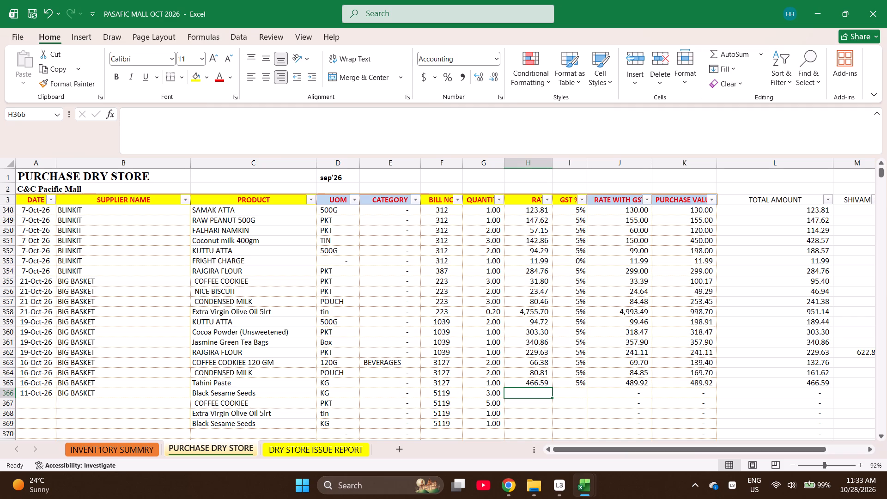
type("70.30")
key("Return")
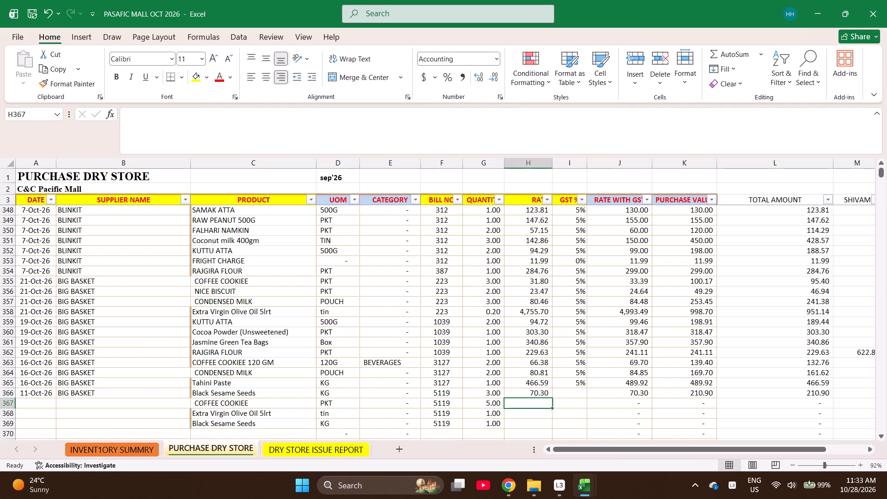
type("3180")
key("Return")
key("Up")
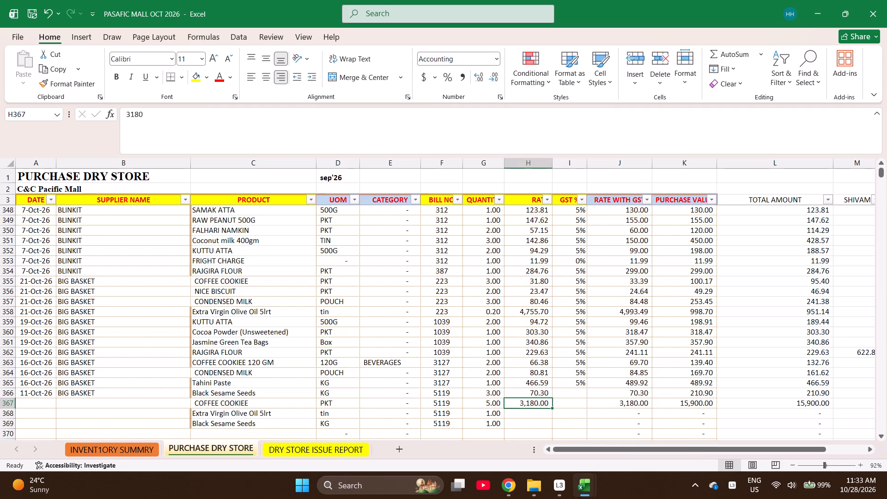
type("31.80")
key("Return")
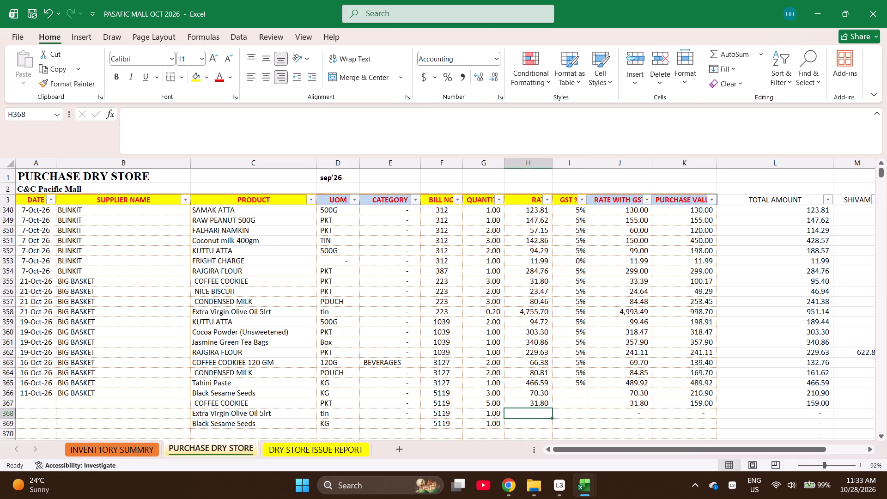
type("995.21")
key("Return")
type("39.28")
key("Right")
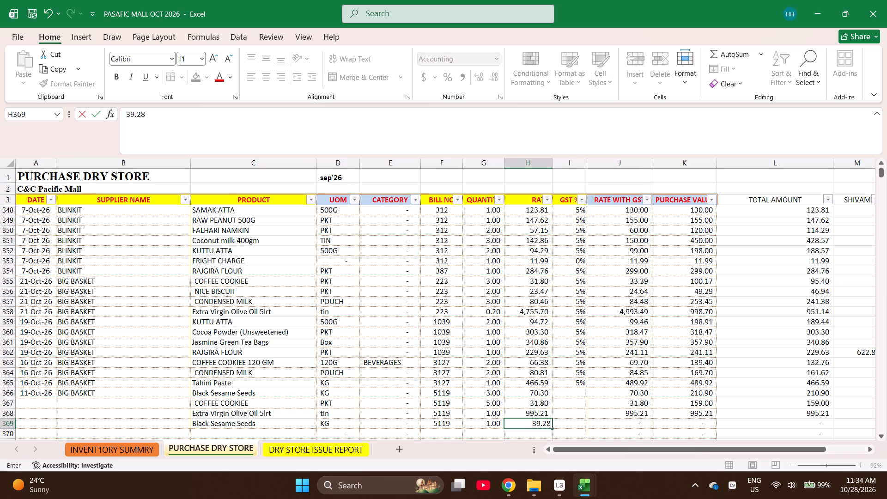
Set the GST rate to 5% for the four bill 5119 items in rows 366 to 369.
key("Up")
key("Up")
key("Up")
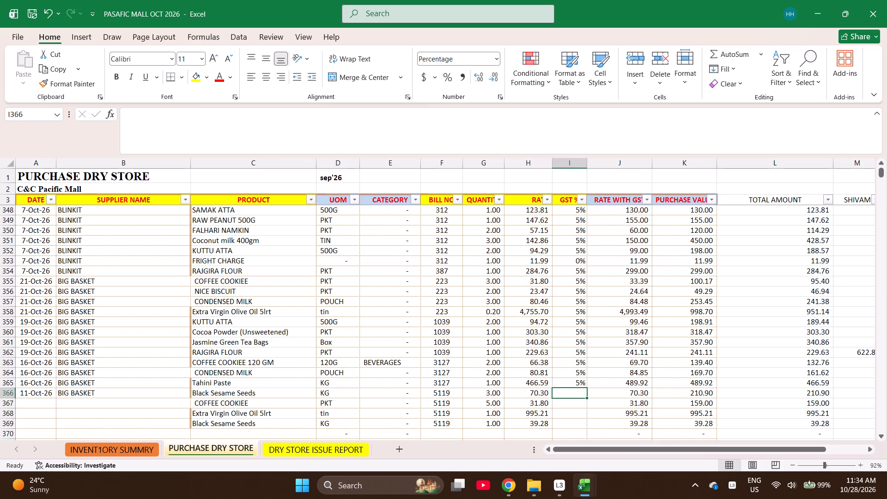
key("5")
key("Return")
key("5")
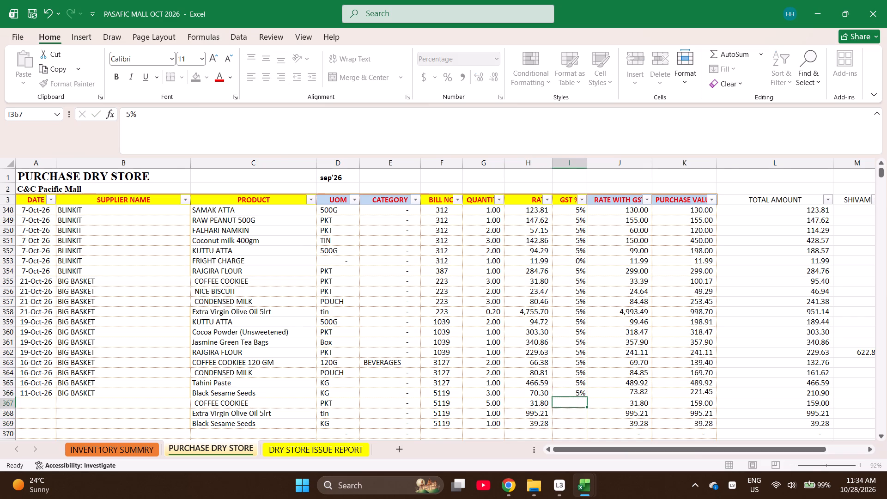
key("Return")
key("5")
key("Return")
key("5")
key("Return")
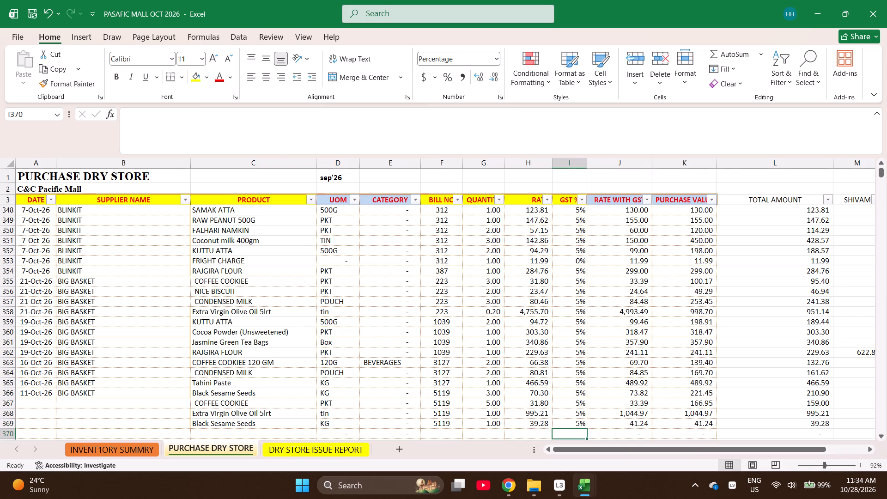
Fill the date 11-Oct-26 and supplier BIG BASKET from row 366 down through row 369.
key("Left")
key("Left")
key("Left")
key("Left")
key("Left")
key("Left")
key("Left")
key("Left")
key("Left")
key("Left")
key("Left")
key("Left")
key("Left")
key("Left")
key("Left")
key("Left")
key("Left")
key("Left")
key("Left")
key("ctrl+Up")
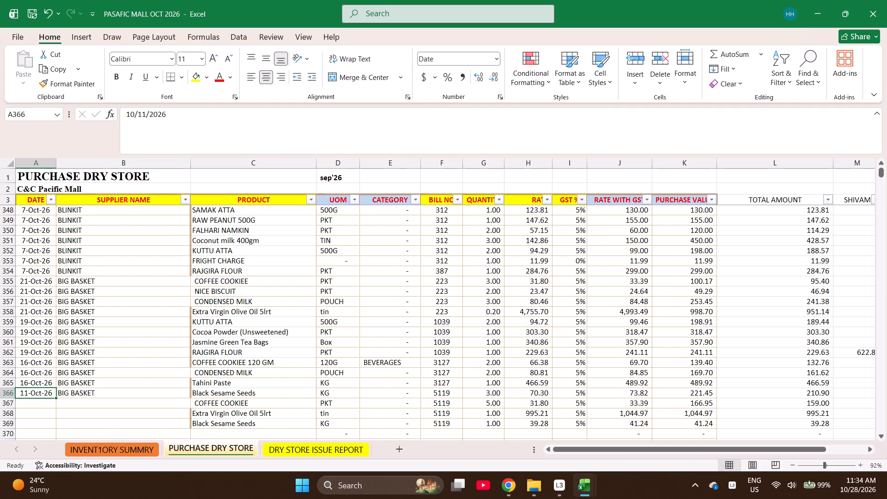
key("shift+Right")
key("shift+Down")
key("shift+Down")
key("shift+Down")
key("ctrl+d")
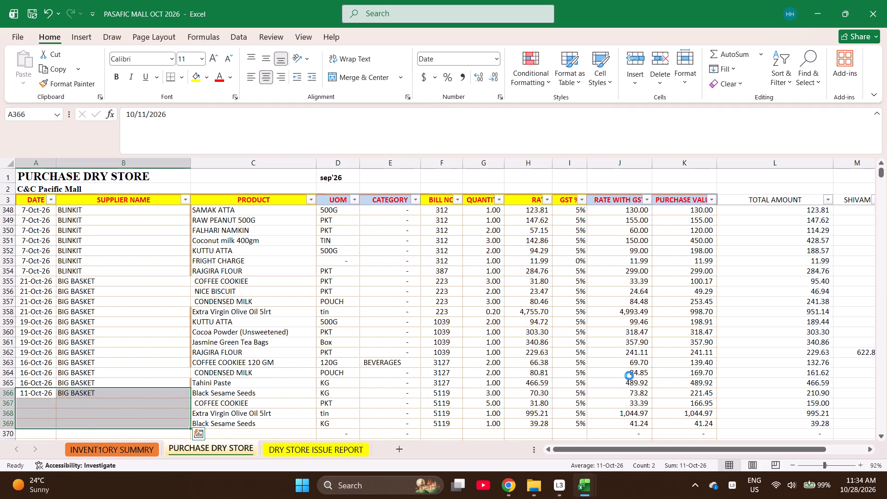
Check the rate, GST and purchase value of Black Sesame Seeds in row 366.
key("ctrl+Right")
key("Left")
key("Left")
key("Left")
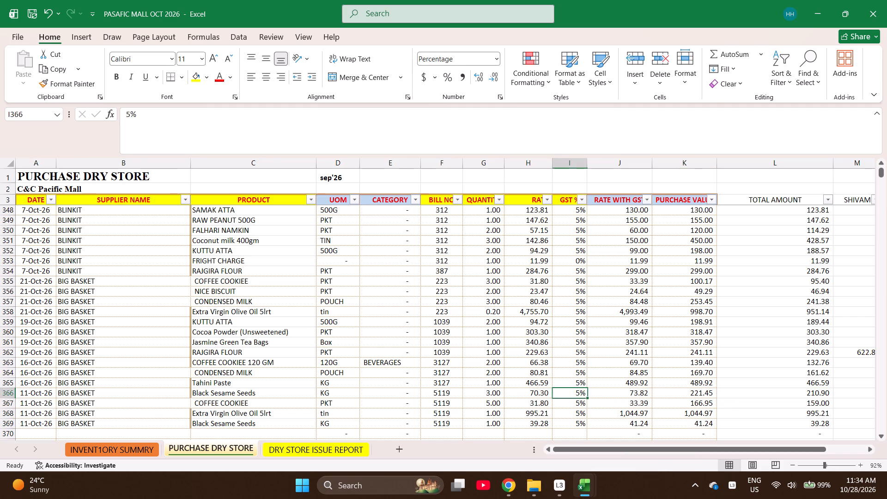
key("Left")
key("Right")
key("Right")
key("Right")
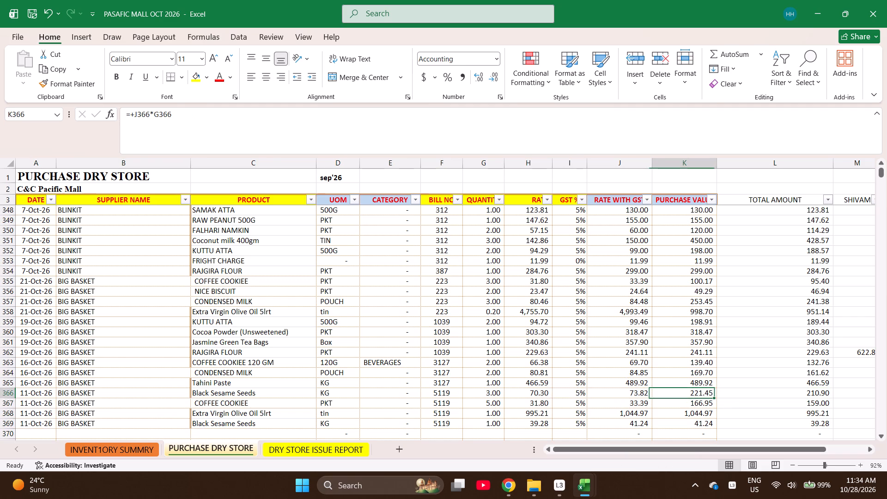
key("Left")
key("Left")
key("Left")
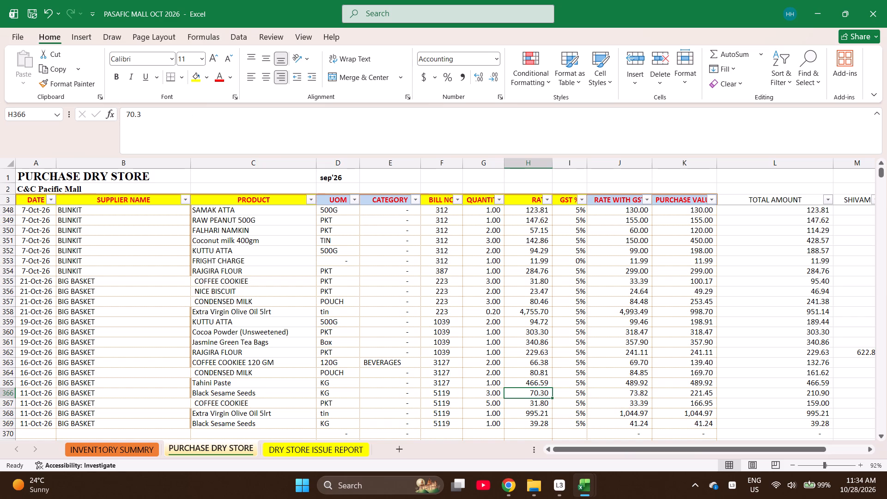
Set the rate of Black Sesame Seeds in row 366 to the formula =70.30*10.
type("=70.30*")
type("10")
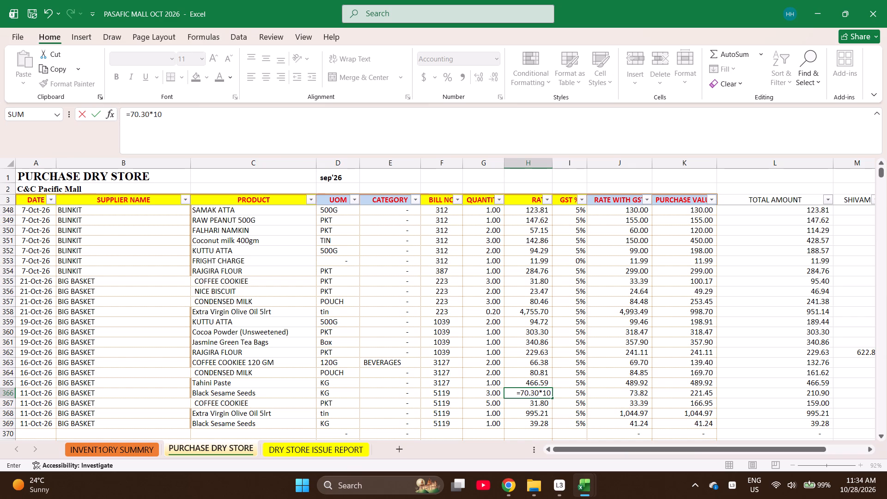
key("Return")
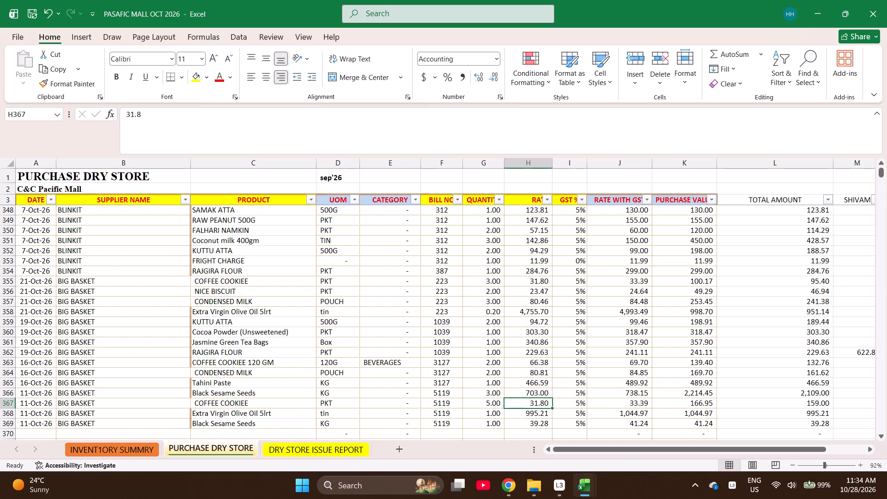
key("Right")
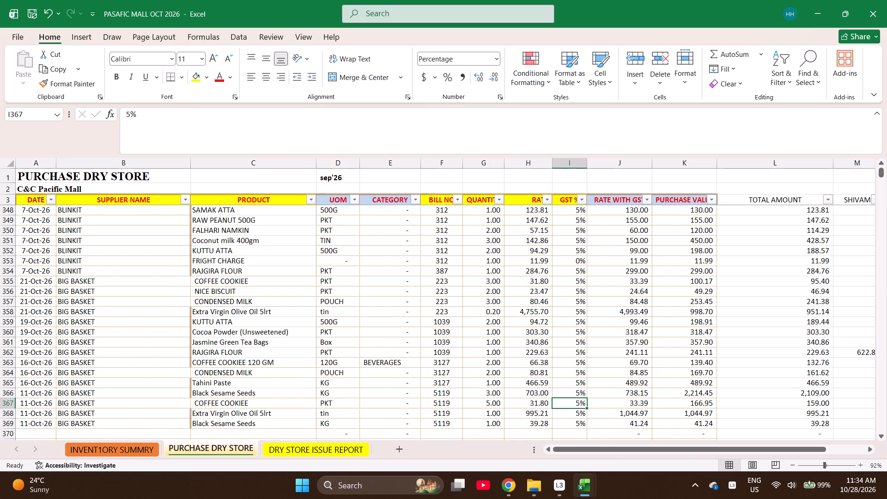
key("Left")
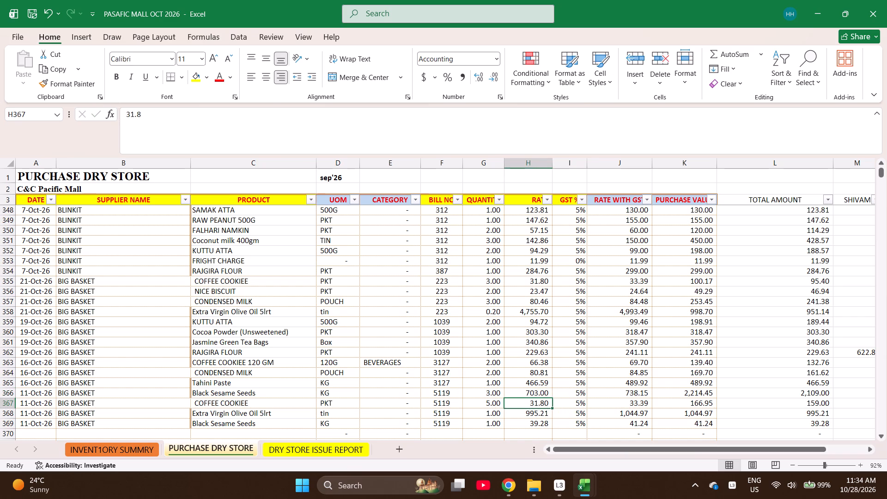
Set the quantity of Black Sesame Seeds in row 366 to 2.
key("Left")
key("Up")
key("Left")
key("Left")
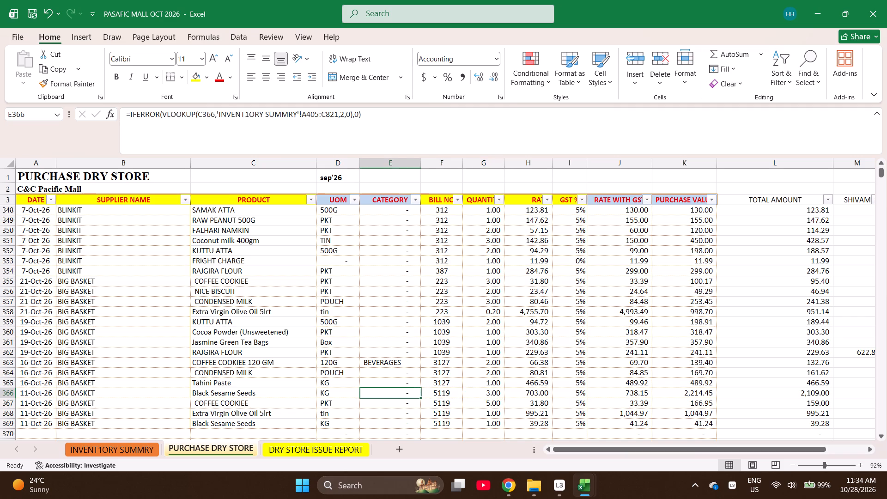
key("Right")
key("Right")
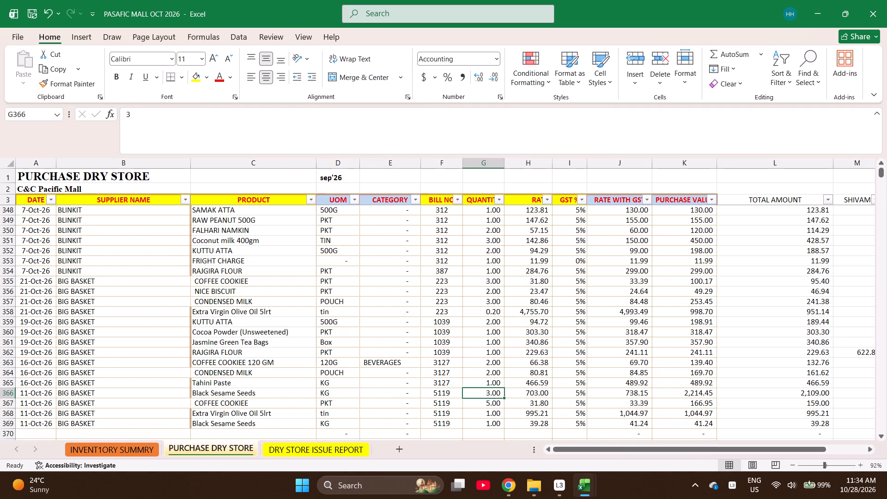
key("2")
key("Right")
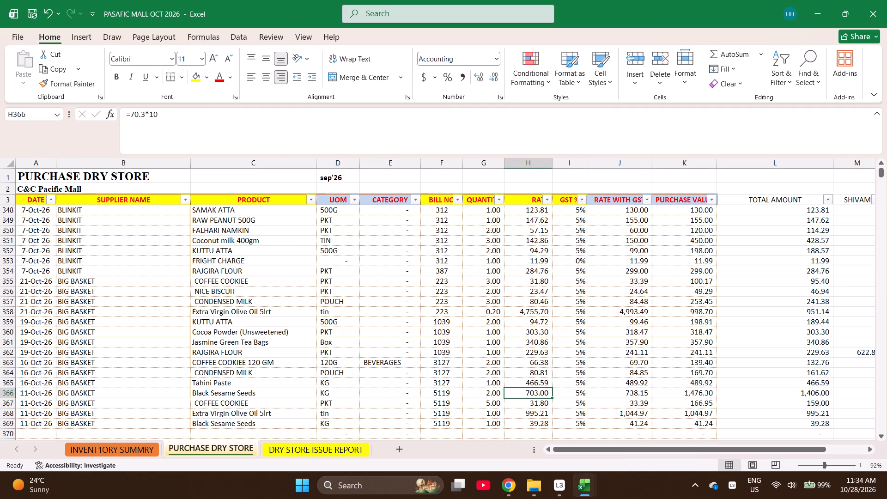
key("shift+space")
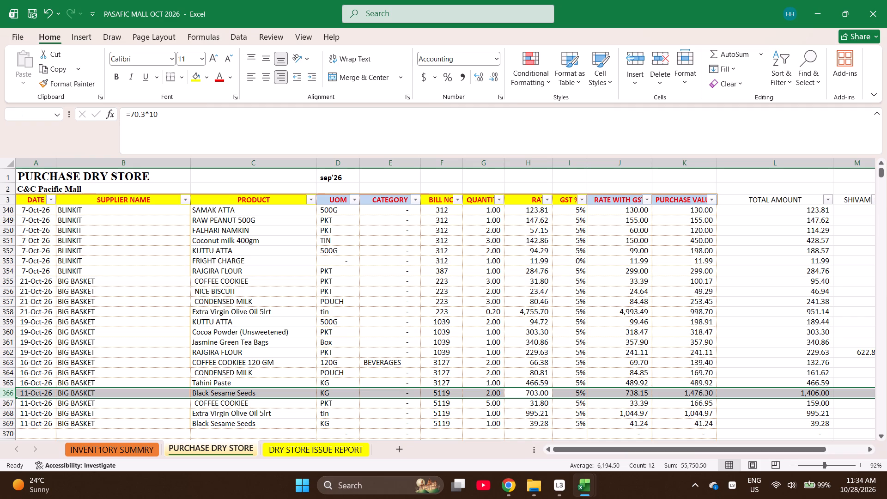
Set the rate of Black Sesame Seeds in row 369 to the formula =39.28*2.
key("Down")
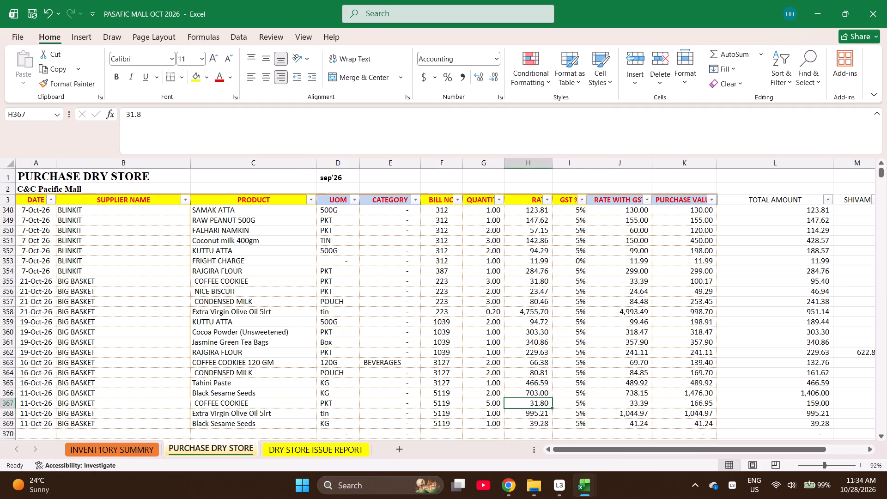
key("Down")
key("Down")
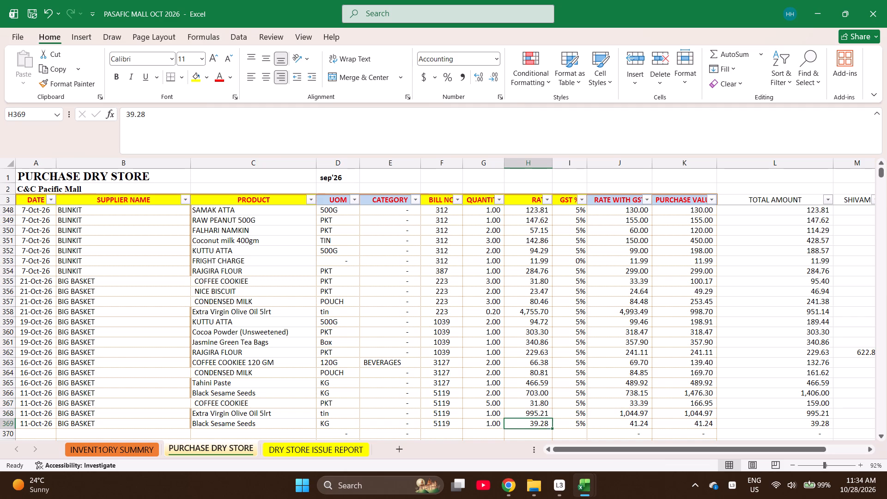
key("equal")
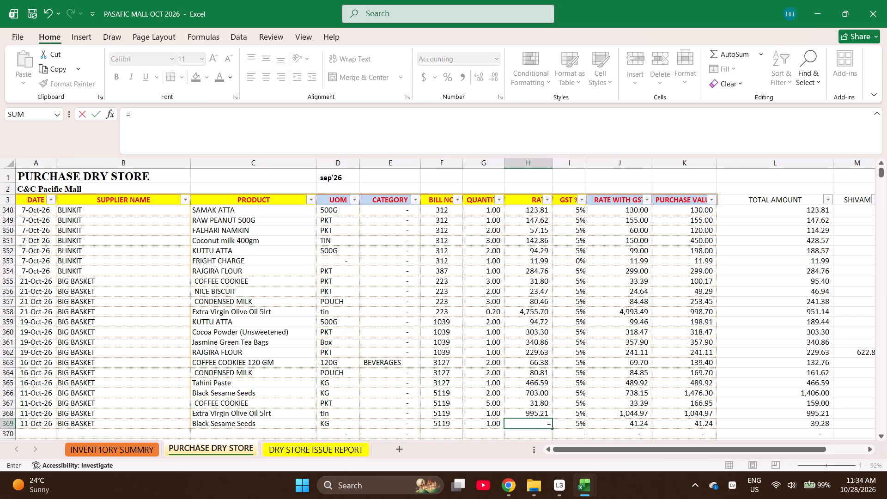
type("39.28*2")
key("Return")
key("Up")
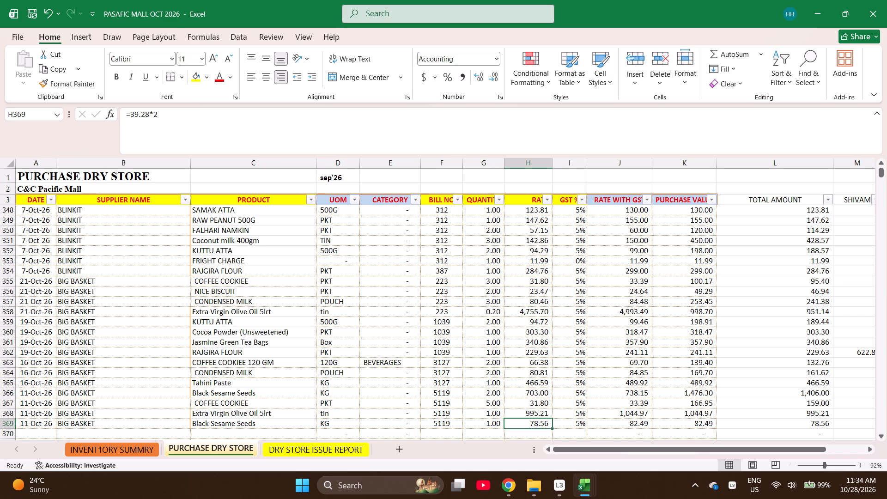
Set the rate of Black Sesame Seeds in row 369 to =78.56*10 and its quantity to 0.05.
key("equal")
type("78.56*10")
key("Return")
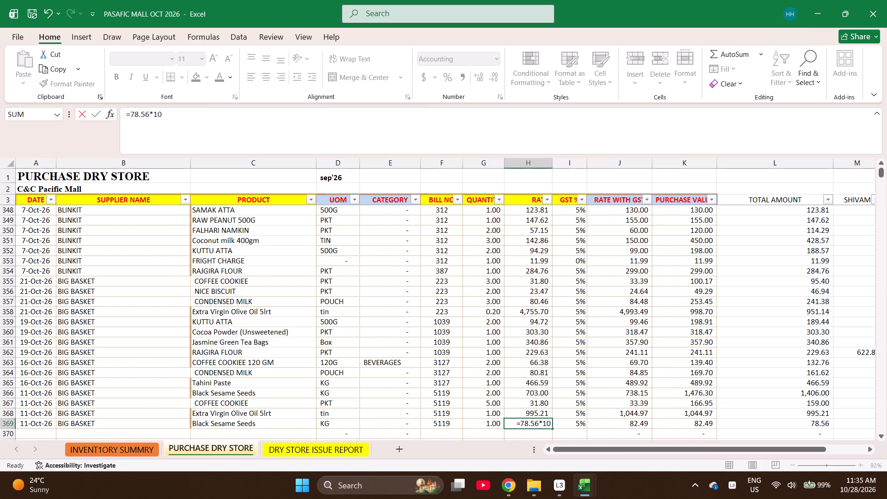
key("Down")
key("Up")
key("Up")
key("Left")
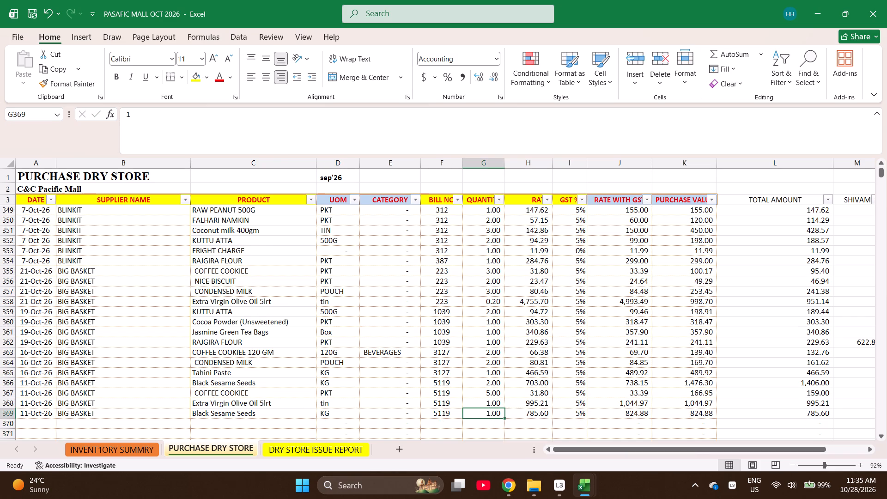
type("0.05")
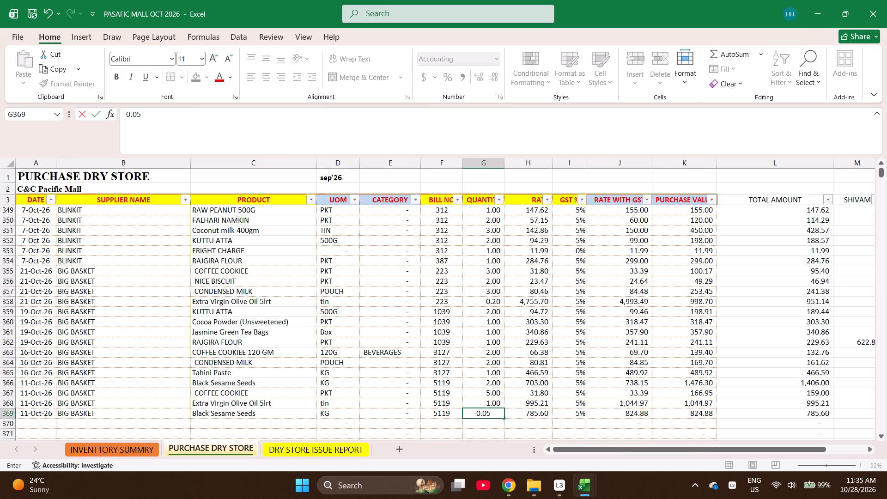
key("Return")
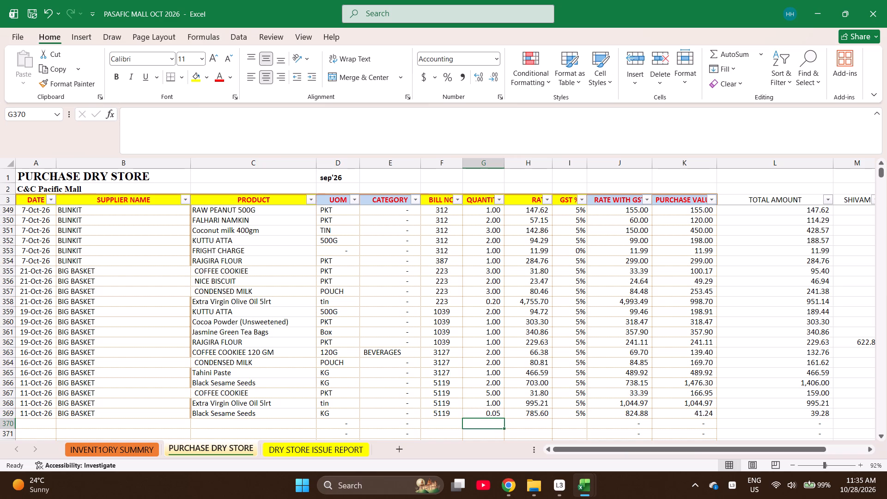
Check the purchase values of the bill 5119 items from row 369 up to row 366.
key("Up")
key("Right")
key("Right")
key("Right")
key("Right")
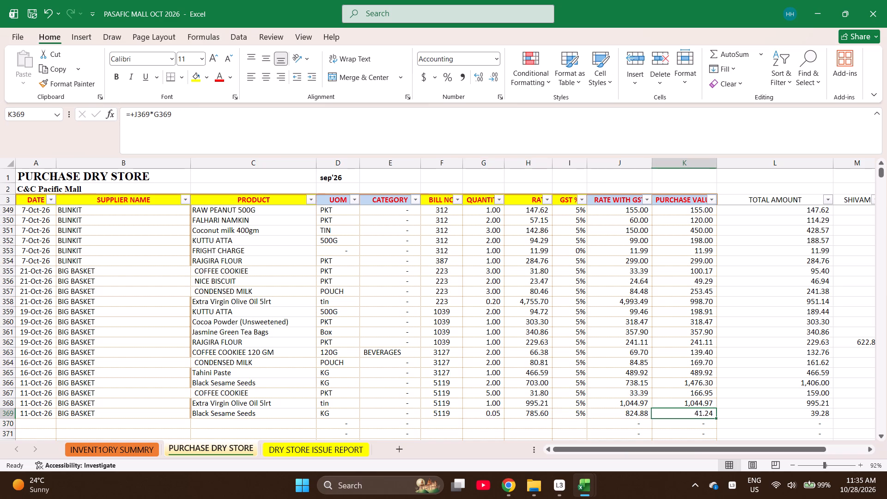
key("Up")
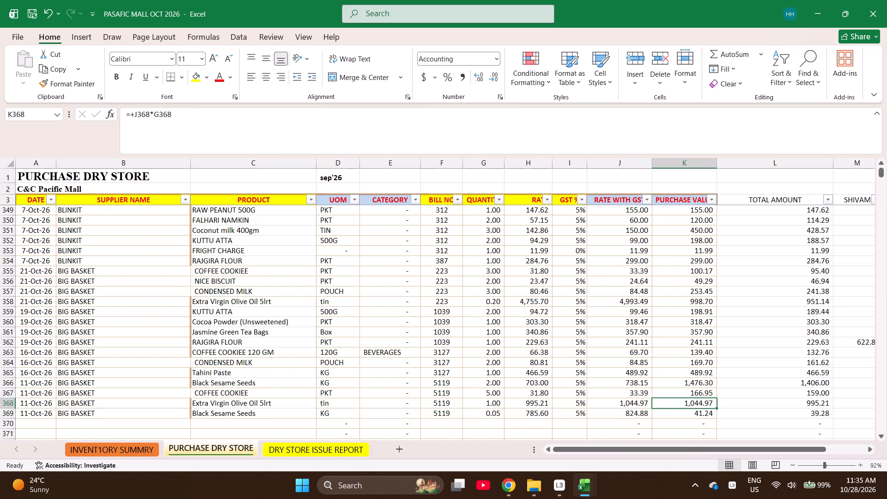
key("Up")
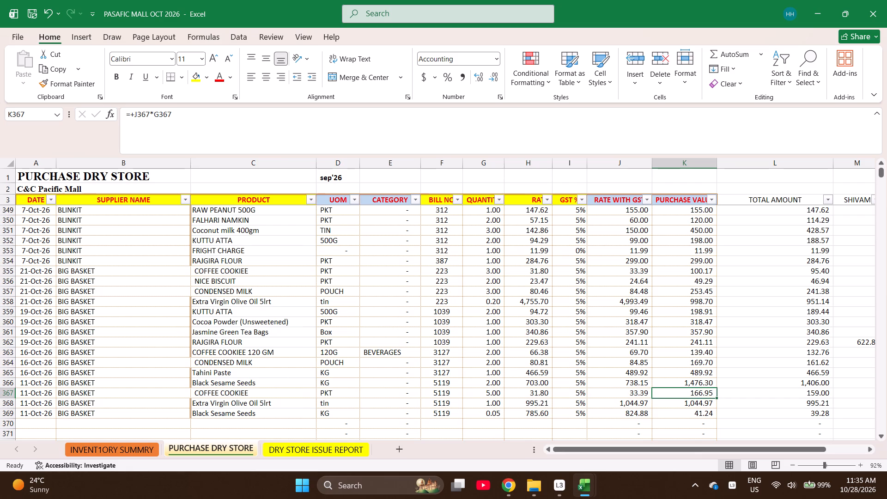
key("Up")
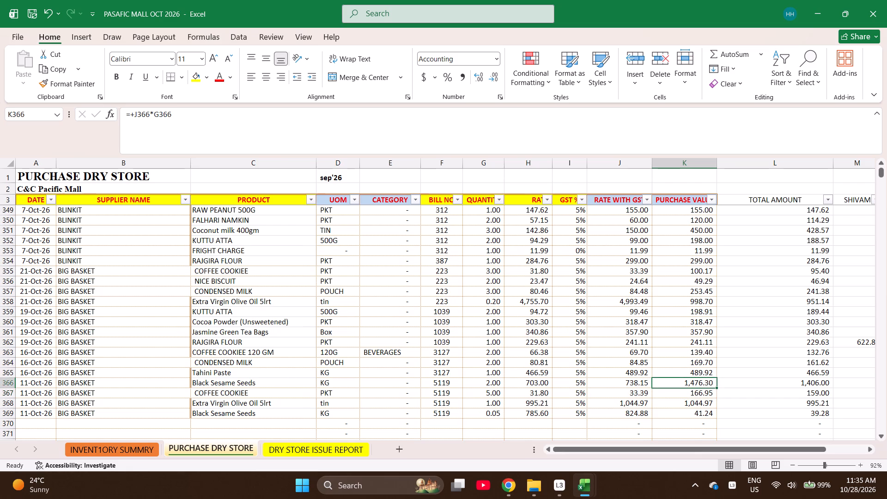
Set the quantity of Black Sesame Seeds in row 366 to 0.2.
key("Left")
key("Left")
key("Left")
key("Left")
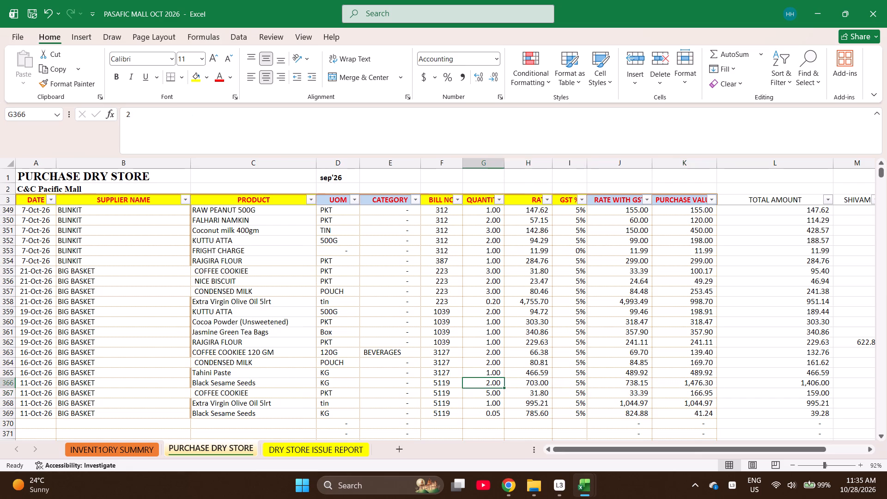
type("0.2")
key("Return")
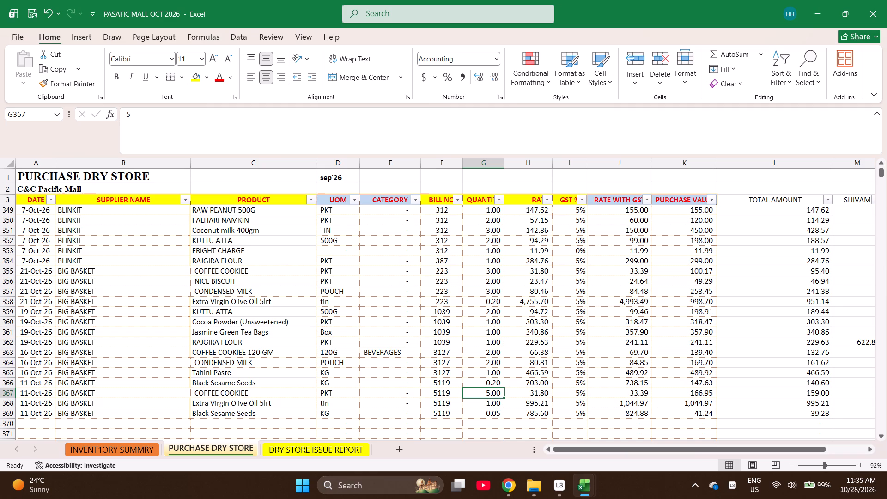
Go to the date of the last purchase entry, in row 369.
key("Left")
key("Left")
key("Left")
key("Left")
key("Left")
key("Left")
key("Left")
key("Left")
key("Left")
key("Left")
key("Left")
key("Left")
key("Left")
key("Left")
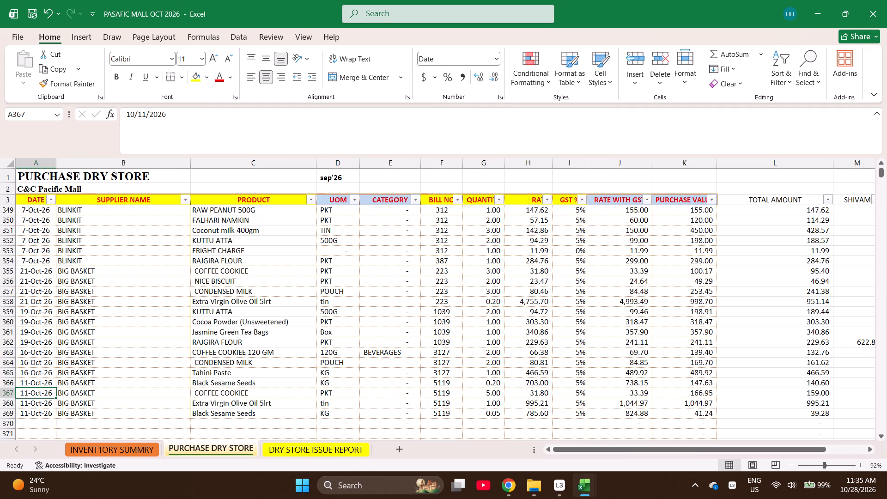
key("ctrl+Down")
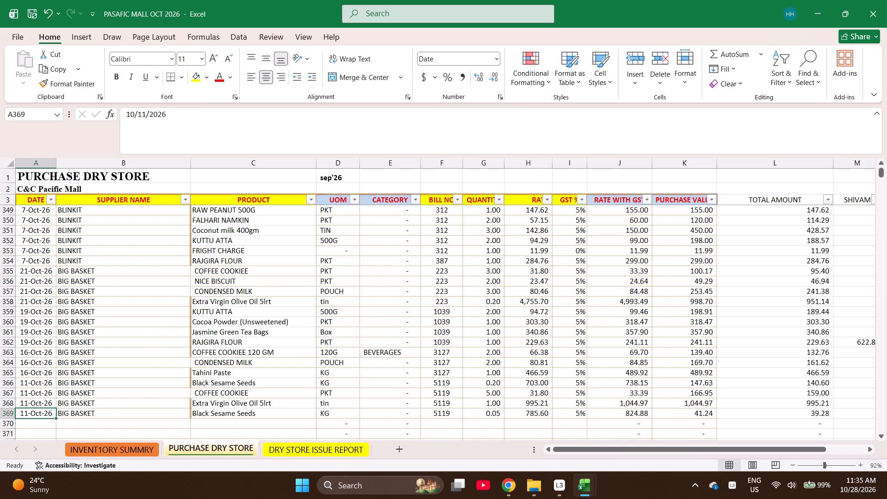
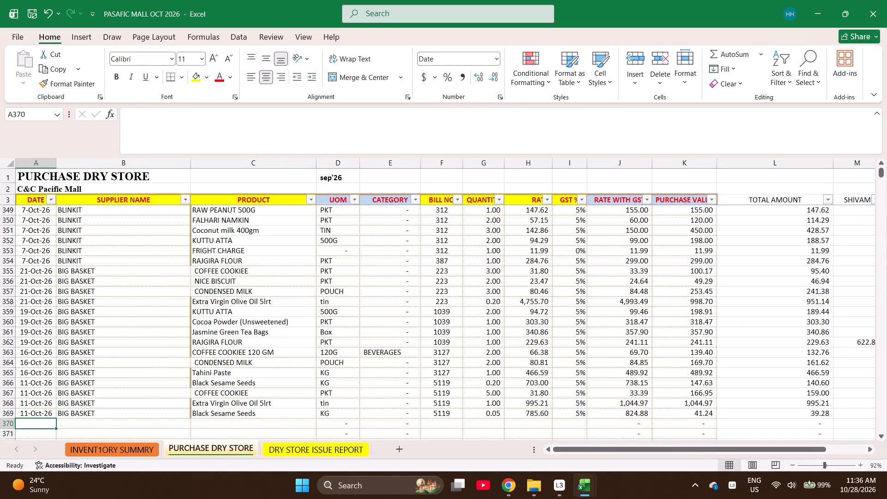
Start a purchase entry in row 370 dated 10-10-26, with supplier BIG BASKET and product Cocoa Powder (Unsweetened).
type("10-10-26")
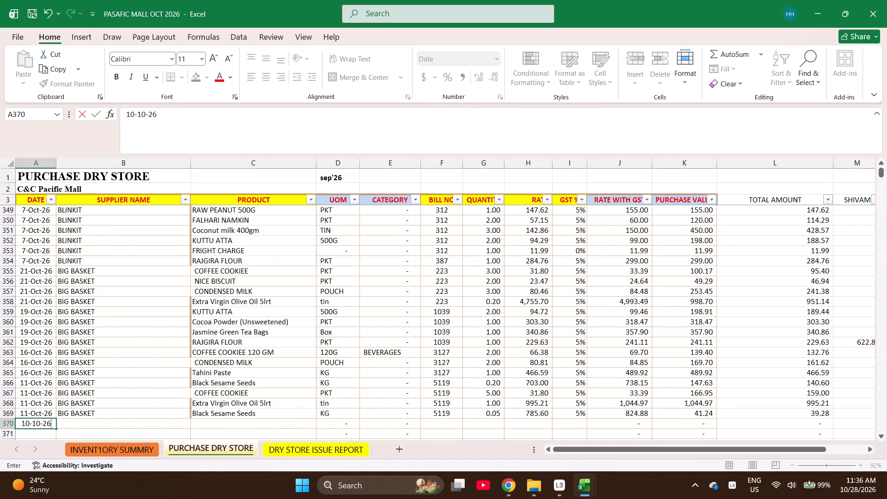
key("Right")
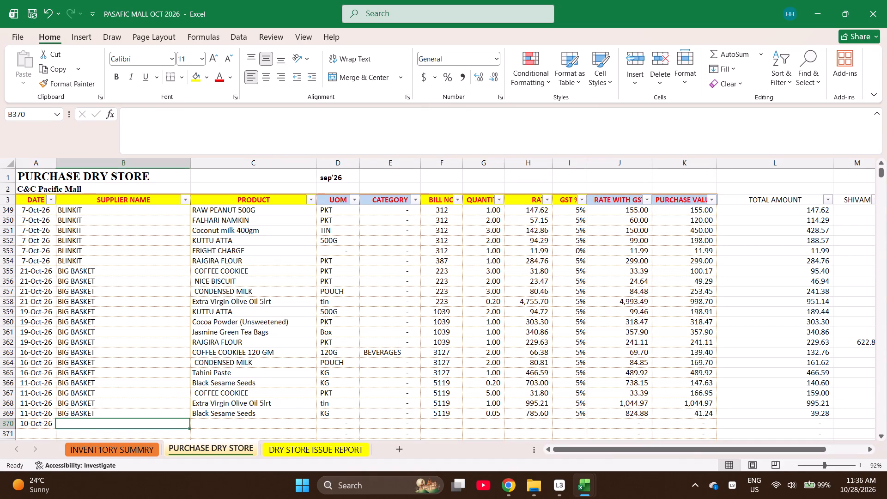
key("ctrl+d")
key("Right")
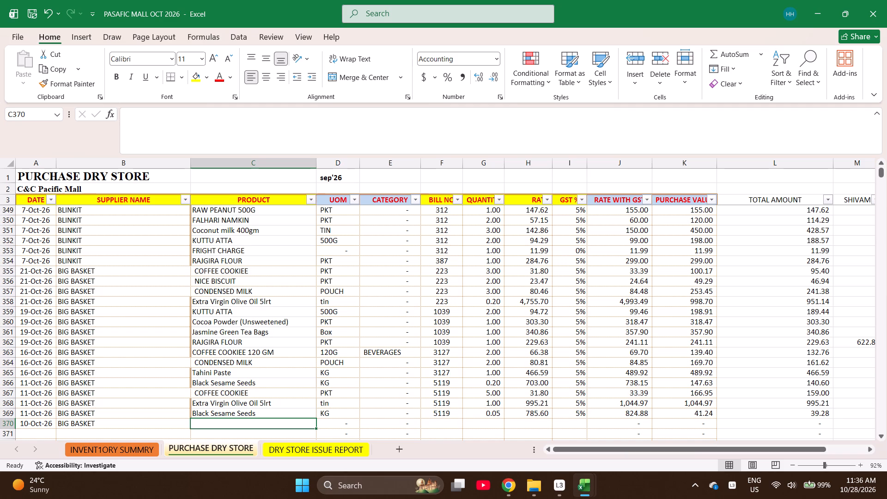
type("cocoa")
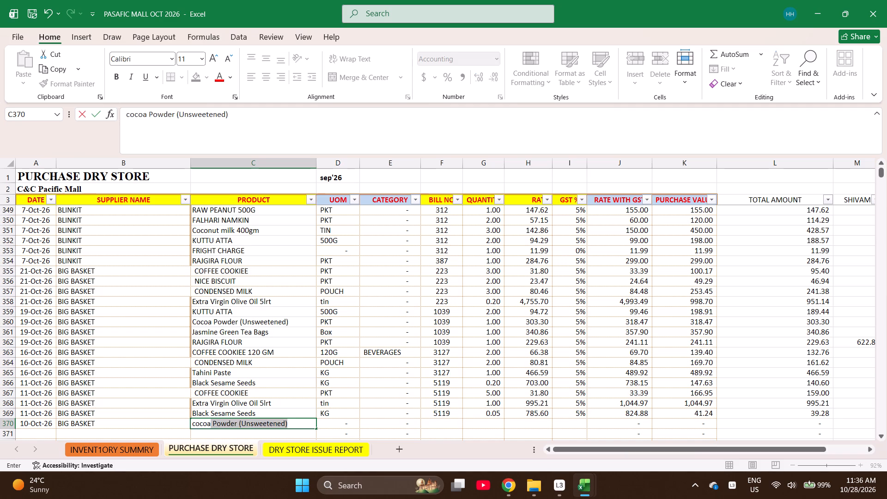
key("Return")
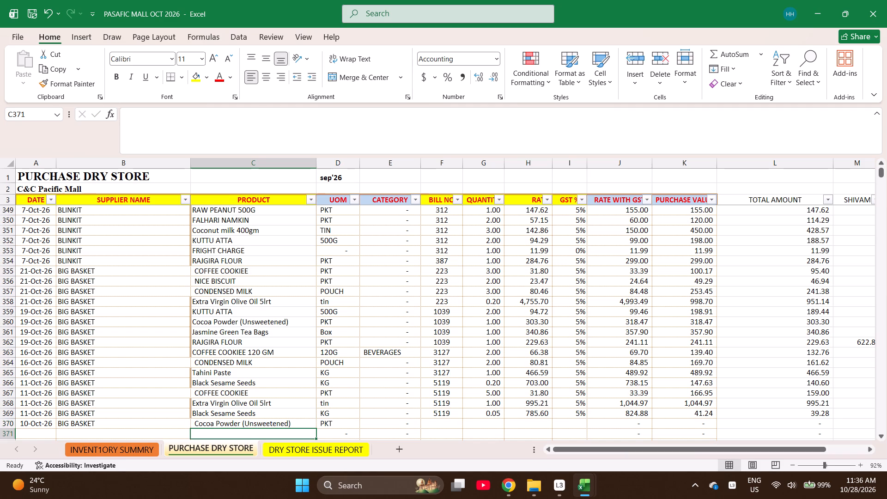
Enter CONDENSED MILK as the product in row 371.
type("cond")
key("Return")
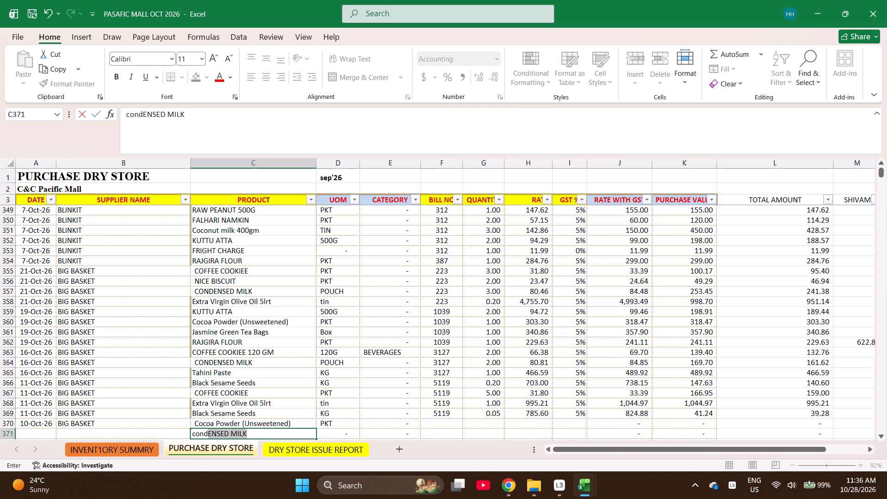
key("Return")
key("Up")
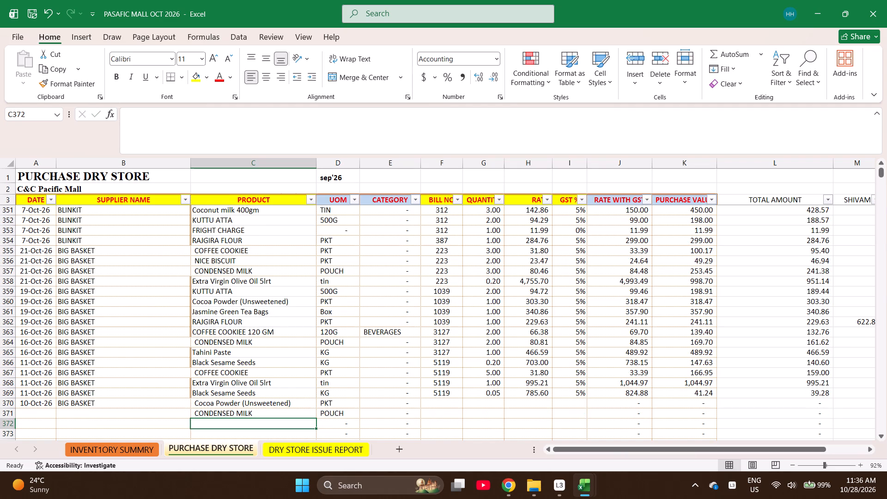
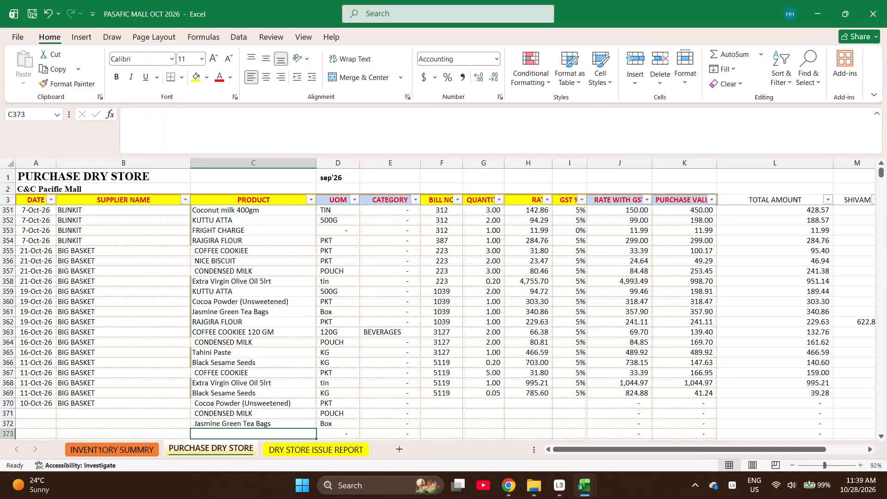
Enter Tahini Paste as the product in row 373.
type("tah")
key("Return")
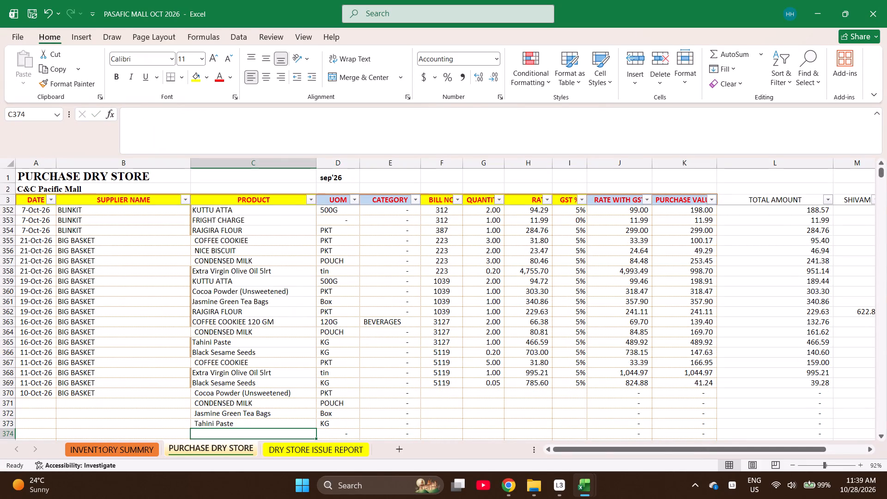
Enter the product starting with "vim" in row 374.
type("vim")
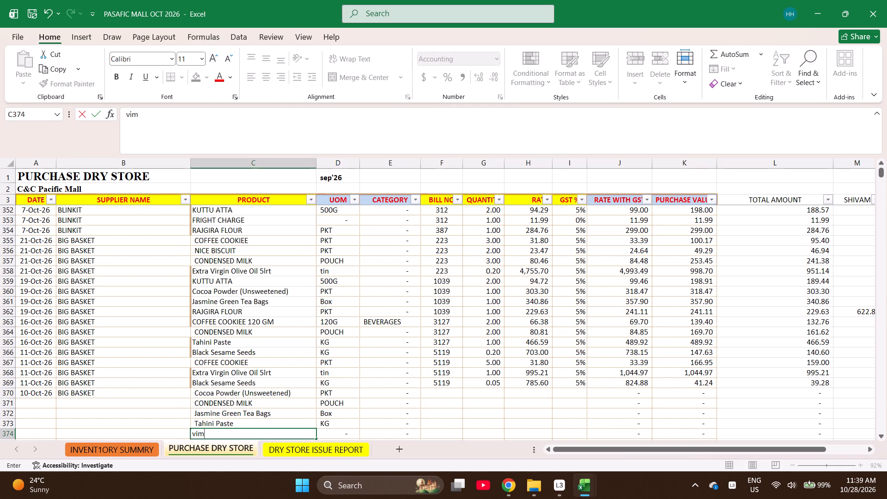
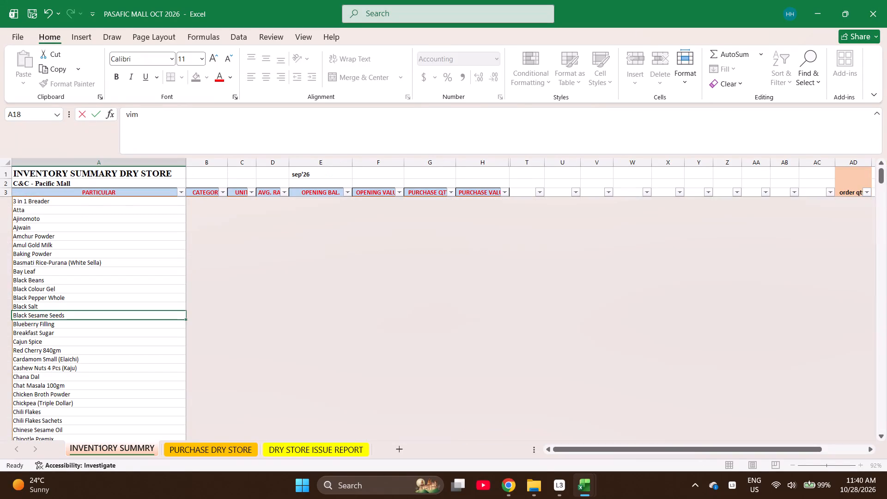
Find "vim" in the inventory summary and copy VIM DISHWASH GEL into the product cell of row 374 in the purchase sheet.
type("fvim")
key("Escape")
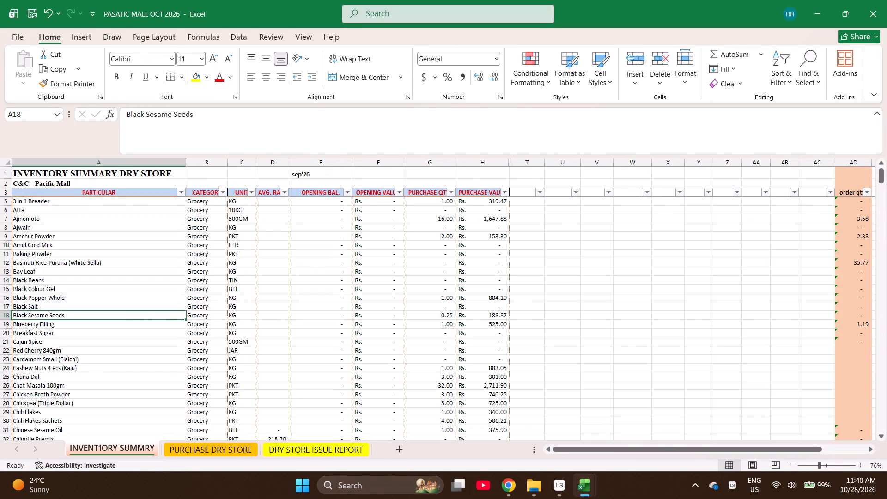
key("ctrl+f")
type("vim")
key("Return")
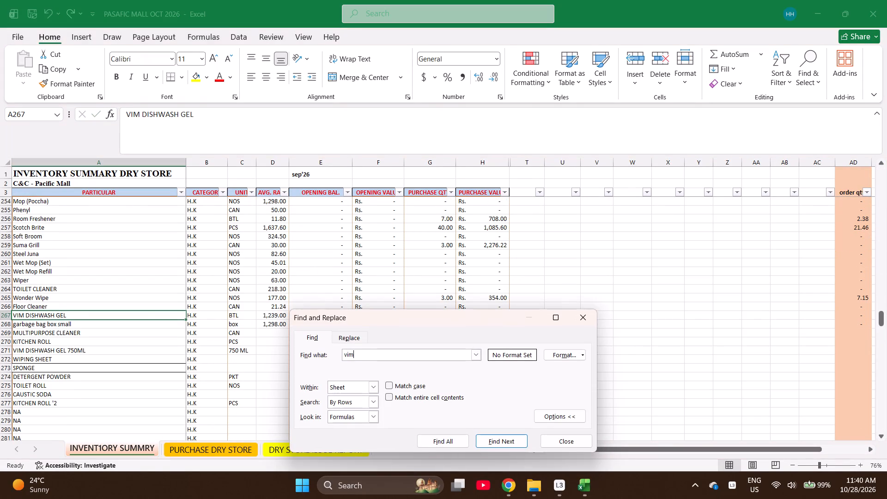
key("Escape")
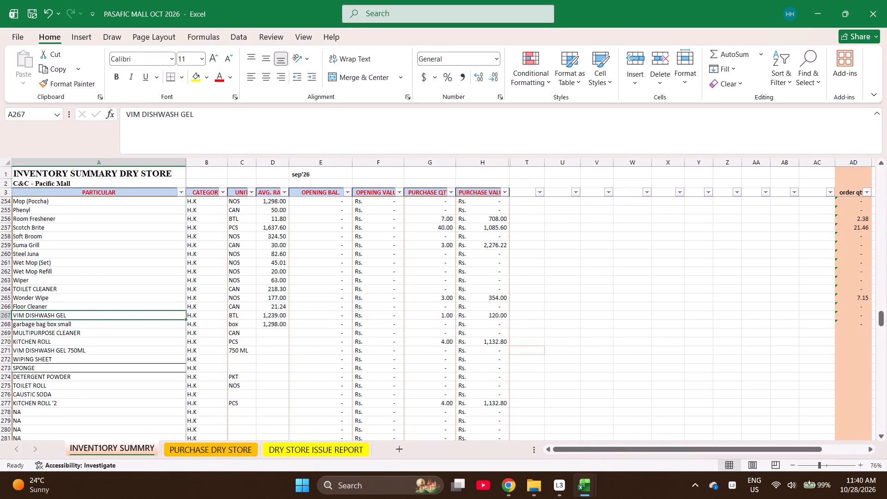
key("ctrl+c")
key("ctrl+Page_Down")
key("Return")
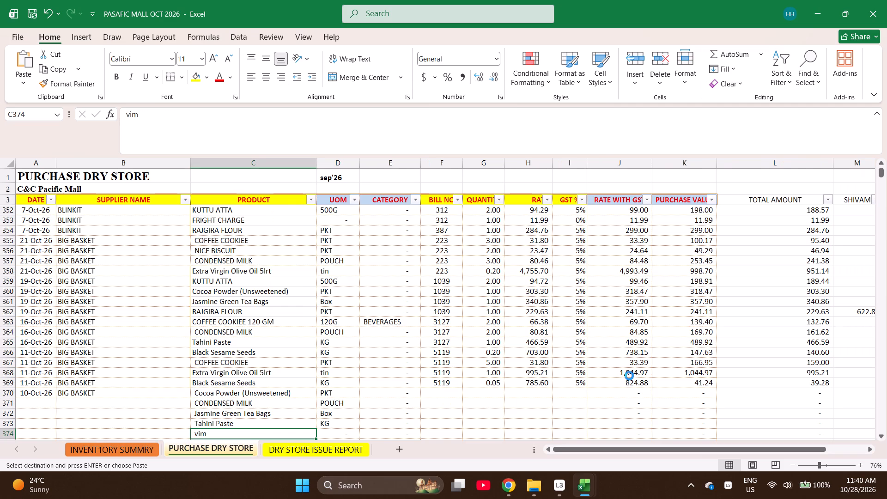
key("Right")
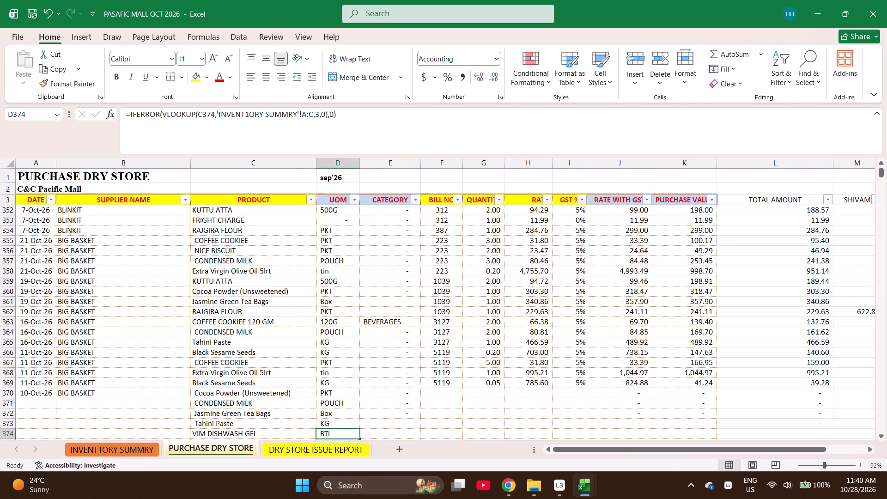
Enter bill number 862 for the five products in rows 370 to 374.
key("Left")
key("shift+Up")
key("shift+Up")
key("shift+Up")
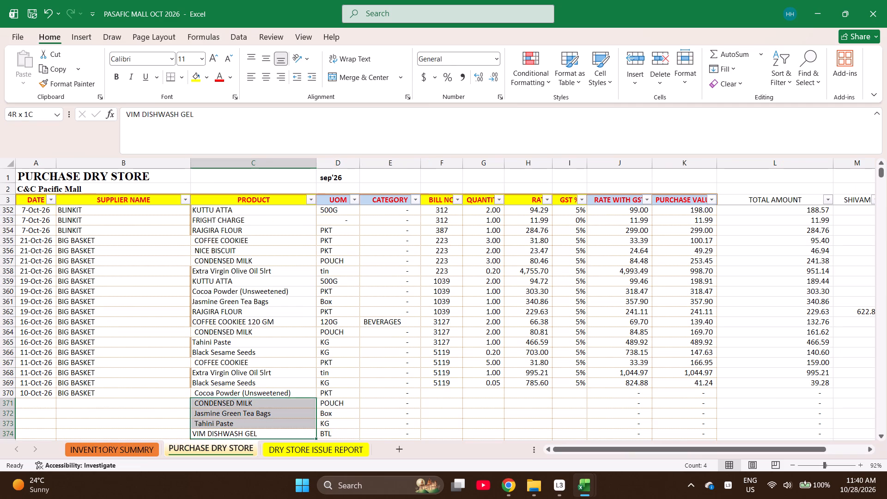
key("shift+Up")
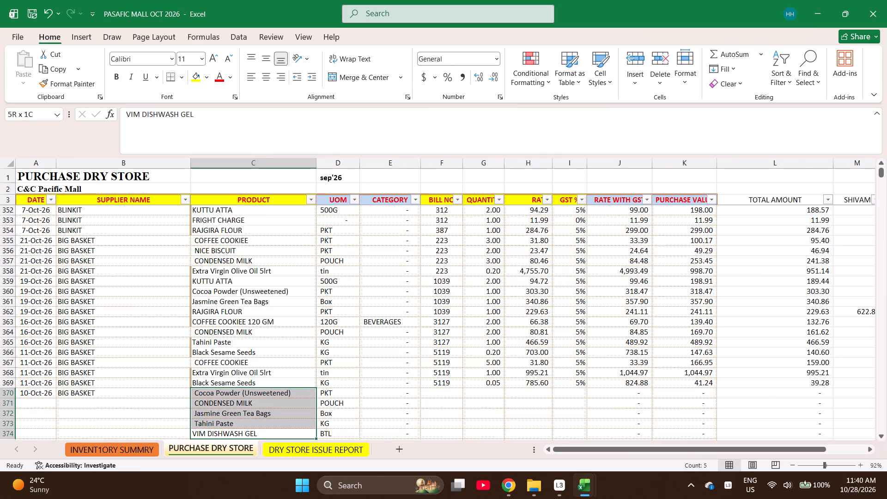
key("Right")
key("Right")
key("Right")
key("ctrl+Up")
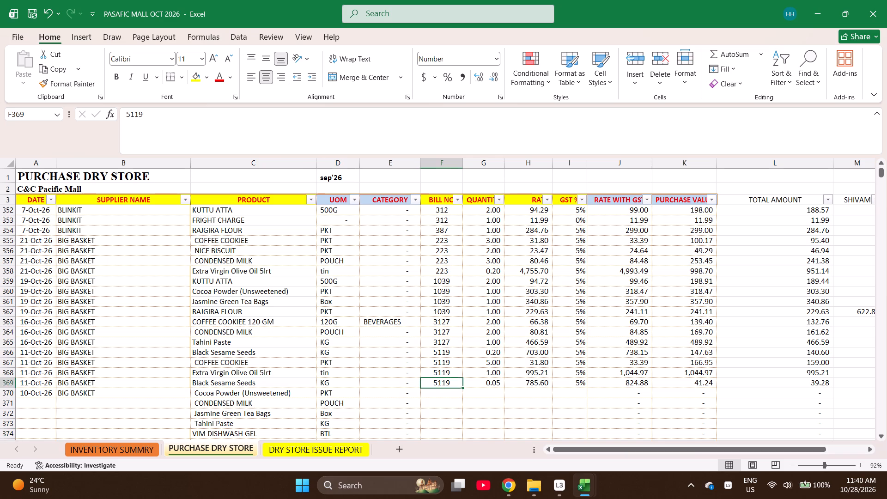
key("Down")
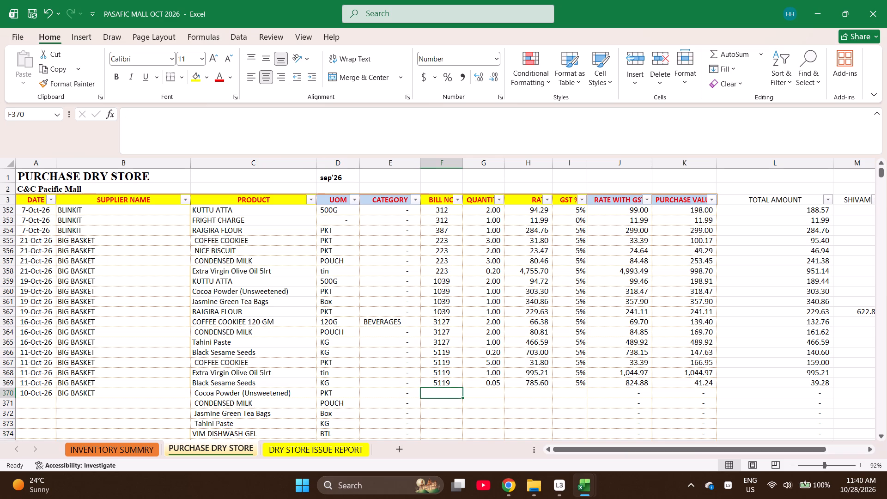
type("862")
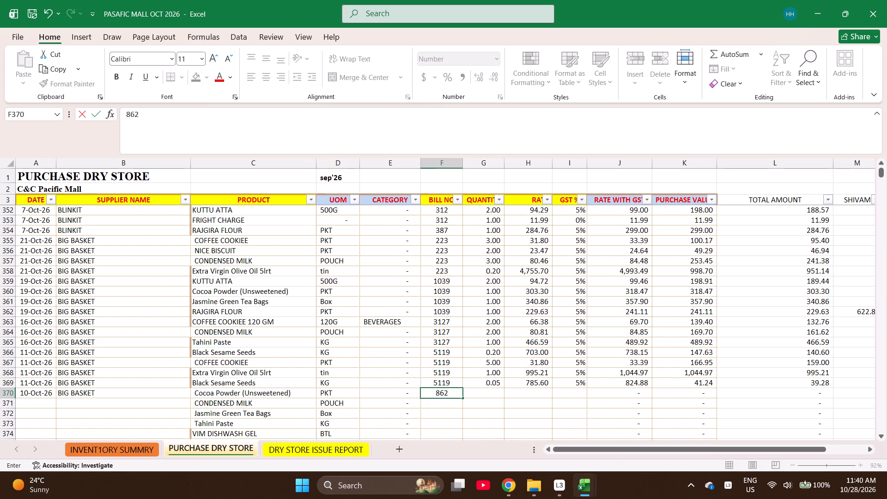
key("Return")
type("862")
key("Return")
type("862")
key("Return")
type("862")
key("Return")
type("862")
key("Return")
Enter the quantities for rows 370 to 374: 1, 4, 1, 1 and 1.
key("Right")
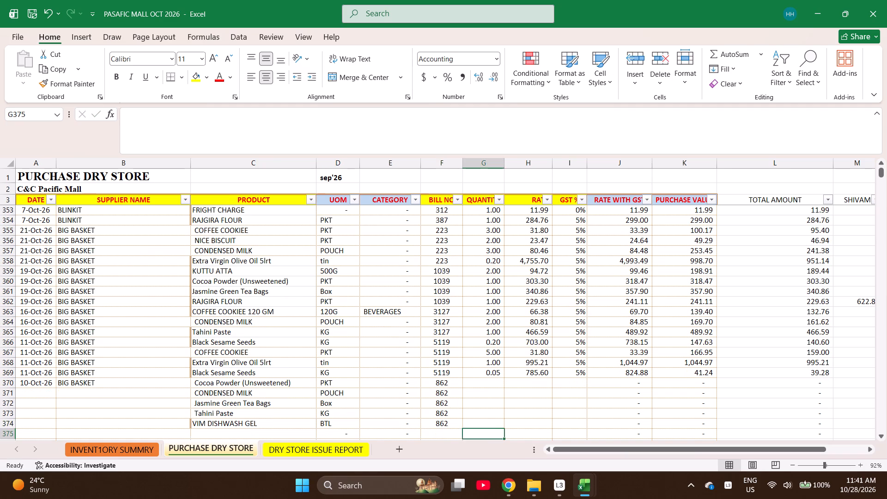
key("ctrl+Up")
key("Down")
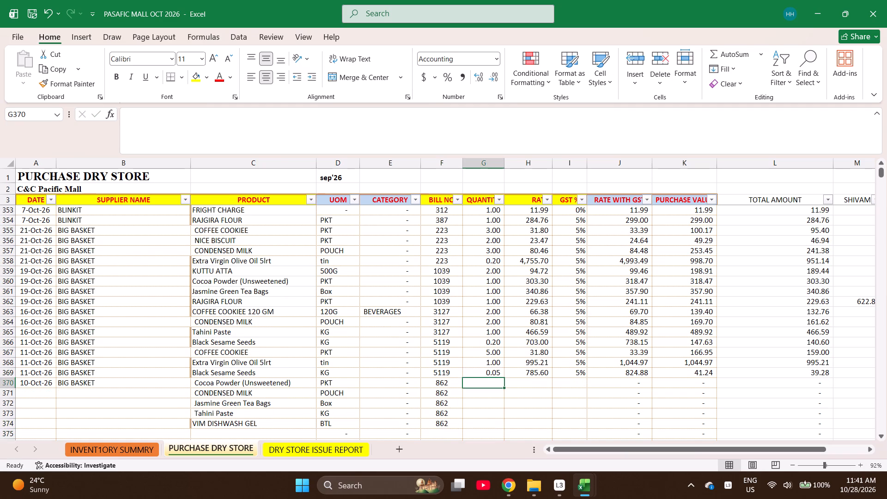
key("1")
key("Return")
key("4")
key("Return")
key("1")
key("Return")
key("1")
key("Return")
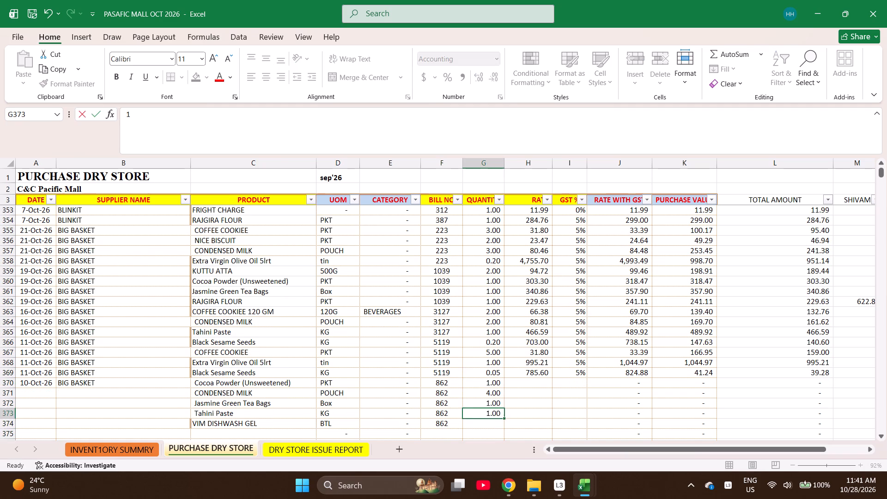
key("1")
key("Return")
Enter the rates for rows 370 to 374: 303.99, 80.39, 340.95, 502.37 and 140.69.
key("Right")
key("ctrl+Up")
key("Down")
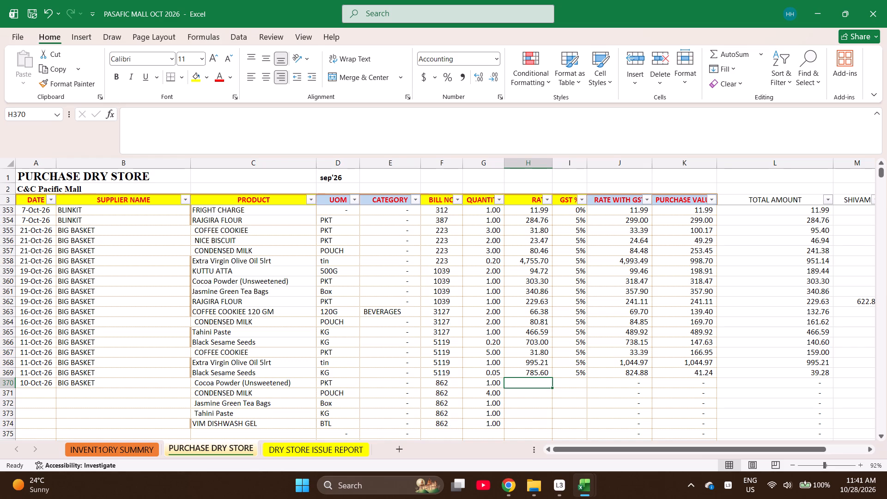
type("303.99")
key("Return")
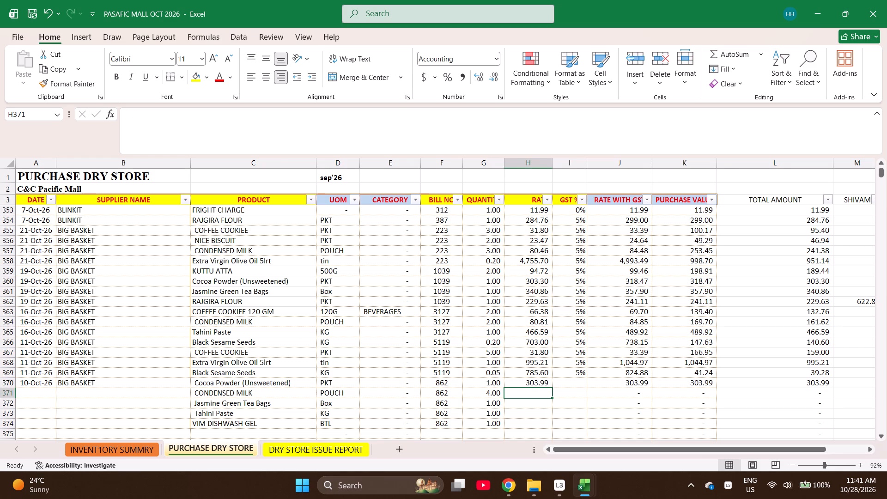
type("80")
type(".39")
key("Return")
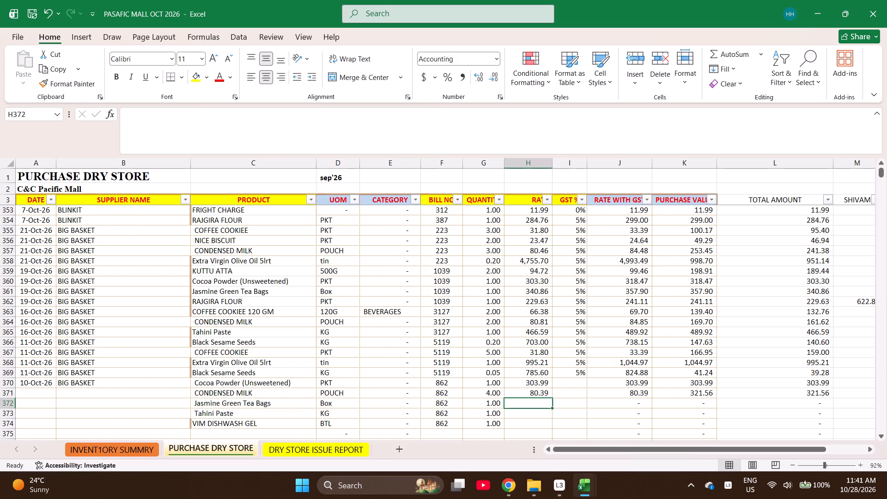
type("340.95")
key("Return")
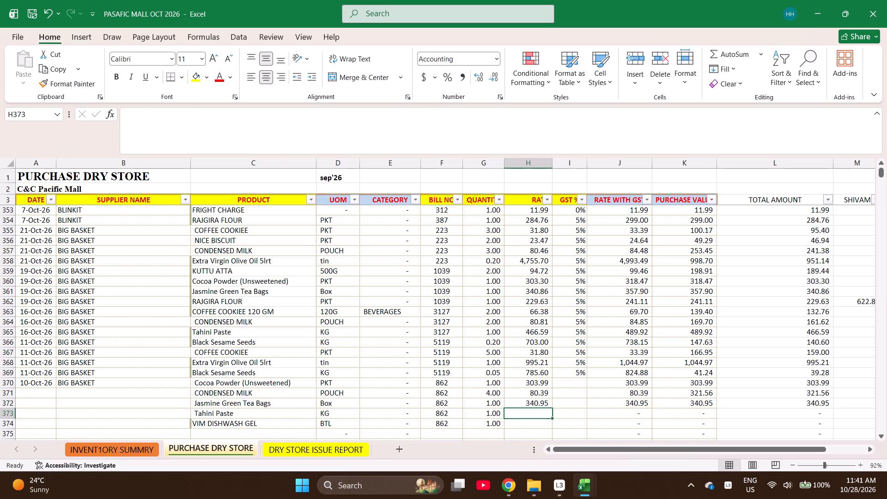
type("502.37")
key("Return")
type("140.")
type("69")
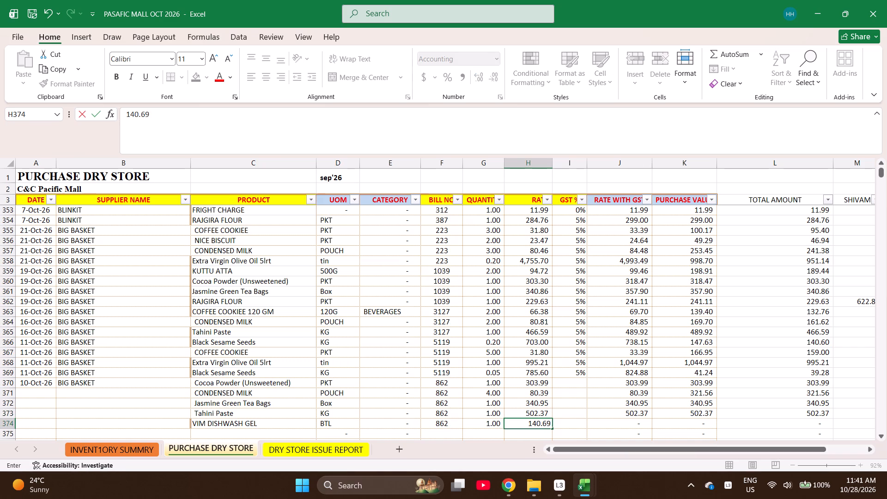
key("Return")
Set GST to 5% for rows 370 to 373 and 18% for VIM DISHWASH GEL in row 374.
key("Right")
key("ctrl+Up")
key("Down")
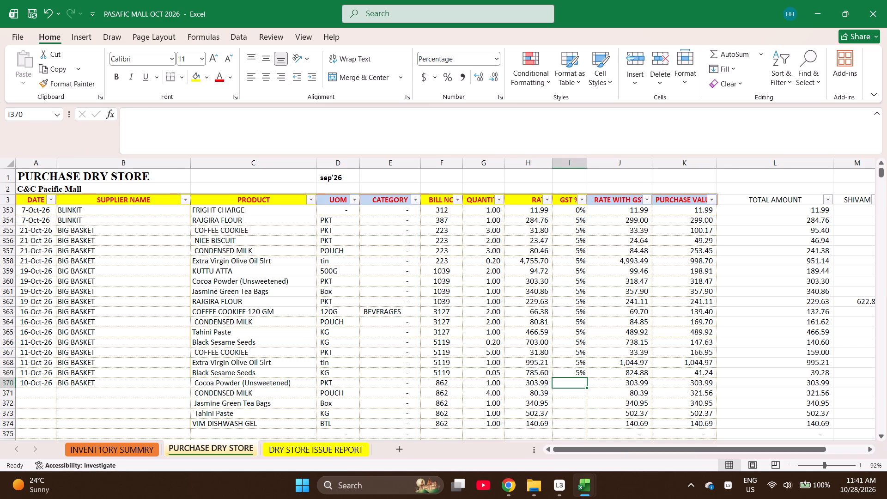
key("5")
key("Return")
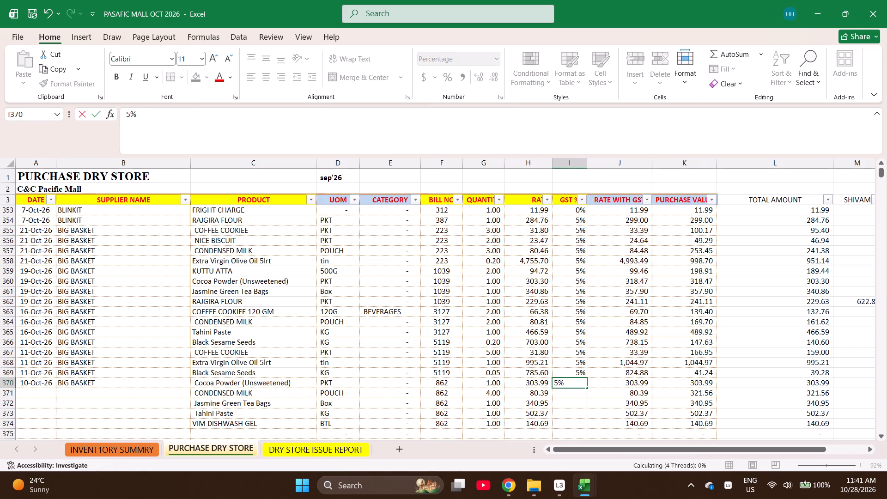
key("5")
key("Return")
key("5")
key("Return")
key("5")
key("Return")
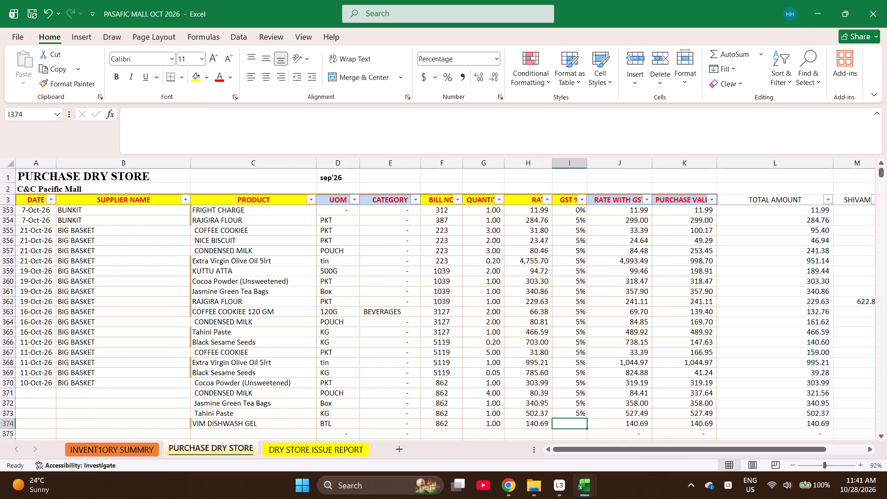
type("18")
key("Up")
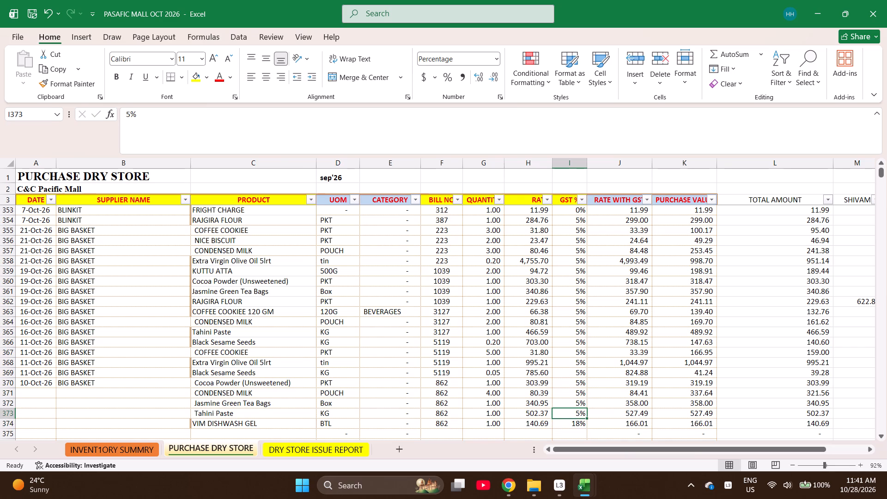
Fill the 10-Oct-26 date and BIG BASKET supplier from row 370 down through row 374.
key("Page_Up")
key("Page_Up")
key("Page_Down")
key("Page_Down")
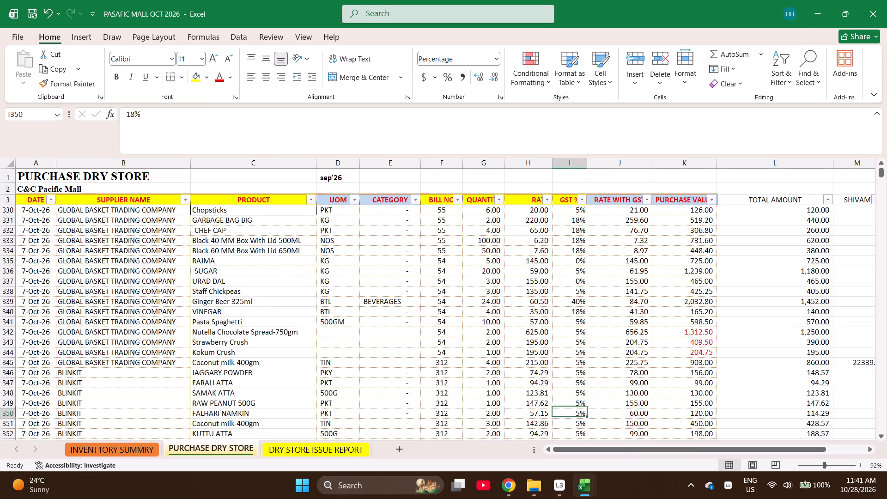
key("ctrl+Left")
key("ctrl+Left")
key("ctrl+Left")
key("ctrl+Left")
key("ctrl+Left")
key("ctrl+Left")
key("ctrl+Left")
key("ctrl+Left")
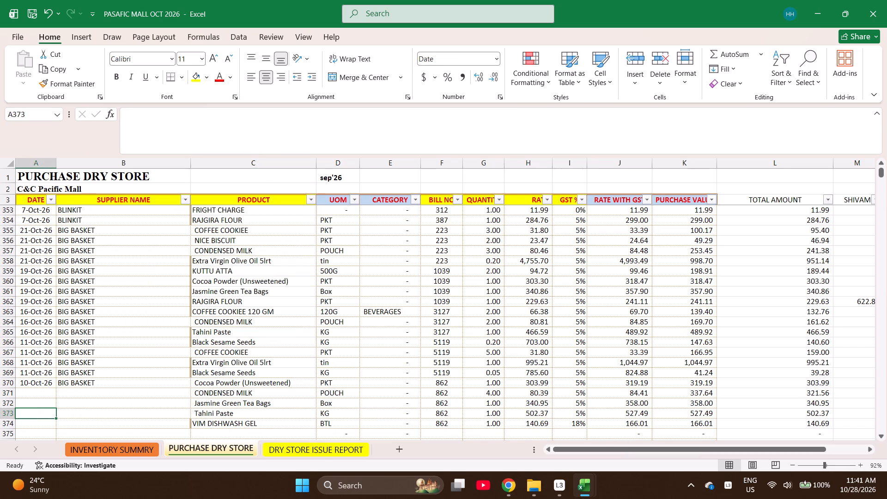
key("ctrl+Up")
key("shift+Right")
key("shift+Down")
key("shift+Down")
key("shift+Down")
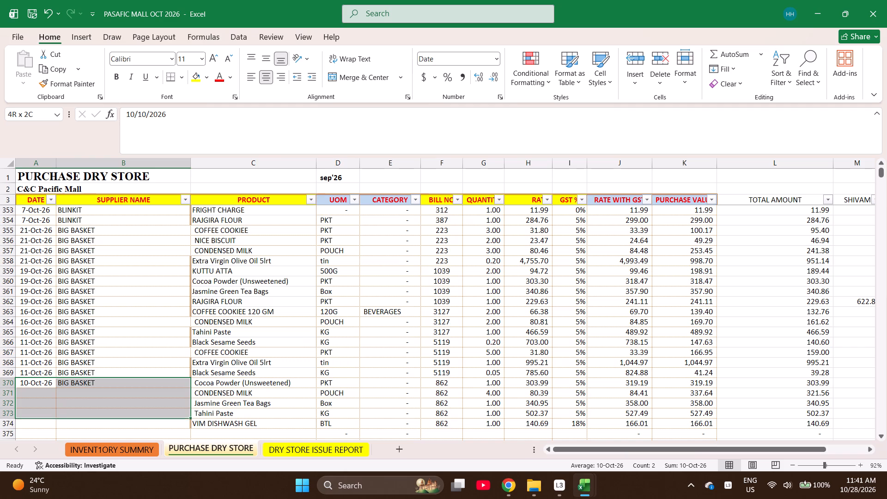
key("shift+Down")
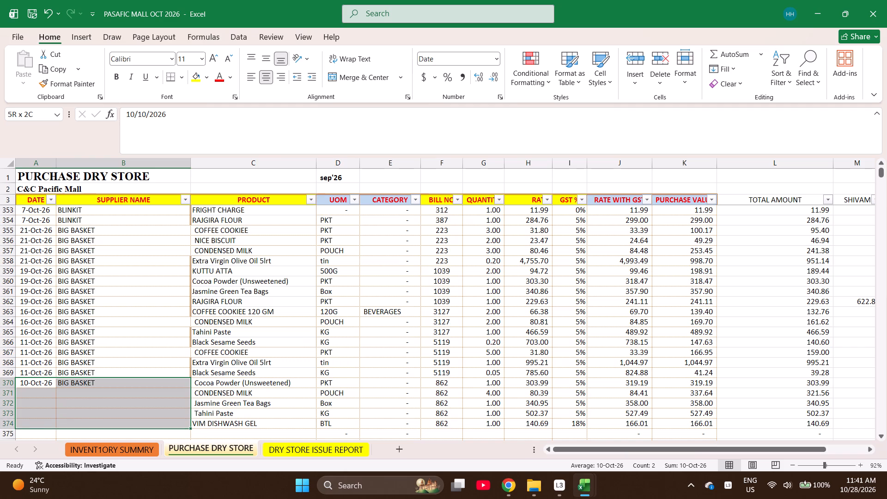
key("ctrl+d")
Correct the rate of Cocoa Powder (Unsweetened) in row 370 to 303.39.
key("Right")
key("Right")
key("Right")
key("Right")
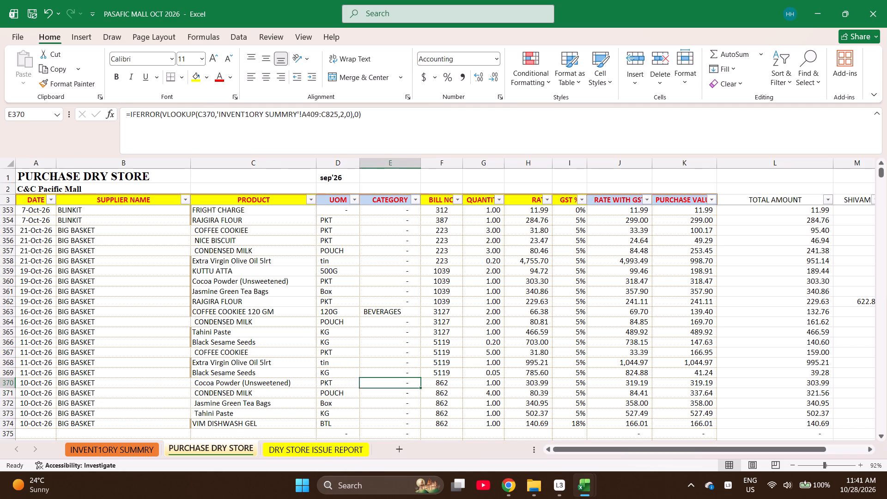
key("Right")
key("Right")
key("Right")
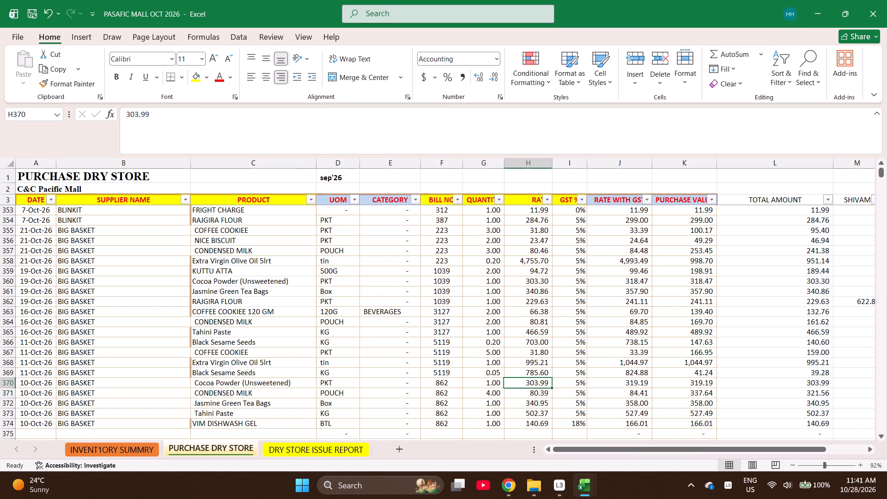
type("303.39")
key("Right")
Review the rates, purchase values and total amounts of the bill 862 items in rows 370 to 374.
key("Right")
key("Right")
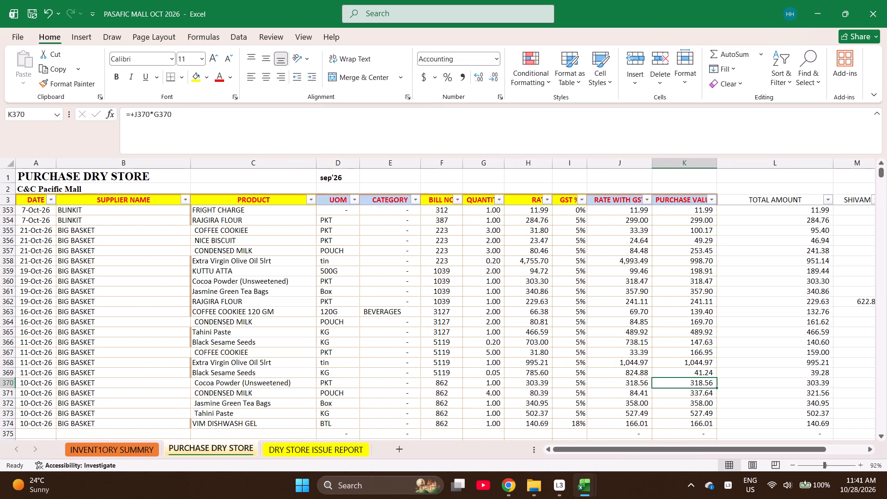
key("Down")
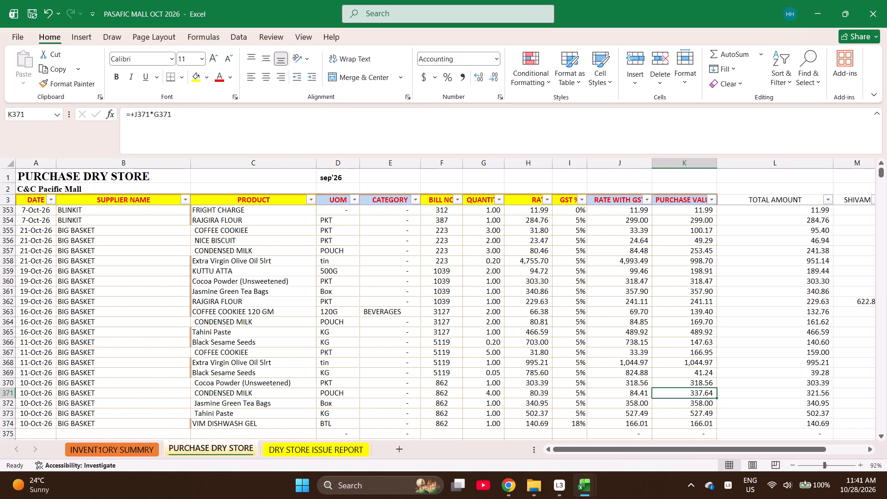
key("Down")
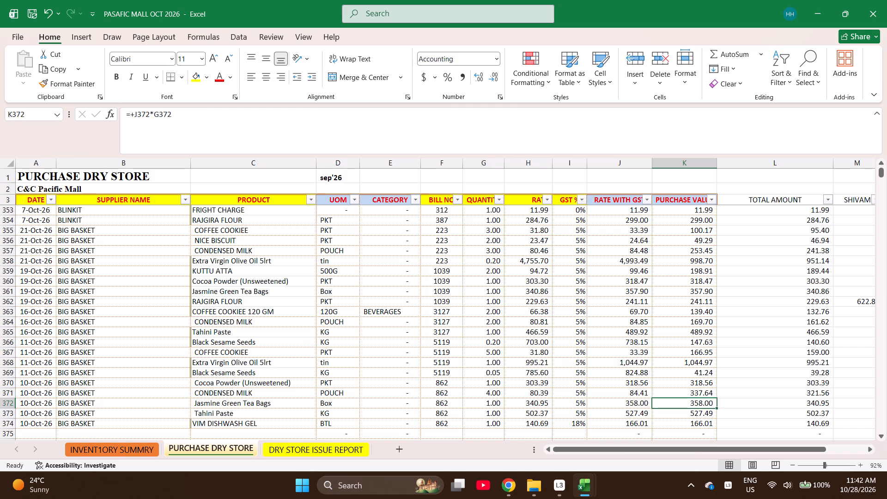
key("Left")
key("Left")
key("Left")
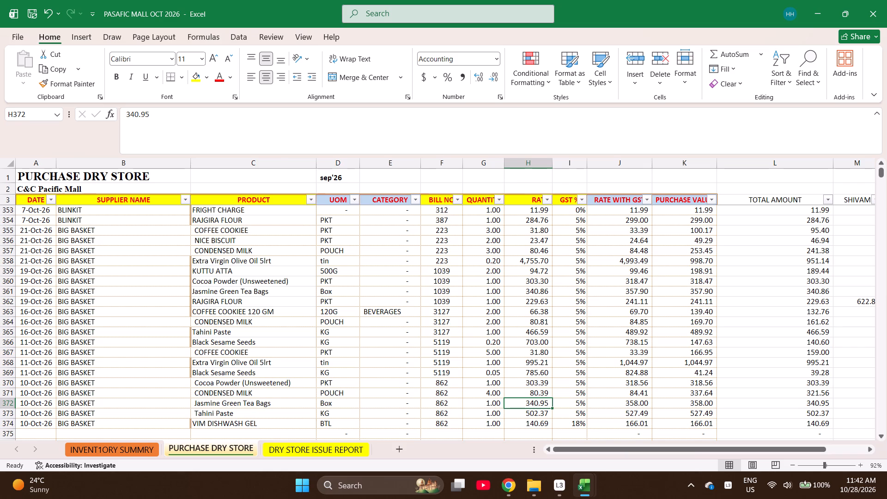
key("Down")
key("Down")
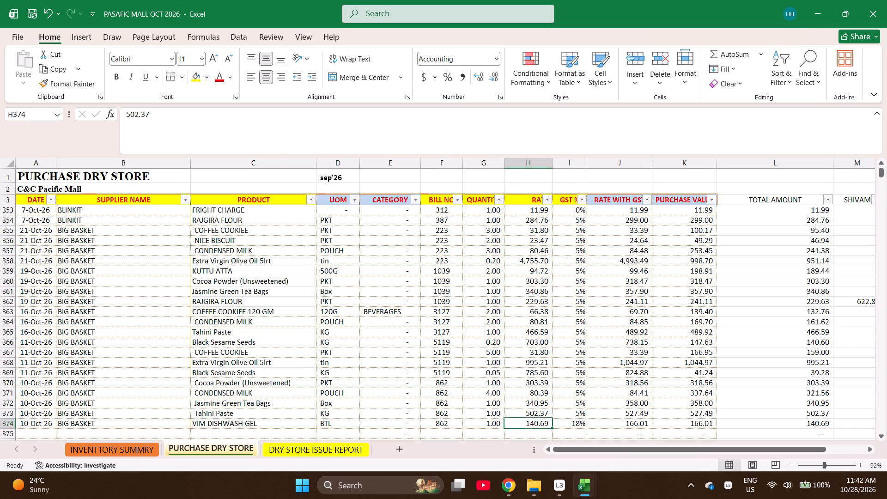
key("Up")
key("Up")
key("Right")
key("Right")
key("Right")
key("Right")
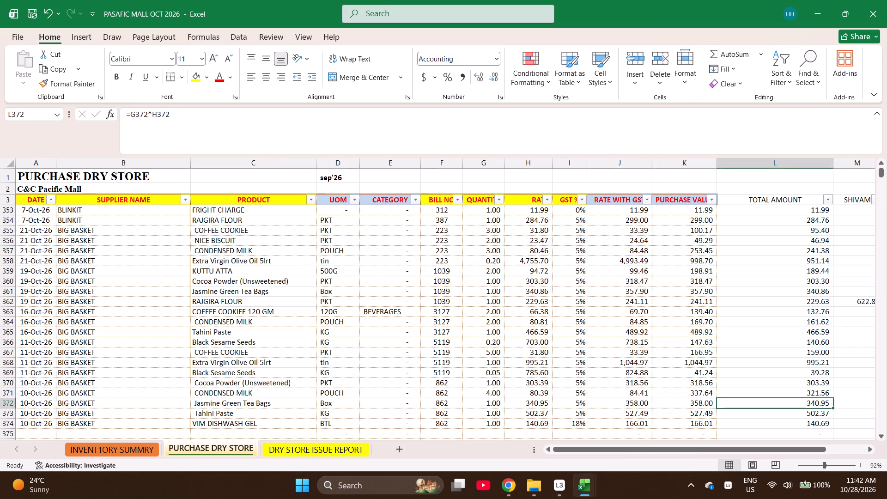
key("Left")
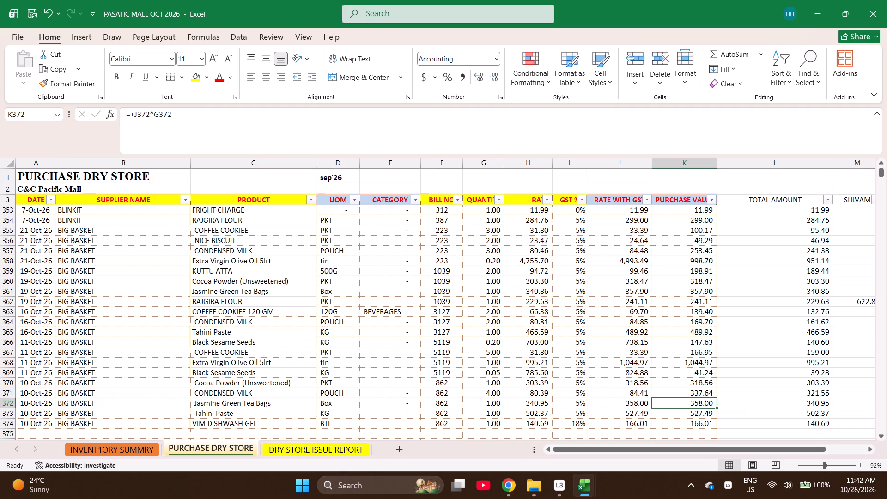
Check the rates and purchase values of the bill 862 items in rows 371 to 373.
key("Down")
key("Up")
key("Up")
key("Left")
key("Left")
key("Left")
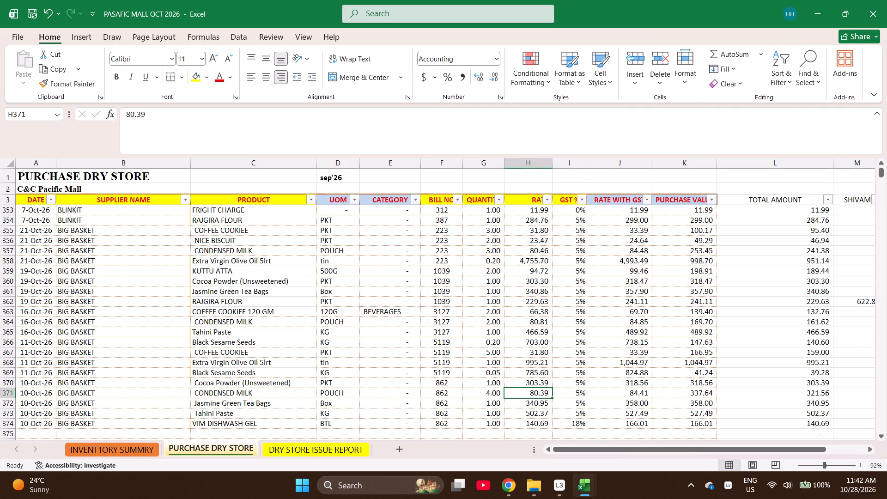
key("Down")
key("Right")
key("Right")
key("Right")
key("Down")
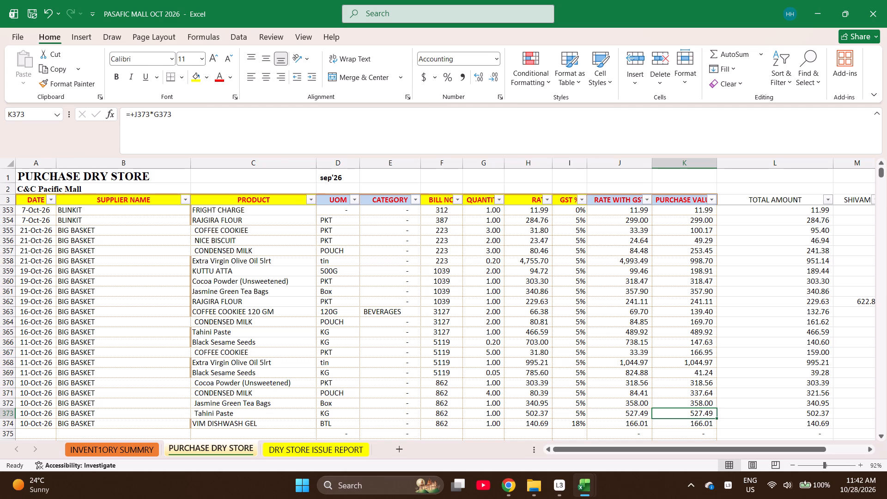
Correct the rate of Tahini Paste in row 373 to 464.17.
key("Left")
key("Left")
key("Left")
type("464.17")
key("Return")
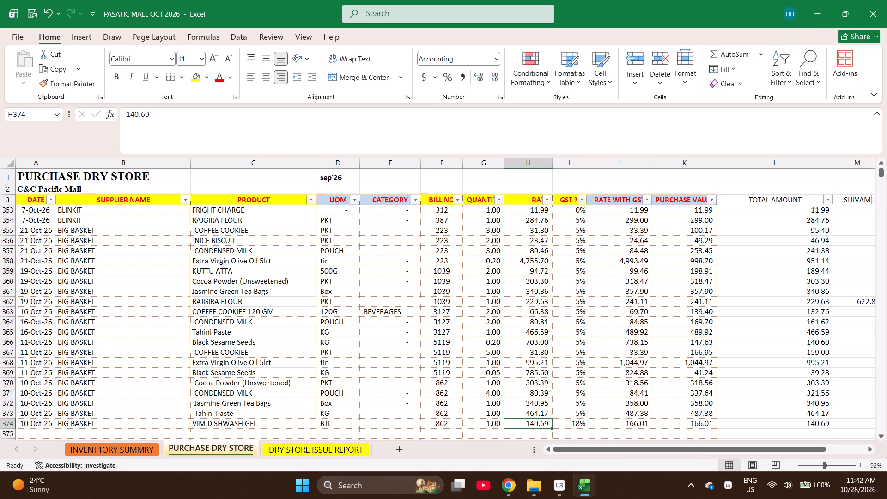
Correct the rate of VIM DISHWASH GEL in row 374 to 119.23.
key("Right")
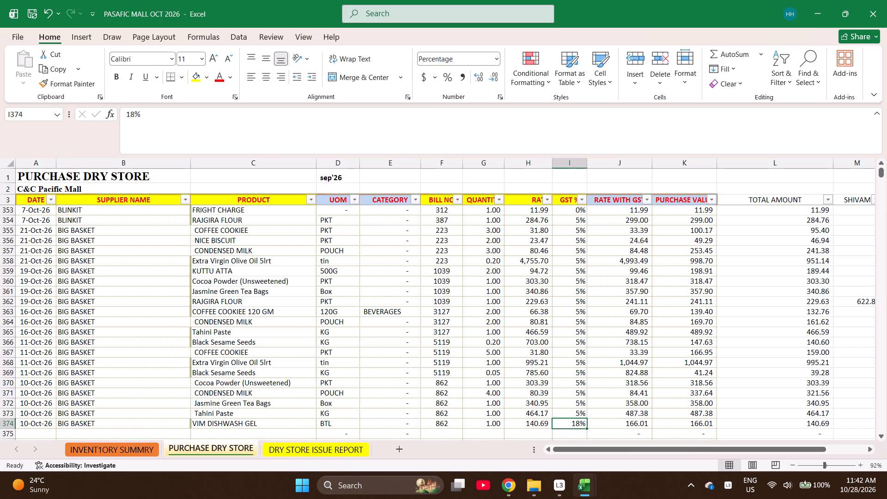
key("Left")
type("119.23")
key("Return")
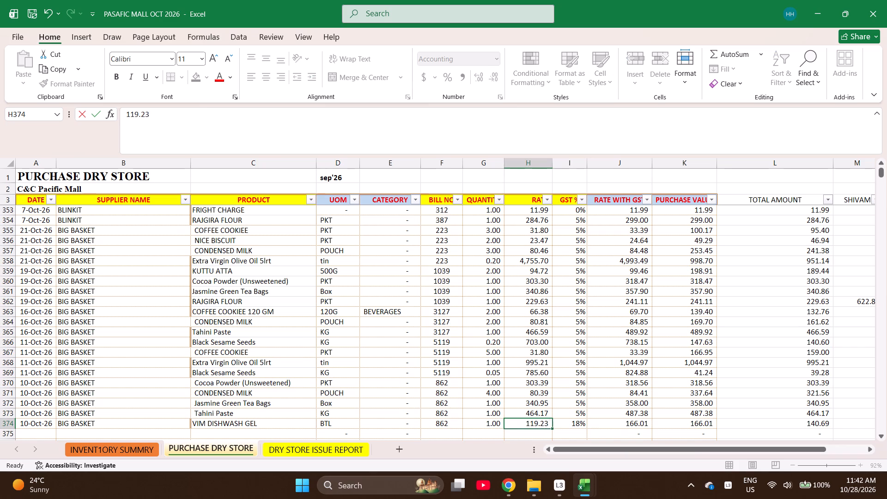
Go to the date cell of empty row 375 and search the BILL NO filter values for 3557, leaving the filter unapplied.
key("Left")
key("Left")
key("Left")
key("Left")
key("Left")
key("Left")
key("Left")
key("Left")
key("Left")
key("Left")
key("Left")
key("Left")
key("Left")
key("Left")
key("Left")
key("Left")
key("Left")
key("Left")
key("Left")
key("Left")
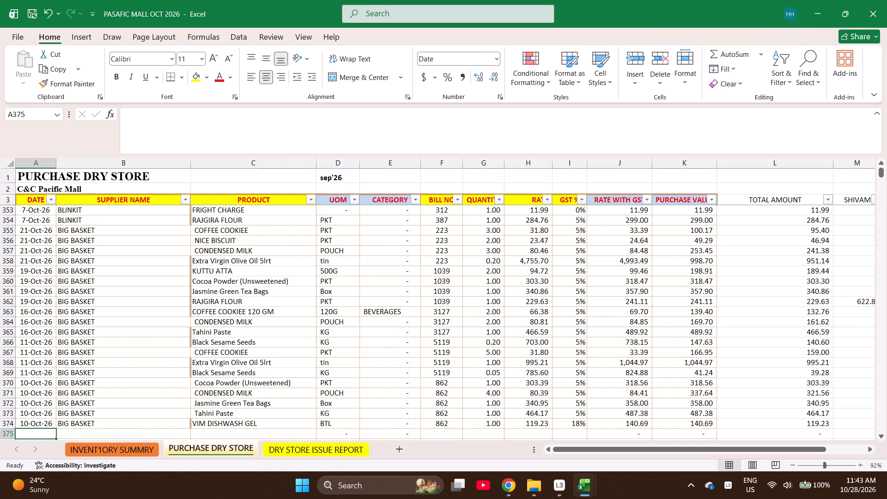
left_click(456, 199)
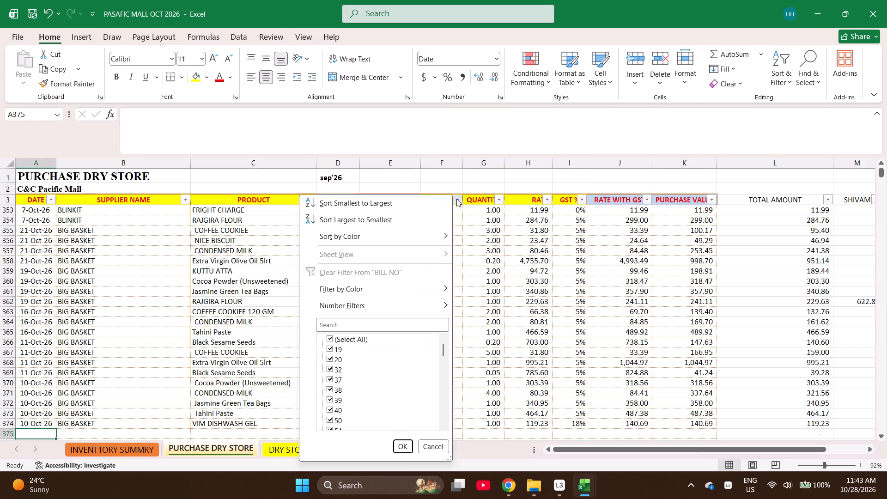
key("e")
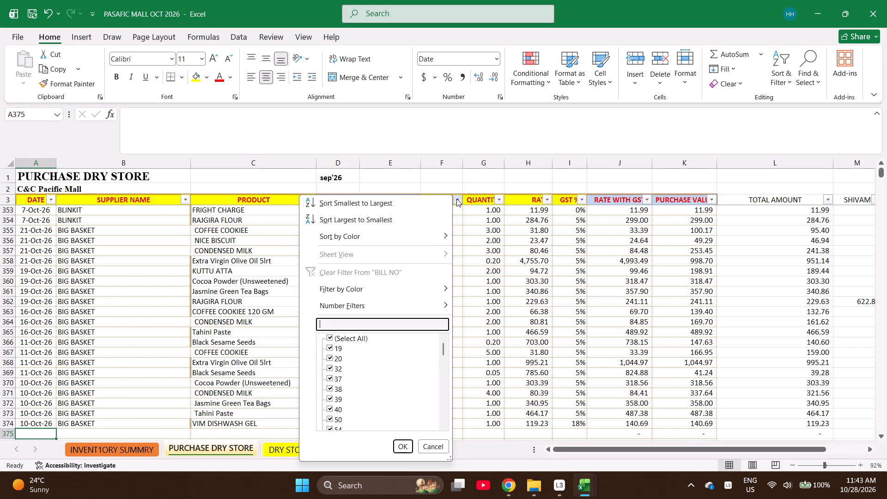
type("3557")
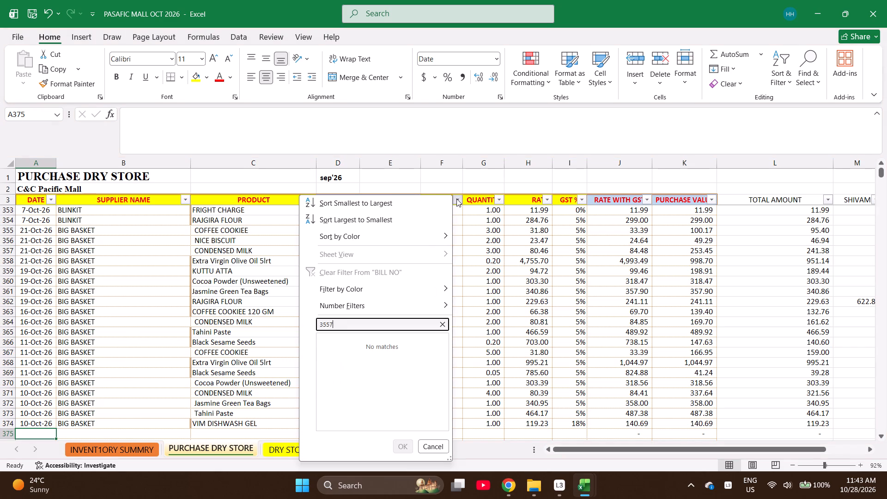
key("Escape")
key("Escape")
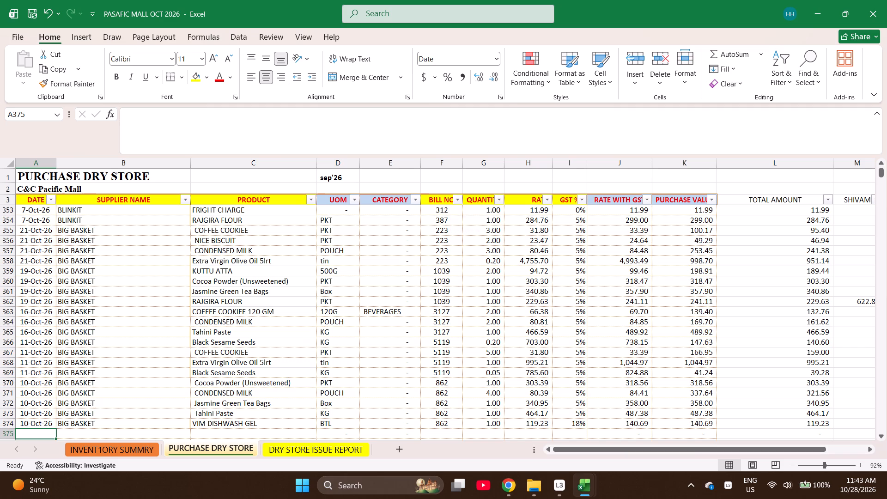
Look through the recorded purchase entries above and the empty rows below, and return to the date cell of row 375.
scroll(148, 297, "up", 8)
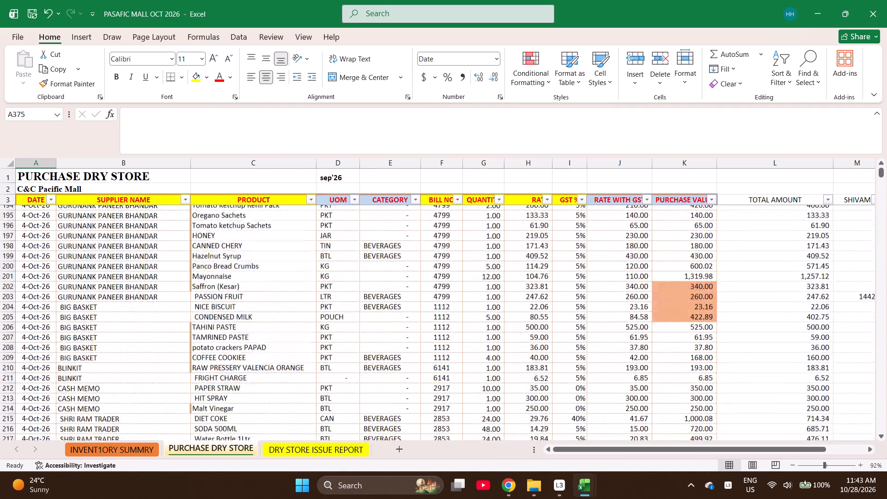
scroll(148, 297, "up", 2)
scroll(148, 297, "down", 7)
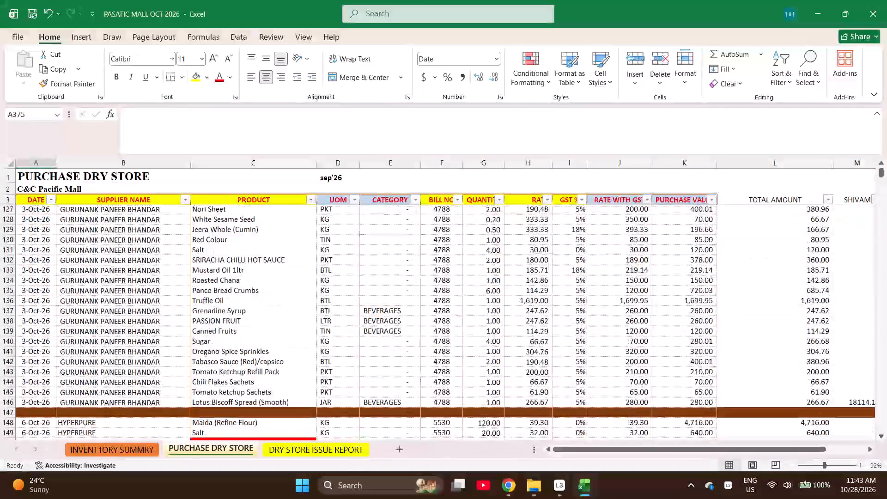
scroll(148, 297, "down", 1)
scroll(148, 297, "up", 5)
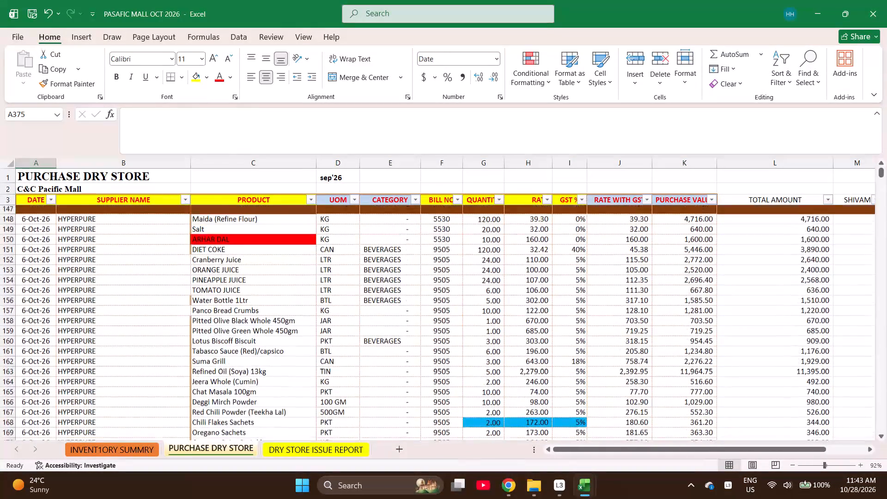
scroll(148, 297, "up", 1)
scroll(148, 297, "down", 1)
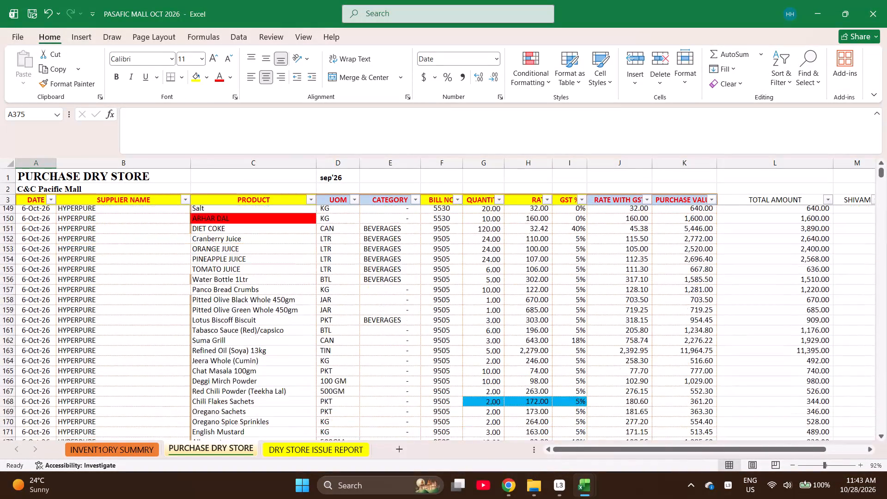
scroll(148, 297, "down", 6)
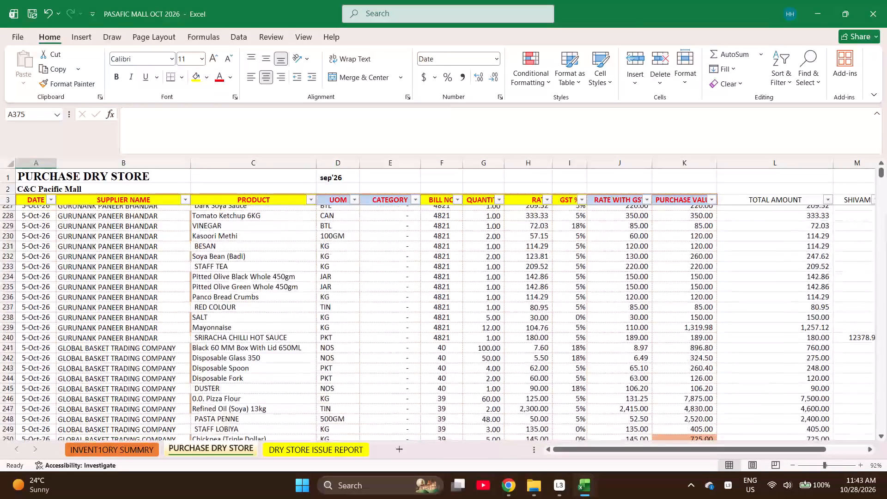
scroll(148, 297, "down", 2)
scroll(139, 318, "up", 2)
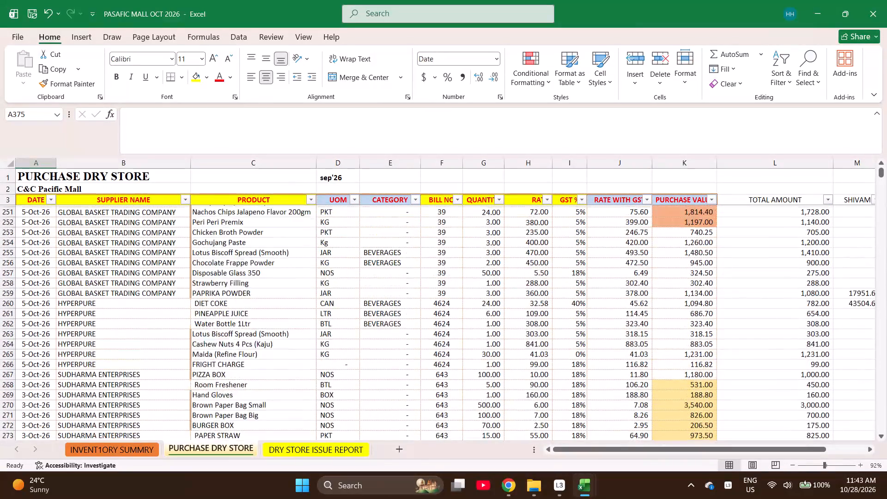
scroll(139, 318, "up", 1)
scroll(139, 318, "down", 1)
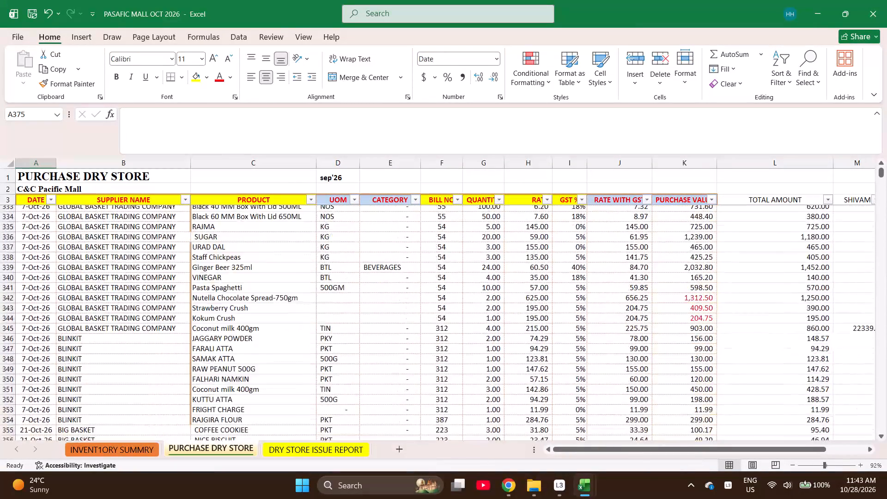
scroll(139, 318, "down", 1)
scroll(52, 498, "up", 2)
scroll(96, 322, "up", 3)
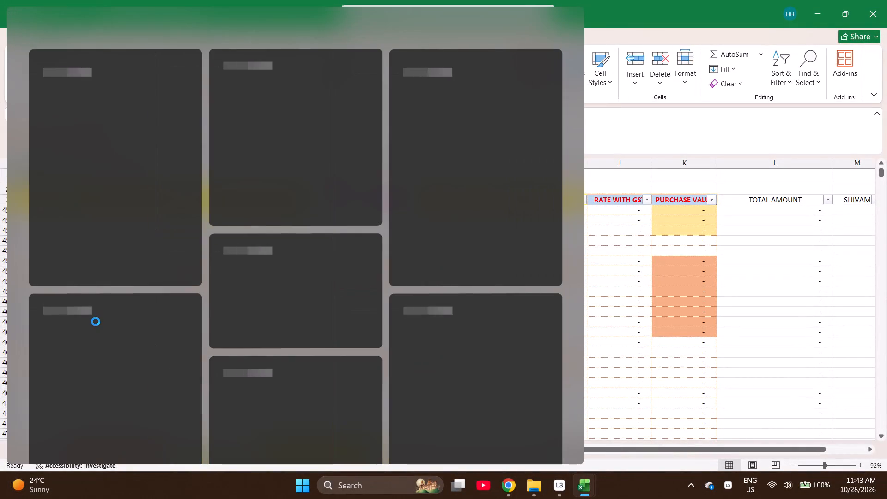
left_click(790, 323)
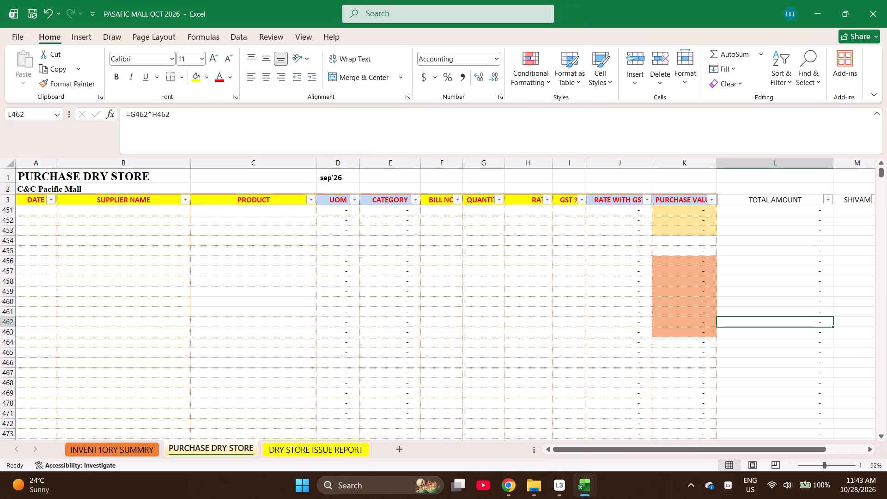
scroll(139, 329, "up", 3)
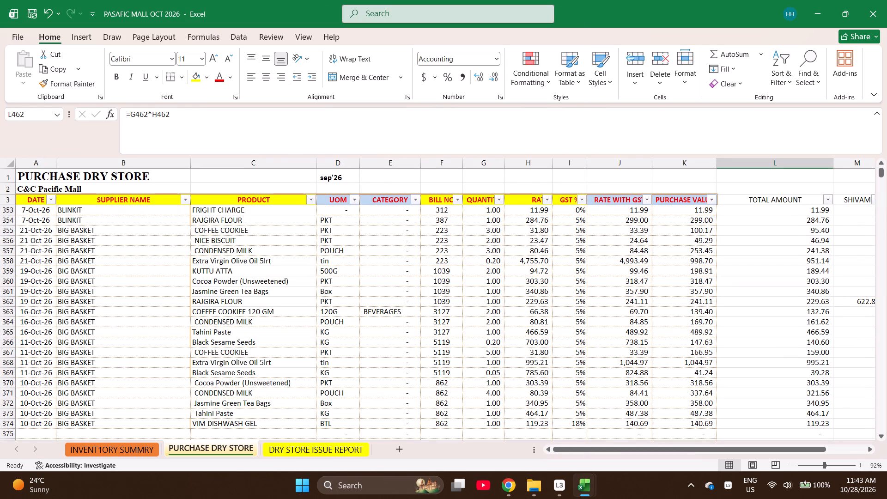
left_click(26, 433)
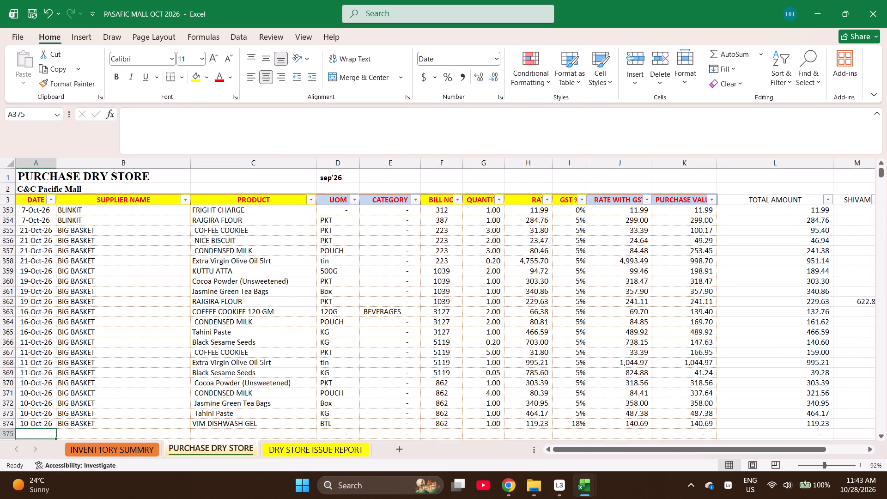
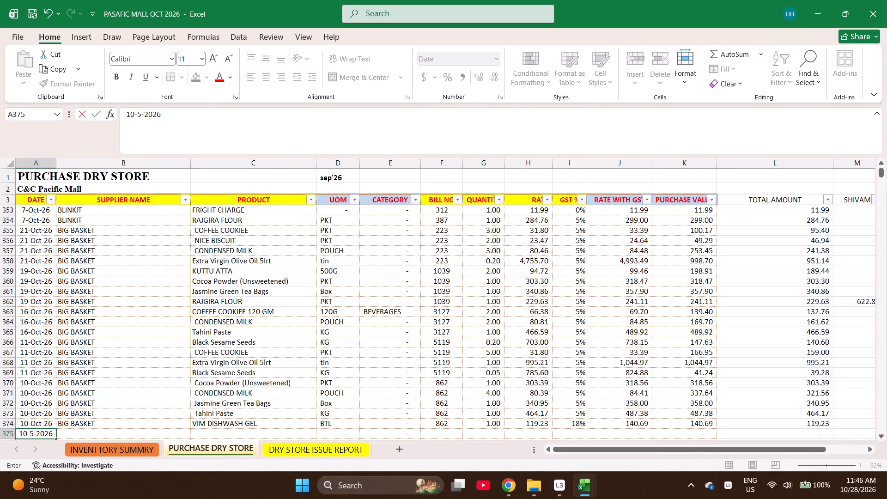
Complete row 375 with the date 10-5-2026, the supplier BIG BASKET filled from above, and Jeera Powder (Cumin Powder) as the product.
key("Right")
key("ctrl+d")
key("Right")
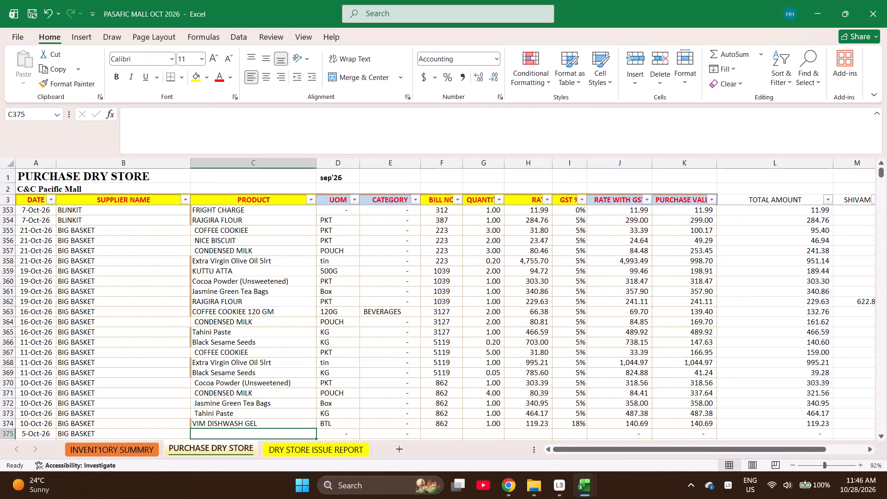
type("jeera pow")
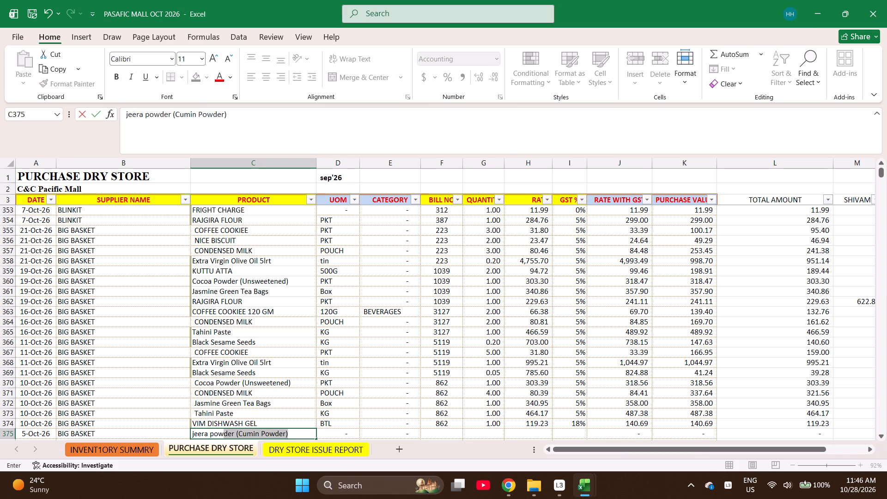
key("Return")
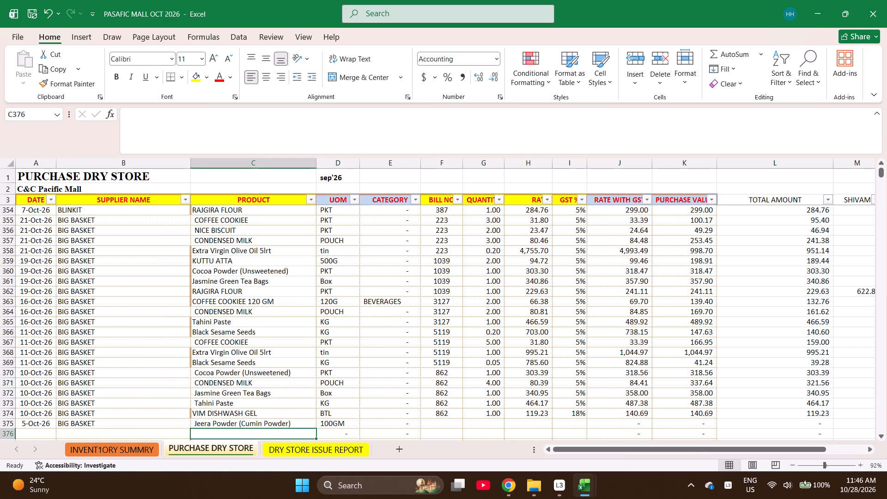
Enter COFFEE COOKIEE as the product in row 376, copying the existing product name from row 367.
type("coff")
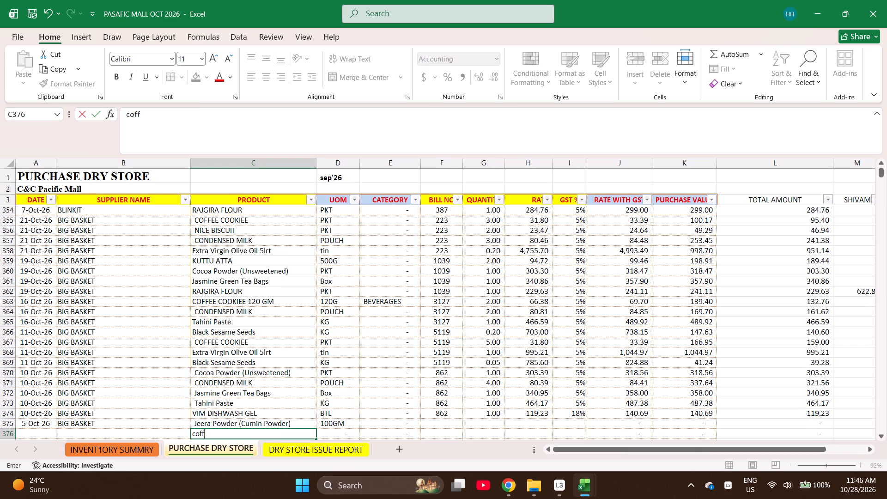
type("ee")
key("space")
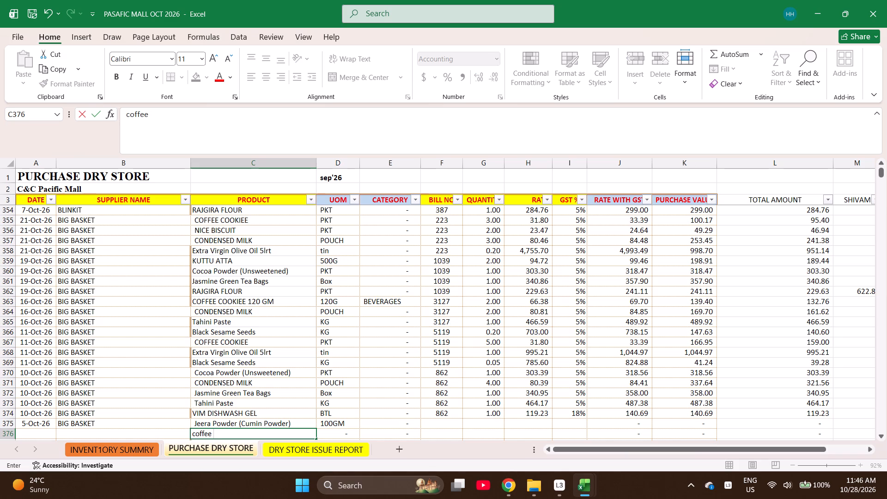
type("cookies")
key("Up")
key("Up")
key("Up")
key("Up")
key("Up")
key("Up")
key("Up")
key("Up")
key("Up")
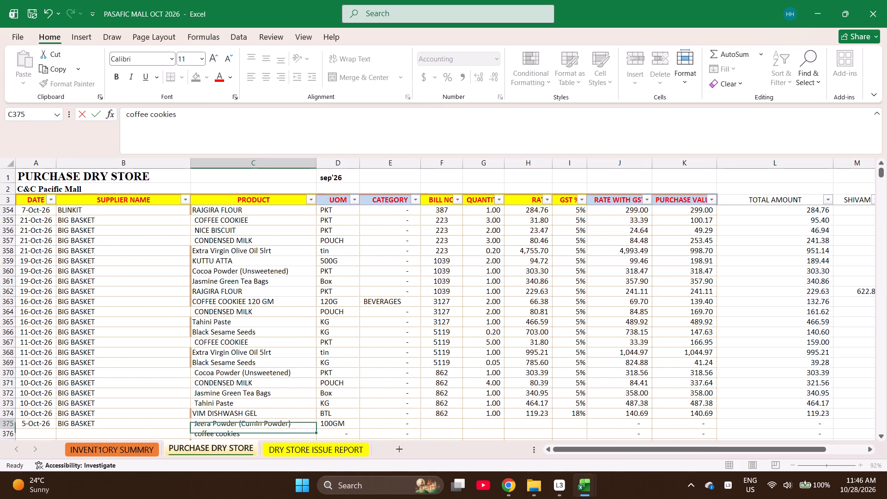
key("ctrl+c")
key("ctrl+Down")
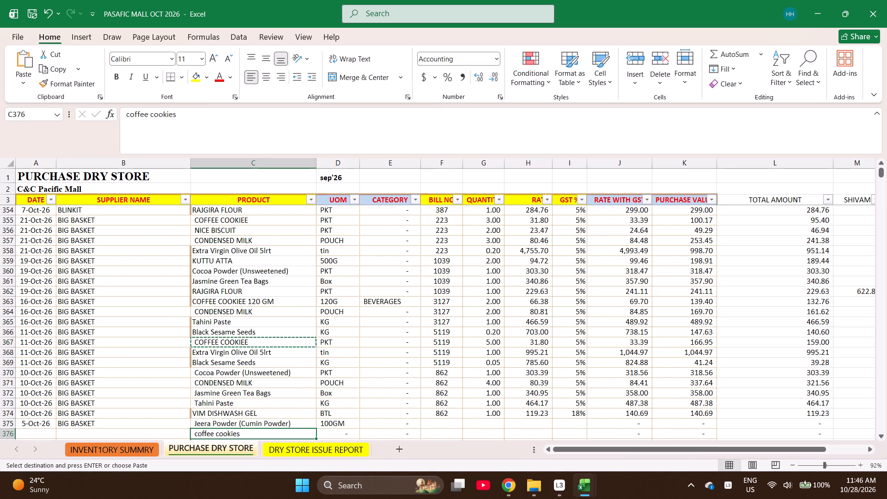
key("Return")
key("Down")
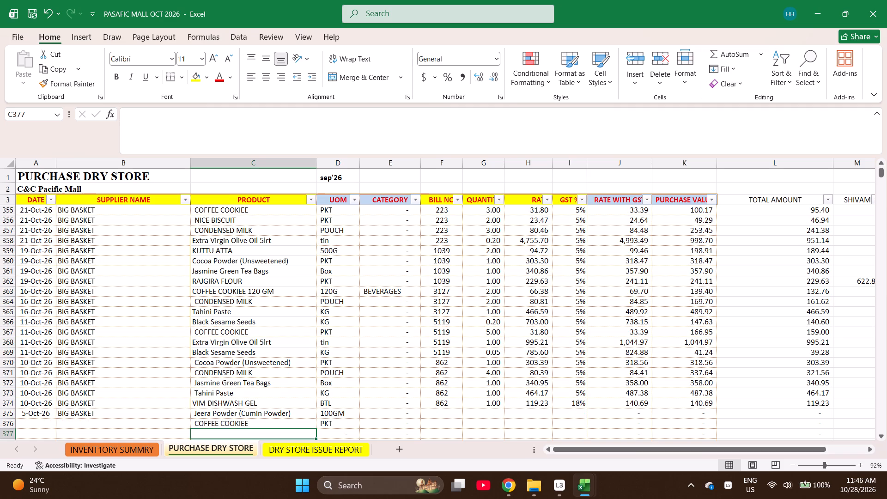
Enter NICE BISCUIT and CONDENSED MILK as the products in rows 377 and 378.
type("nic")
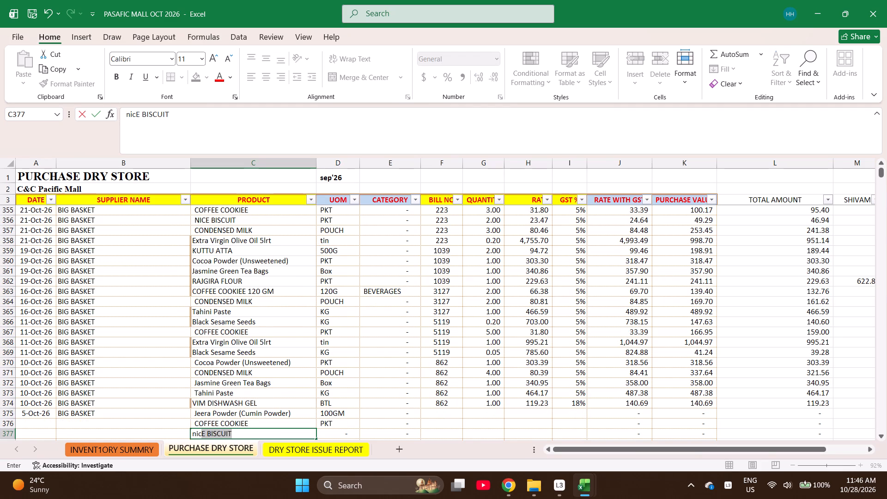
key("Return")
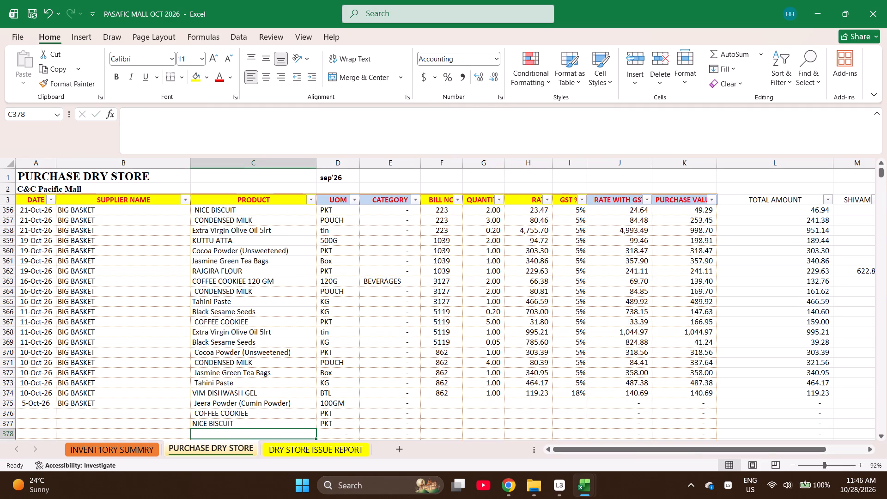
type("cond")
key("Return")
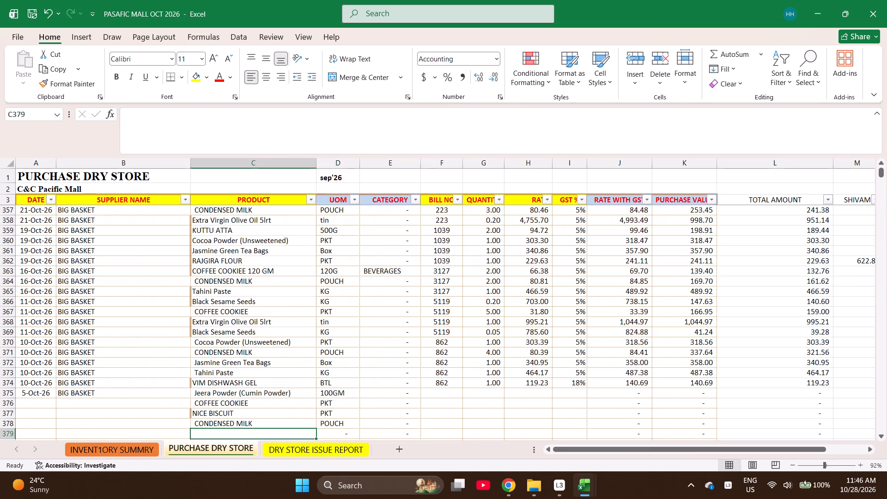
Find Cranberry Juice in the inventory summary sheet and copy its name into the product cell of row 379.
type("cranbery")
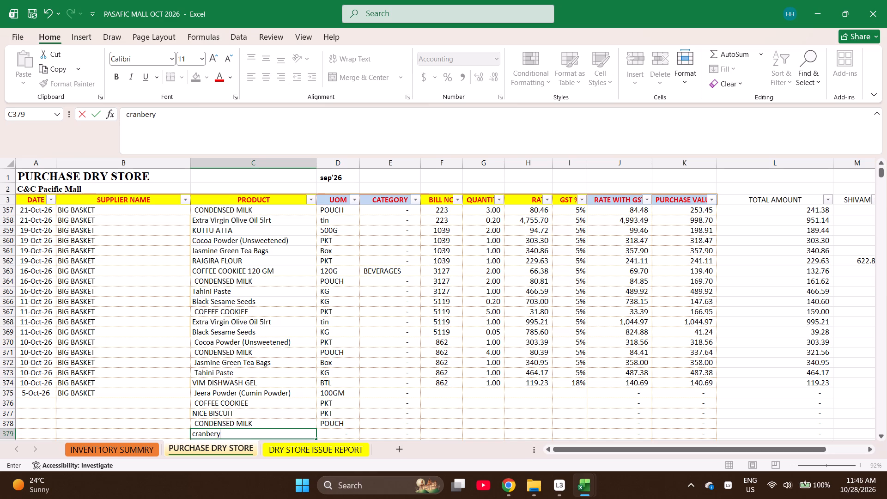
key("ctrl+Page_Up")
key("ctrl+f")
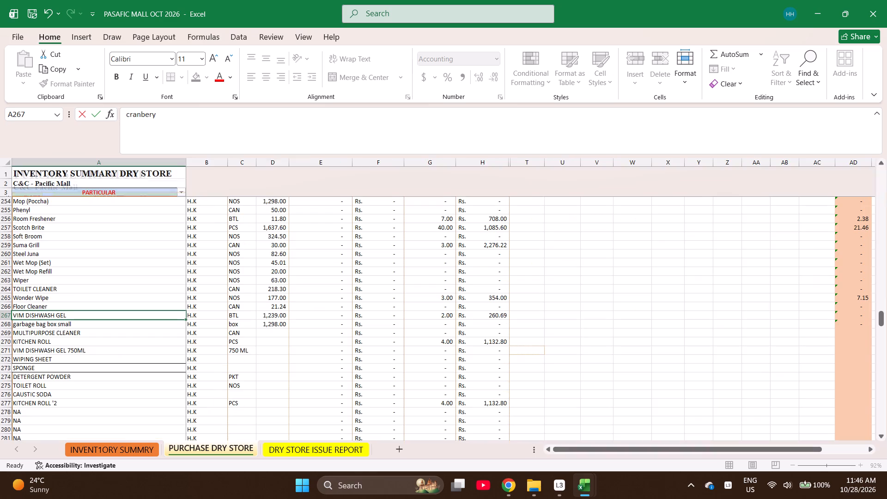
type("cran")
key("Return")
key("Escape")
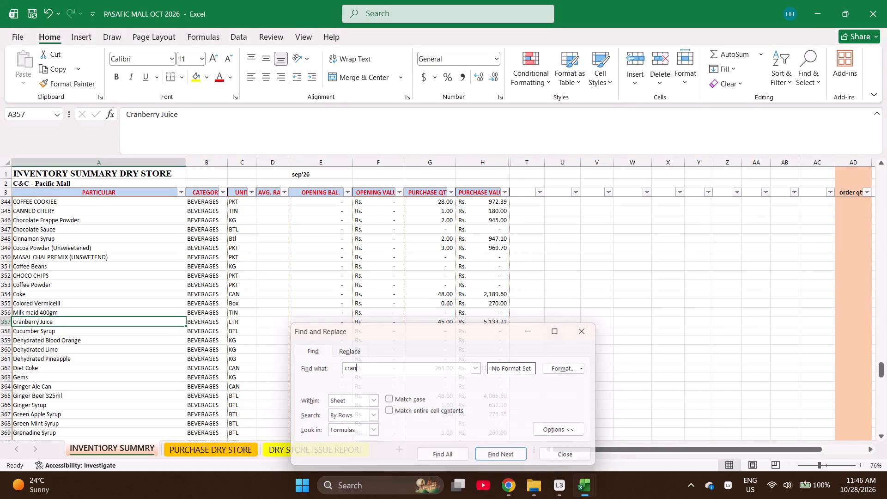
key("ctrl+c")
key("ctrl+Page_Down")
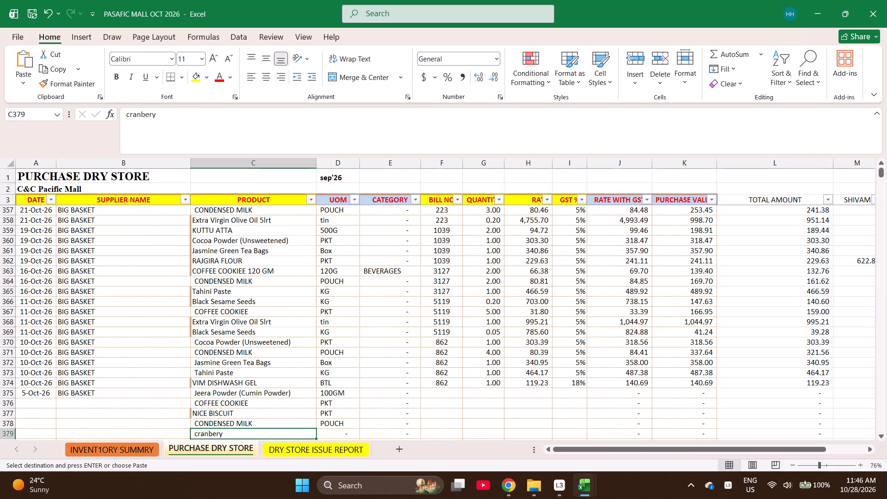
key("Return")
key("Down")
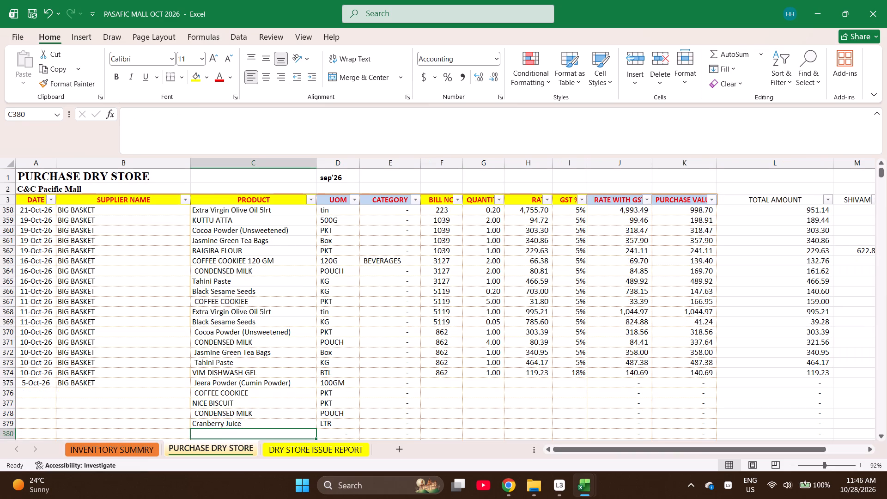
Find Pineapple Juice in the inventory summary sheet and copy its name into the product cell of row 380.
key("ctrl+Page_Up")
key("ctrl+f")
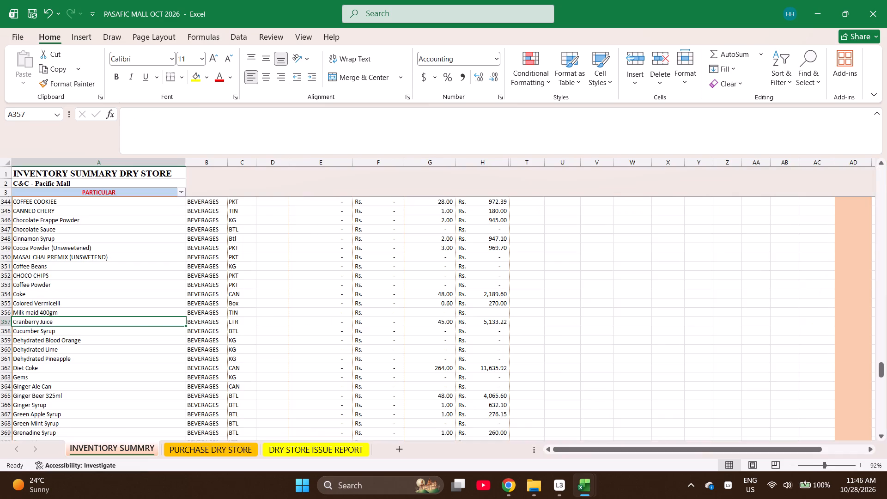
type("pine4")
key("Return")
key("Return")
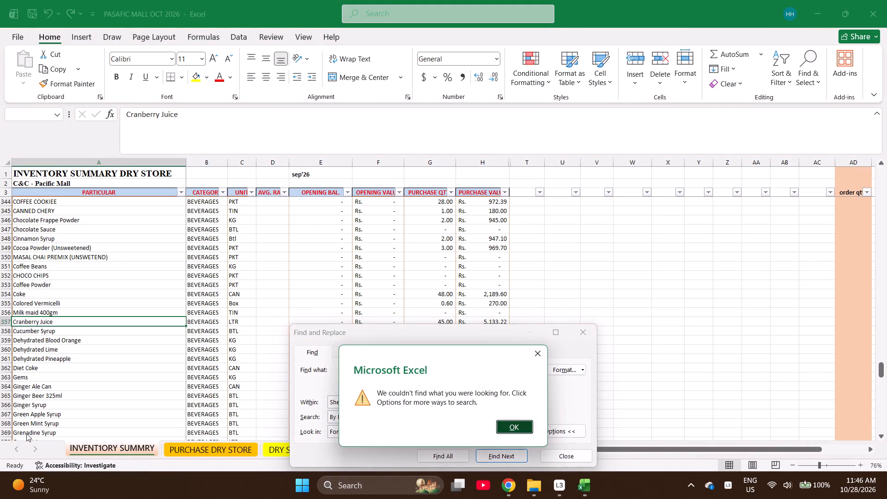
key("BackSpace")
key("Return")
key("Escape")
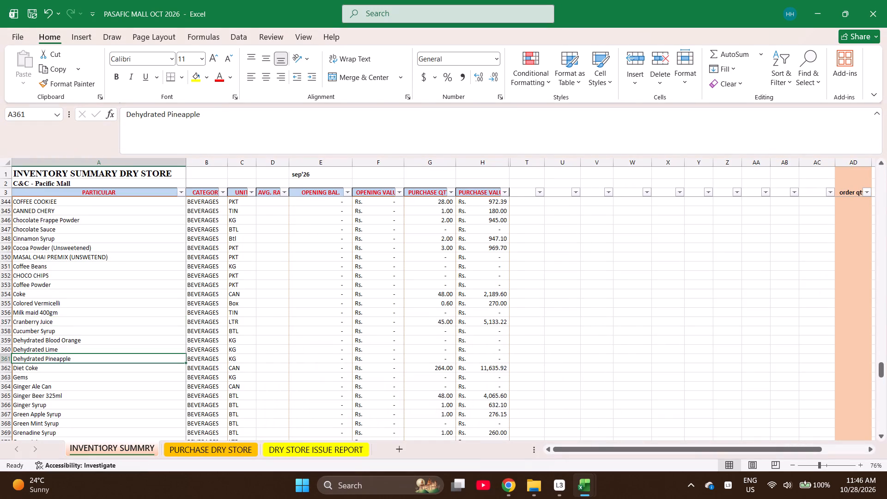
key("ctrl+f")
key("Return")
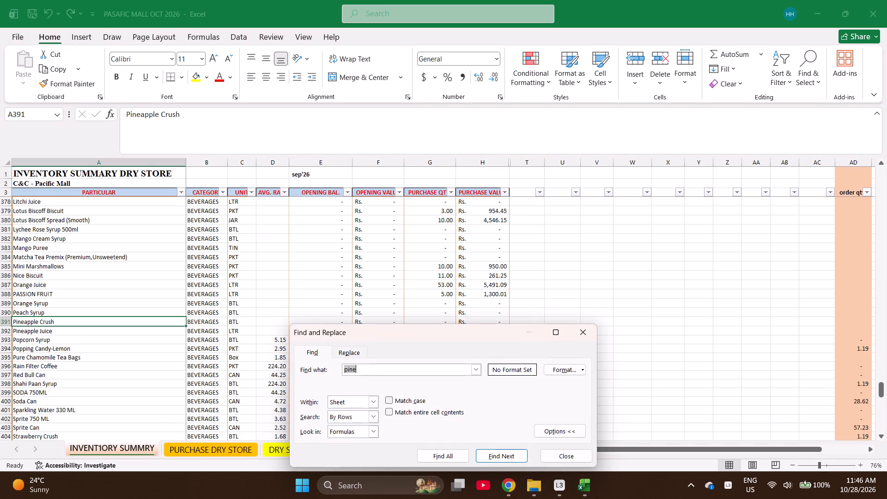
key("Return")
key("Escape")
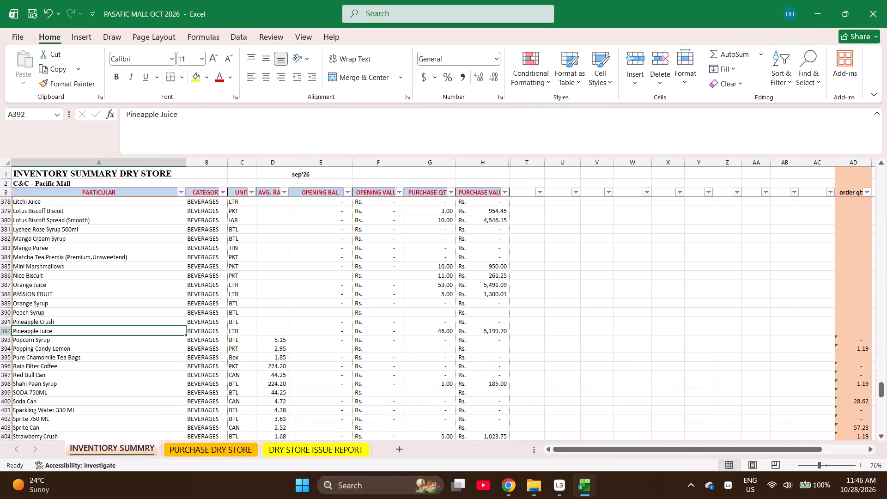
key("ctrl+c")
key("ctrl+Page_Down")
key("Return")
key("Down")
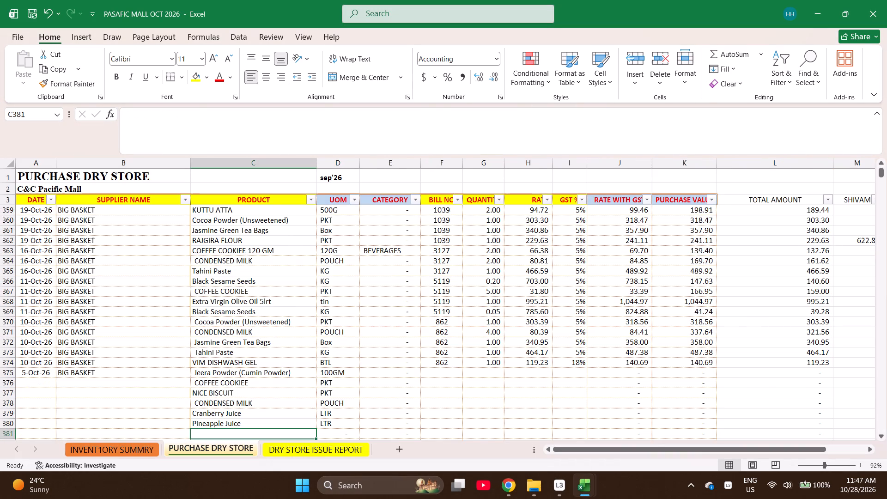
Enter ORANGE JUICE as the product in row 381.
type("orange")
key("space")
type("j")
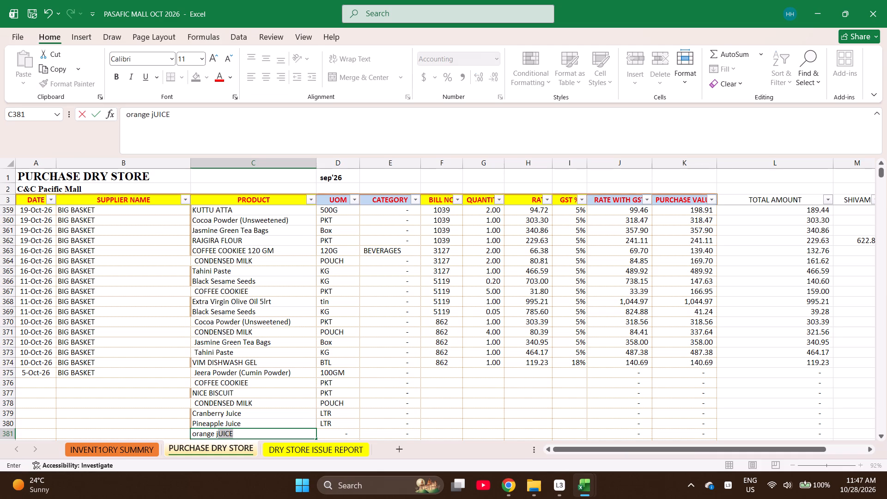
key("Return")
Select the new bill's product entries from row 375 down to row 381 to check their count.
key("shift+Up")
key("shift+Up")
key("shift+Up")
key("shift+Up")
key("shift+Up")
key("shift+Up")
key("shift+Up")
key("shift+Up")
key("shift+Up")
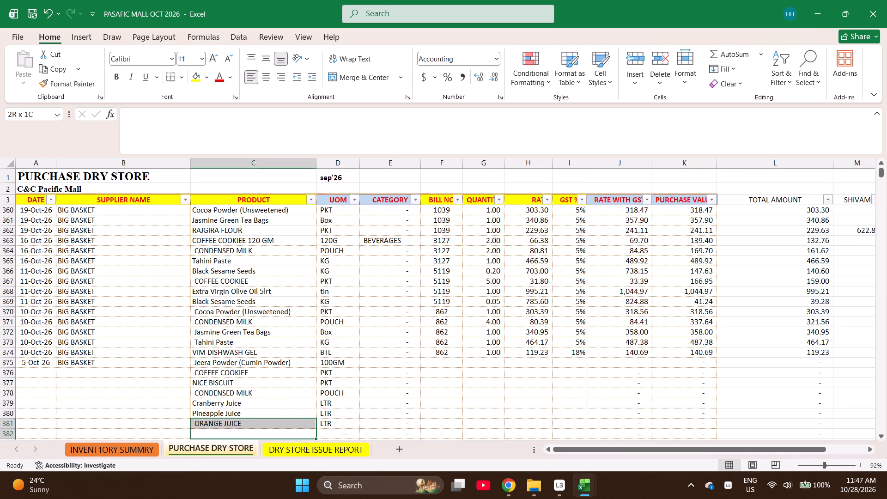
key("shift+Down")
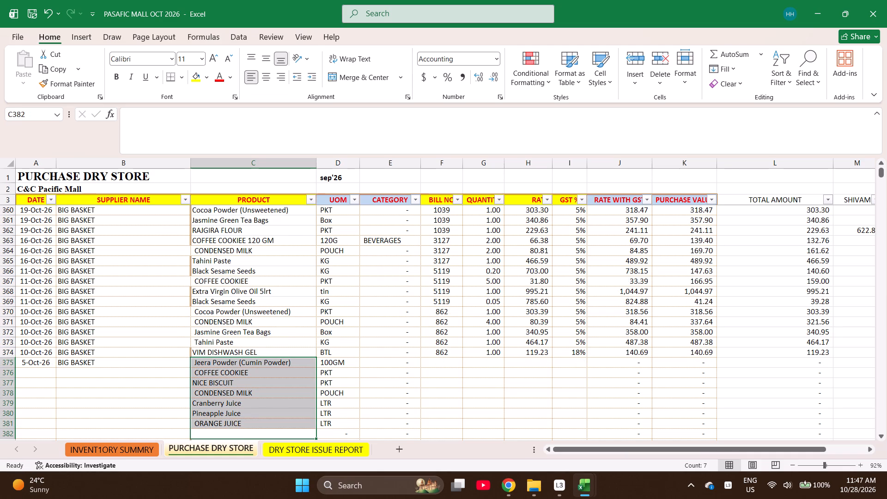
Enter bill number 3557 for Jeera Powder and COFFEE COOKIEE in rows 375 and 376.
key("Right")
key("Right")
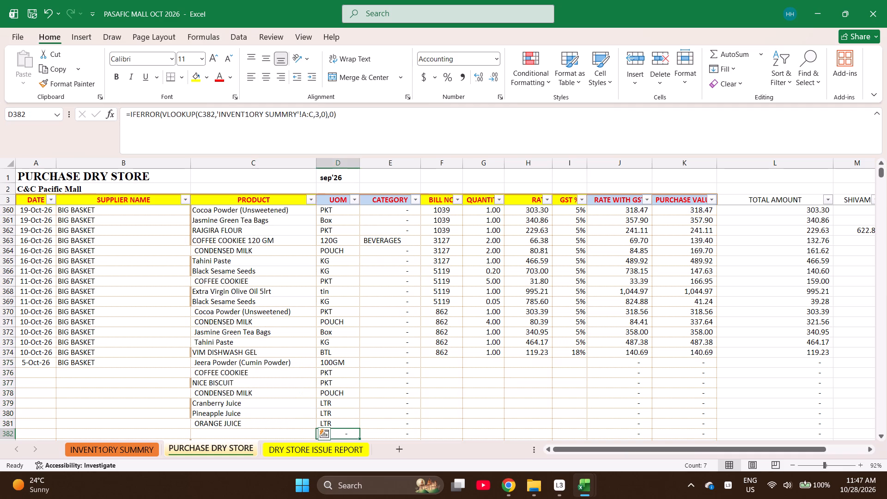
key("Right")
key("ctrl+Up")
key("Down")
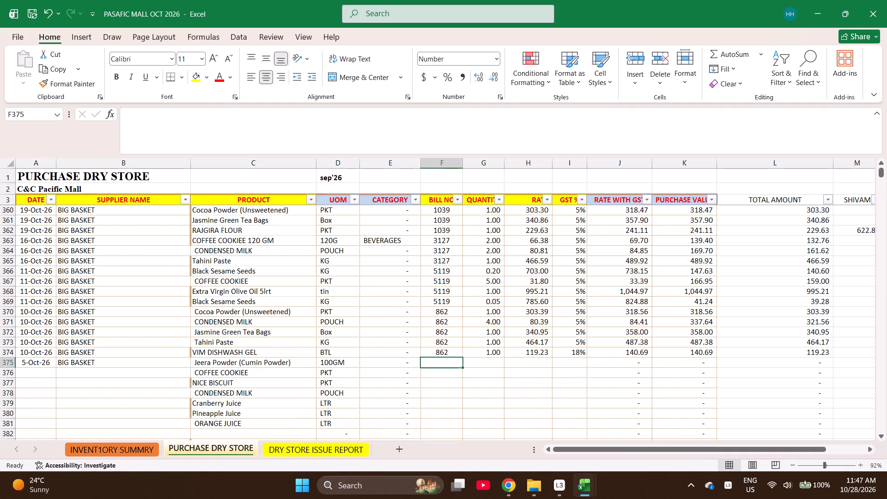
type("3557")
key("Return")
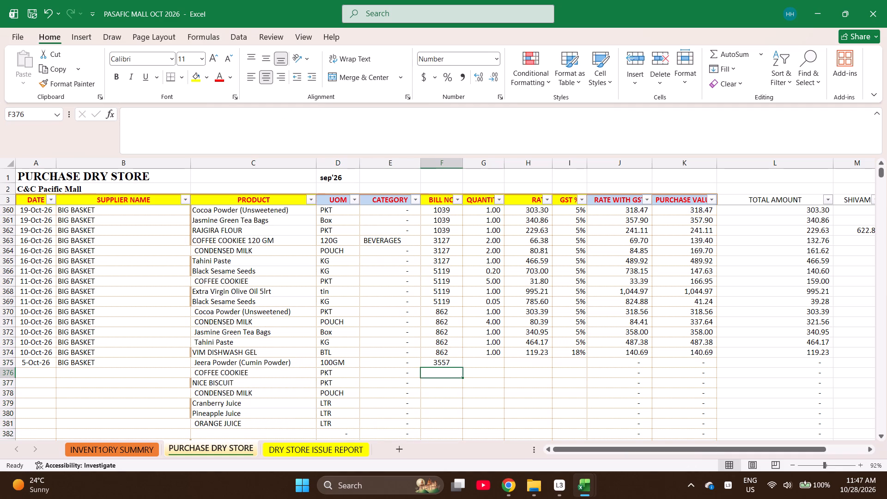
type("3557")
key("Return")
Enter the quantities 6, 5, 3, 2, 1, 3 and 2 for the products in rows 375 to 381.
key("Right")
key("Up")
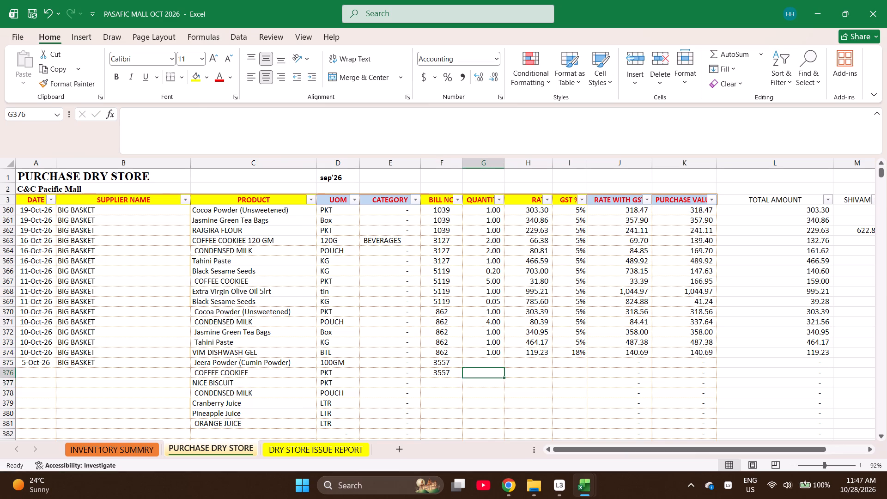
key("Up")
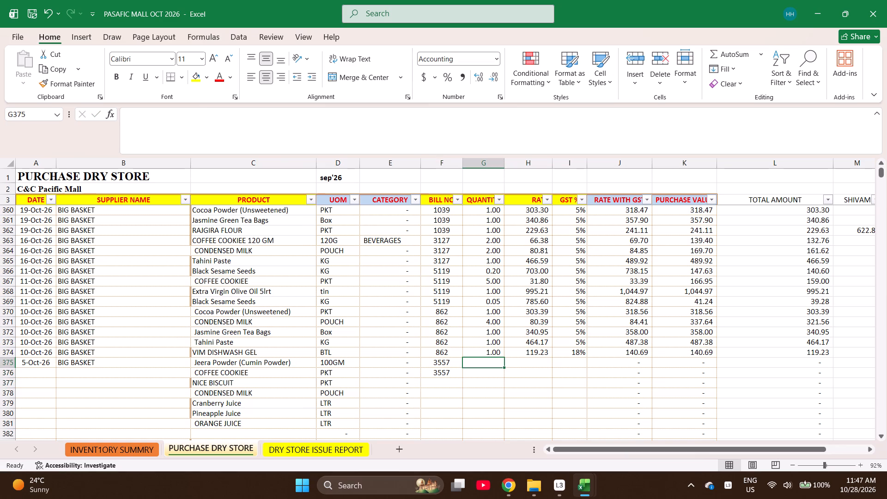
key("6")
key("Return")
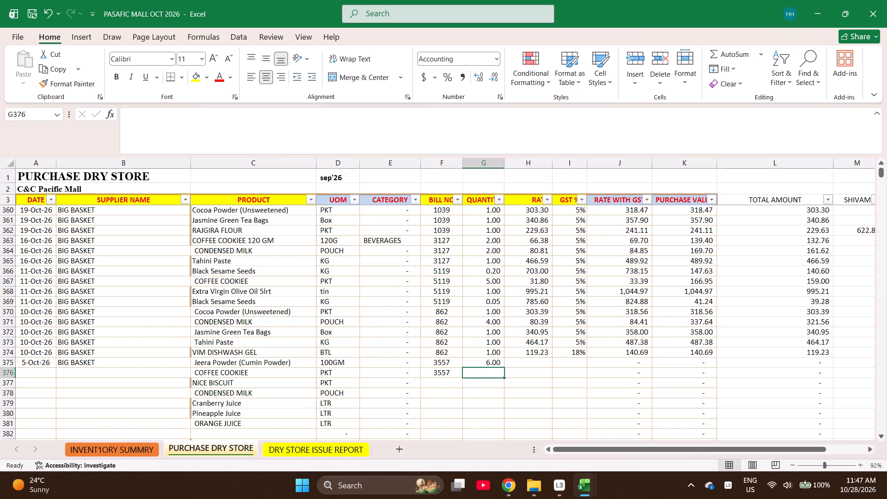
key("5")
key("Return")
key("3")
key("Return")
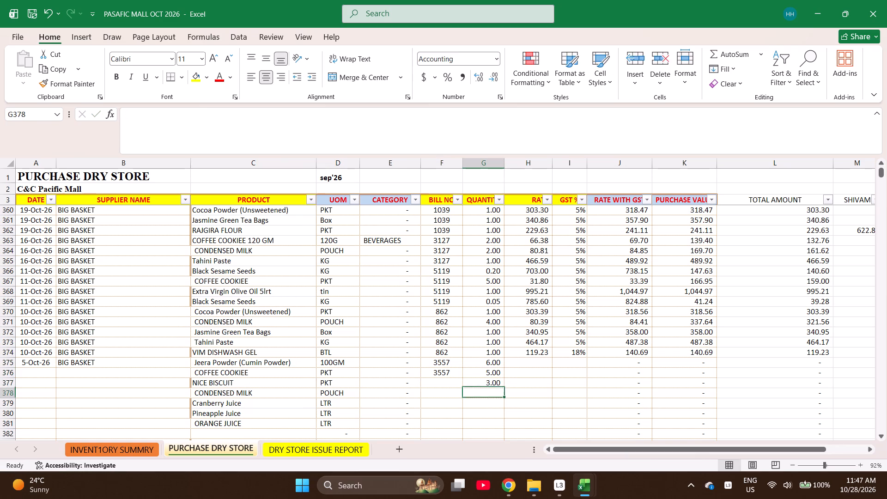
key("2")
key("Return")
key("1")
key("Return")
key("3")
key("Return")
key("2")
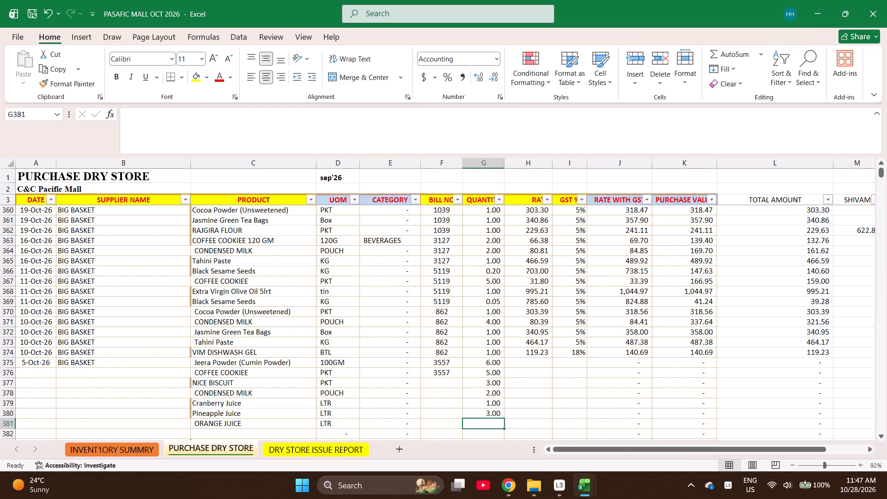
key("Return")
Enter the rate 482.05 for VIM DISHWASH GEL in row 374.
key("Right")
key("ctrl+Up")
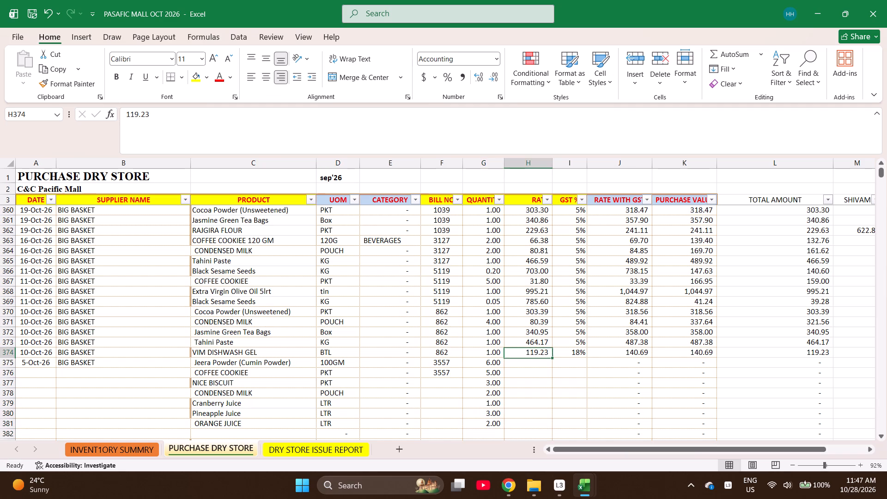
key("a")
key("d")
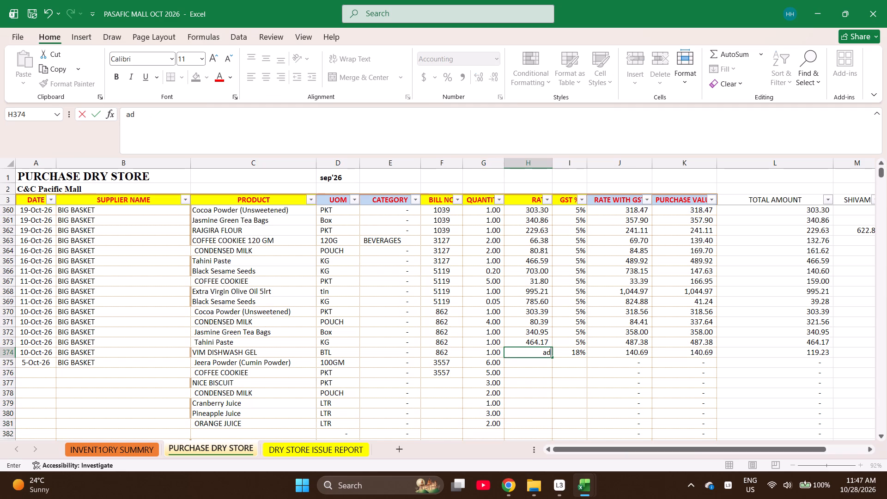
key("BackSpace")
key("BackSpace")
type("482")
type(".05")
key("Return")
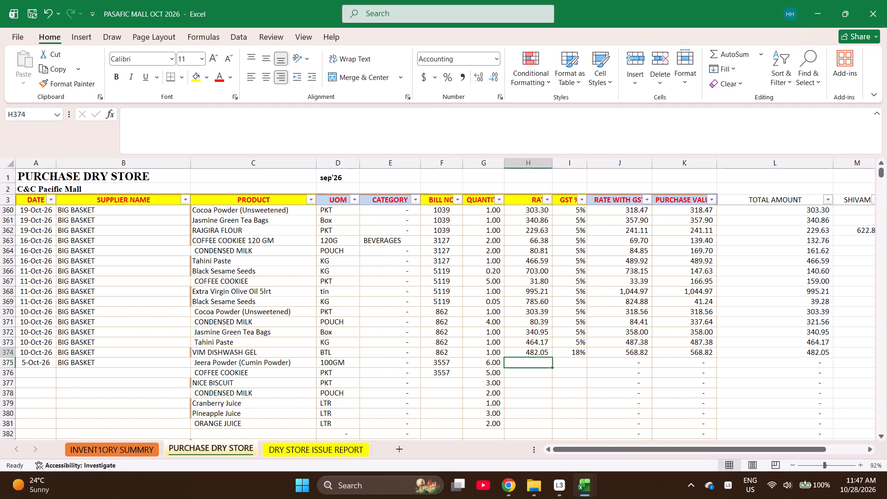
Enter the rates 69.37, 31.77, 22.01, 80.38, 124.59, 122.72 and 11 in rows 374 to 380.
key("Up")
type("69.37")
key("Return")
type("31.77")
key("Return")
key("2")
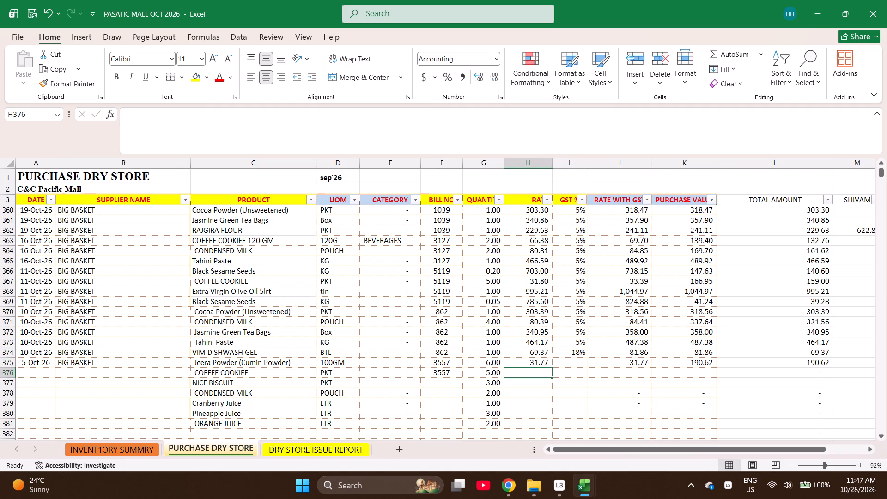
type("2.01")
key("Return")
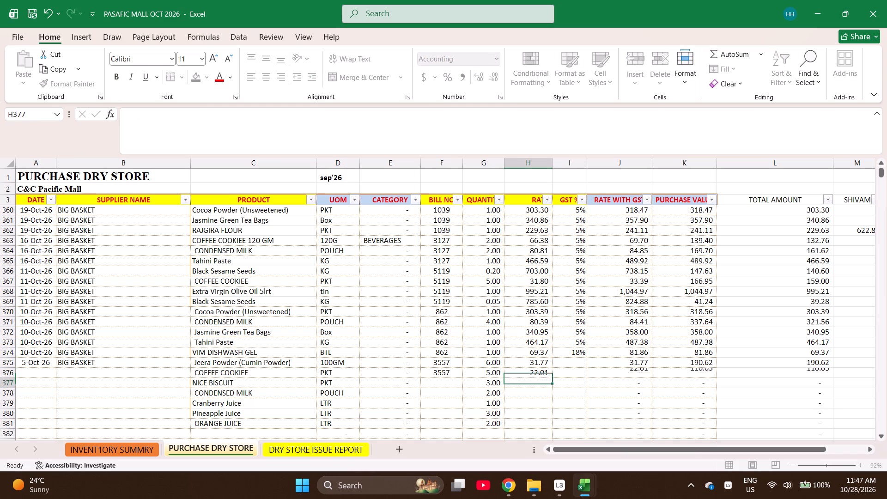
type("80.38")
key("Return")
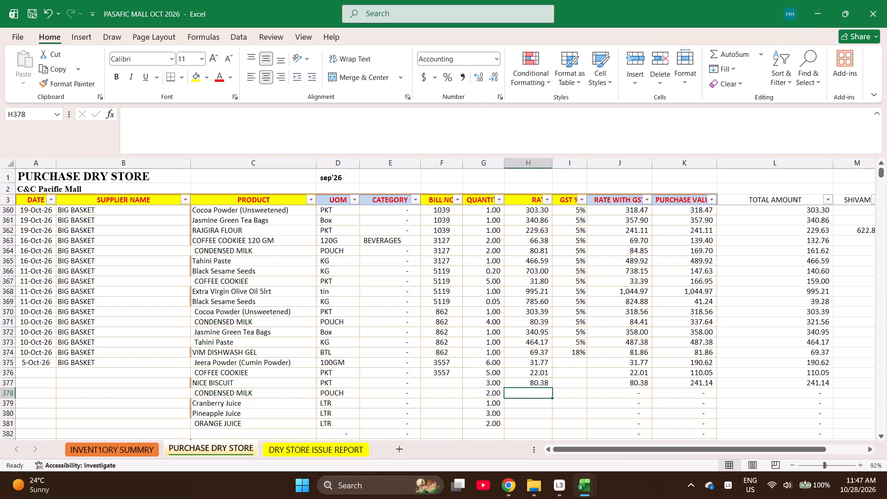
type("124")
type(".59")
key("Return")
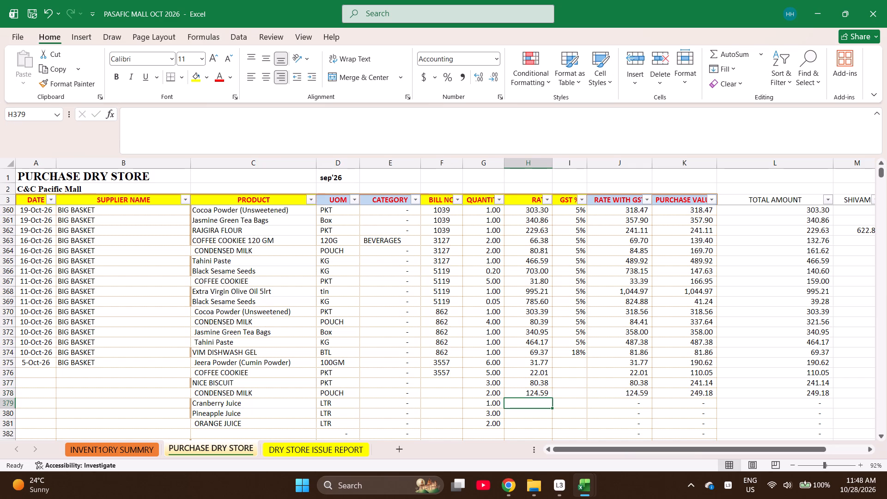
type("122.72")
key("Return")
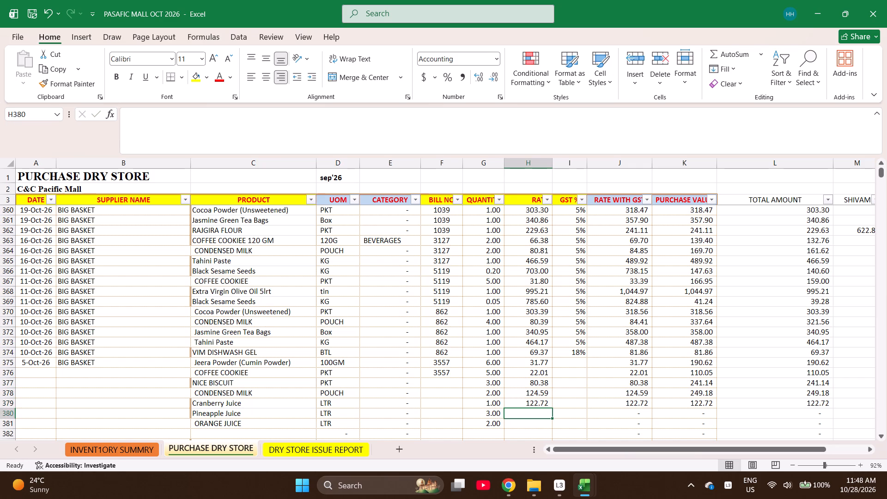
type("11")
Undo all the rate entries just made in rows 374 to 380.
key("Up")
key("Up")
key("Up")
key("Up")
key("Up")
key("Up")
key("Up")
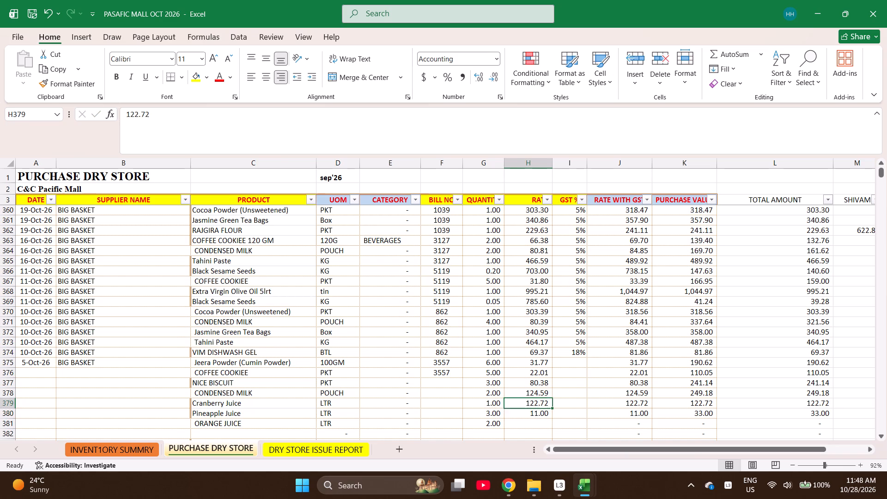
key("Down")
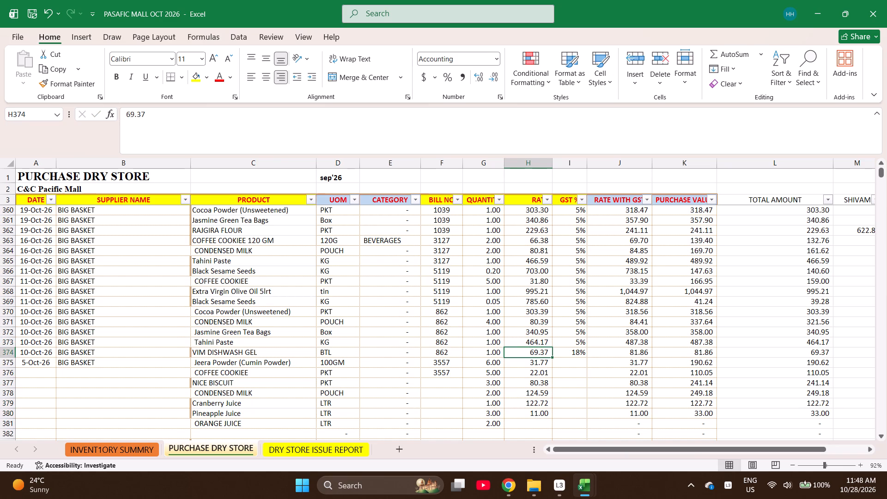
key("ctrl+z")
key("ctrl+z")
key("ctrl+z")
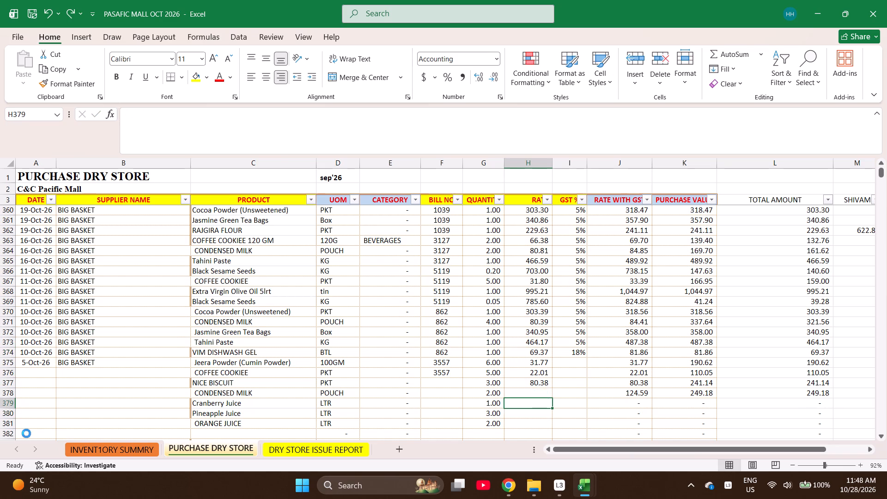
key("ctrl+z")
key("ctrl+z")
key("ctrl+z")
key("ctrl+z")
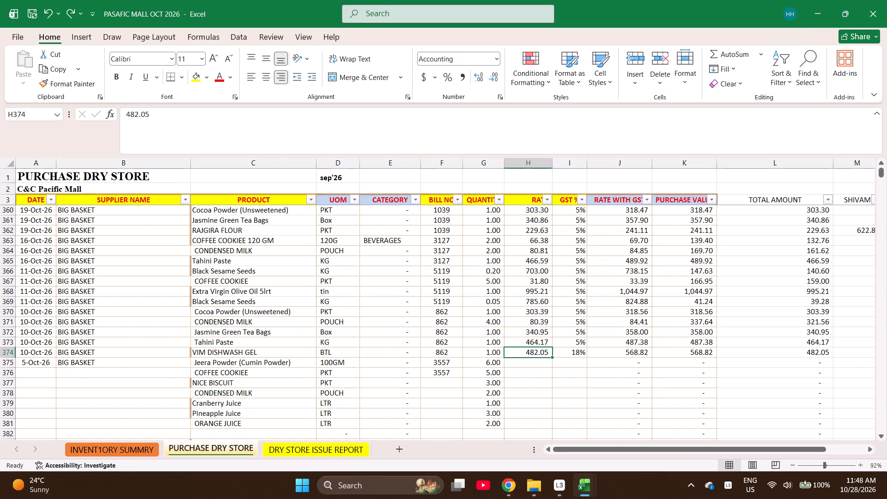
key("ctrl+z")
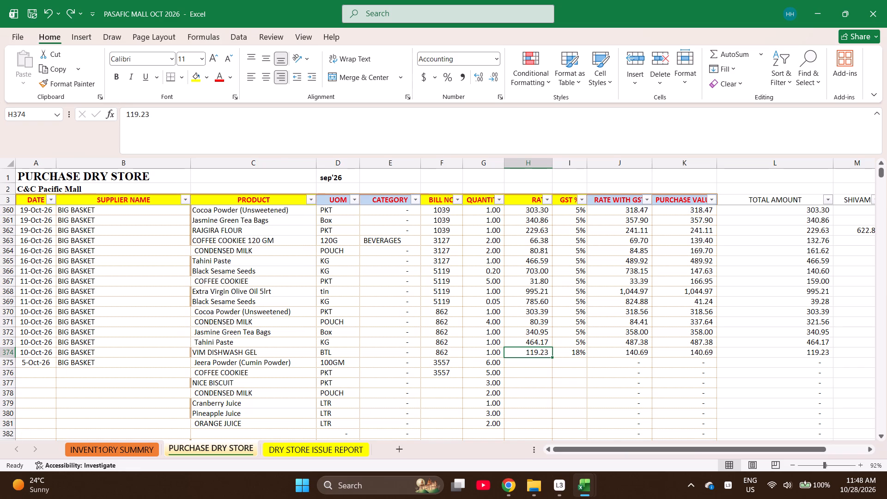
Enter the rates 69.37, 31.77, 22.01 and 80.38 for the products in rows 375 to 378.
key("Down")
type("69.37")
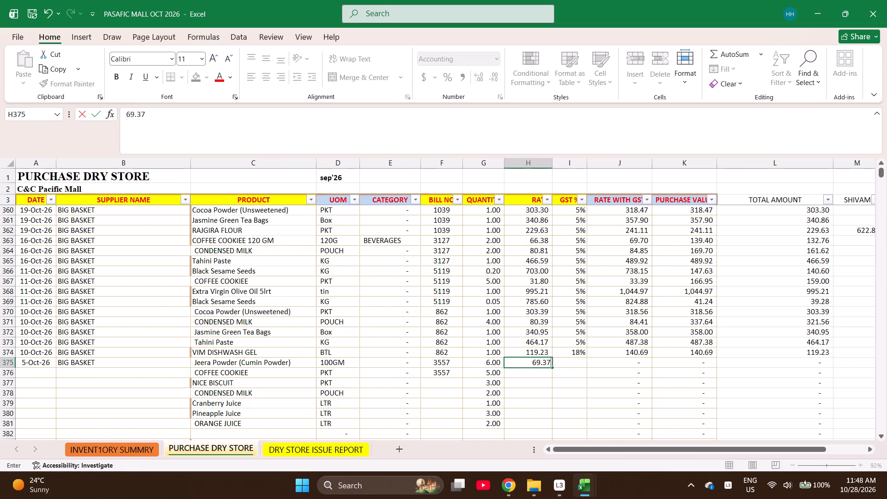
key("Return")
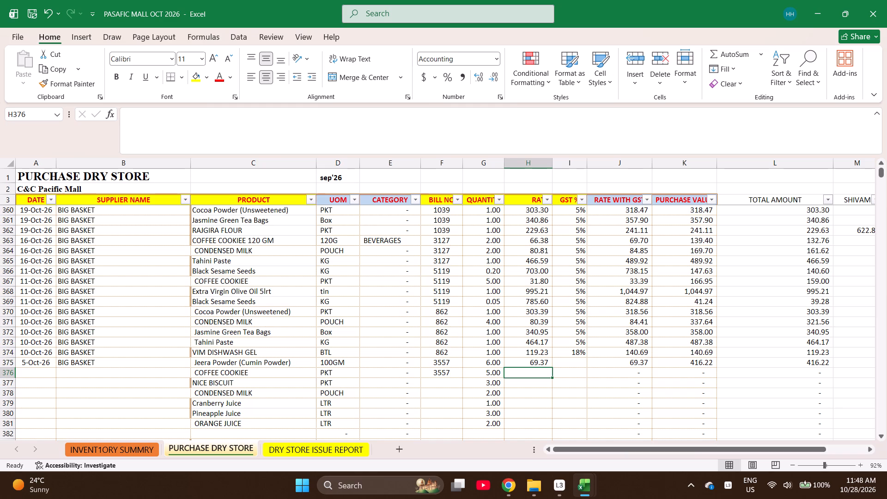
type("31.77")
key("Return")
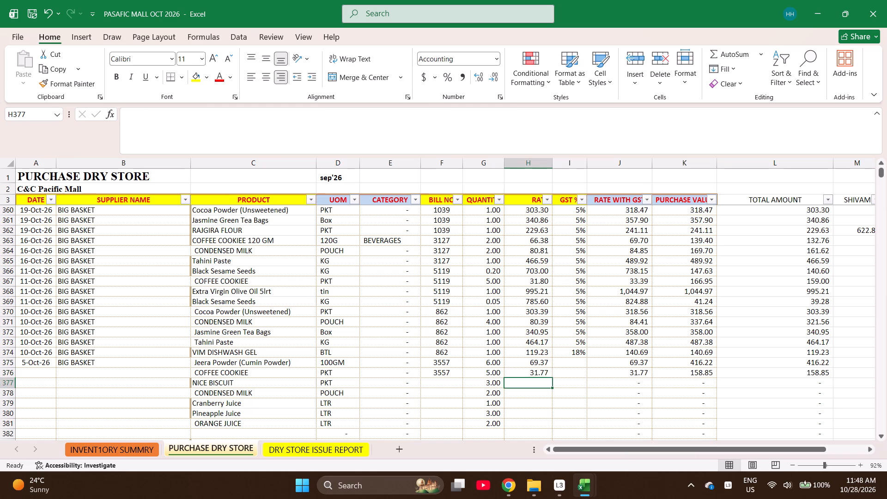
type("22")
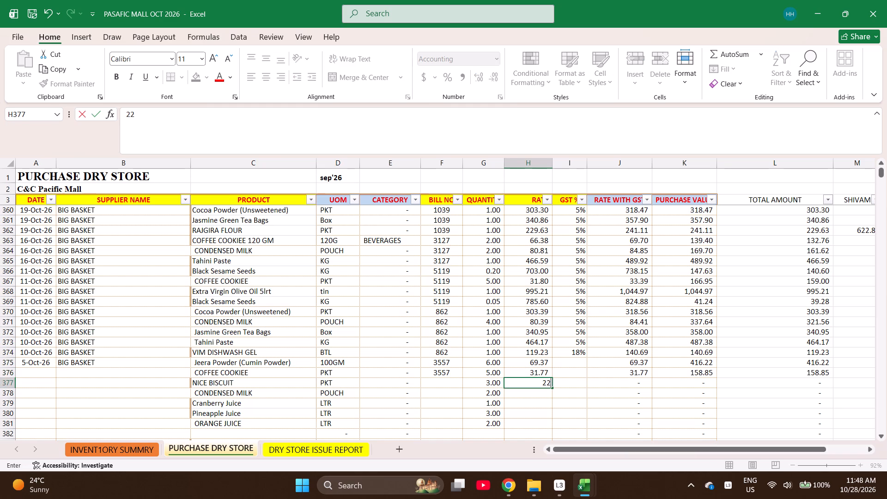
type(".01")
key("Return")
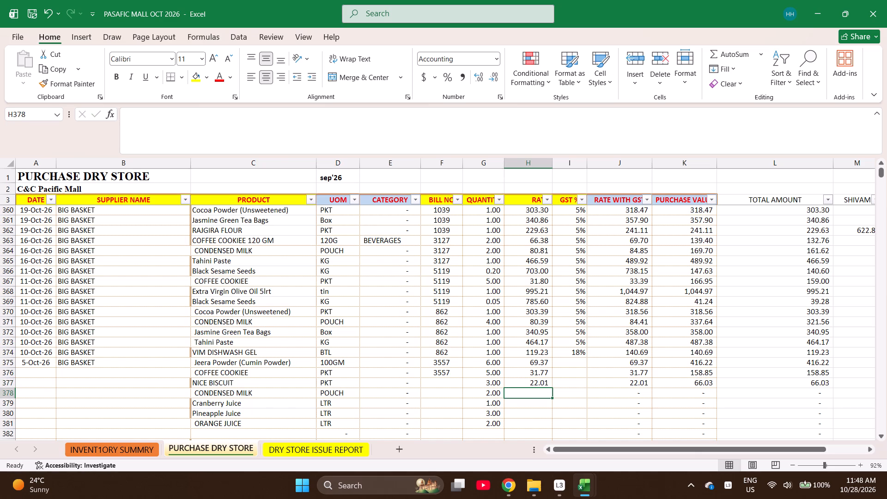
type("80.38")
key("Return")
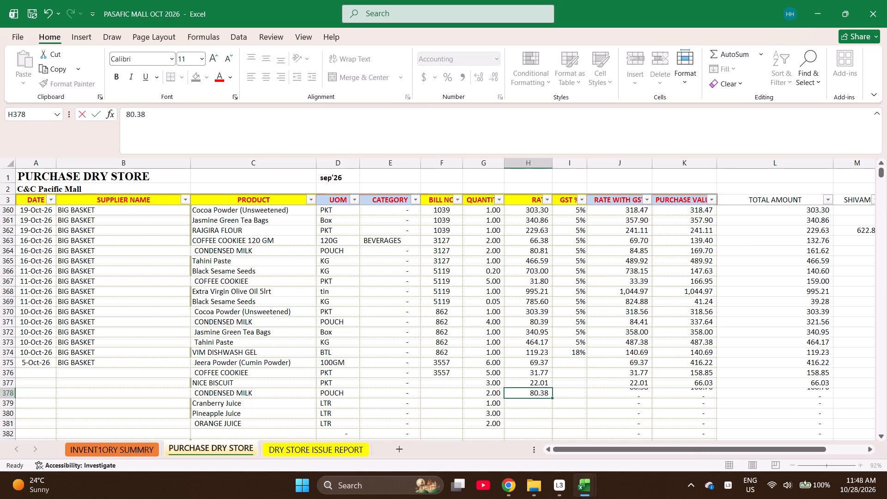
Enter the rates 124.59, 122.72 and 110.04 for the cranberry, pineapple and orange juices in rows 379 to 381.
type("124")
key("Return")
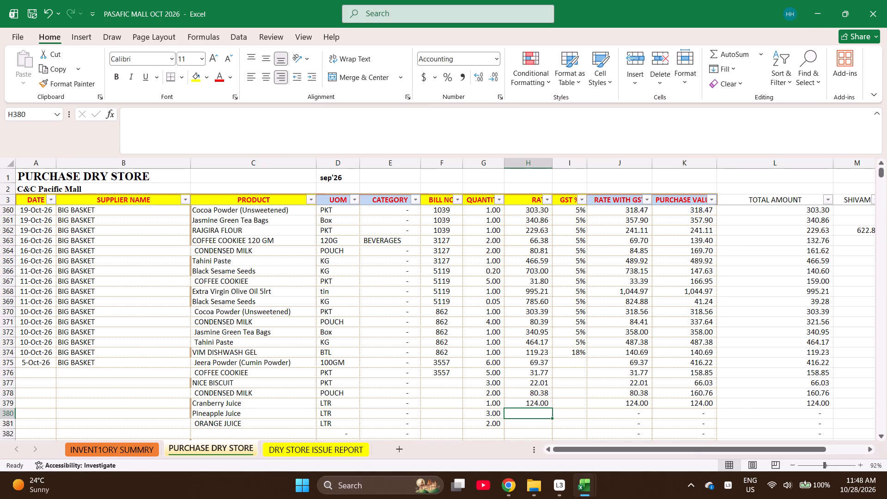
key("Up")
type("124.")
type("59")
key("Return")
type("122.72")
key("Return")
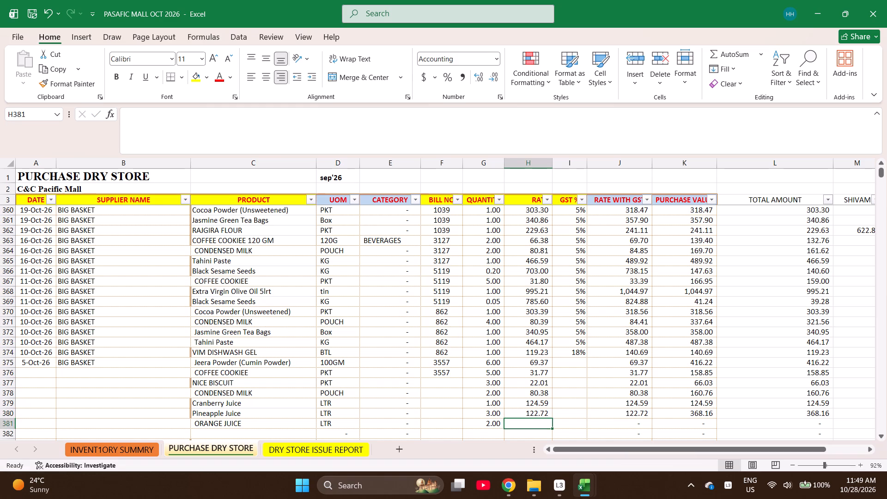
type("110.01")
key("BackSpace")
key("4")
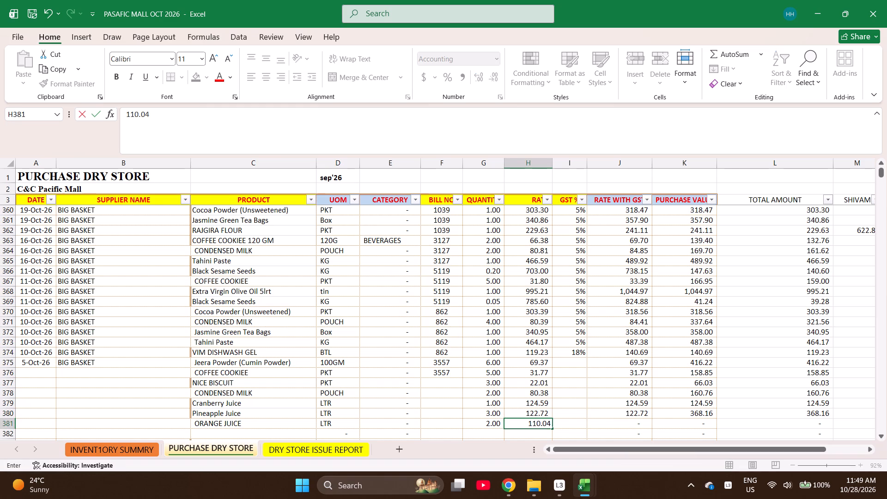
key("Right")
Enter 5% GST for each product of the new bill in rows 375 to 381.
key("ctrl+Up")
key("Down")
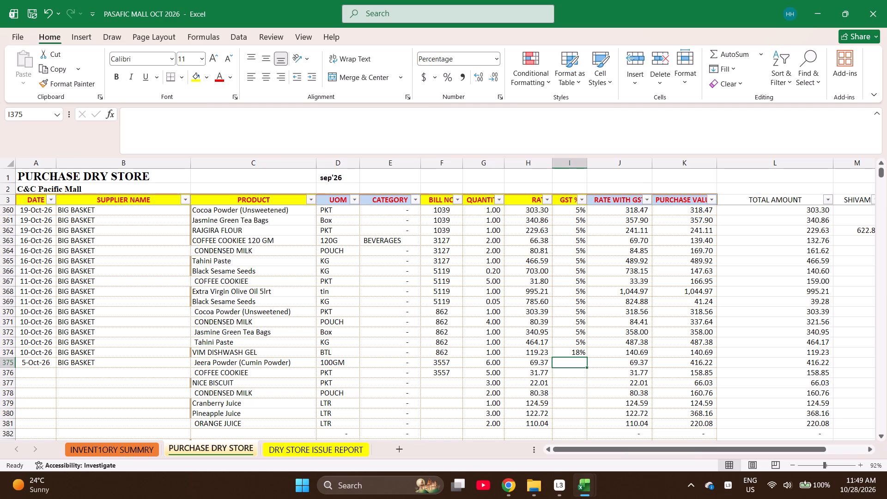
key("5")
key("Return")
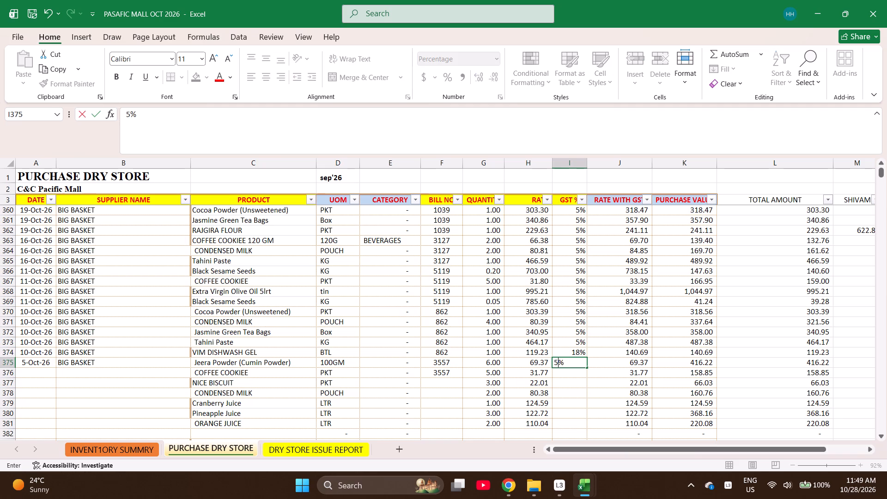
key("5")
key("Return")
key("5")
key("Return")
key("5")
key("Return")
key("5")
key("Return")
key("5")
key("Return")
key("5")
key("Return")
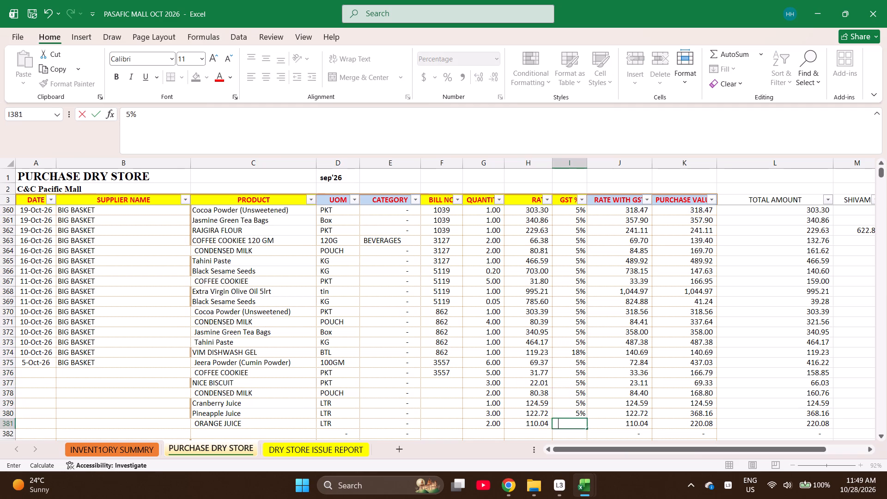
Fill bill number 3557 down from row 376 to row 381.
key("Left")
key("Left")
key("Left")
key("ctrl+Up")
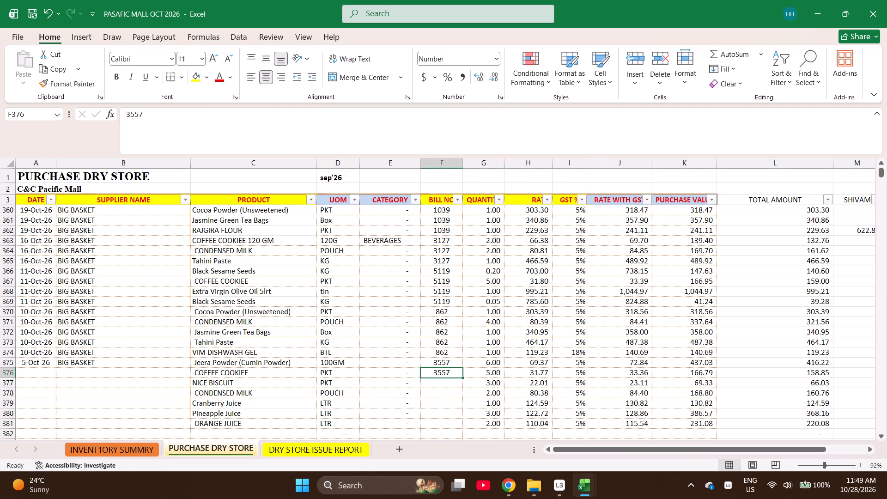
key("shift+Down")
key("shift+Down")
key("shift+Down")
key("shift+Down")
key("shift+Down")
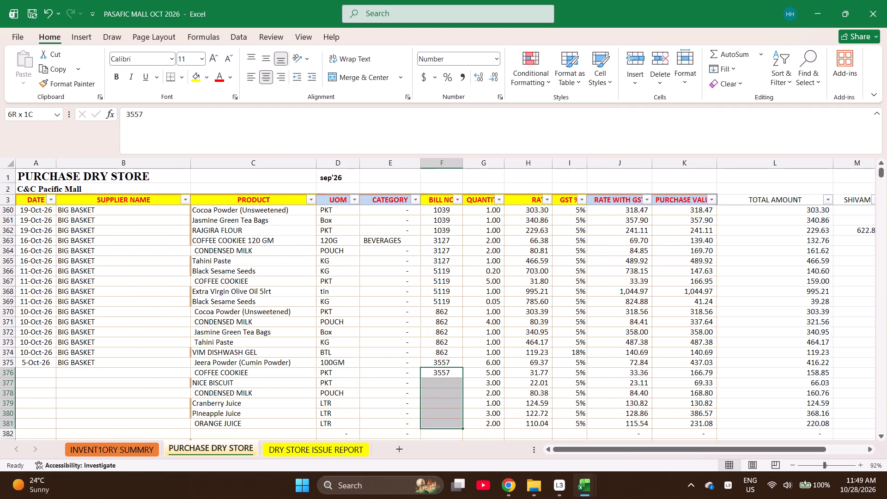
key("ctrl+d")
Fill the date 5-Oct-26 and supplier BIG BASKET down from row 375 to row 381.
key("ctrl+Left")
key("Left")
key("ctrl+Left")
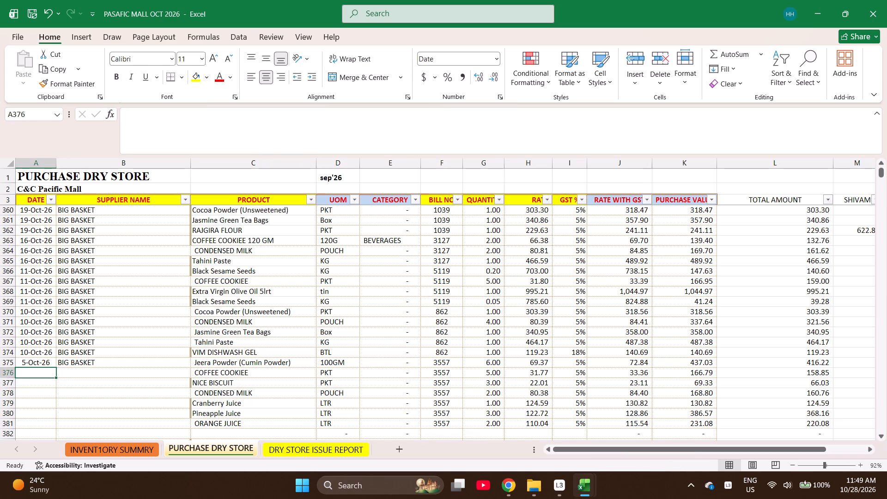
key("Up")
key("shift+Right")
key("shift+Down")
key("shift+Down")
key("shift+Down")
key("shift+Down")
key("shift+Down")
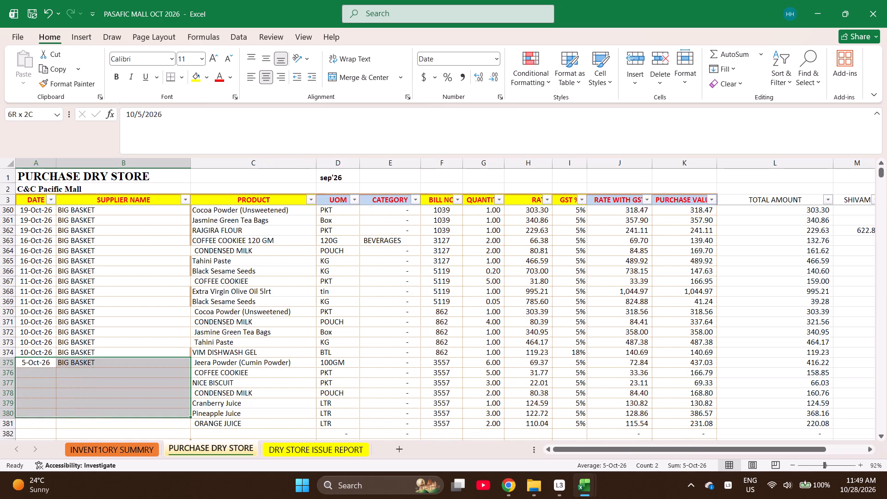
key("shift+Down")
key("ctrl+d")
Select the new bill's purchase values in rows 375 to 381 to check their sum.
key("ctrl+Right")
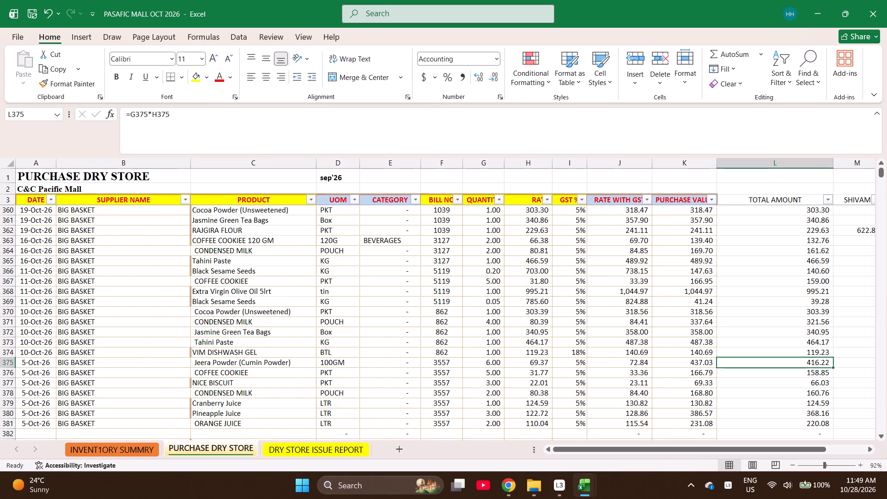
key("Left")
key("shift+Down")
key("shift+Down")
key("shift+Down")
key("shift+Down")
key("shift+Down")
key("shift+Down")
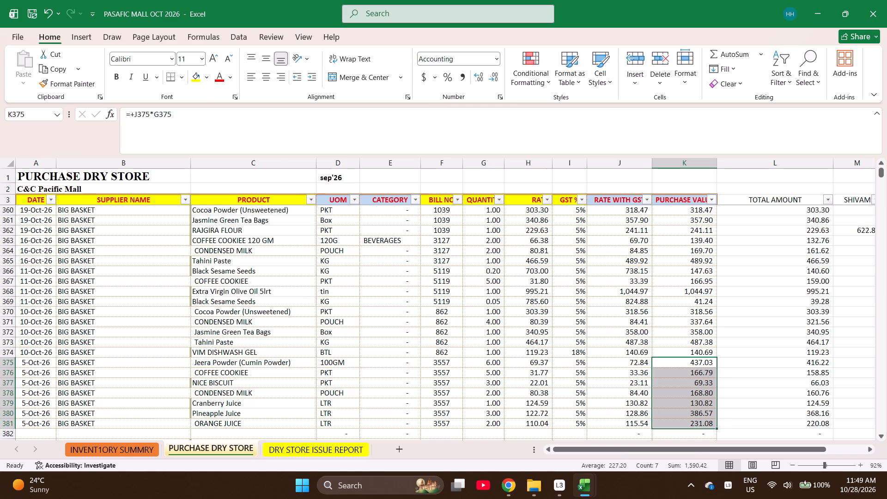
key("Left")
key("Left")
key("Left")
key("Left")
key("Left")
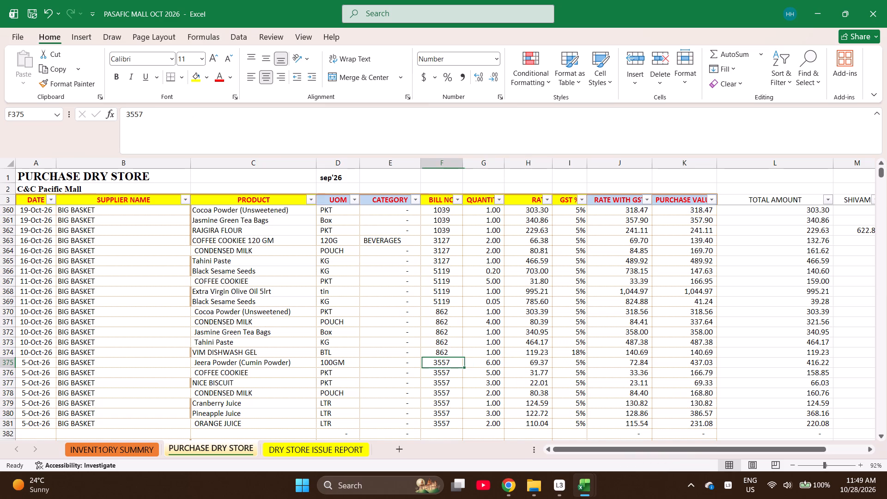
Set the quantity of ORANGE JUICE in row 381 to 3.
key("ctrl+Down")
key("Right")
key("3")
key("Right")
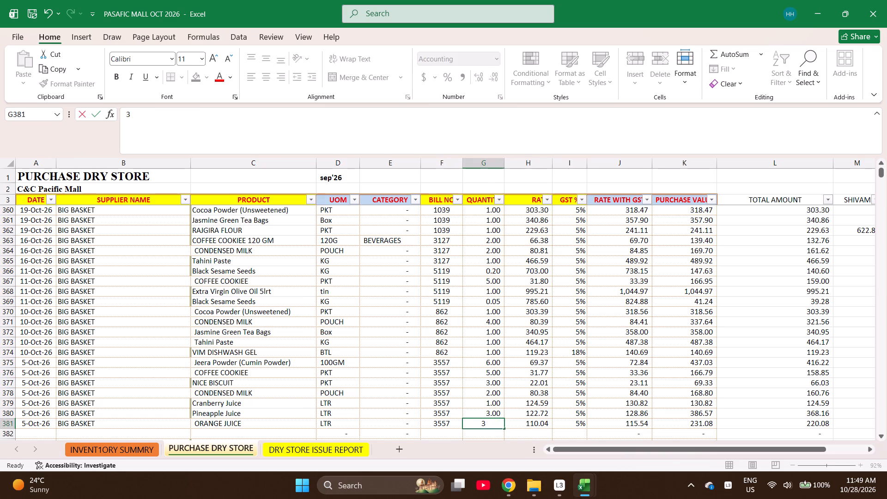
Select the purchase values of bill 3557 in rows 375 to 381 to recheck their sum.
key("Right")
key("Right")
key("Right")
key("shift+Up")
key("shift+Up")
key("shift+Up")
key("shift+Up")
key("shift+Up")
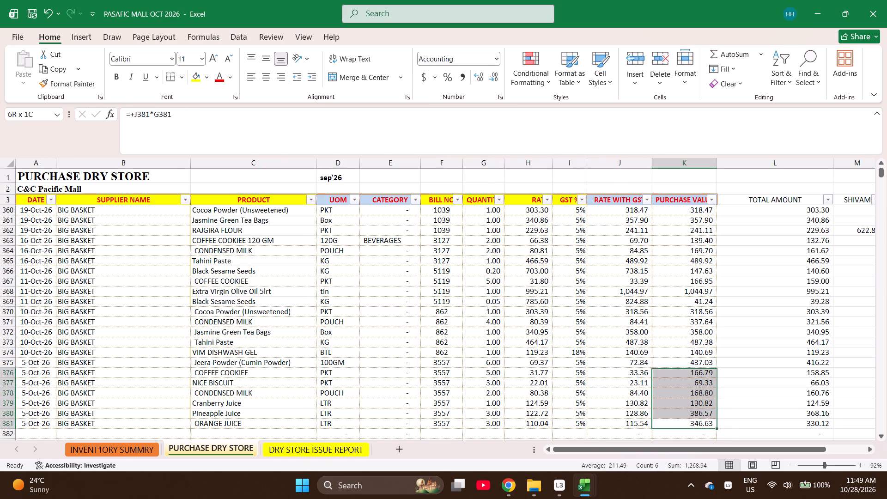
key("shift+Up")
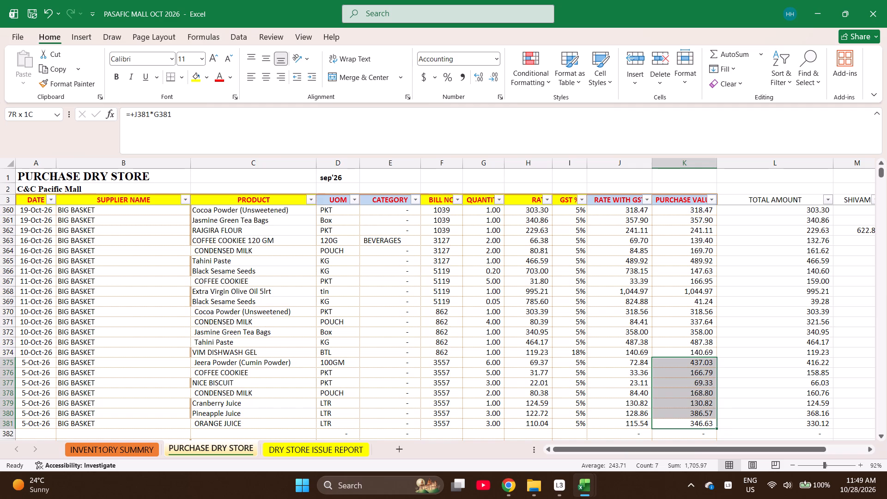
key("ctrl+Left")
key("ctrl+Left")
key("Down")
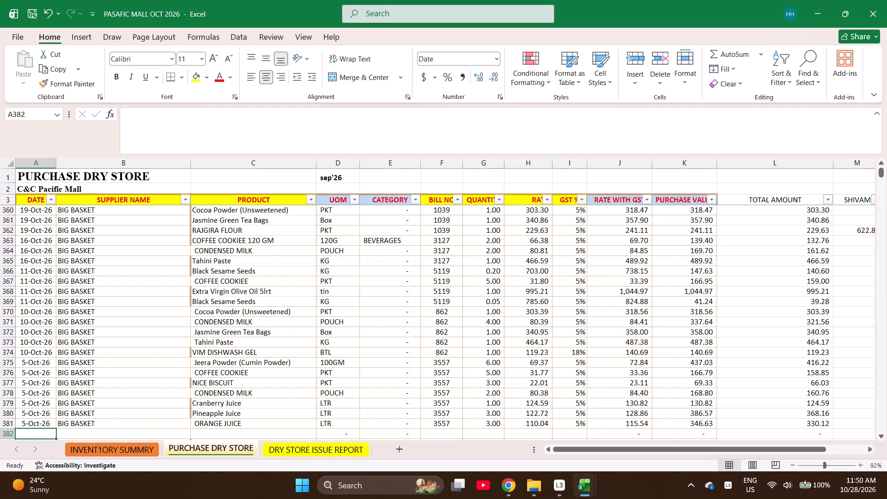
Filter the purchase sheet by bill number 1112.
left_click(457, 197)
key("e")
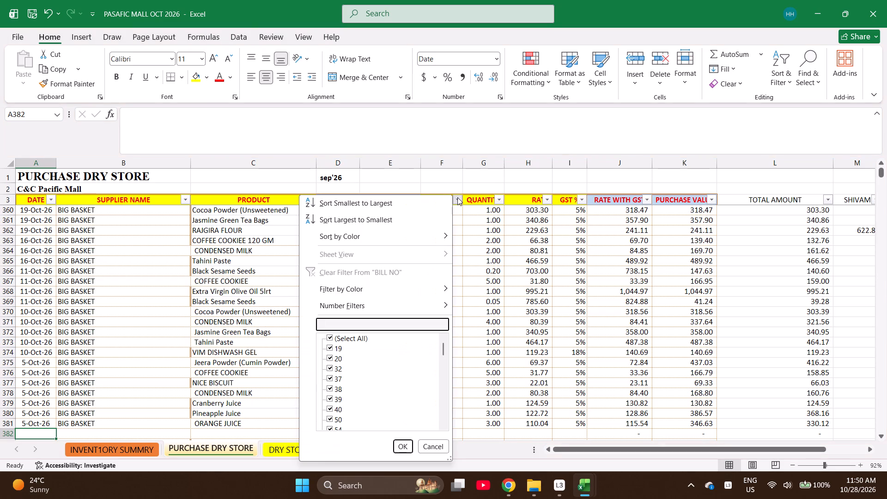
type("1112")
key("Return")
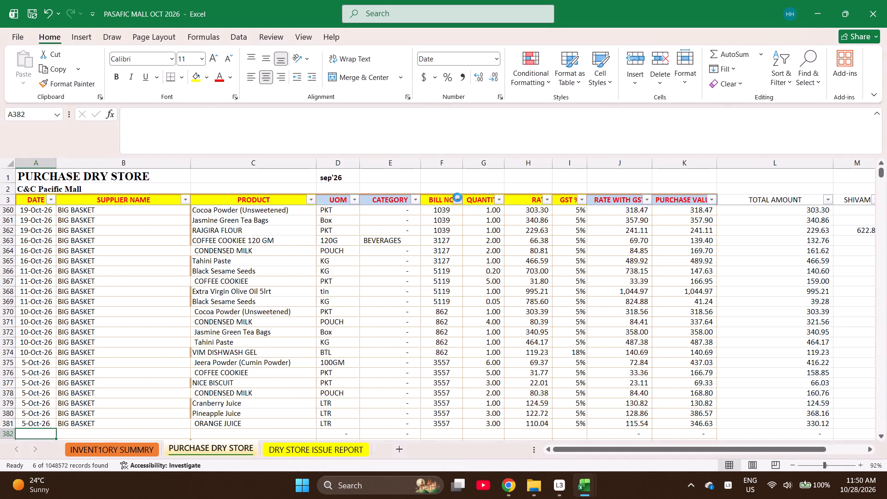
Examine the BIG BASKET product rows 204 to 209 of bill 1112 and their purchase values.
key("Down")
key("Down")
key("Down")
key("Down")
key("Down")
key("Down")
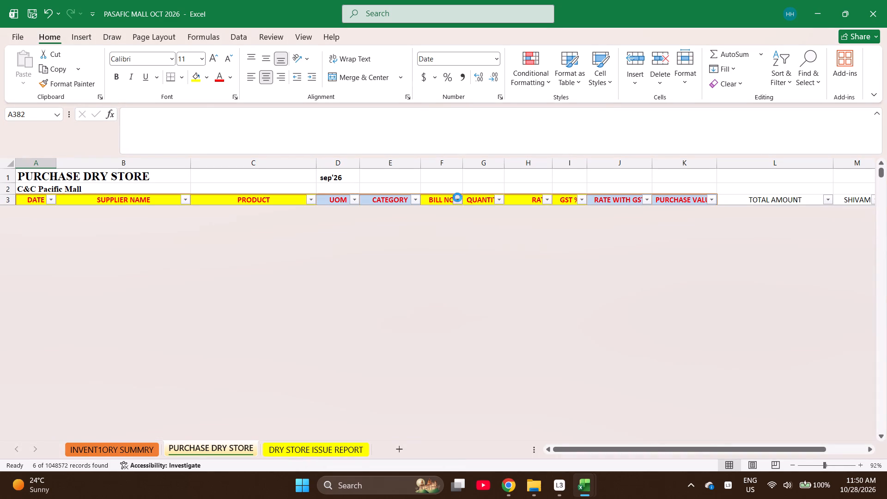
key("Up")
key("Up")
key("Up")
scroll(457, 197, "up", 1)
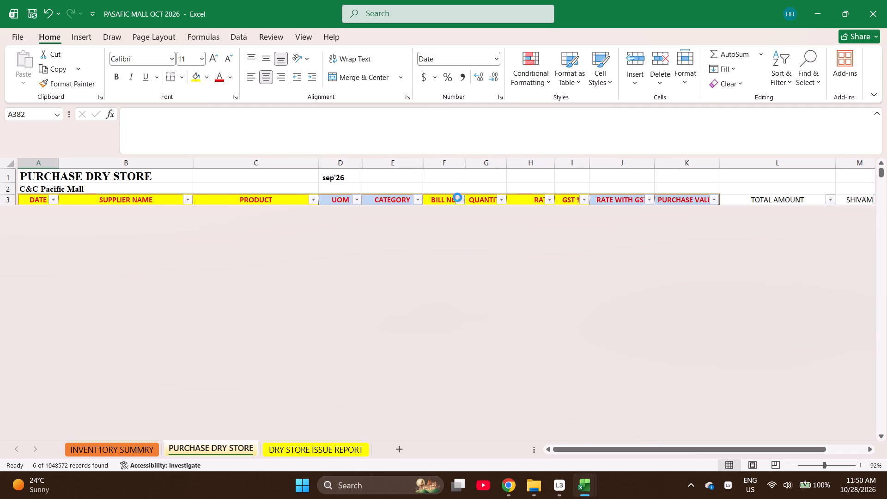
scroll(457, 197, "up", 2)
scroll(457, 197, "right", 2)
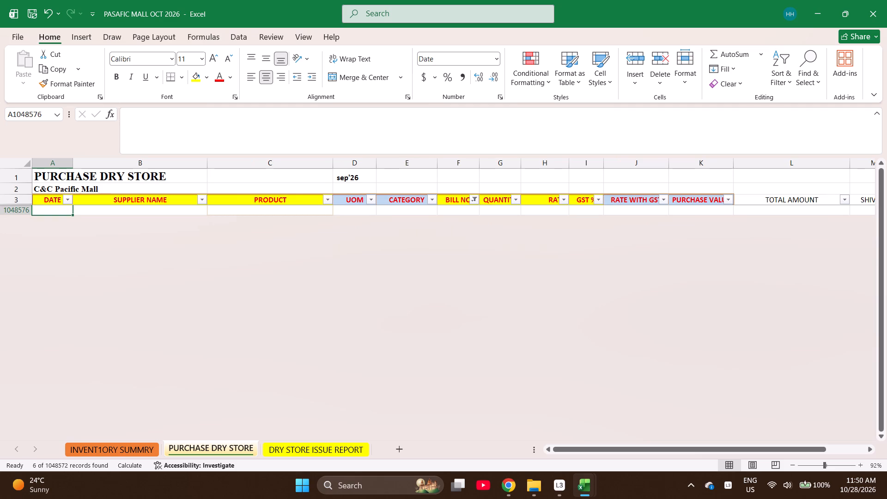
scroll(457, 197, "up", 2)
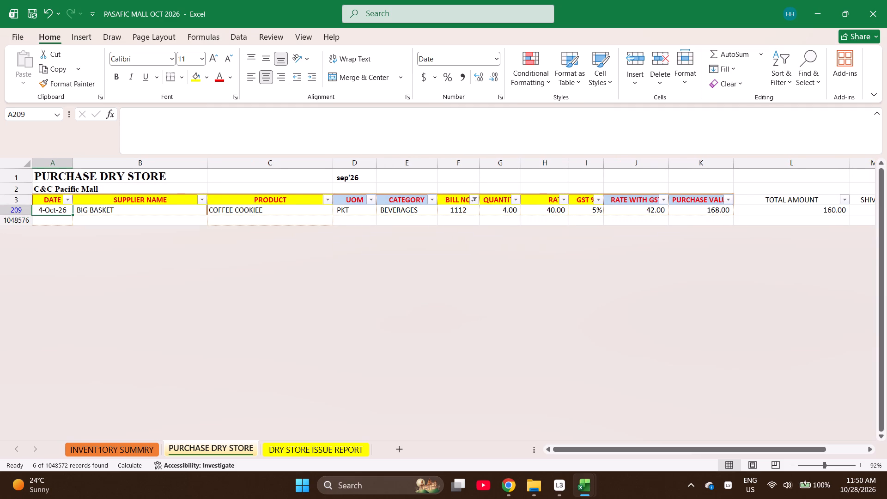
scroll(391, 229, "up", 2)
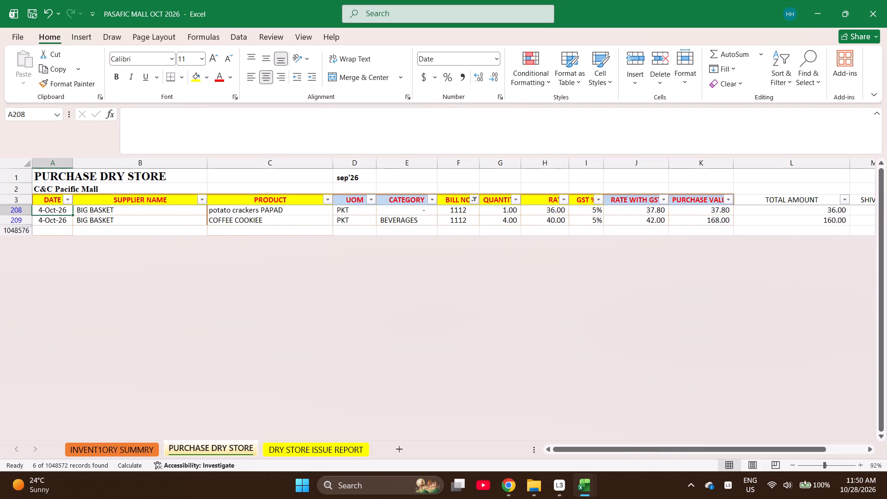
scroll(377, 220, "up", 2)
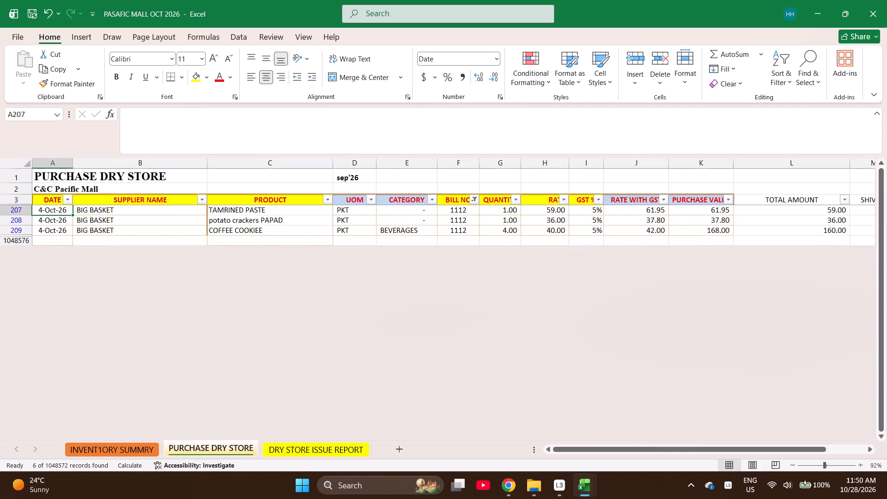
scroll(584, 236, "up", 1)
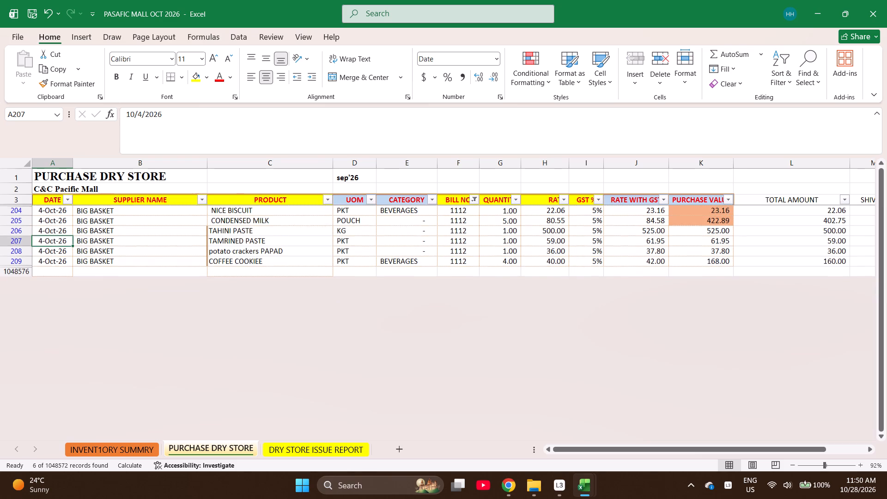
scroll(584, 236, "up", 1)
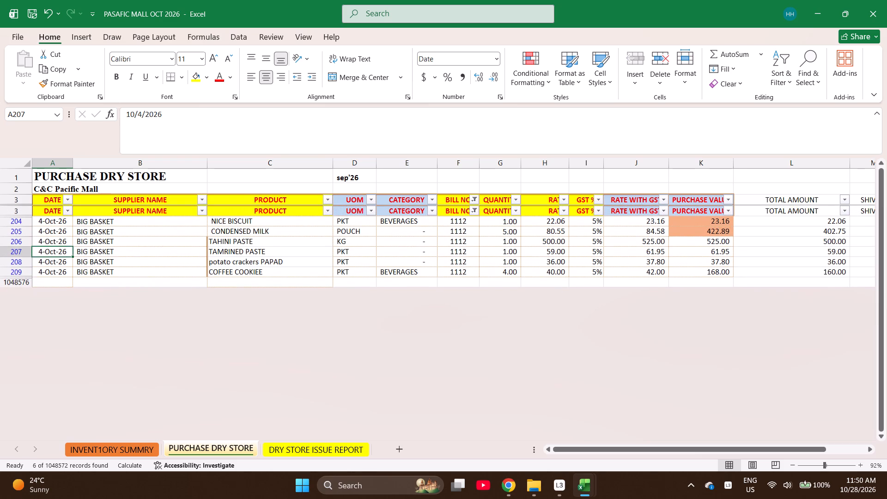
scroll(584, 236, "up", 1)
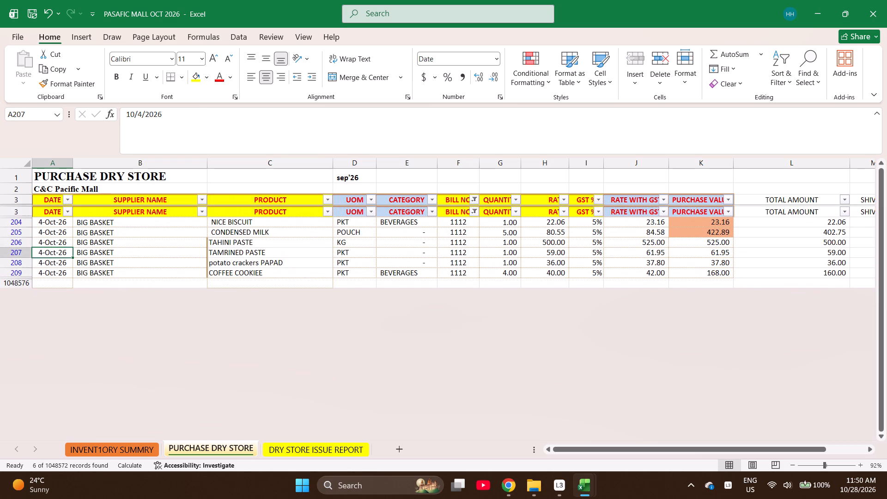
left_click(690, 220)
left_click(690, 220)
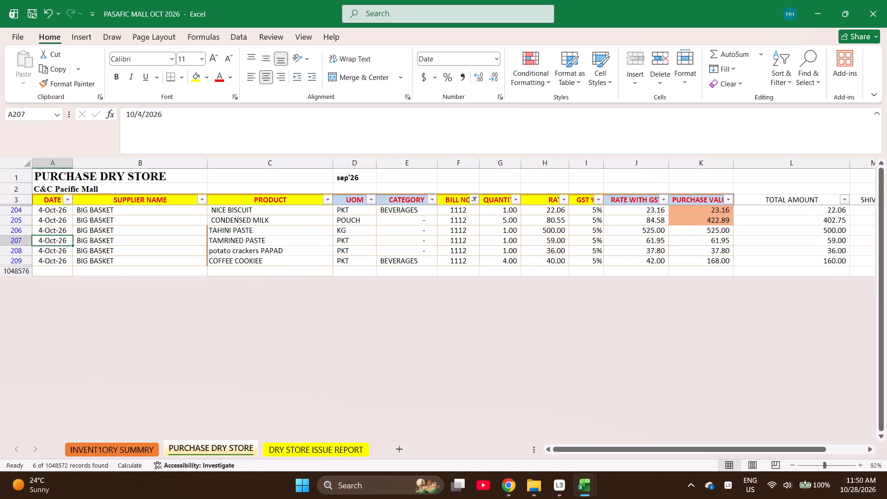
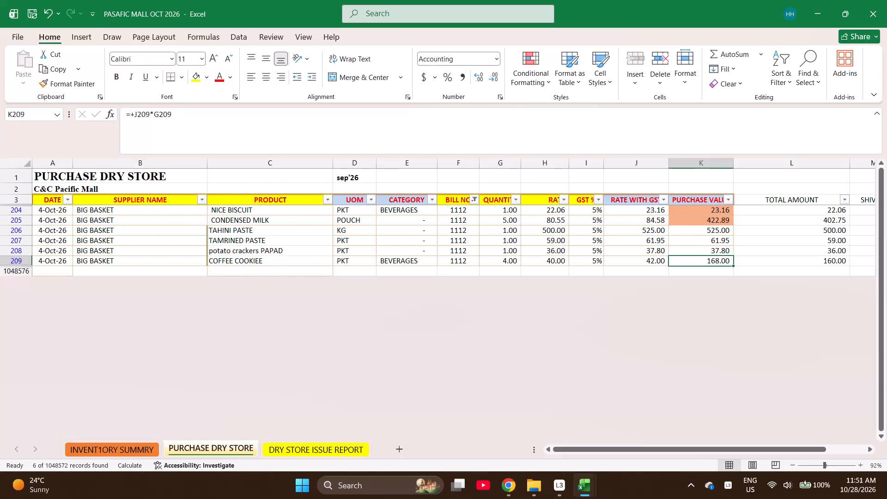
Select the purchase values of bill 1112 in rows 204 to 209 to check their sum.
key("Up")
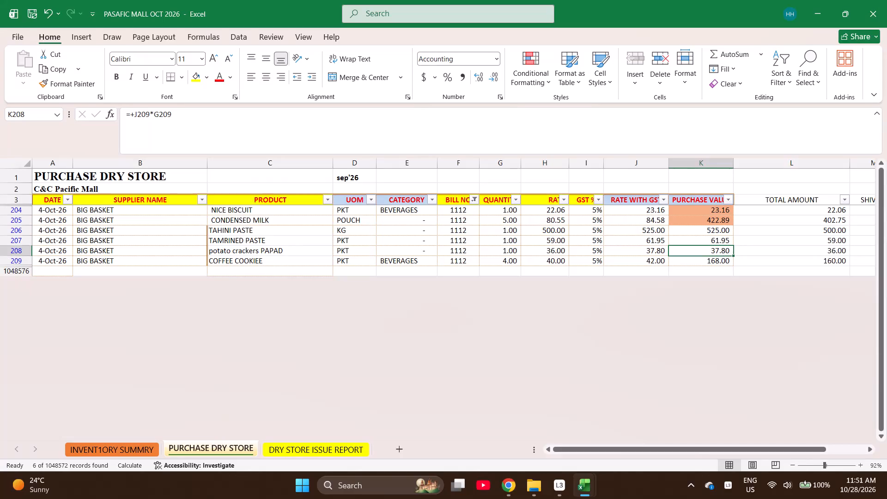
key("Up")
key("Up")
key("Up")
key("Up")
key("Up")
key("Up")
key("Up")
key("Up")
key("Up")
key("Up")
key("Up")
key("Up")
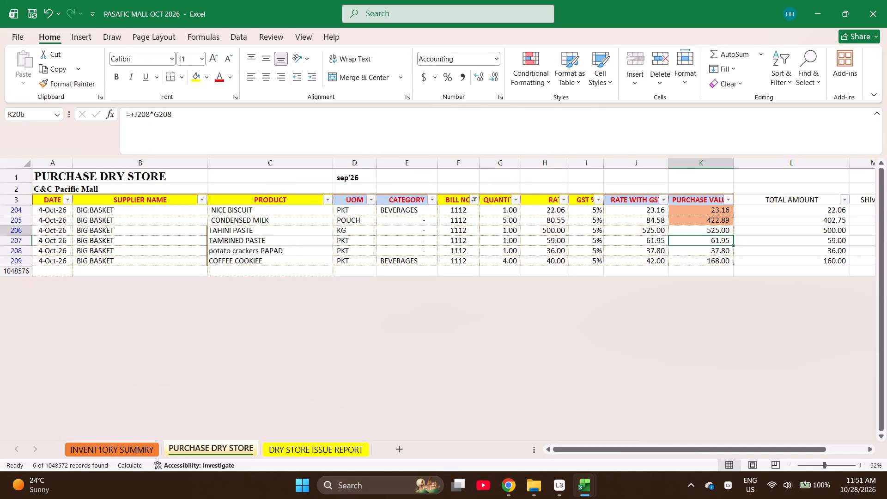
key("Up")
key("Up")
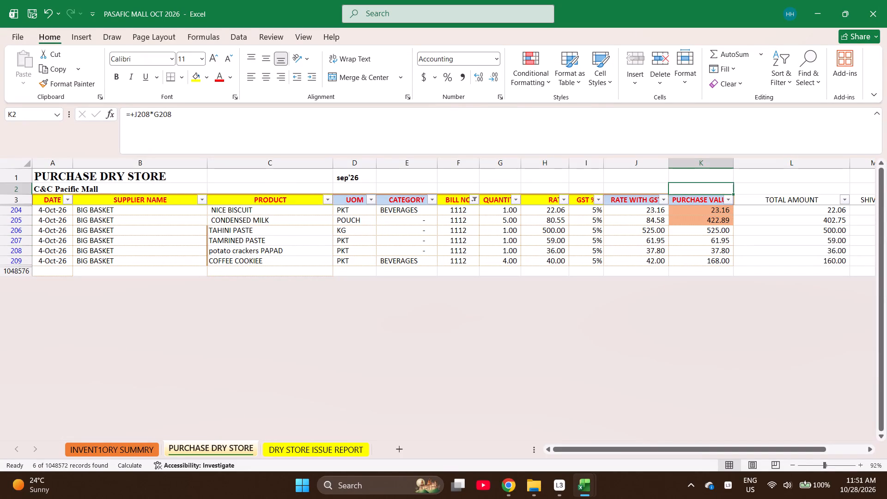
key("Down")
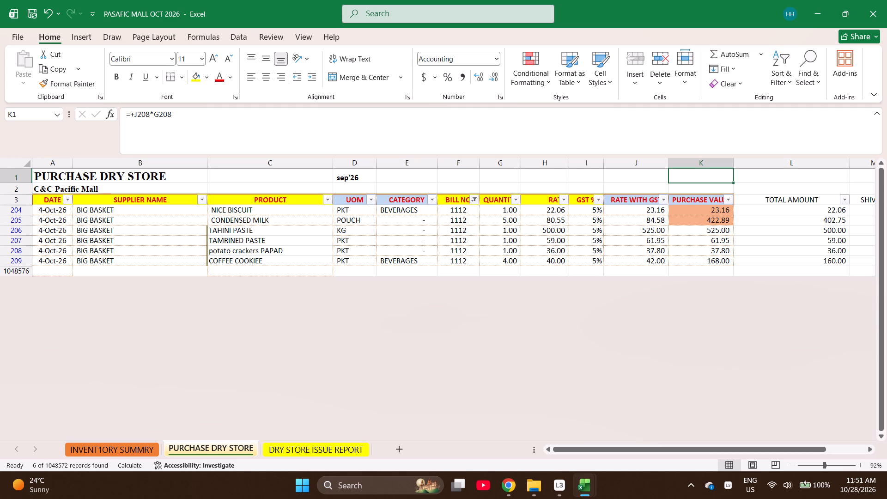
key("Down")
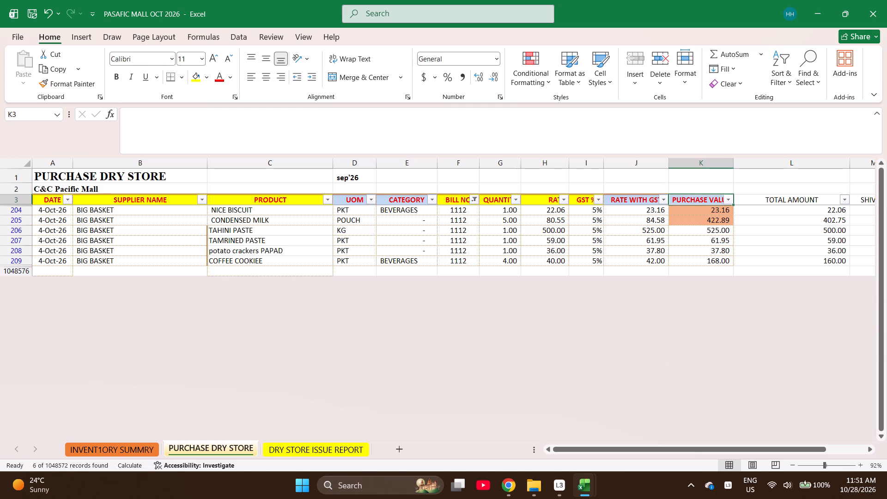
key("Down")
key("shift+Down")
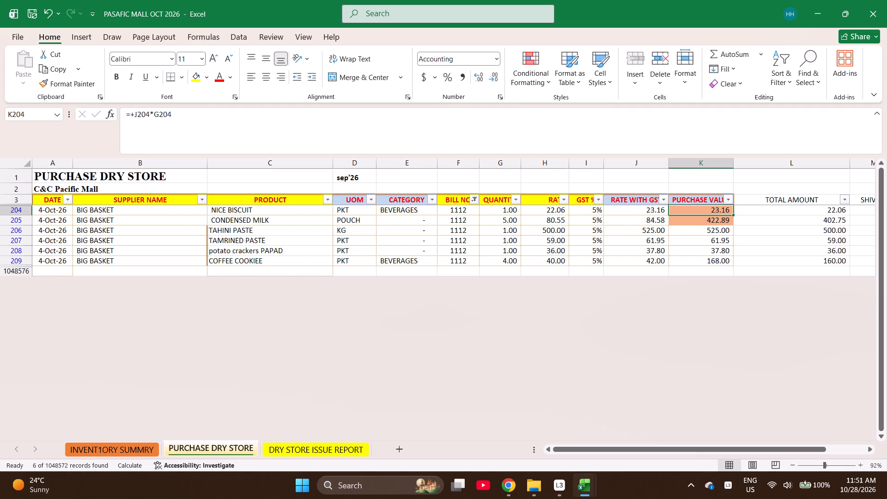
key("shift+Down")
key("shift+Down")
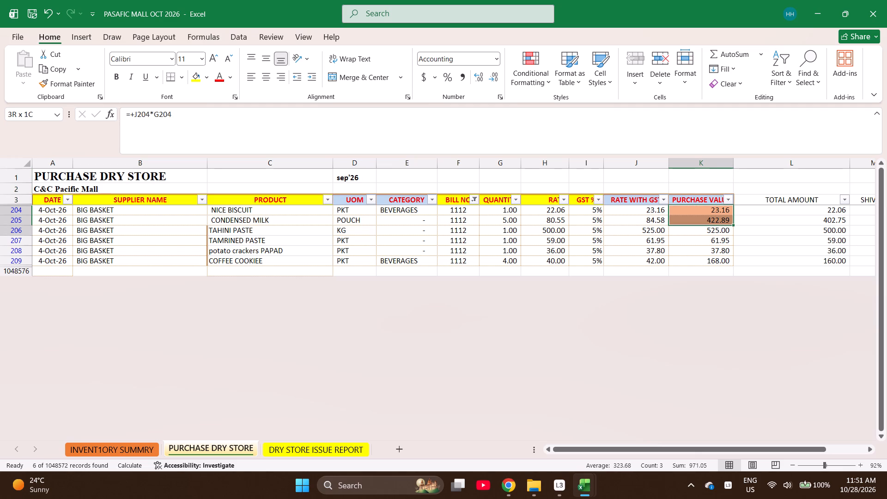
key("shift+Down")
key("shift+Down")
key("shift+Down")
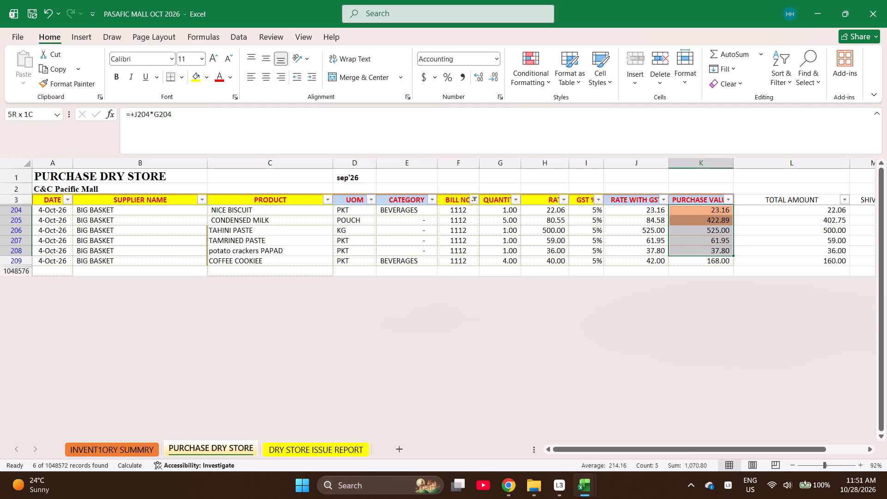
key("shift+Down")
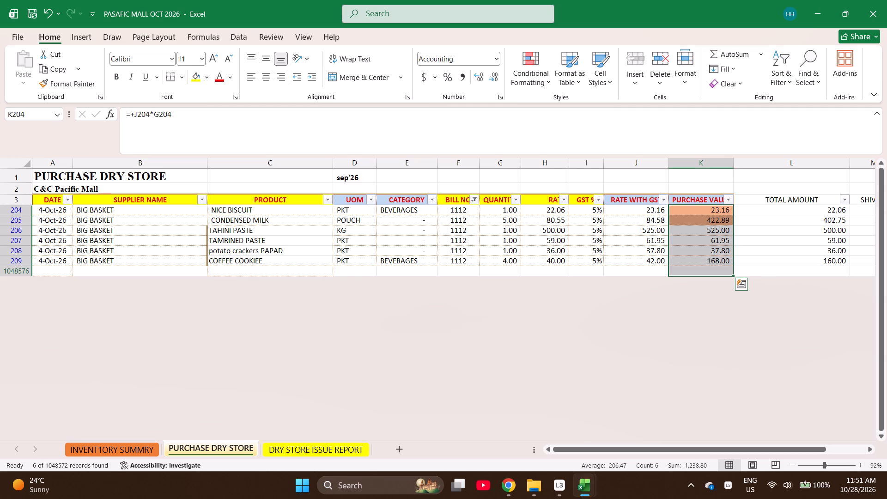
Set the rates in rows 206 to 208 to 479.44 for TAHINI PASTE, 54.65 for TAMRINED PASTE and 34.53 for potato crackers PAPAD.
left_click(547, 220)
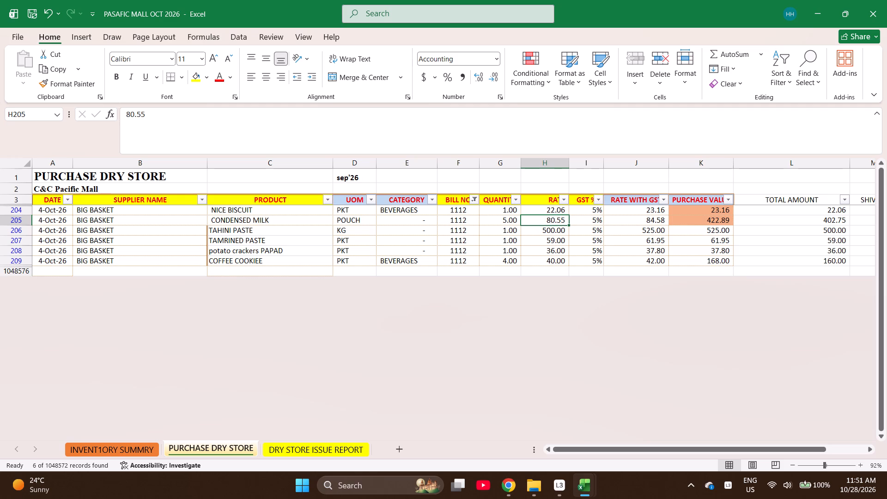
key("Down")
type("479")
key("period")
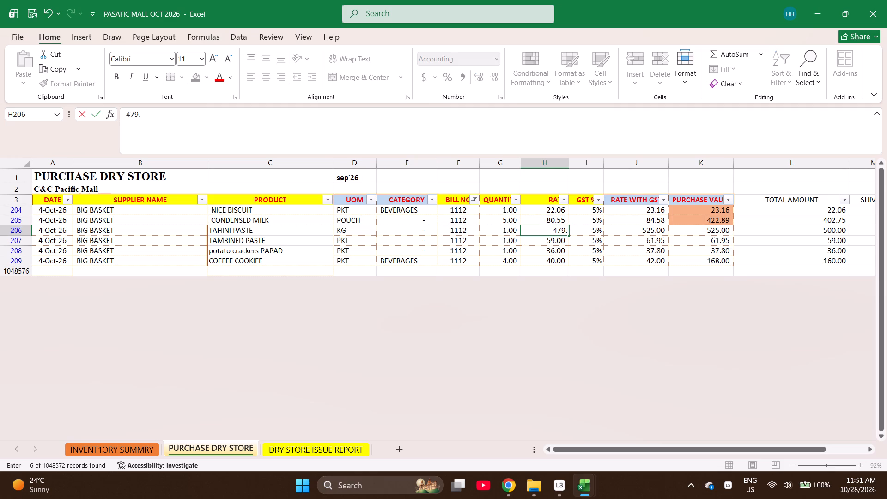
type("44")
key("Return")
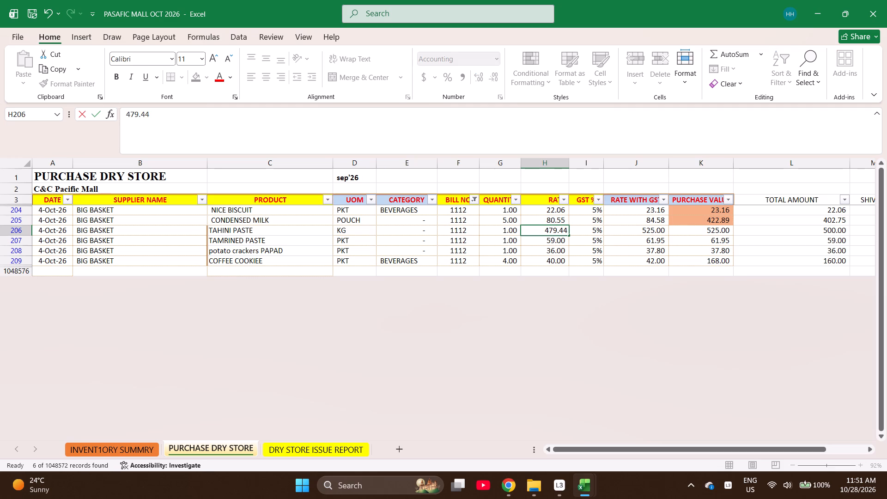
type("54.65")
key("Return")
type("34")
type(".53")
key("Return")
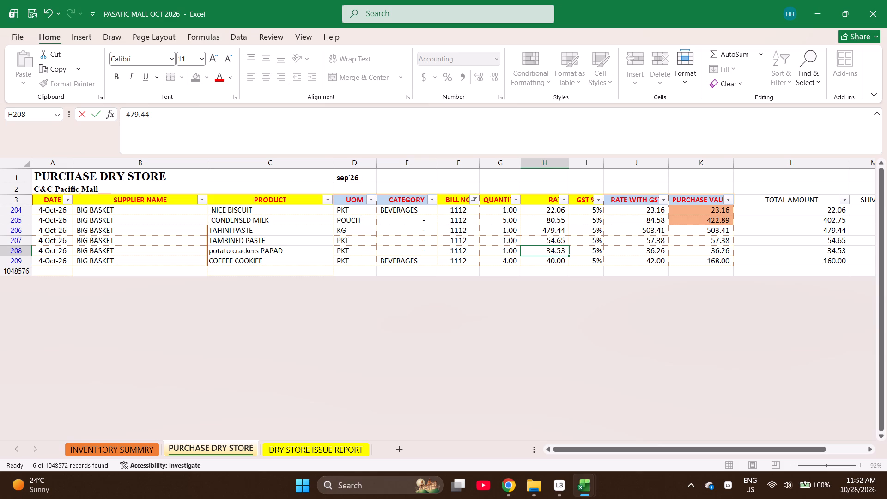
key("Return")
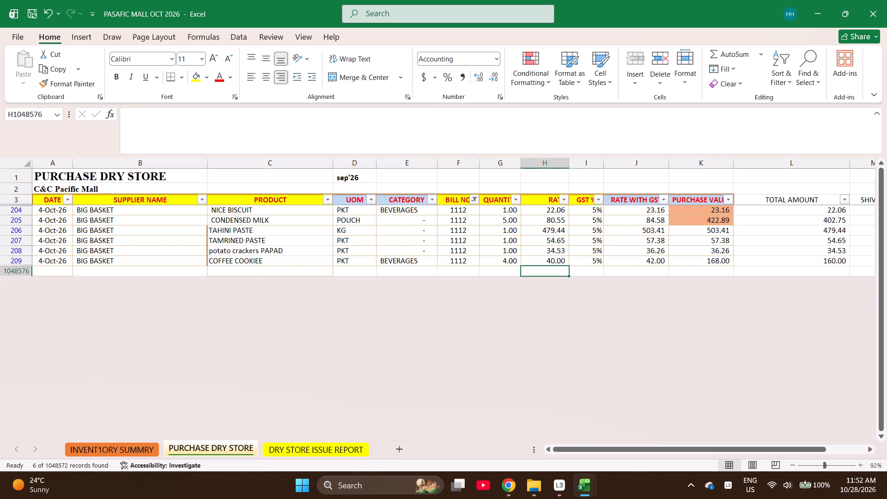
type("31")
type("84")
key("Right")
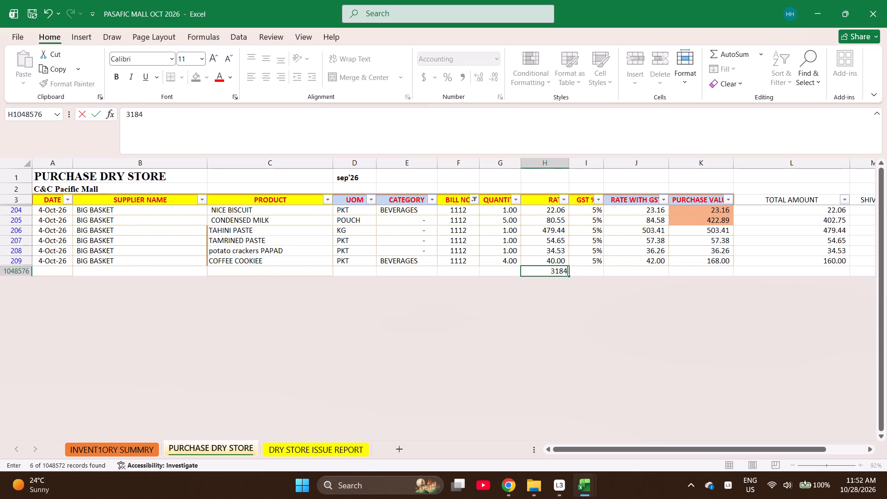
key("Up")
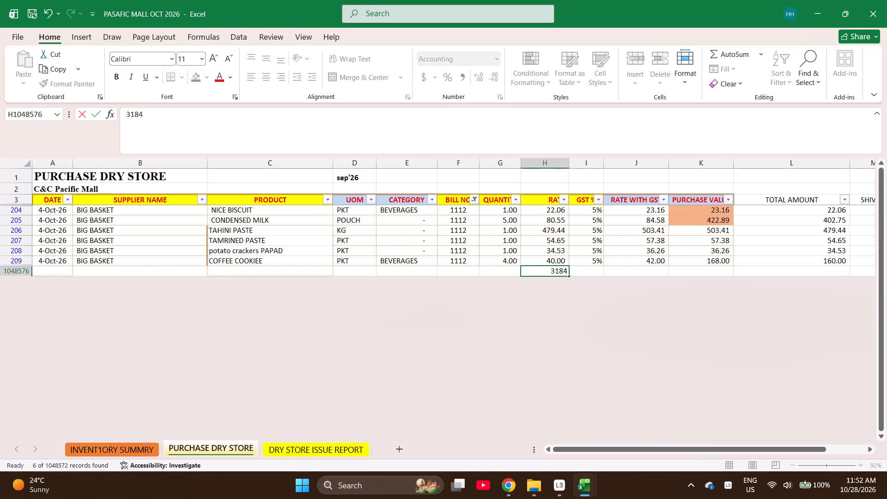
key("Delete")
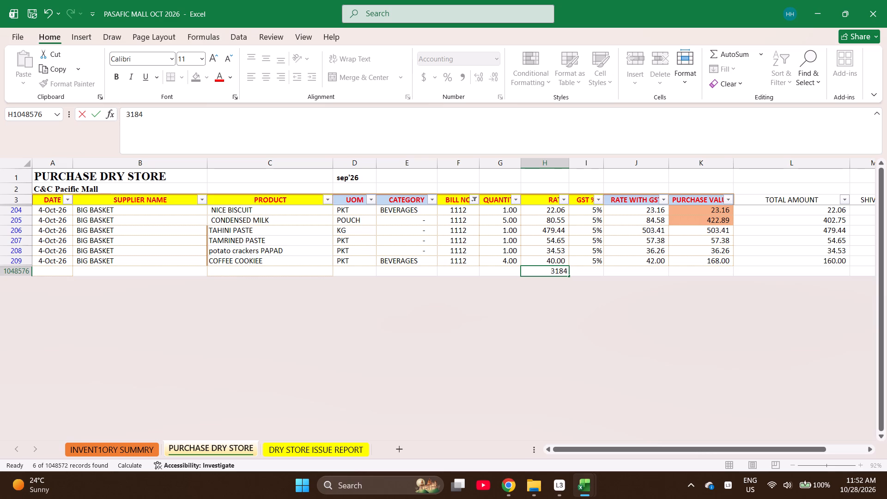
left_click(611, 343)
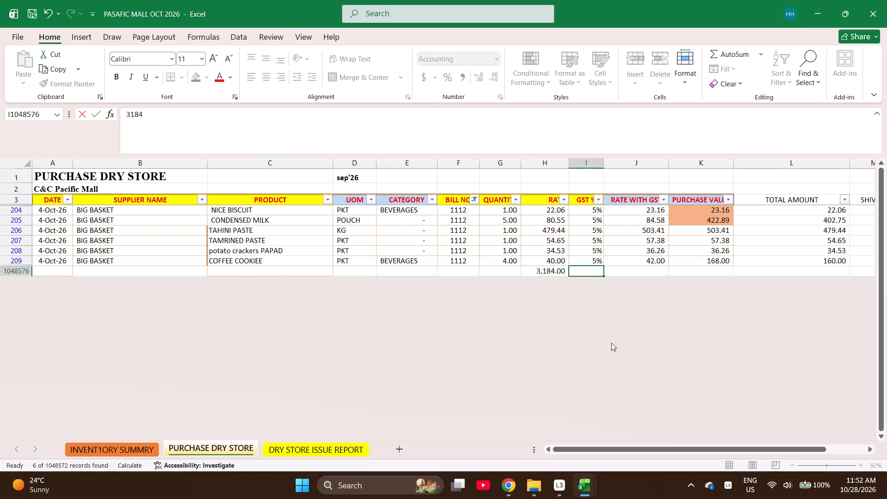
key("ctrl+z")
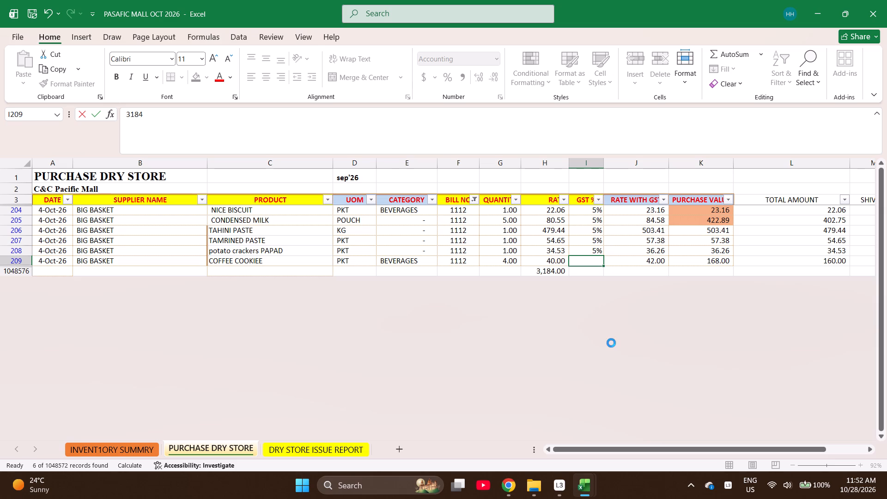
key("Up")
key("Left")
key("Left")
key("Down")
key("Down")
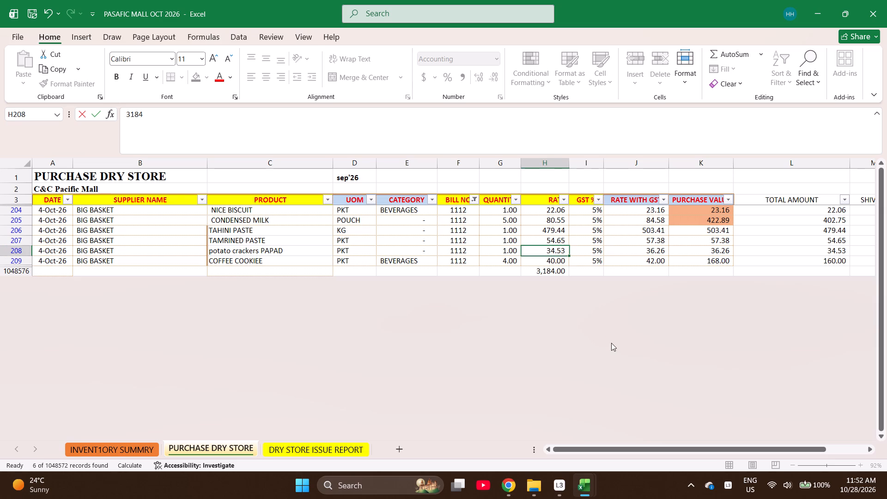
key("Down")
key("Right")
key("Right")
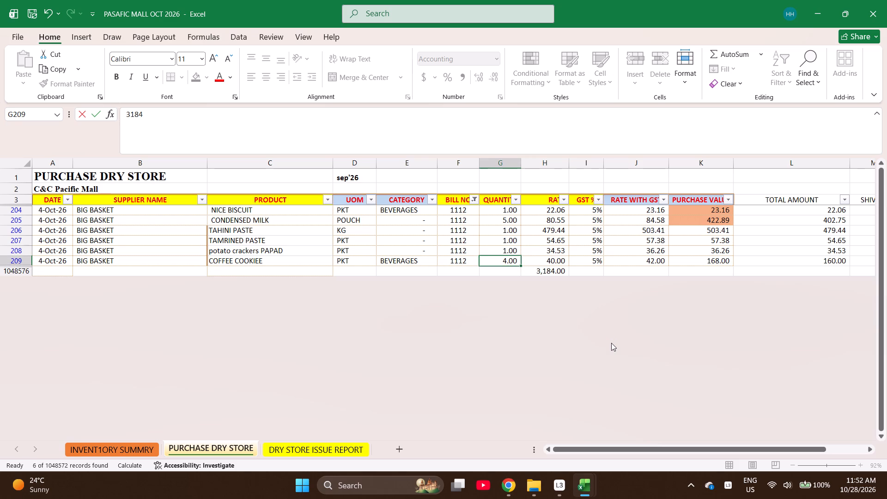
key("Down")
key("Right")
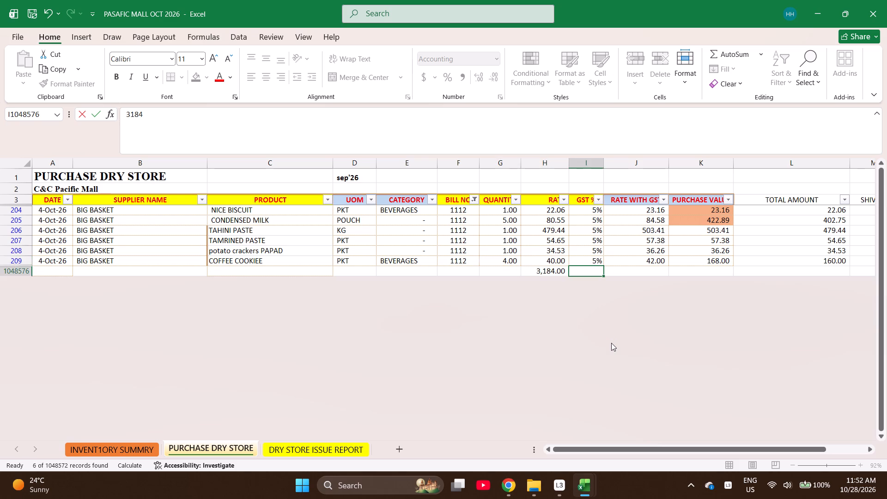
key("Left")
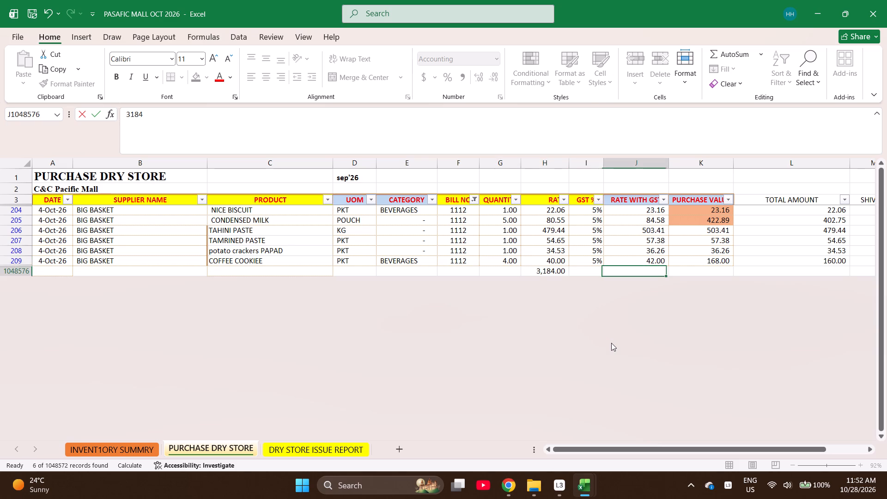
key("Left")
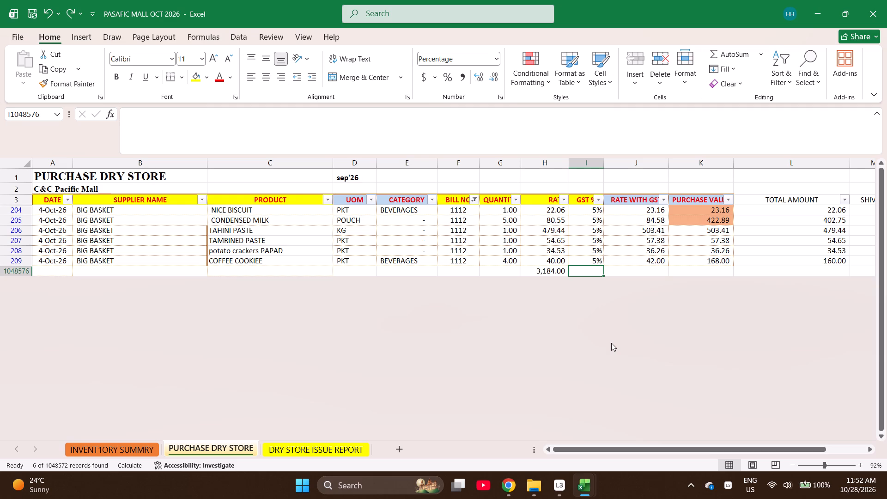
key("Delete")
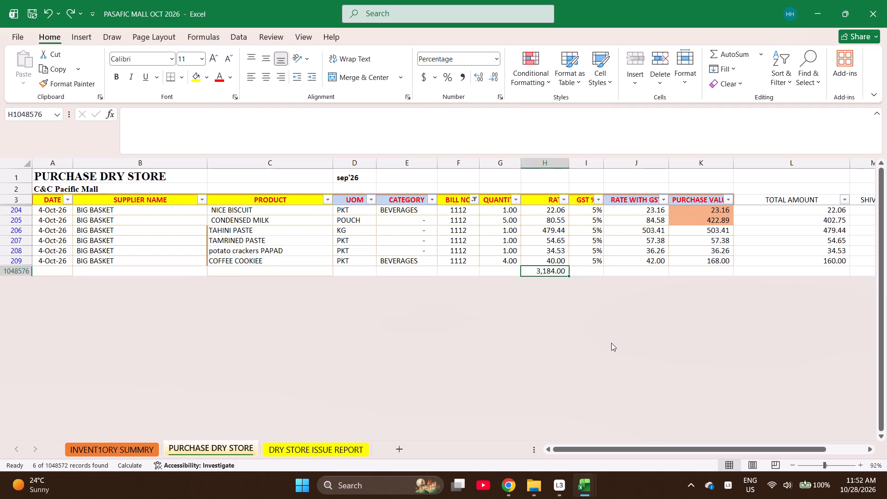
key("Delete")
Set the rate of COFFEE COOKIEE in row 209 to 31.84.
key("Up")
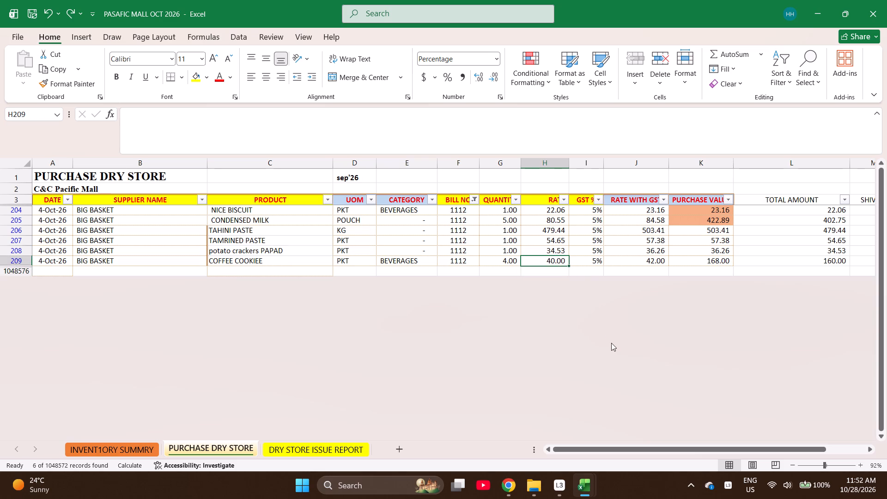
type("31")
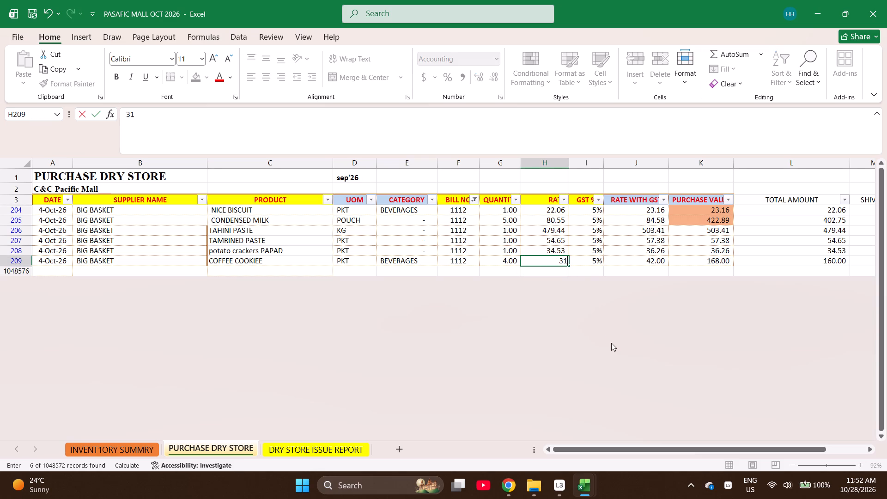
key("period")
type("84")
key("Right")
key("Right")
key("Right")
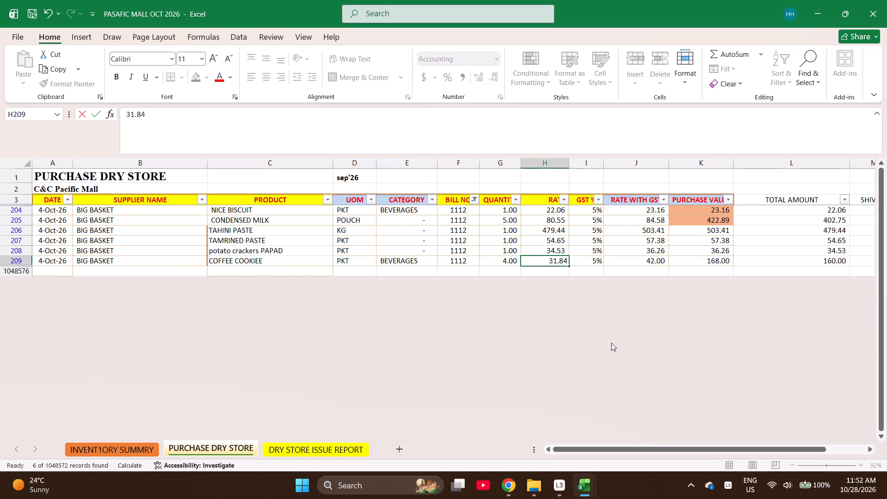
key("Right")
key("Right")
key("Right")
key("Right")
key("Right")
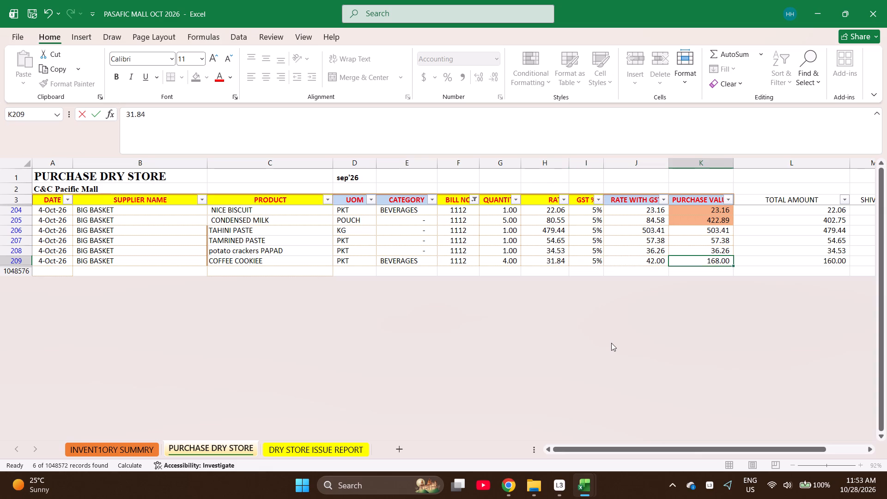
Select the purchase values of bill 1112 in rows 204 to 209 to recheck their sum.
key("Left")
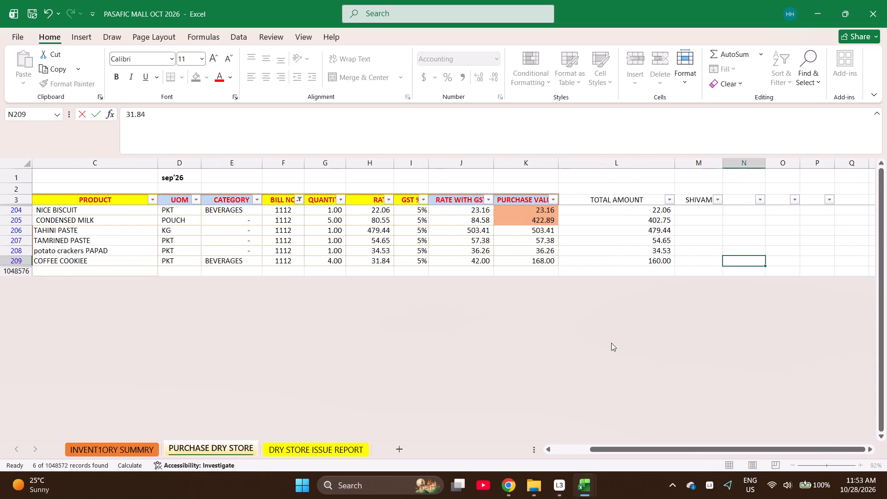
key("Left")
key("Left")
key("Left")
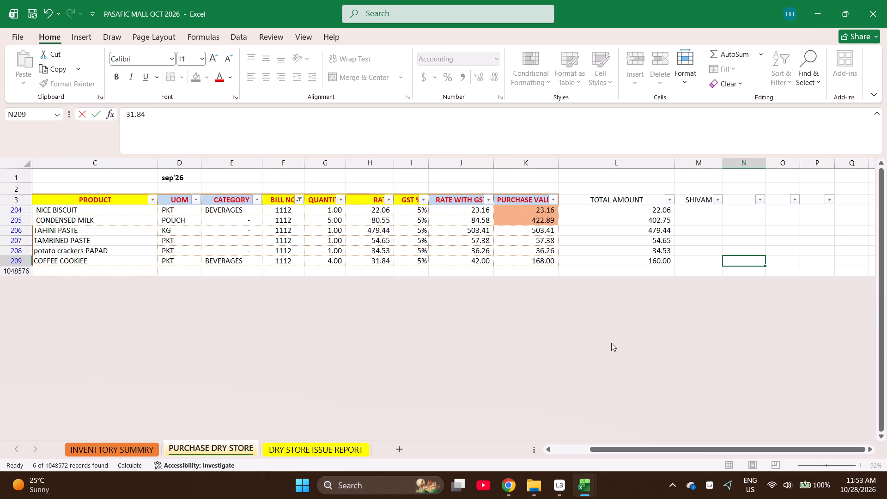
left_click(473, 261)
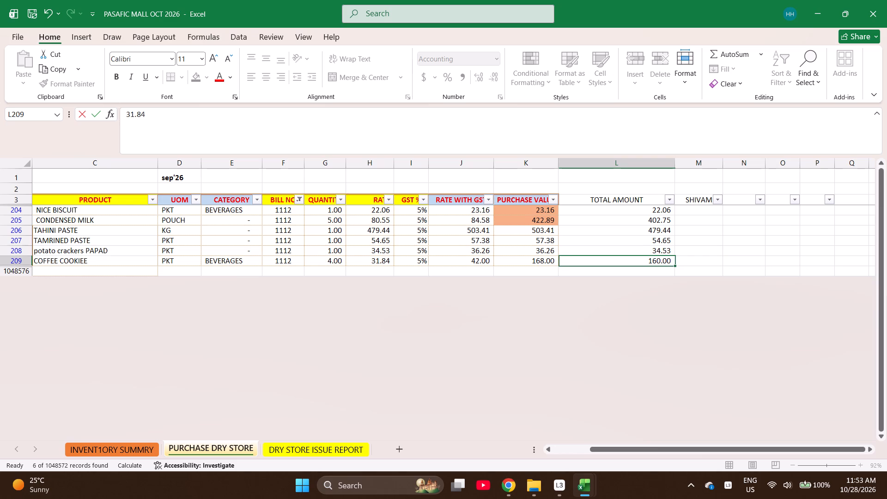
key("shift+Up")
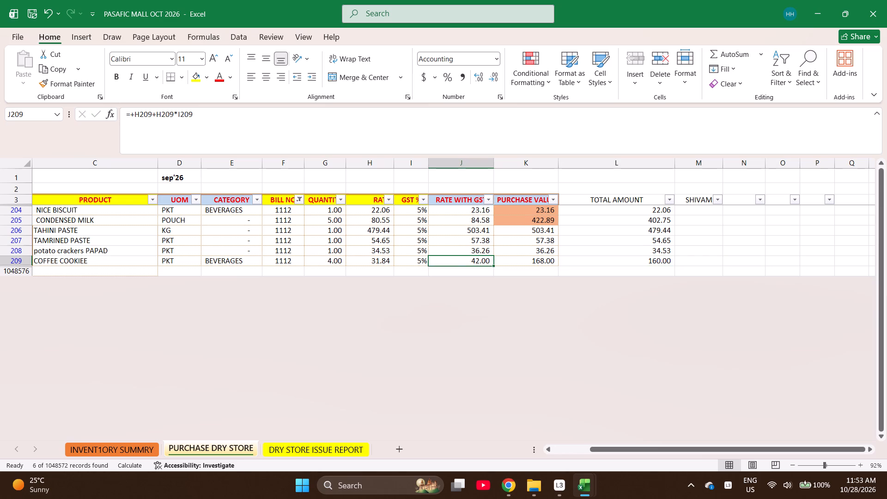
key("shift+Up")
key("shift+Up")
key("shift+Up")
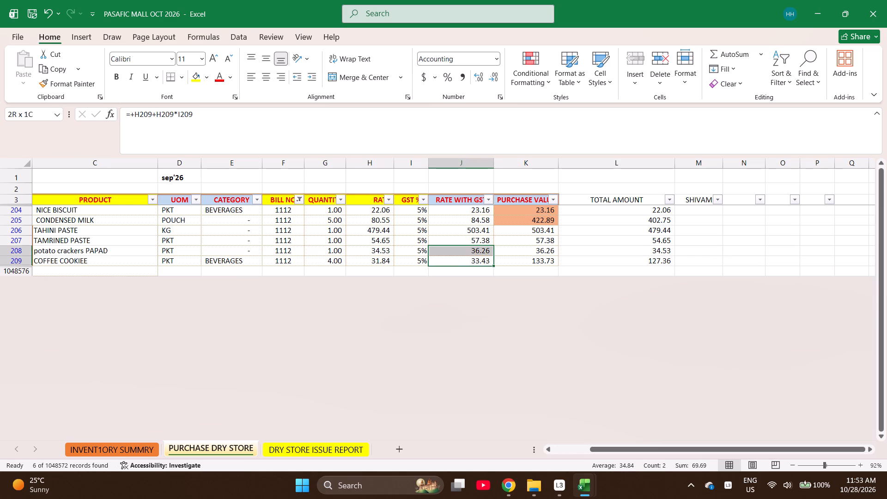
key("Right")
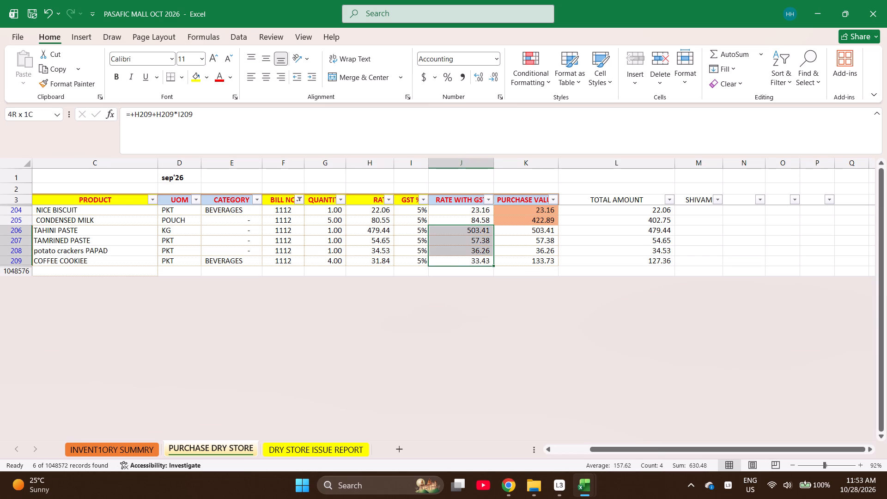
key("shift+Up")
key("shift+Up")
key("shift+Up")
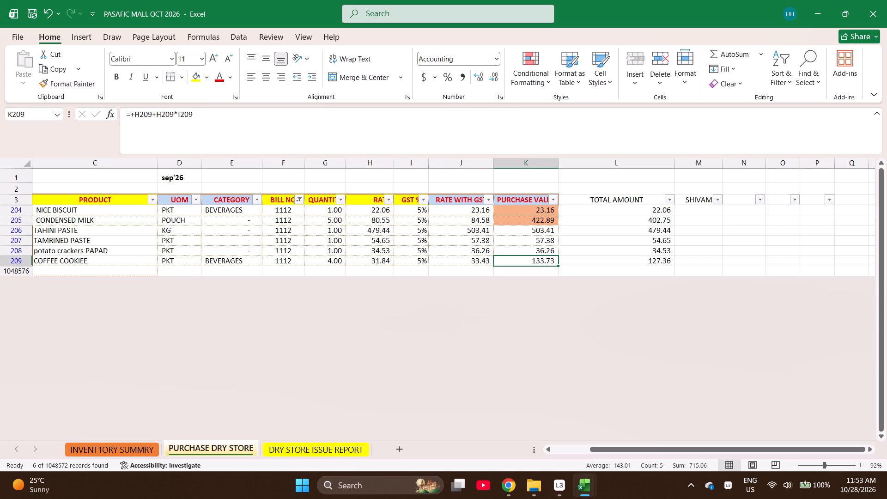
key("shift+Up")
key("shift+Up")
key("shift+Up")
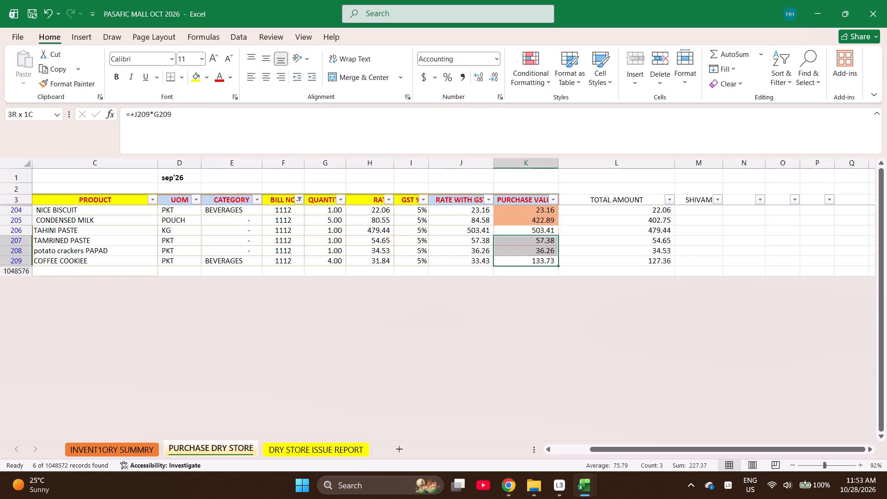
key("shift+Up")
key("shift+Up")
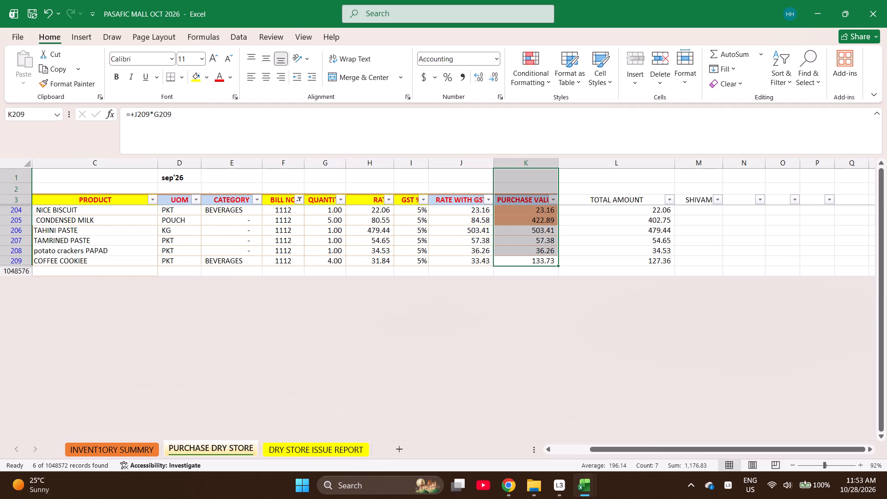
Set the BILL NO filter to include all bill numbers in the purchase sheet.
scroll(221, 286, "right", 2)
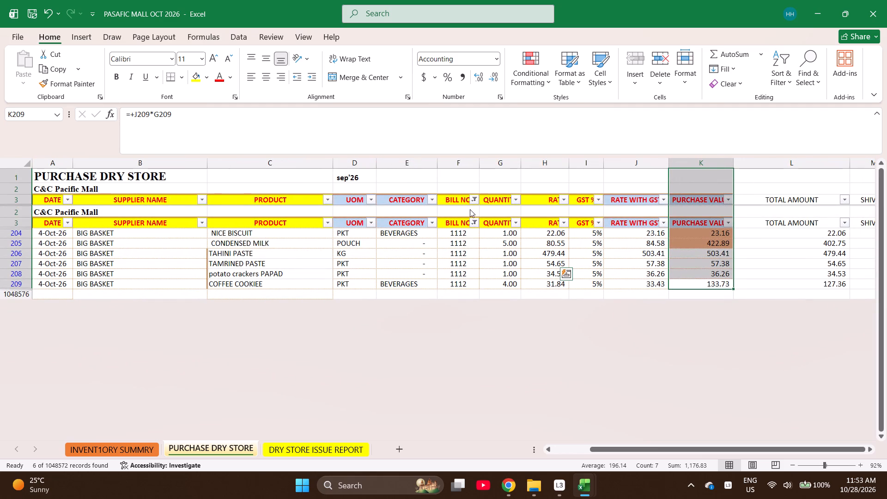
scroll(462, 221, "up", 1)
scroll(462, 221, "down", 1)
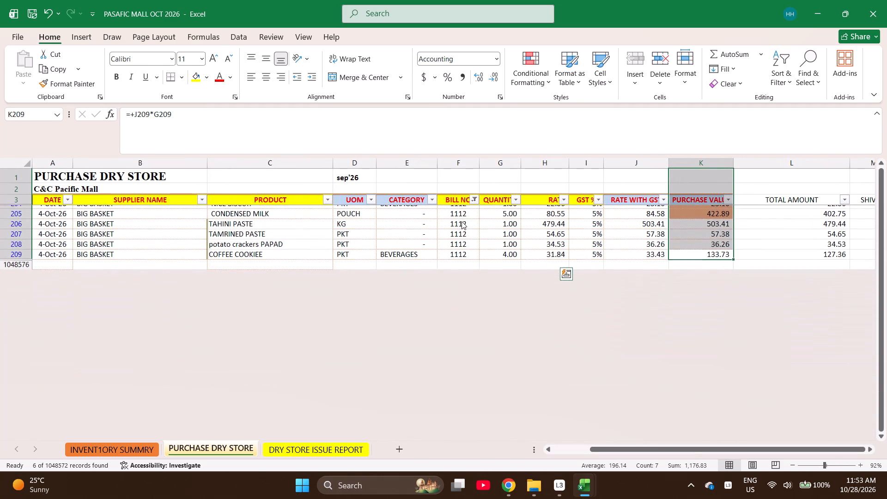
left_click(471, 198)
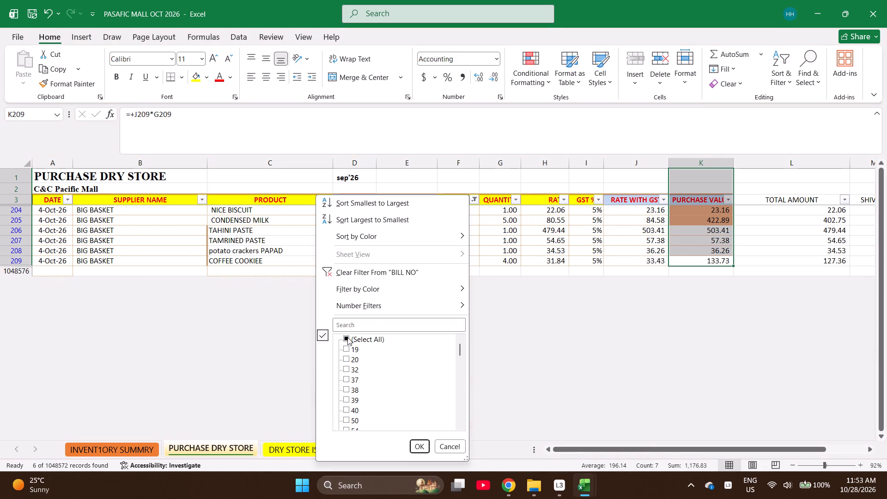
left_click(347, 337)
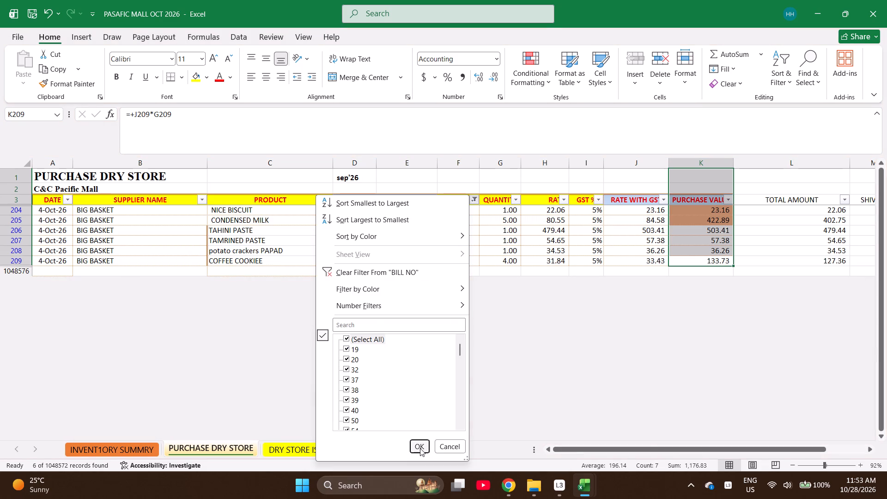
left_click(420, 448)
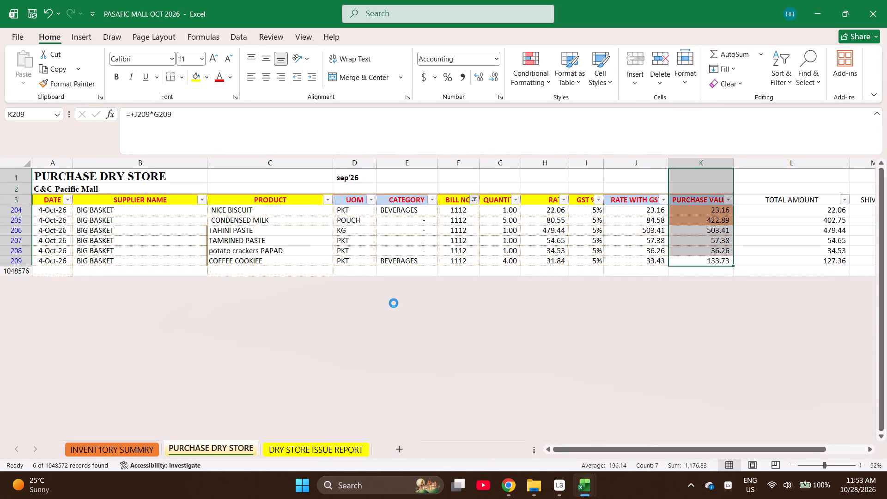
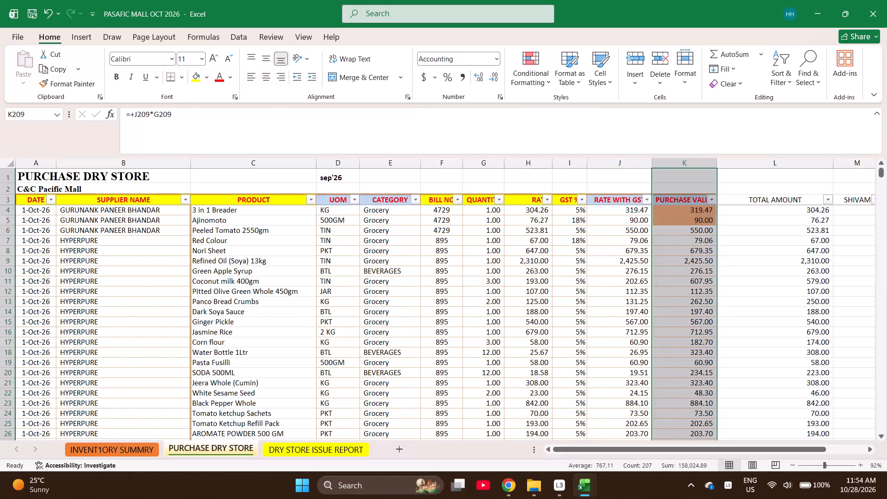
Unhide the hidden worksheet Sheet1.
scroll(265, 337, "down", 4)
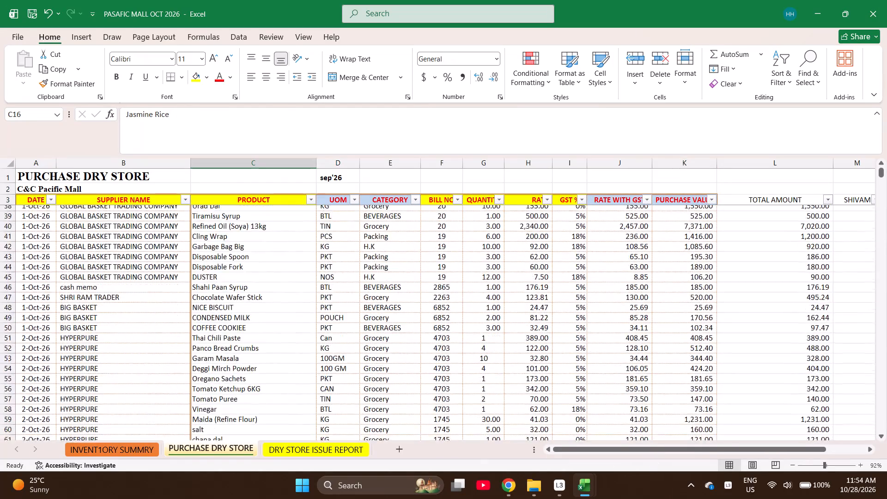
scroll(265, 337, "down", 4)
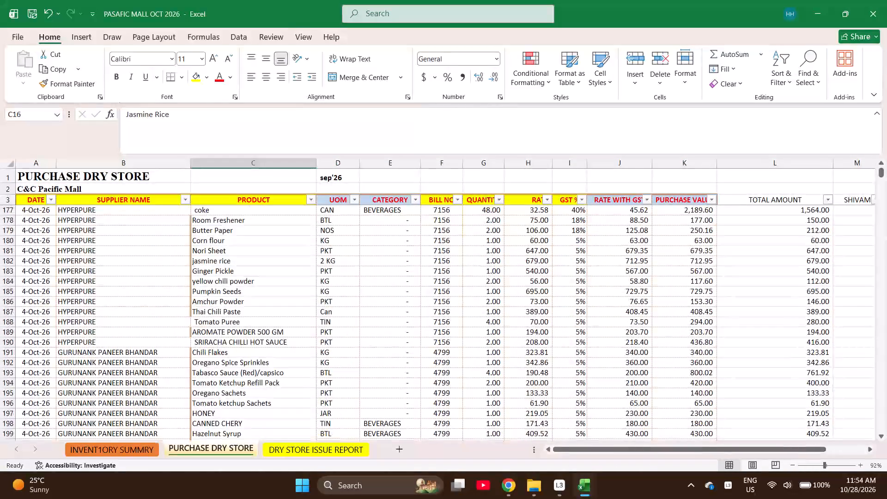
right_click(310, 451)
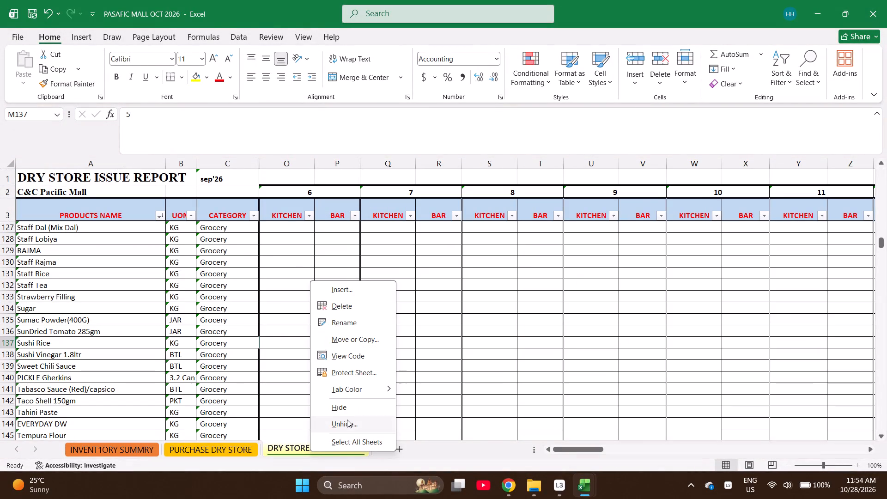
left_click(347, 420)
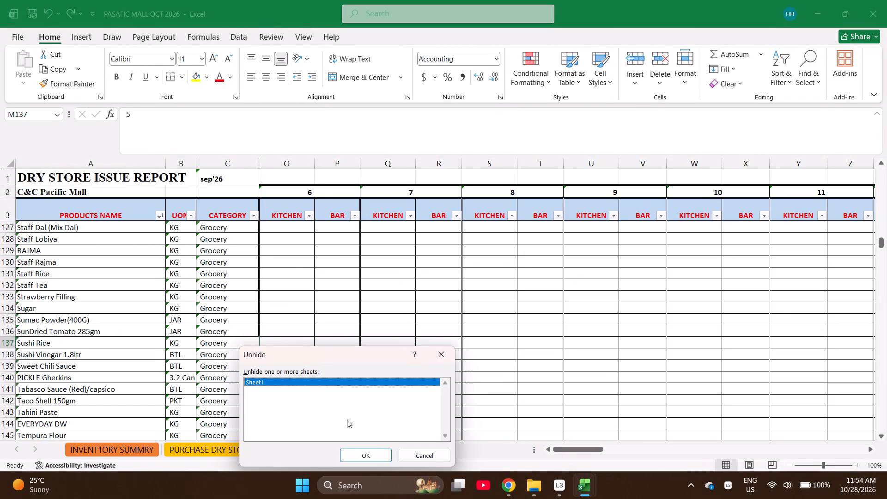
left_click(376, 450)
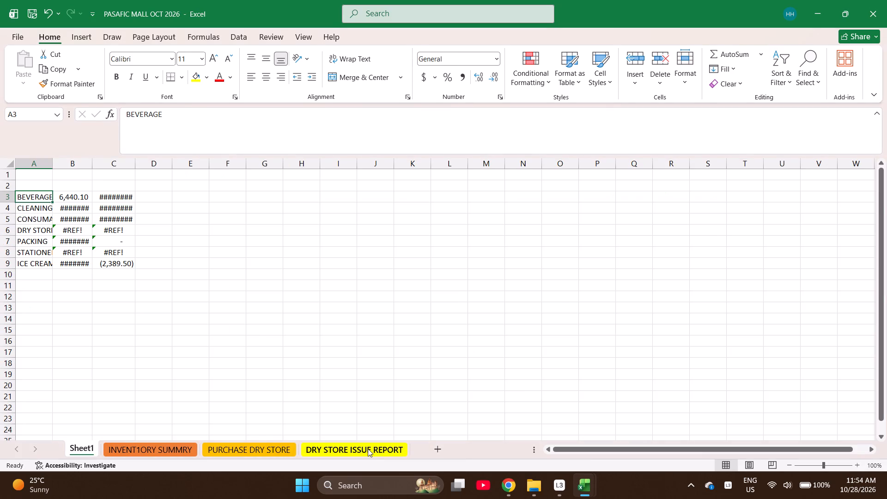
Permanently delete the worksheet Sheet1 from the workbook.
right_click(78, 449)
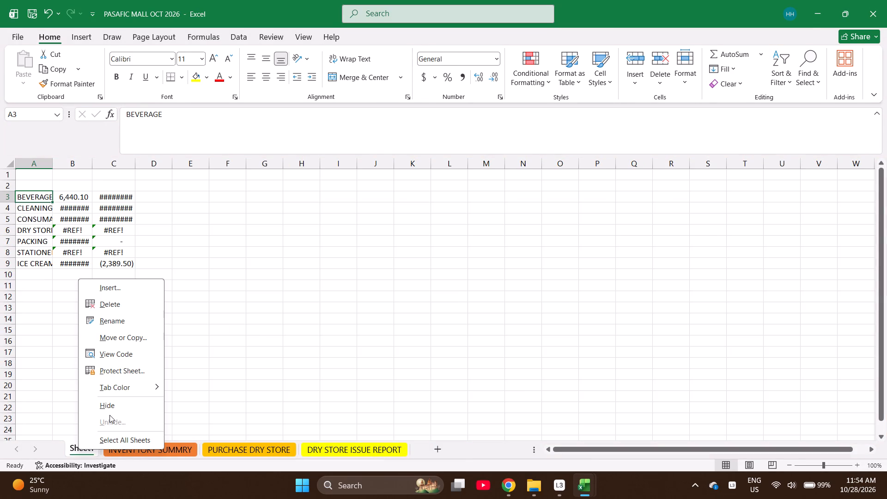
left_click(82, 453)
right_click(82, 453)
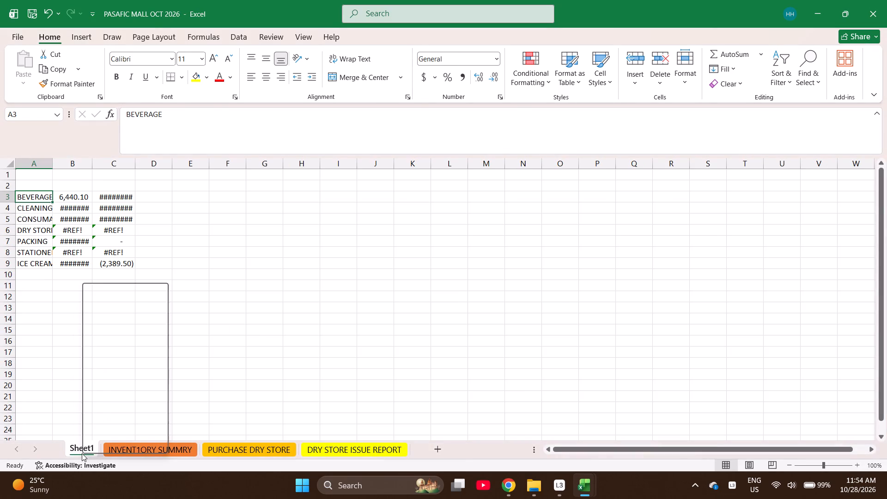
left_click(101, 309)
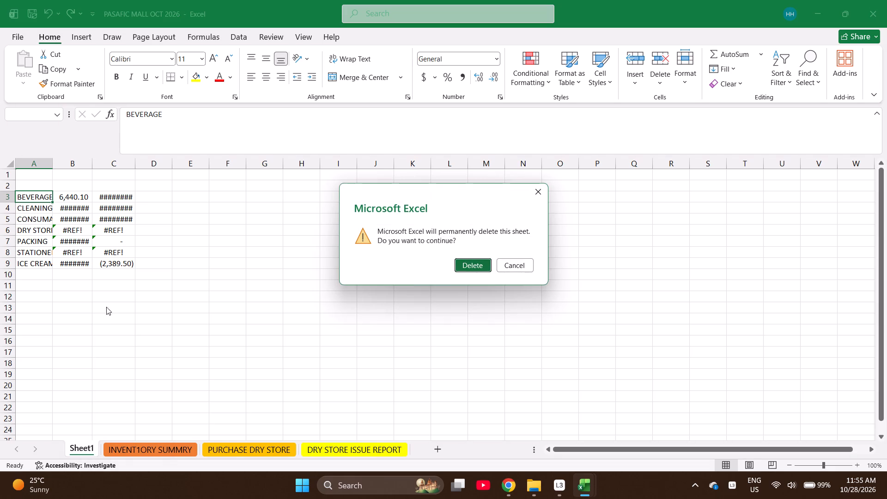
left_click(469, 264)
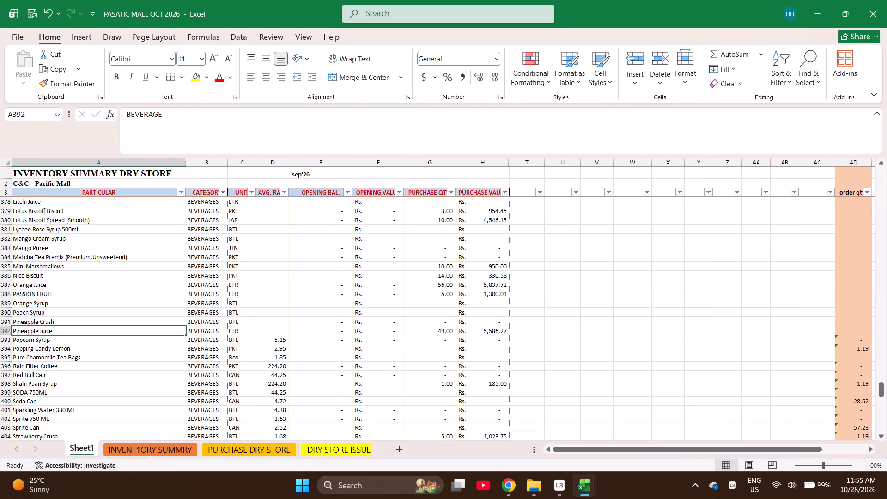
Search the BILL NO filter of the PURCHASE DRY STORE sheet for bills 8004 and 6852 without applying a filter.
left_click(187, 455)
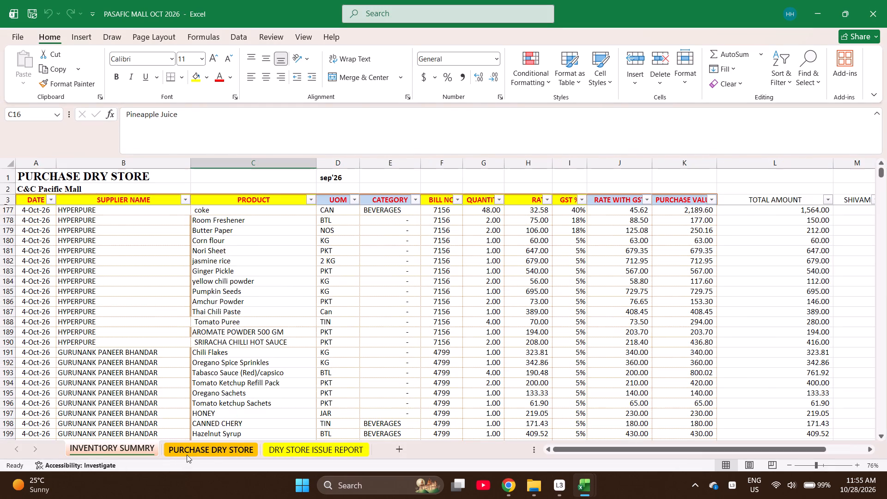
scroll(187, 455, "down", 3)
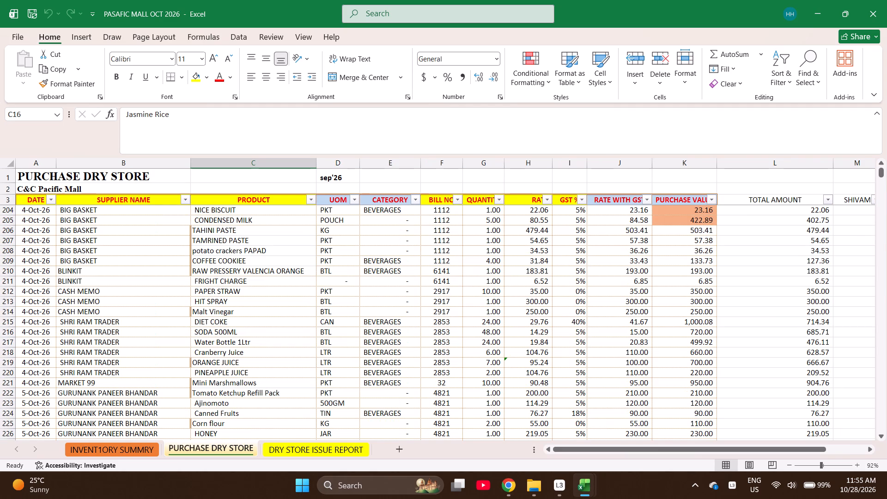
left_click(457, 200)
key("e")
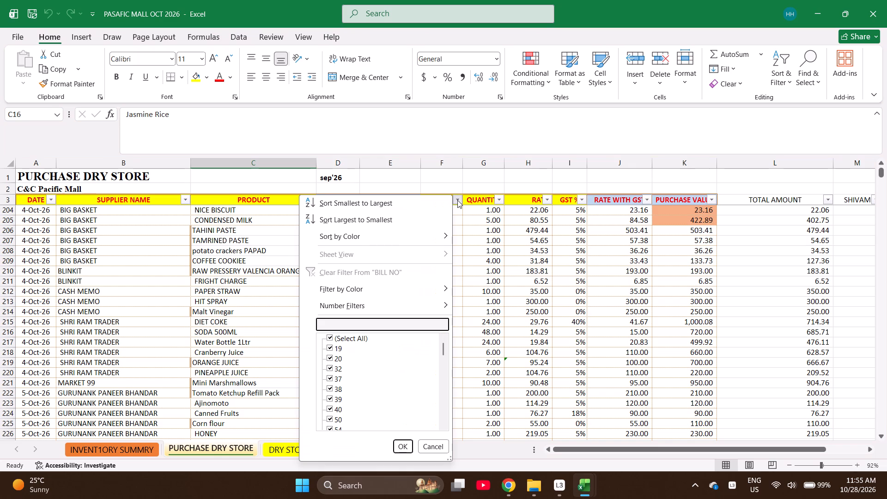
type("8004")
key("Escape")
key("BackSpace")
key("BackSpace")
key("BackSpace")
type("6852")
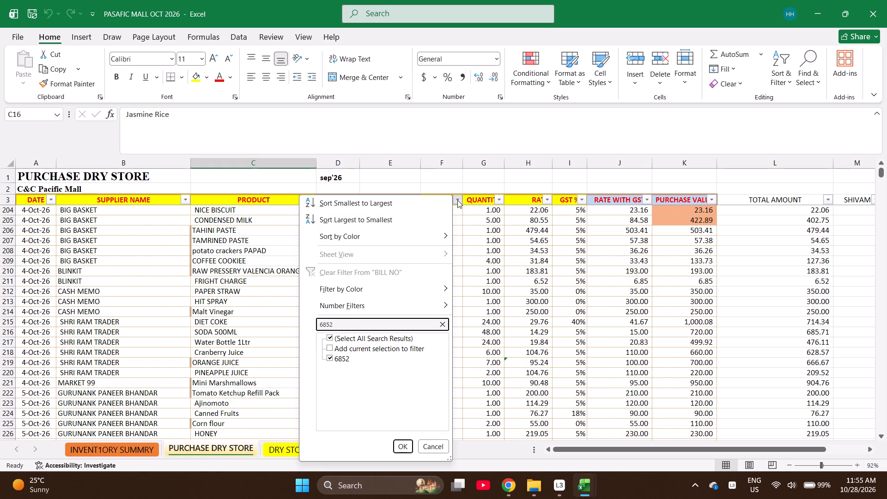
key("BackSpace")
key("BackSpace")
key("BackSpace")
key("BackSpace")
key("BackSpace")
key("BackSpace")
key("BackSpace")
key("BackSpace")
key("BackSpace")
key("BackSpace")
key("BackSpace")
key("BackSpace")
key("BackSpace")
key("BackSpace")
key("BackSpace")
key("BackSpace")
key("BackSpace")
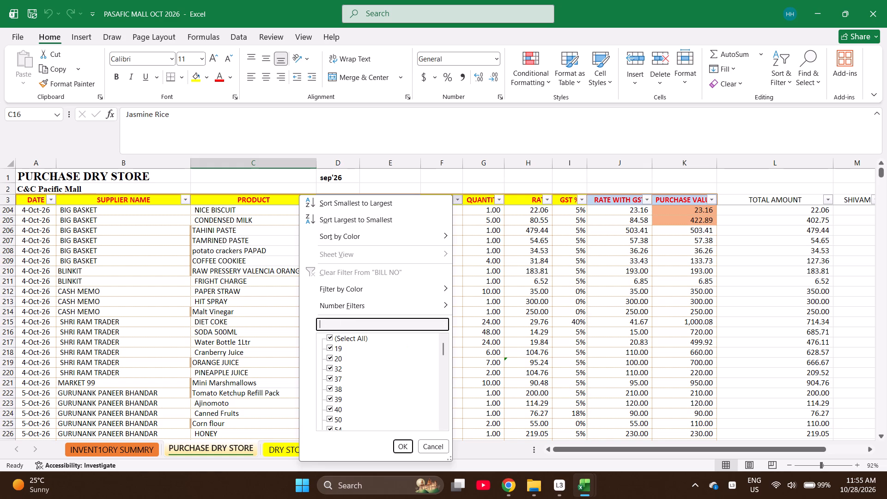
key("Escape")
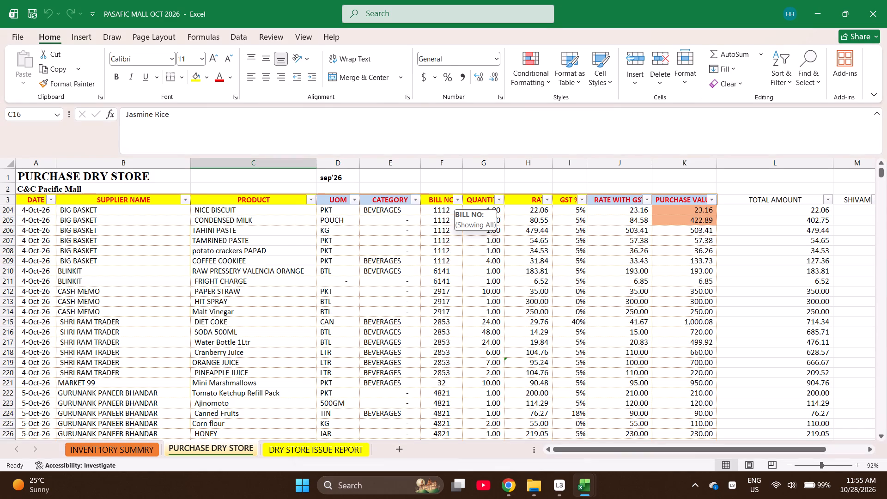
Select the DATE cell of the first empty row, 382, below the last BIG BASKET entries in the purchase sheet.
key("Left")
key("Left")
key("Left")
key("Left")
key("Left")
key("Left")
key("Left")
key("Left")
key("Left")
key("Left")
key("Left")
key("Left")
key("Left")
key("Left")
key("ctrl+Down")
key("Down")
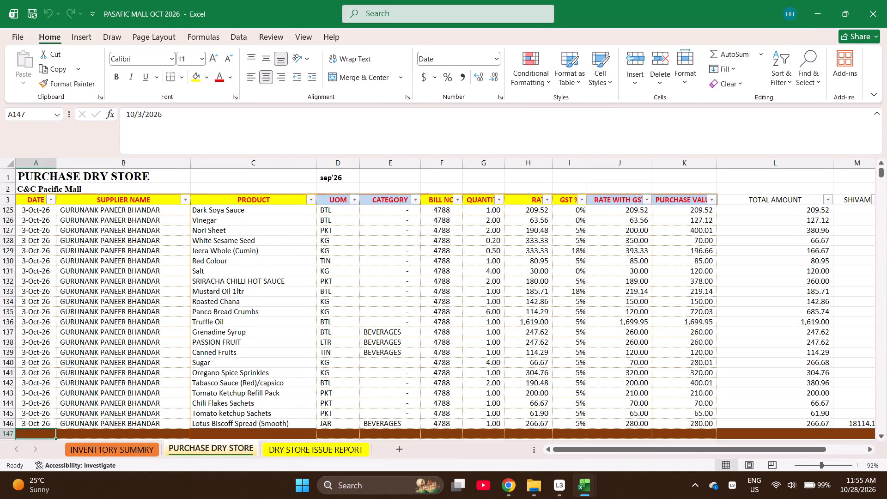
key("Down")
key("ctrl+Down")
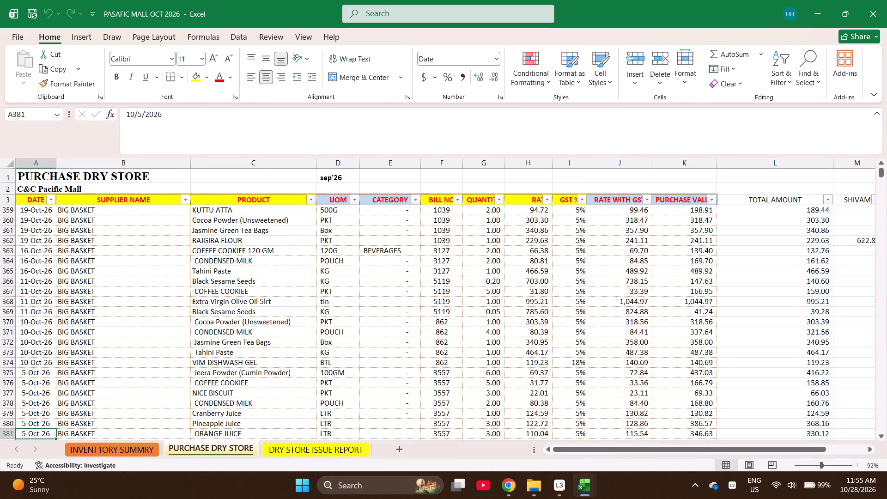
key("Down")
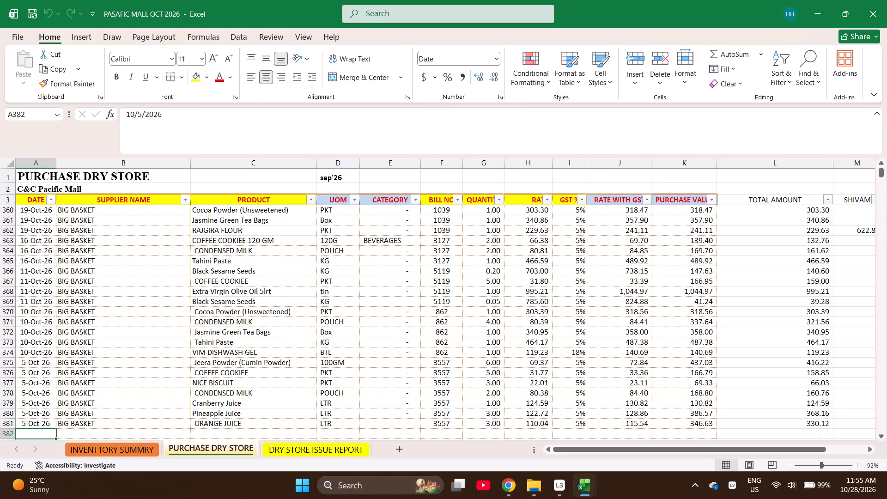
Search the inventory summary sheet for the product soji.
key("ctrl+Page_Up")
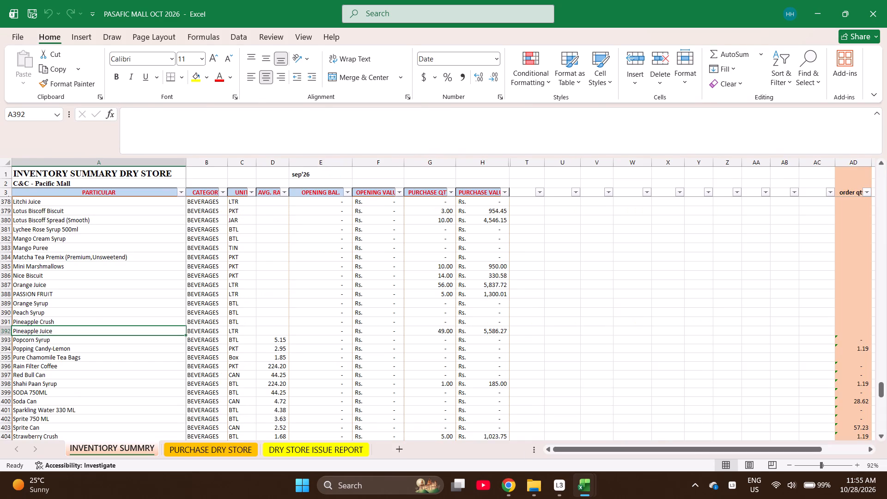
key("ctrl+f")
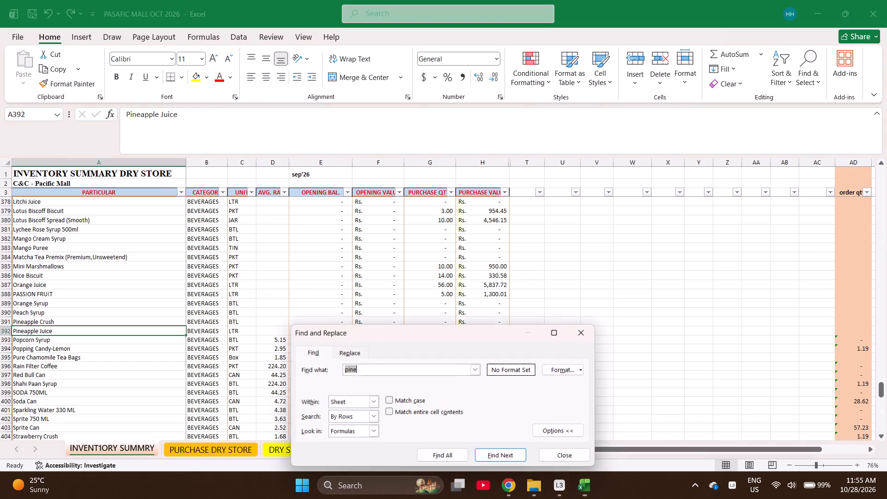
type("so")
type("ji")
key("Return")
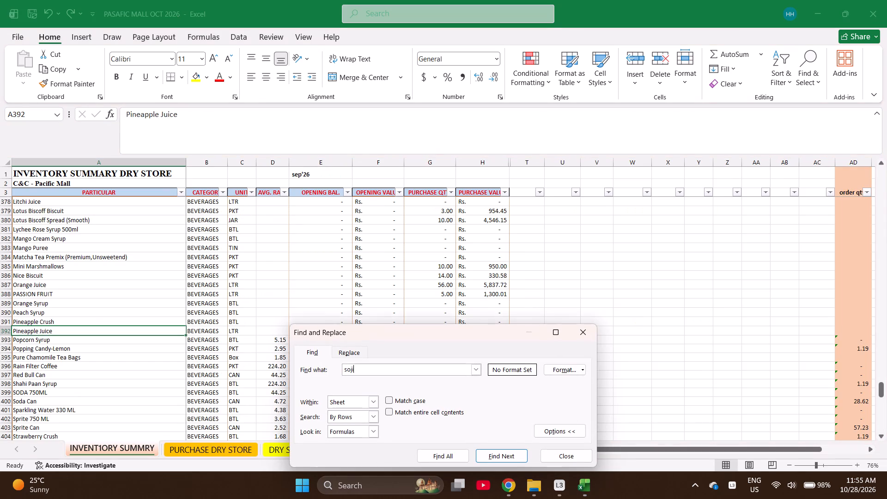
key("Return")
key("Escape")
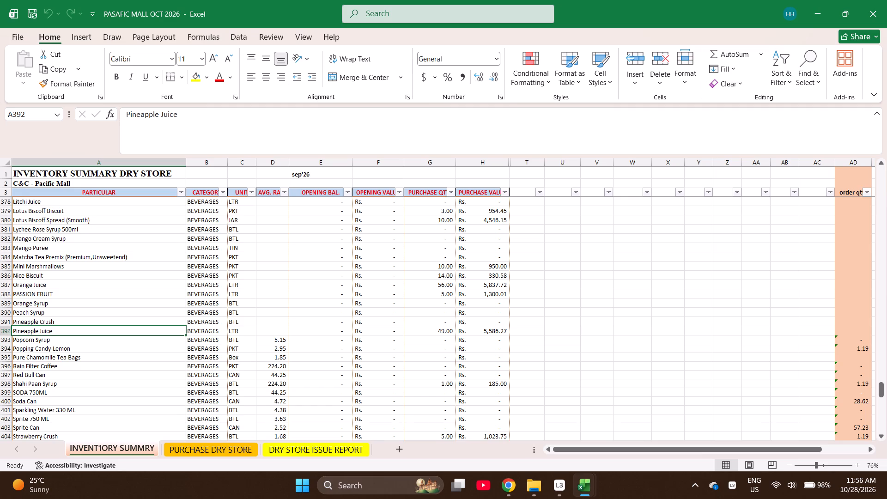
Search the inventory summary sheet for products matching sam and samri.
key("ctrl+f")
type("sam")
key("Return")
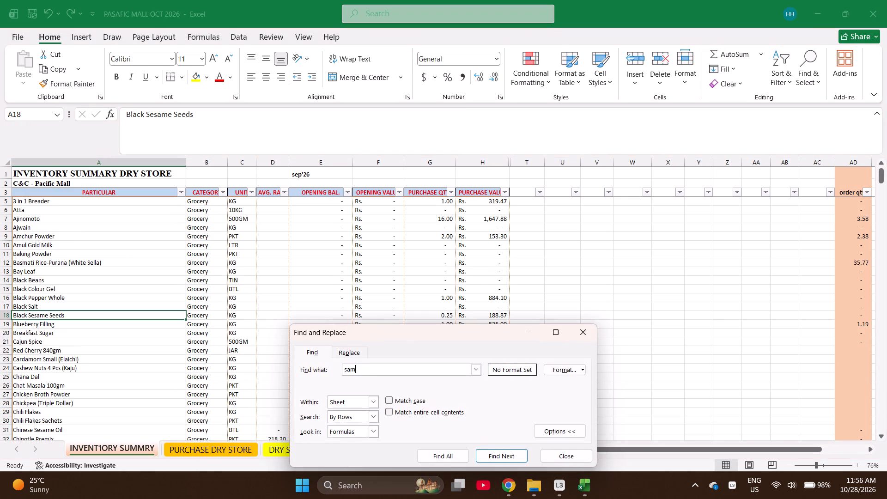
type("ri")
key("4")
key("BackSpace")
key("Return")
key("Return")
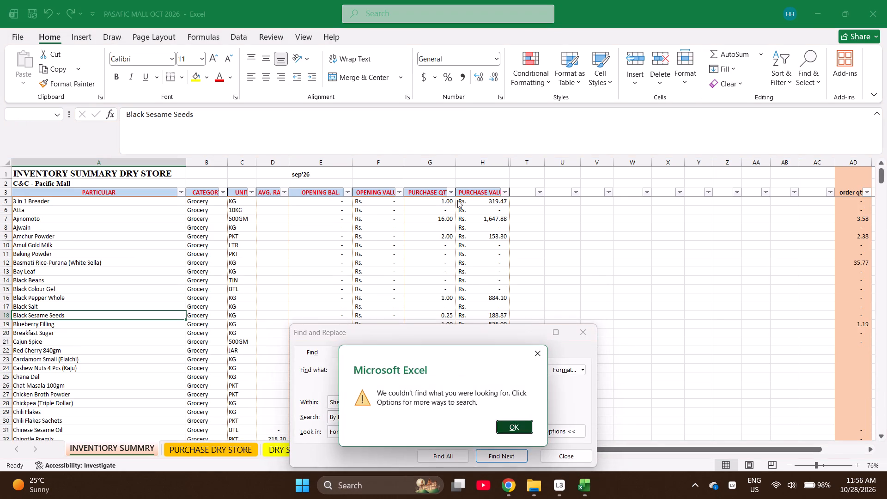
key("Escape")
Replace the first NA placeholder in the grocery section, row 221 of the inventory summary, with the product name soji/ rava.
key("Page_Down")
key("Page_Down")
key("Page_Down")
key("Page_Down")
key("Page_Down")
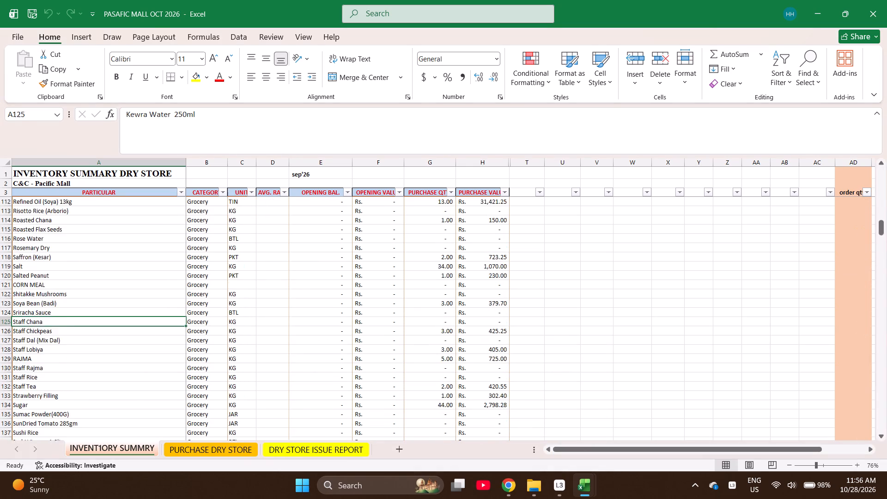
key("Page_Down")
key("Page_Down")
key("Page_Down")
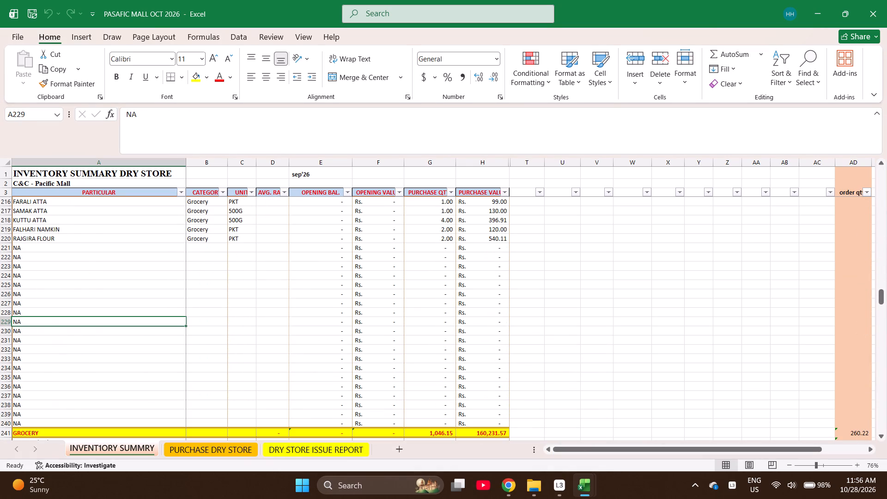
key("Up")
key("Up")
key("Up")
key("Up")
key("Up")
key("Up")
key("Up")
key("Up")
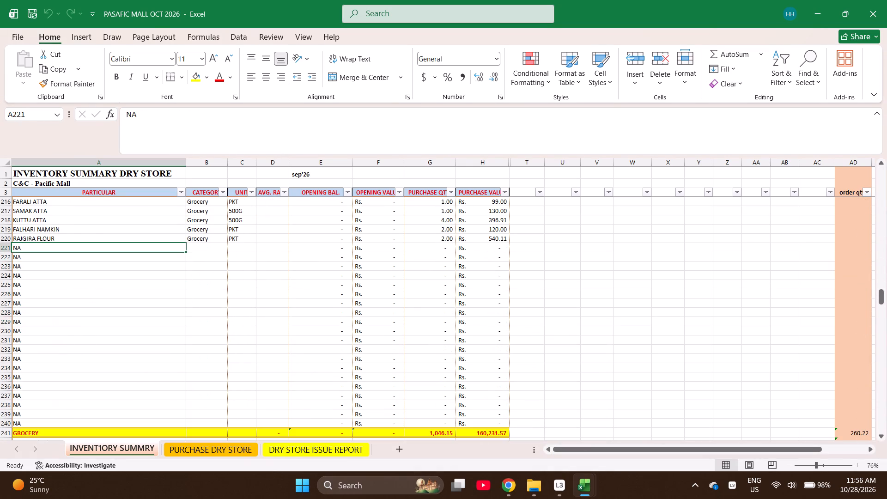
type("soo")
key("BackSpace")
type("ji")
key("space")
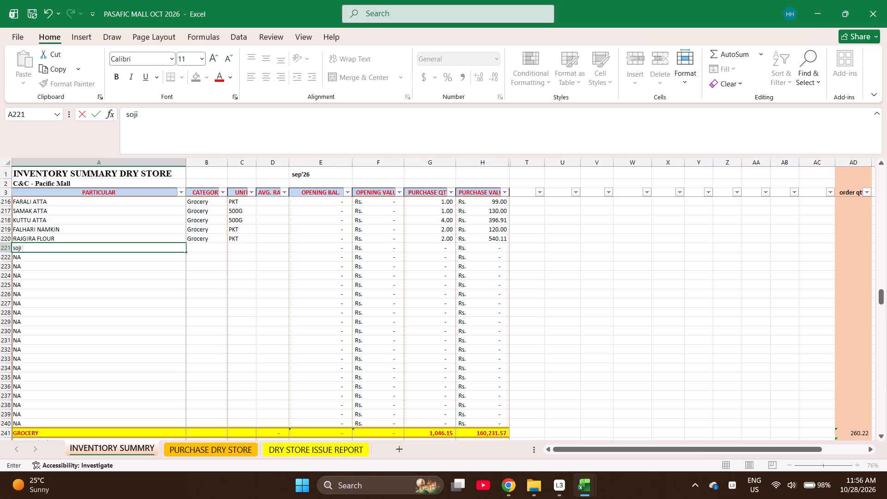
key("shift+question")
key("BackSpace")
key("BackSpace")
type("/ rava")
Fill the category Grocery and the unit PKT for soji/ rava from the row above.
key("Right")
key("ctrl+d")
key("Right")
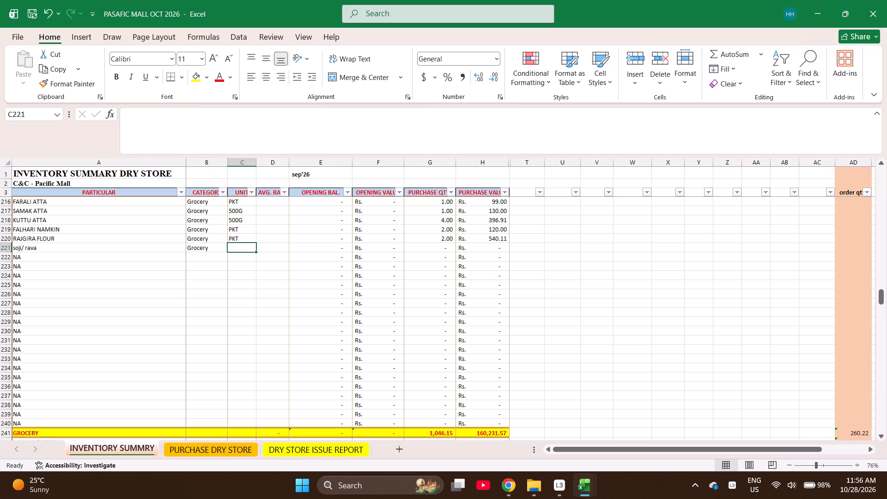
key("ctrl+d")
Copy the product name soji/ rava from the inventory summary into the product cell of row 382 in the purchase dry store sheet.
key("Left")
key("Left")
key("Left")
key("Left")
key("Left")
key("Left")
key("Left")
key("Left")
key("Left")
key("ctrl+c")
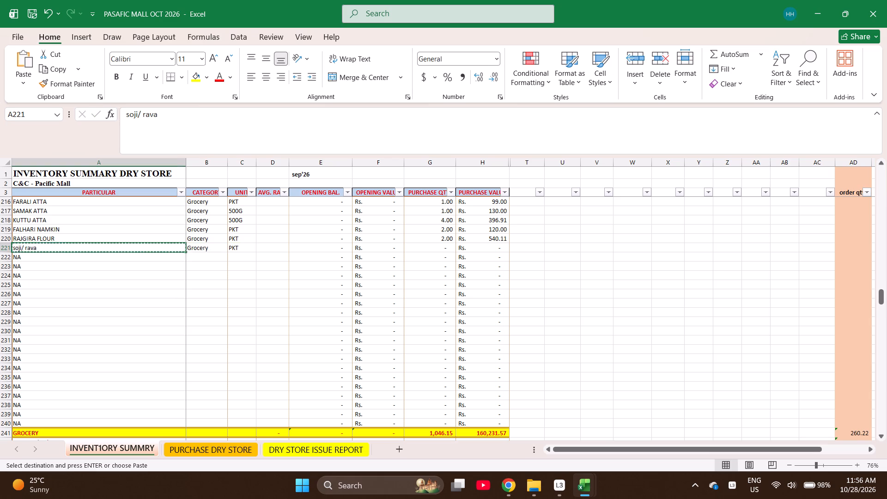
key("ctrl+Page_Down")
key("Right")
key("Right")
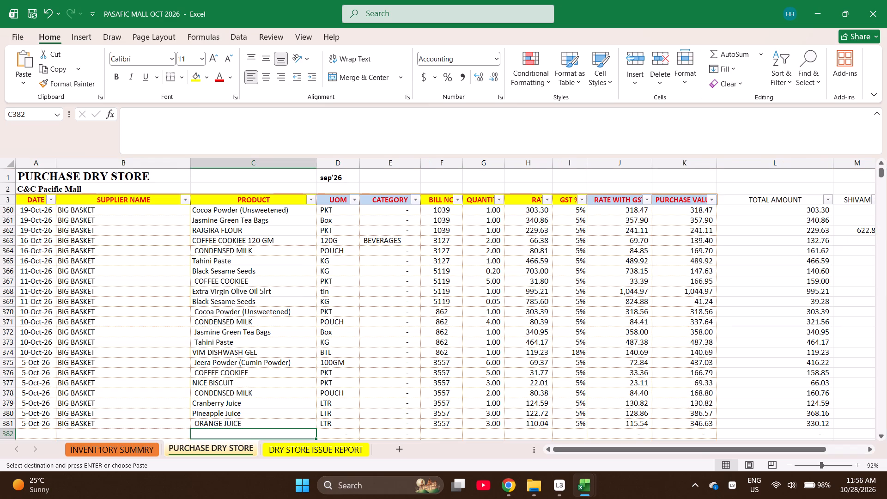
key("Return")
Enter the date 21-Oct-26, supplier BLINKIT and bill number 302 for the soji/ rava purchase in row 382.
key("ctrl+Left")
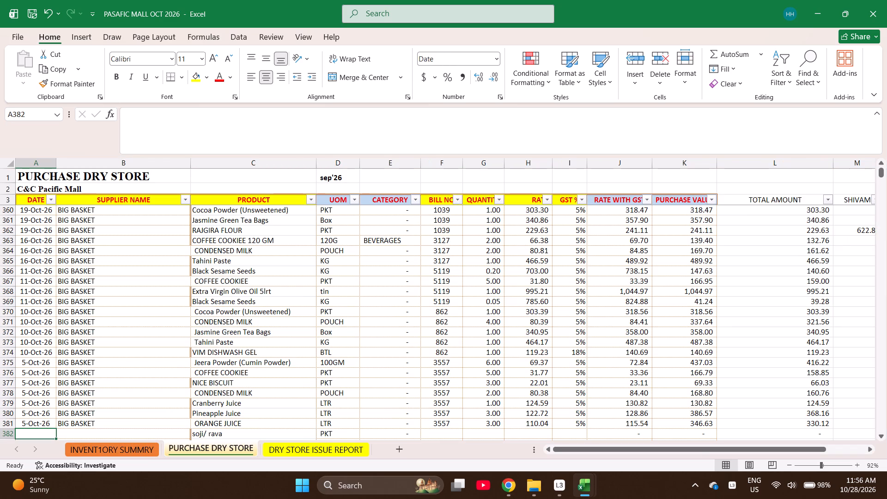
type("10-21-2026")
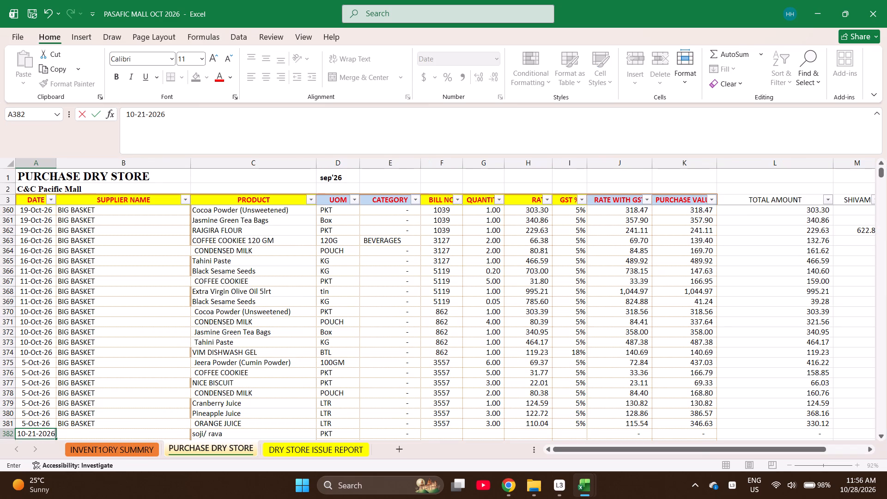
key("Right")
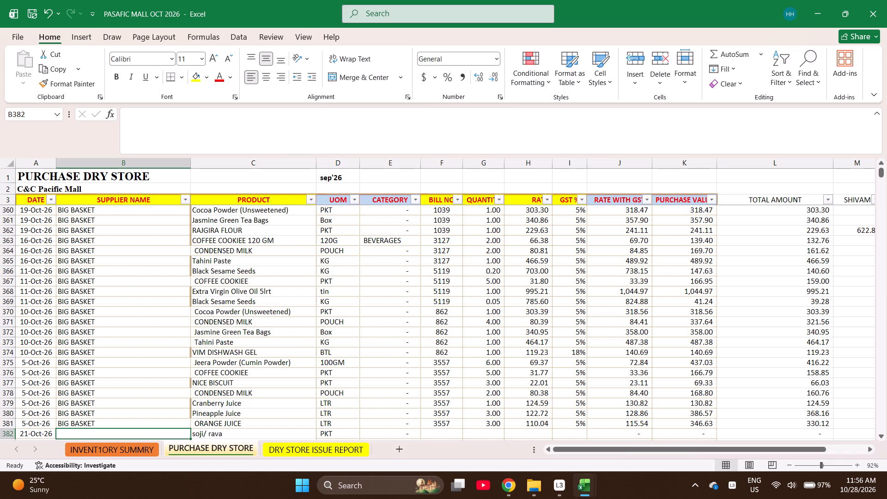
type("blin")
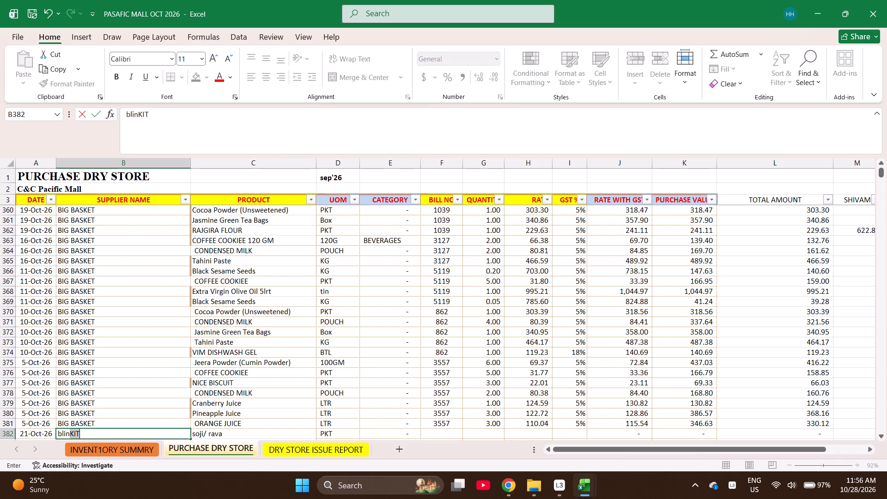
key("Right")
key("Right")
key("Right")
key("Right")
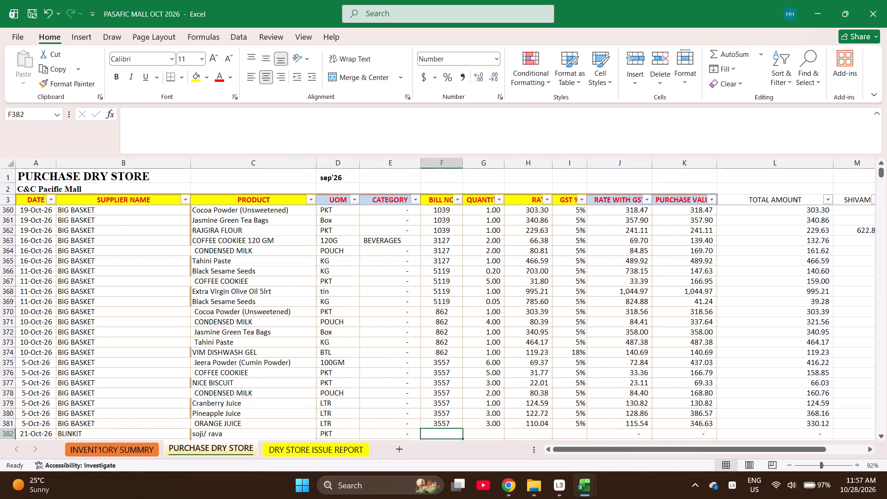
type("302")
key("Return")
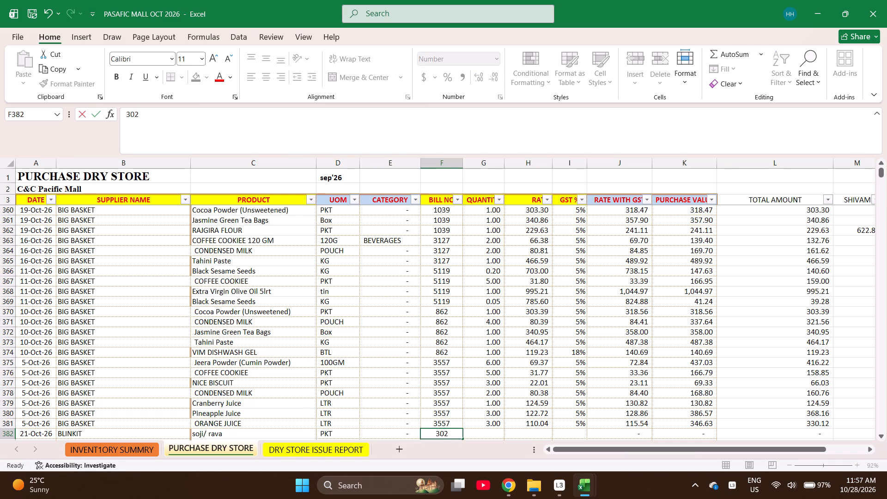
Enter quantity 2, the rate formula =133.33/2 and GST 5% for the soji/ rava purchase.
key("Up")
key("Right")
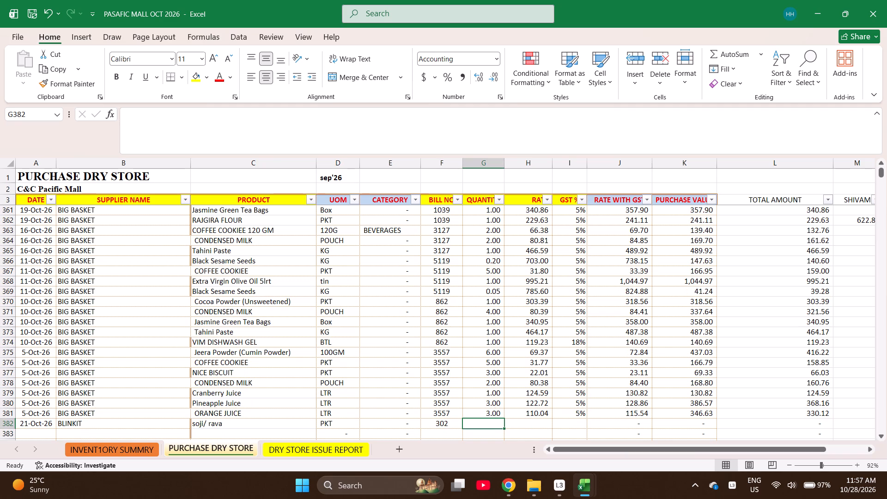
key("2")
key("Right")
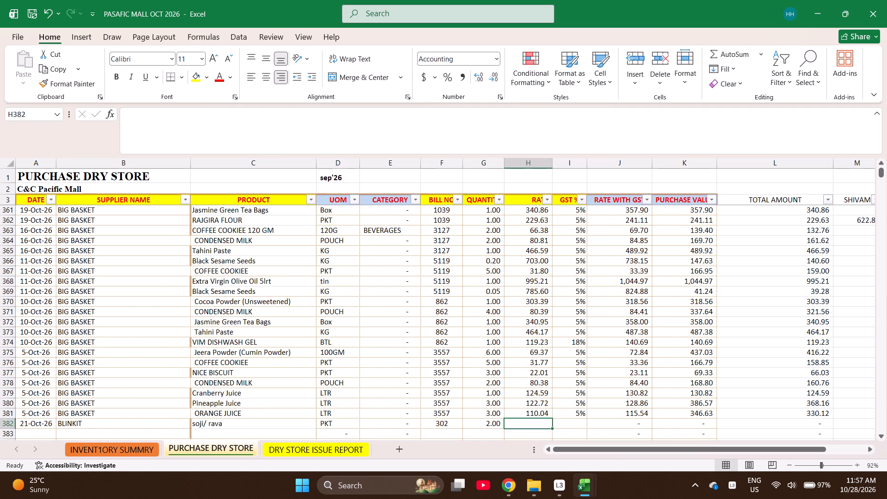
type("133")
key("Escape")
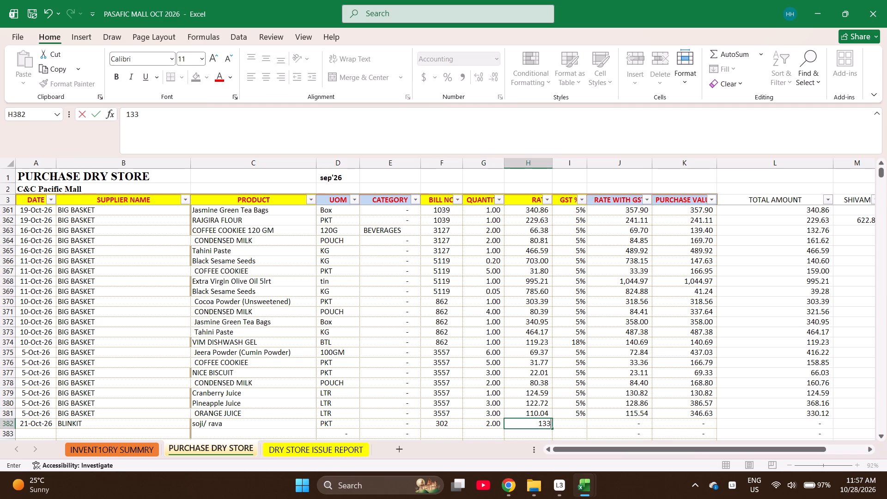
type("=133.33")
key("slash")
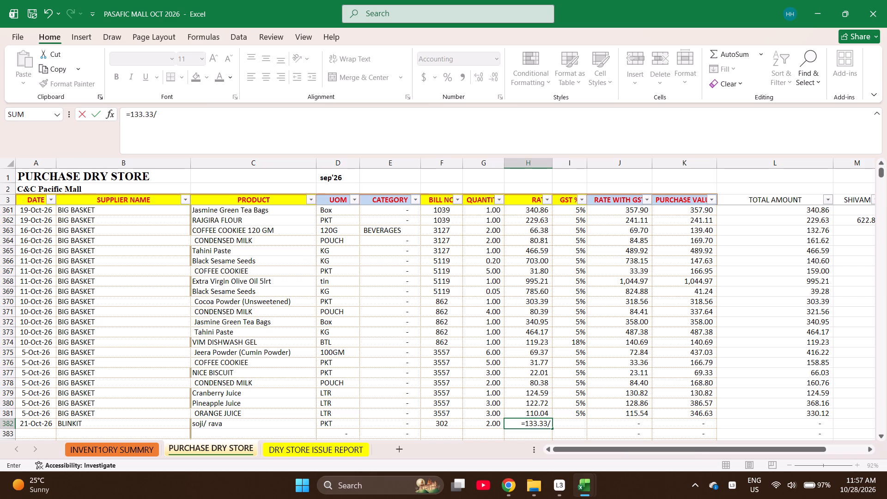
key("2")
key("Return")
key("Up")
key("Right")
key("5")
key("Return")
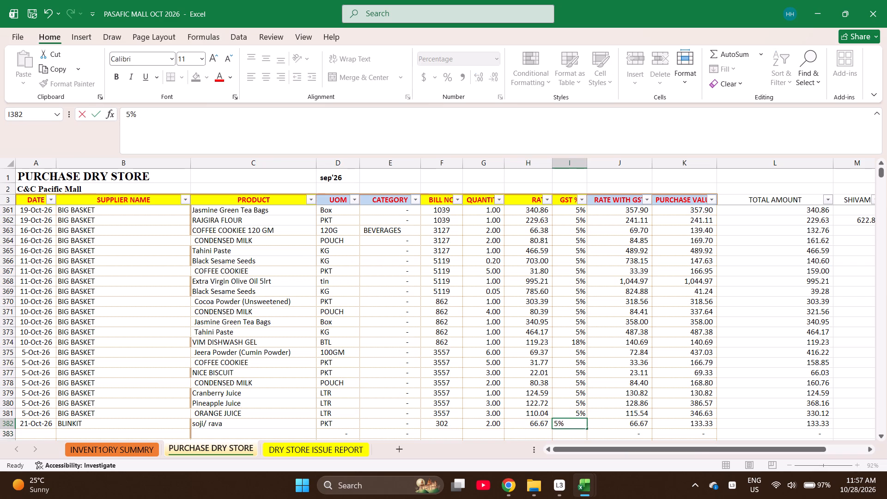
Start row 383 with the date and supplier filled from the row above and FRIGHT CHARGE as the product.
key("Left")
key("Left")
key("Left")
key("Left")
key("Left")
key("Left")
key("Left")
key("Left")
key("Left")
key("Left")
key("Left")
key("Left")
key("Left")
key("Left")
key("Left")
key("Left")
key("Left")
key("Left")
key("Left")
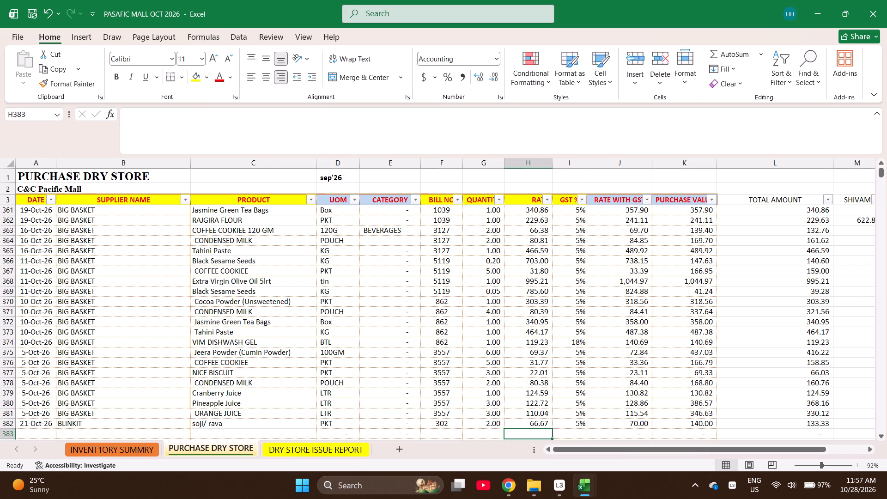
key("shift+Right")
key("ctrl+d")
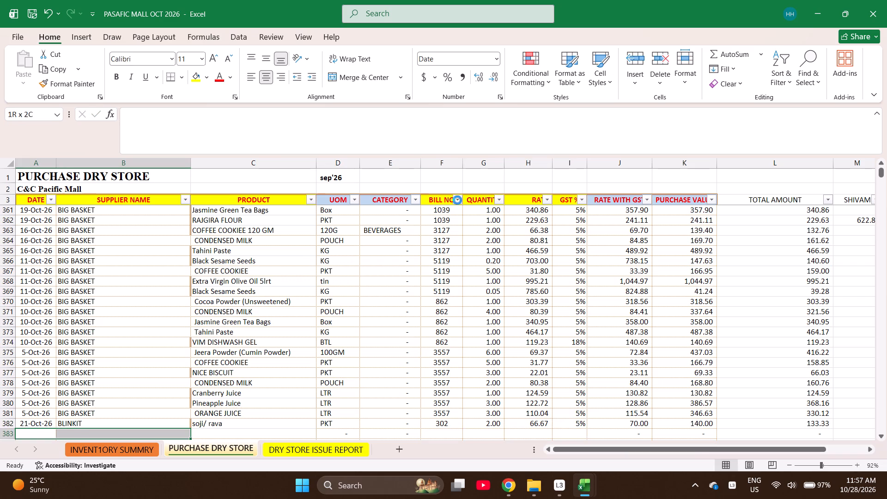
key("Right")
key("Right")
type("fr")
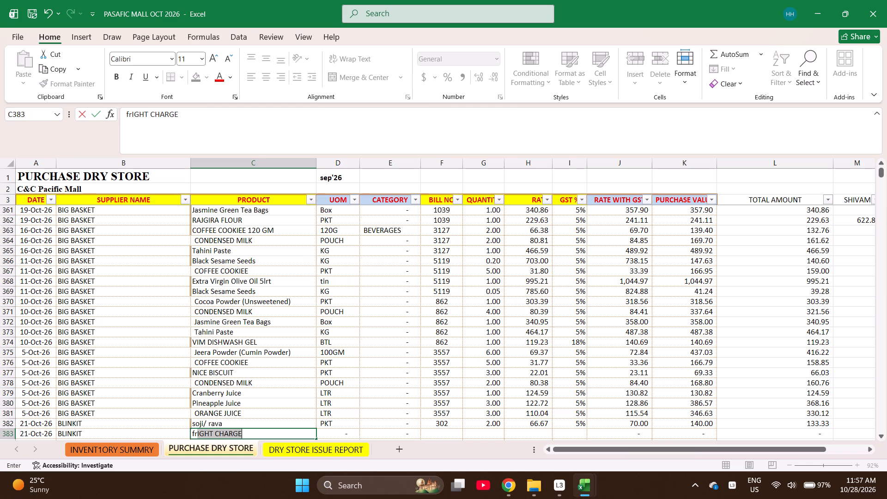
key("Right")
Complete the FRIGHT CHARGE row with the bill number filled from above, quantity 1, rate 42 and GST 0%.
key("Right")
key("Right")
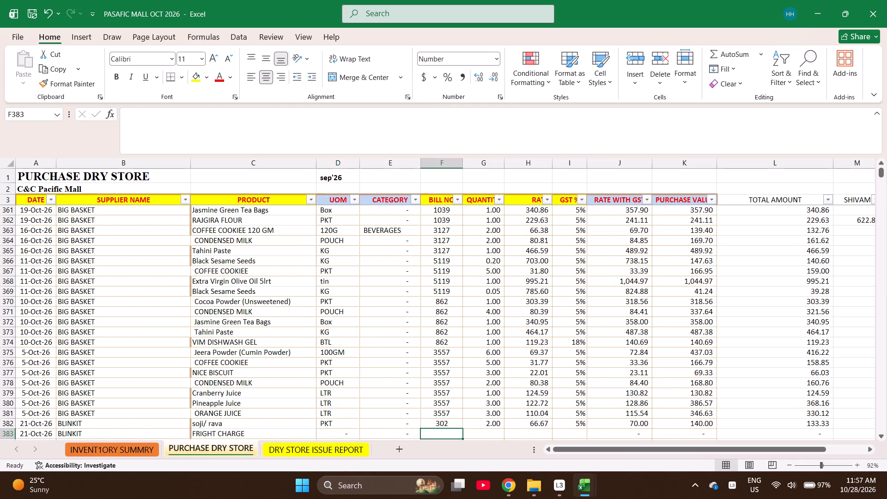
key("ctrl+d")
key("Right")
key("1")
key("Right")
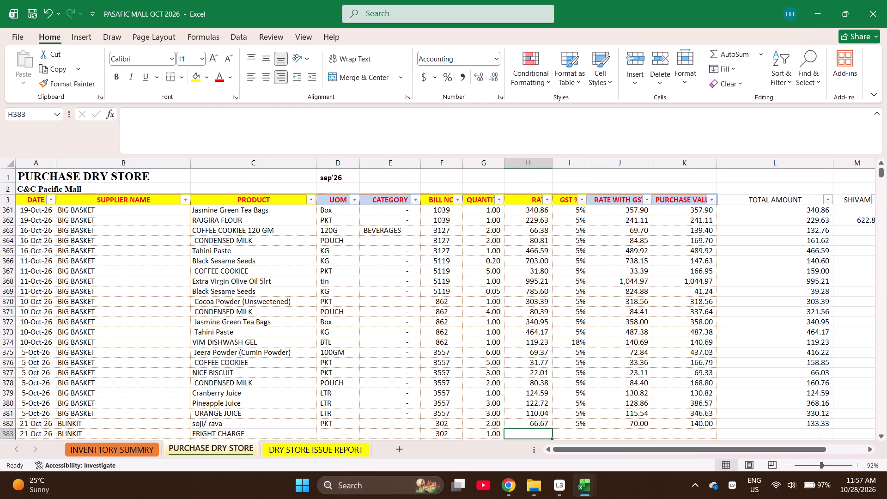
type("42")
key("Return")
key("Right")
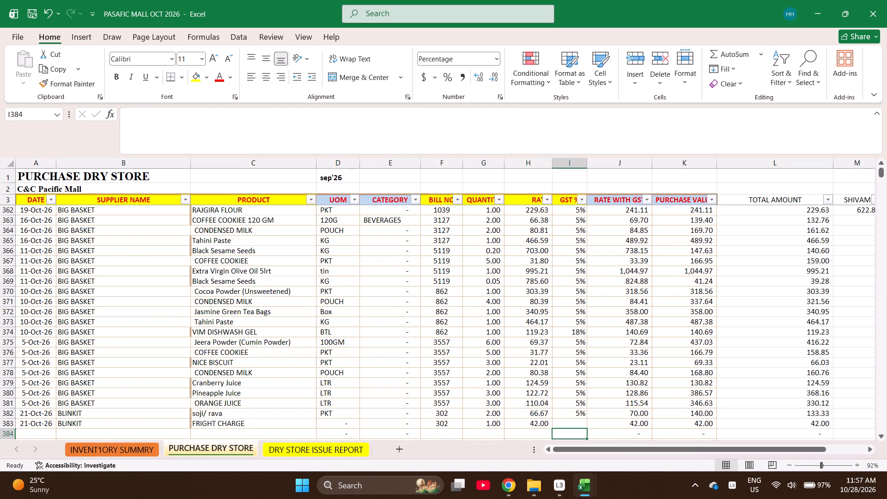
key("Up")
key("0")
key("Left")
Start row 384 with the date 20-Oct-26 and the supplier BLINKIT filled from the row above.
key("Left")
key("Left")
key("Left")
key("Left")
key("Left")
key("Left")
key("Left")
key("Left")
key("Left")
key("Left")
key("Left")
key("Left")
key("Left")
key("Left")
key("Left")
key("Left")
key("Left")
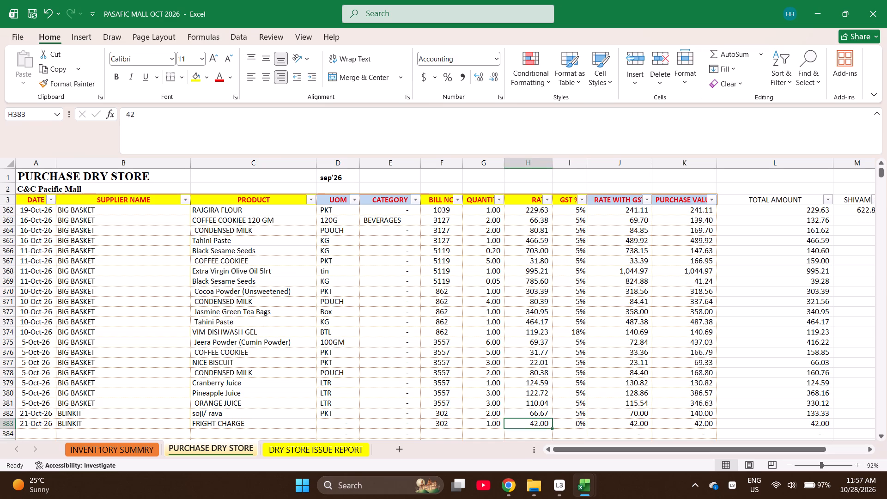
key("Down")
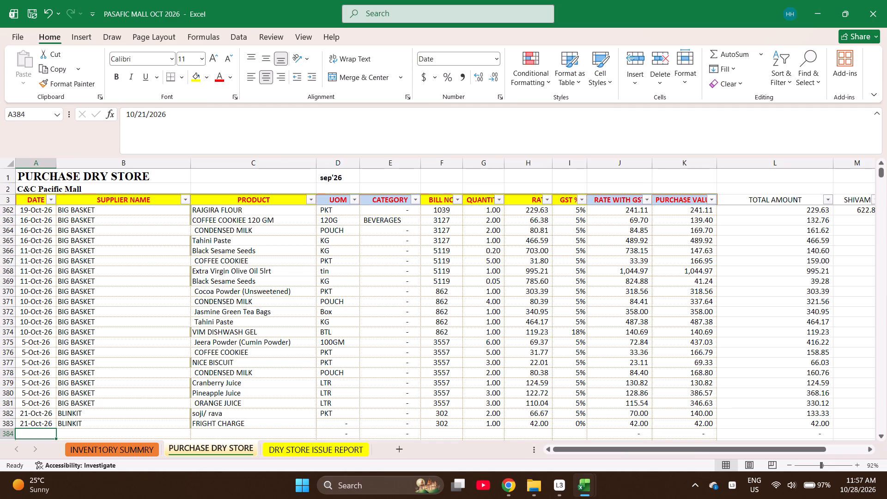
type("10-20-26")
key("Right")
key("ctrl+d")
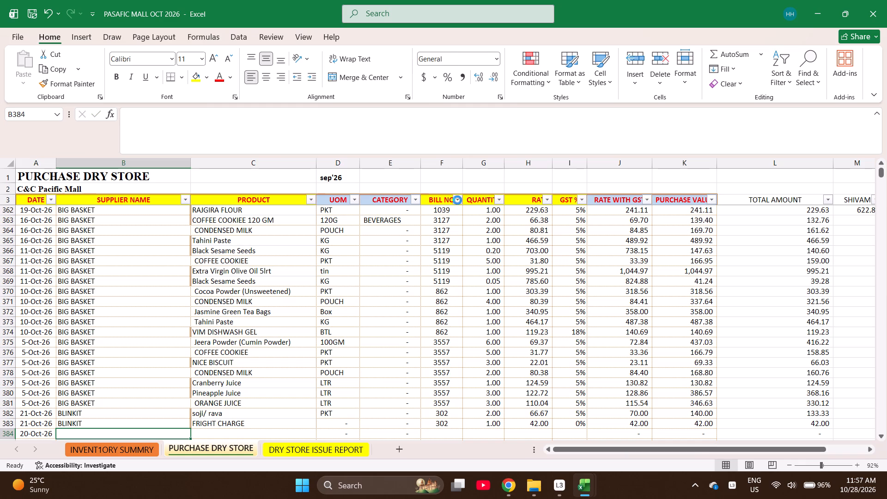
Search the inventory summary for oat and copy the product name Oat Drink into row 384 of the purchase sheet.
key("Right")
key("ctrl+Page_Up")
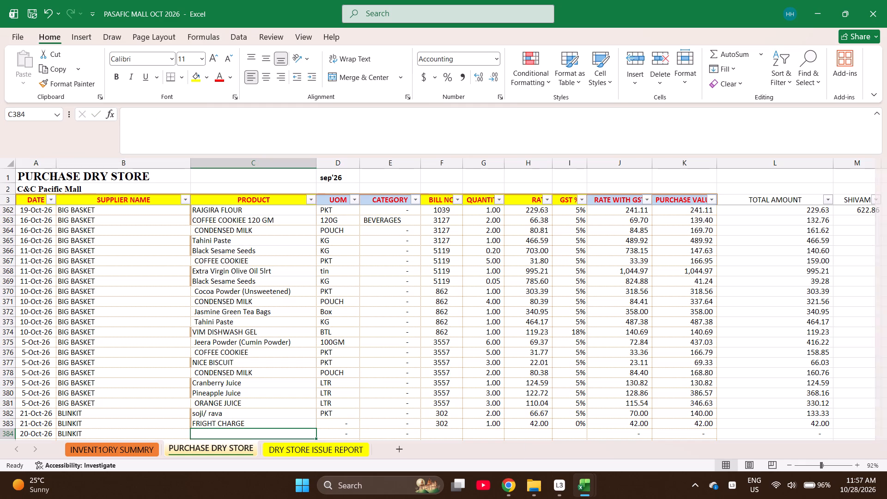
key("ctrl+f")
type("oat")
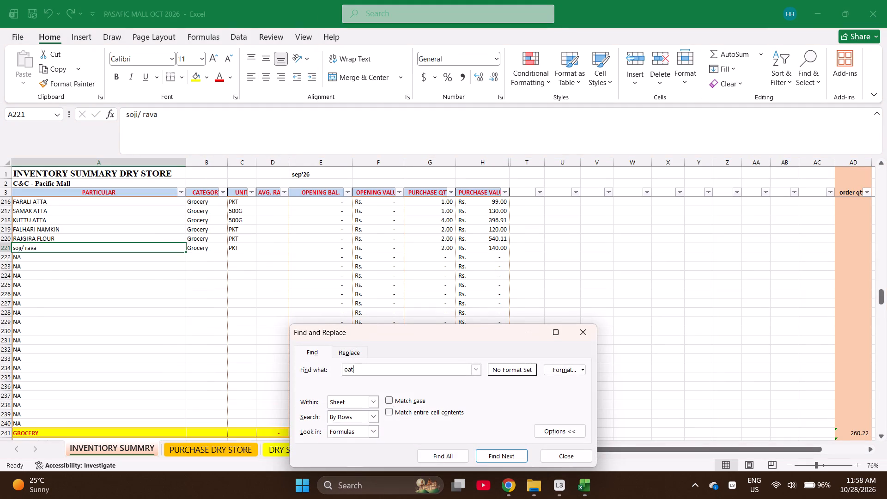
key("Return")
key("Return")
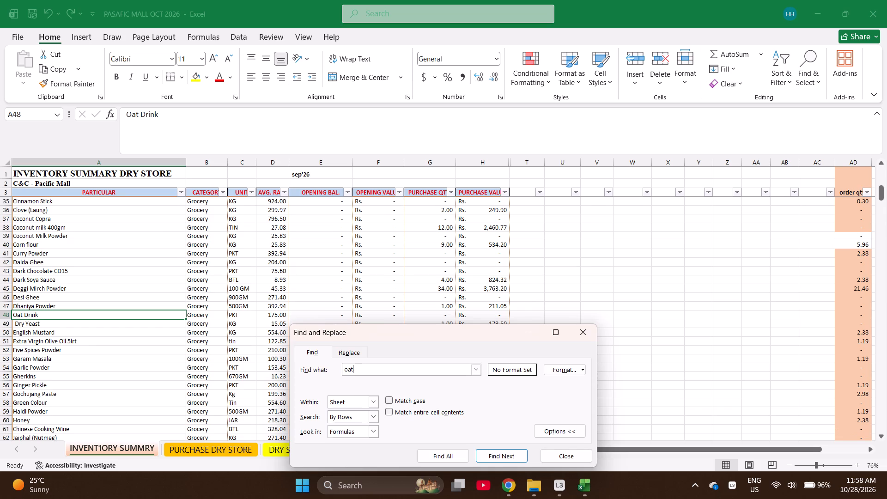
key("Escape")
key("ctrl+c")
key("ctrl+Page_Down")
key("Return")
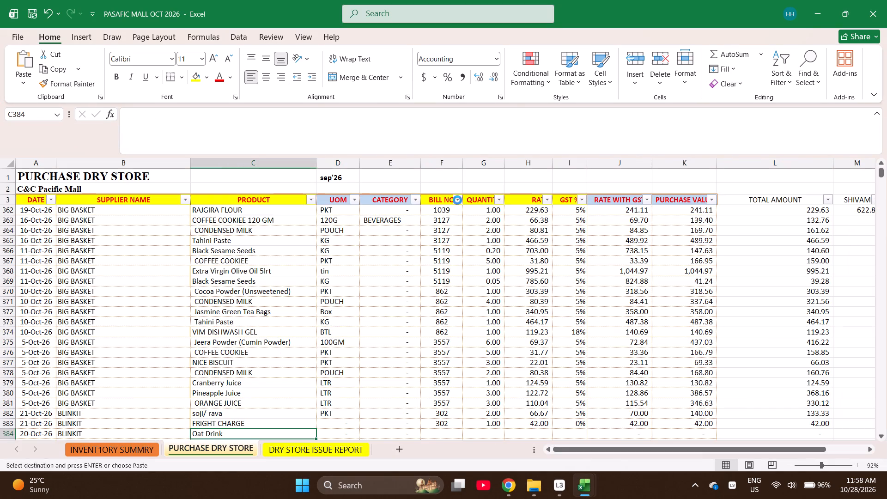
Enter bill number 7632, quantity 1 and rate 228.57 for the Oat Drink purchase in row 384.
key("Right")
key("Right")
key("Right")
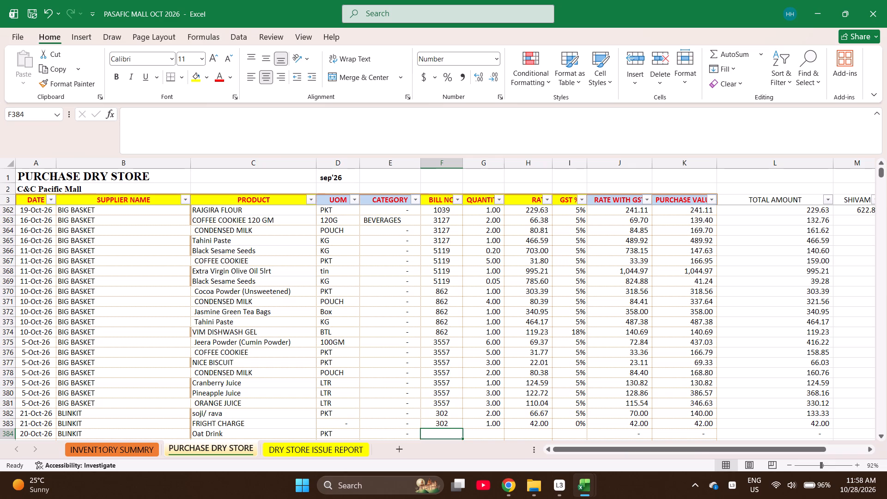
type("7632")
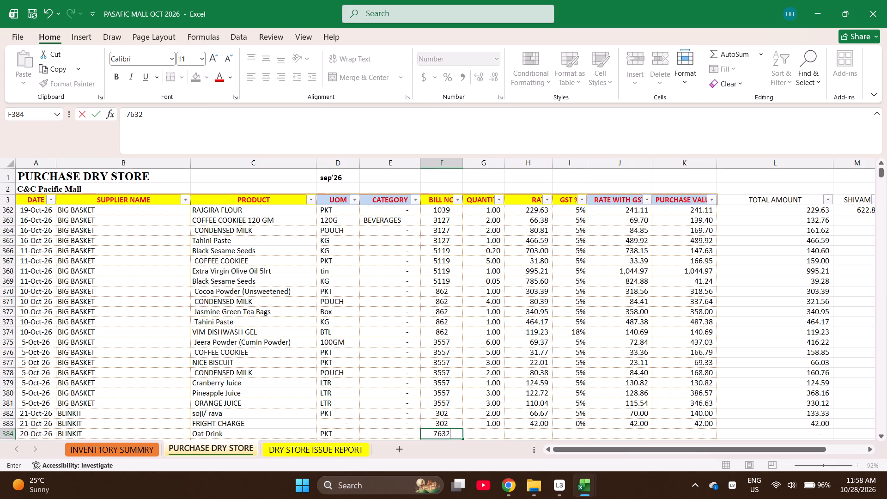
key("Right")
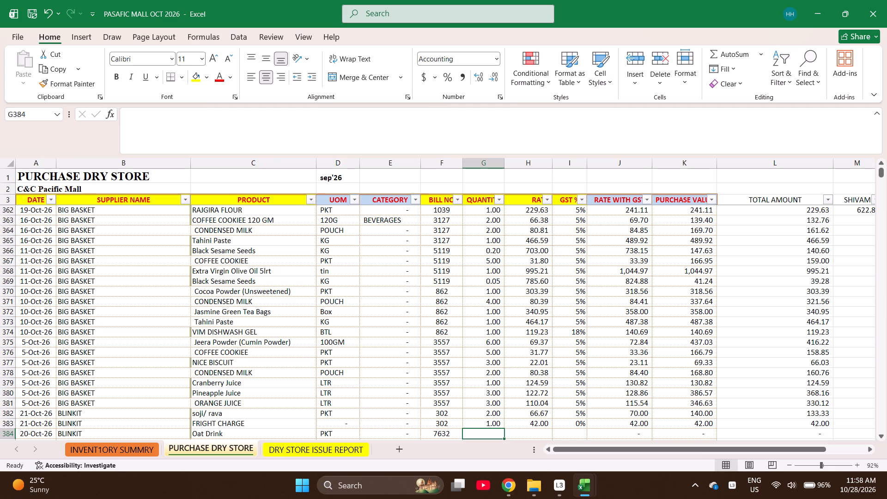
key("1")
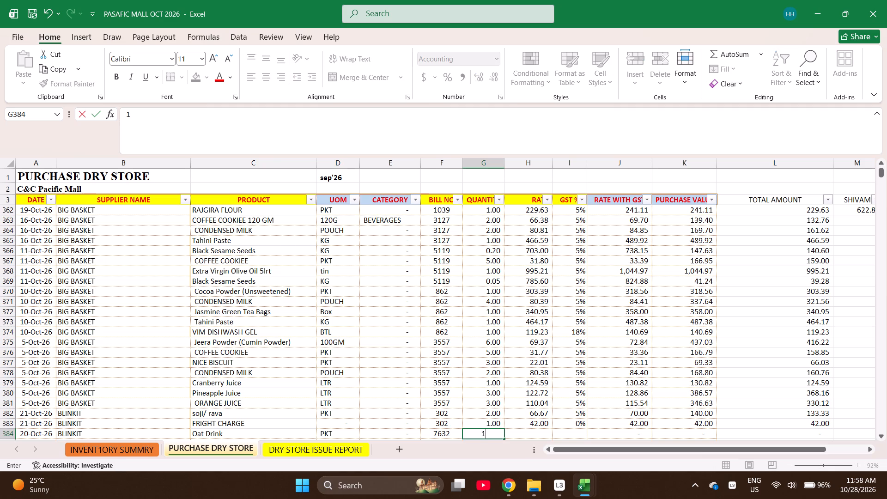
key("Right")
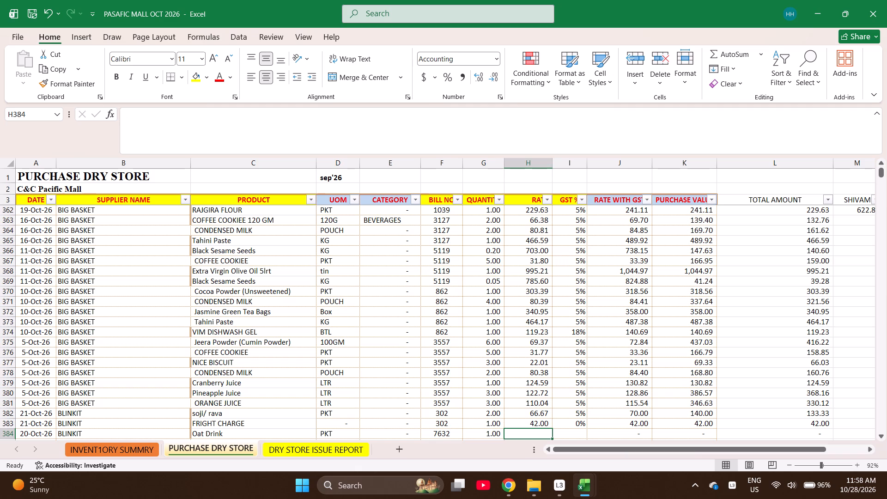
key("Right")
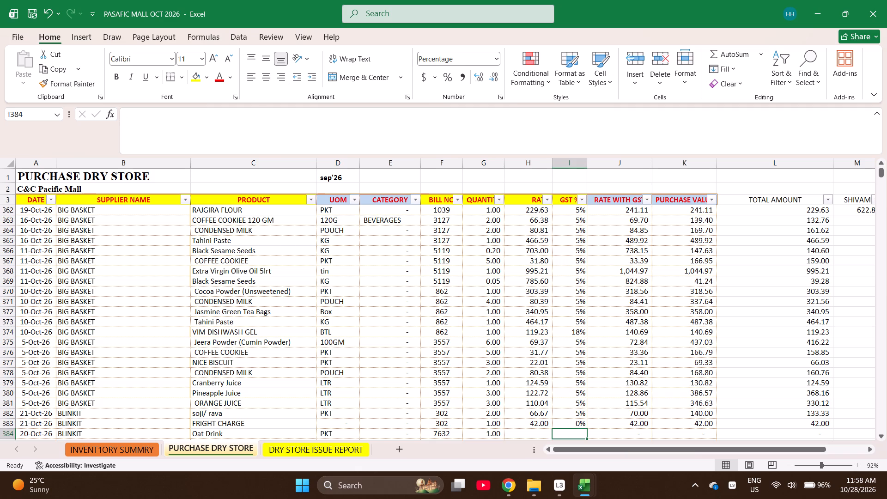
key("Left")
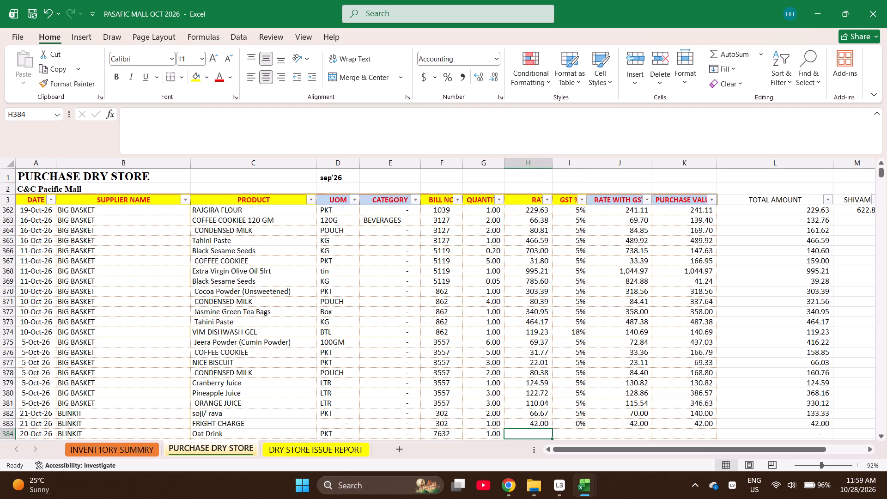
type("228")
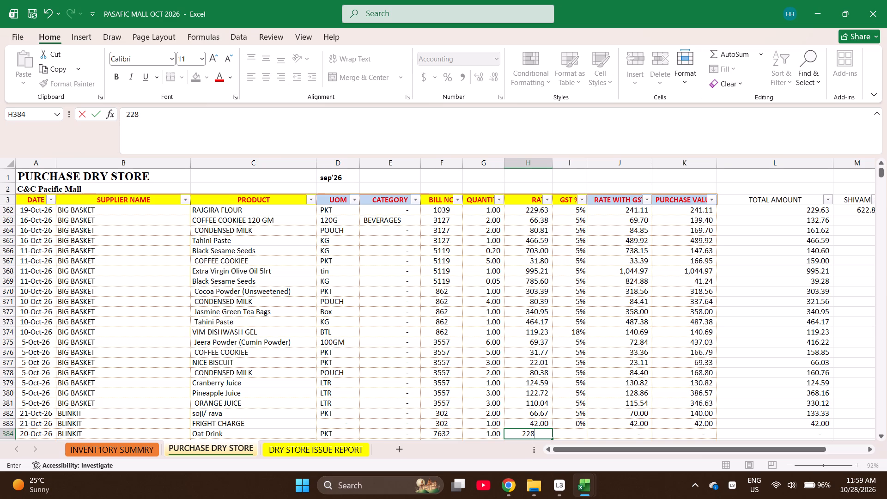
type(".57")
key("Right")
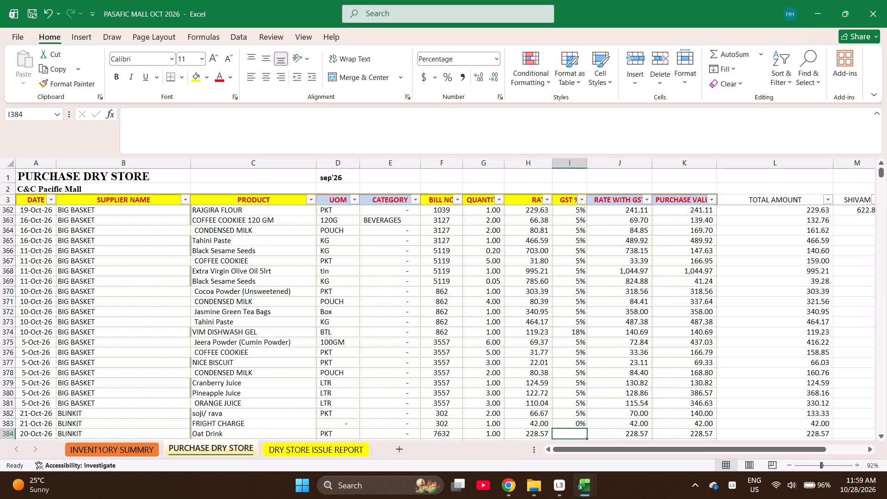
Set the GST for the Oat Drink purchase in row 384 to 5%.
key("5")
key("Right")
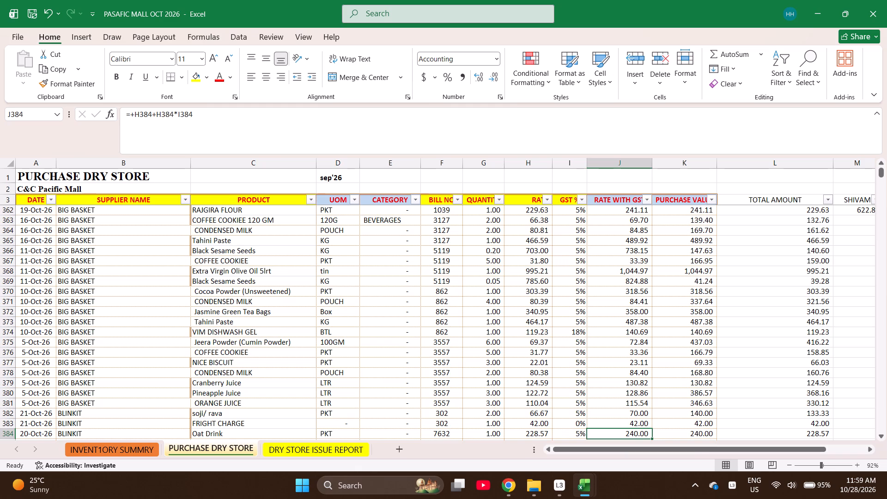
Start row 385 with the date 19-Oct-26 and the supplier BLINKIT filled from the row above.
key("Left")
key("Left")
key("Left")
key("Left")
key("Left")
key("Left")
key("Left")
key("Left")
key("Left")
key("Left")
key("Left")
key("Left")
key("Left")
key("Left")
key("Left")
key("Left")
key("Left")
key("Left")
key("Left")
key("Left")
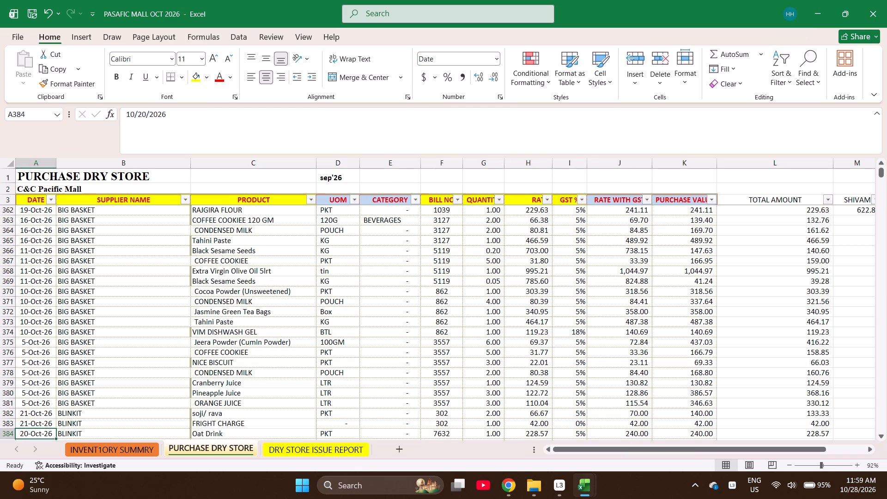
key("Down")
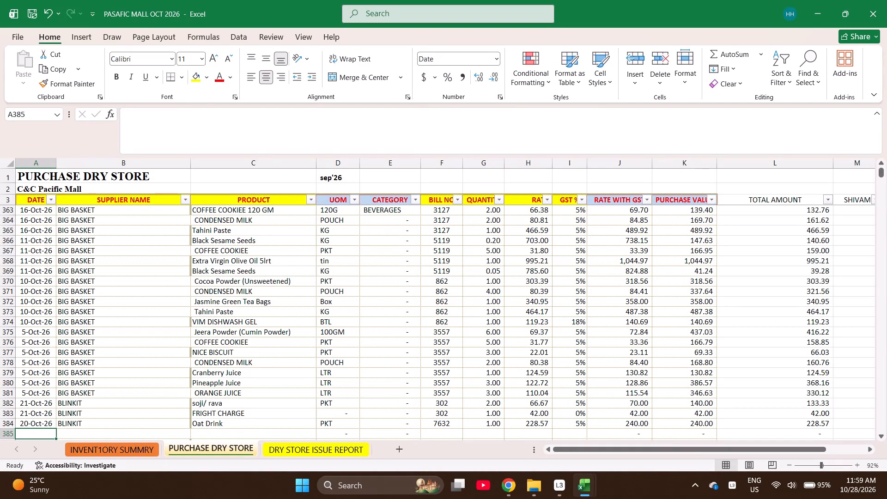
type("10")
key("minus")
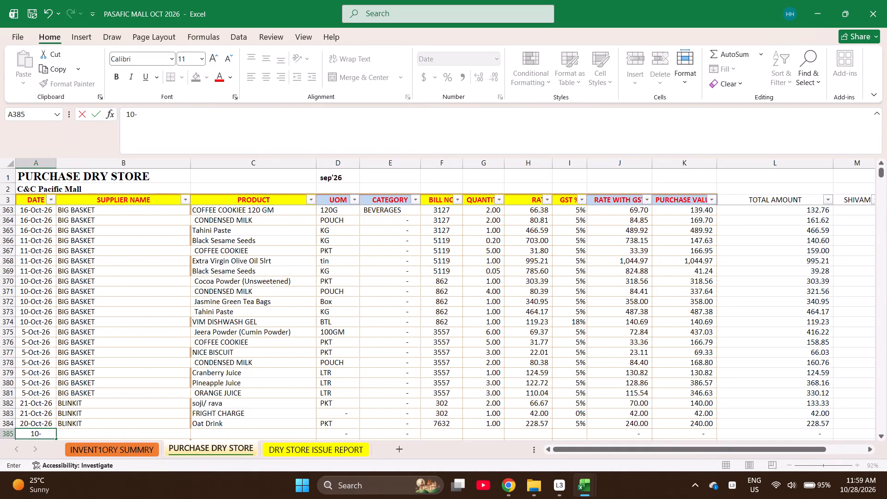
type("19-")
type("26")
key("Right")
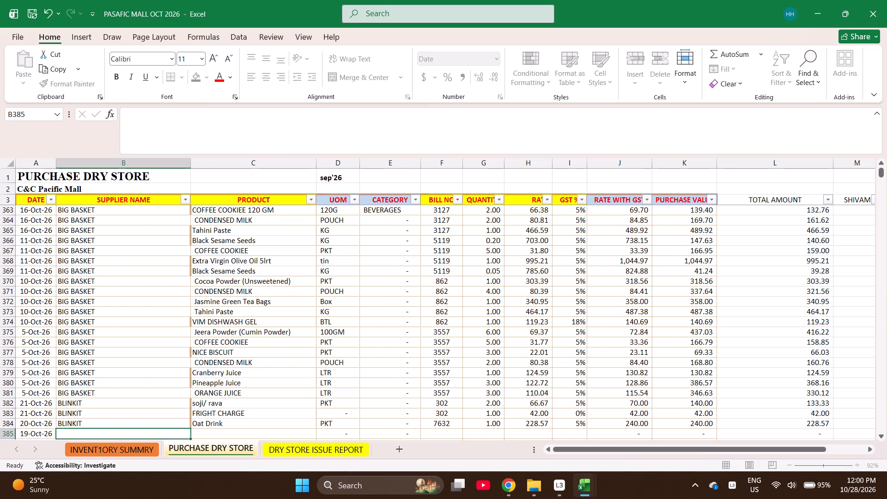
key("ctrl+d")
key("Right")
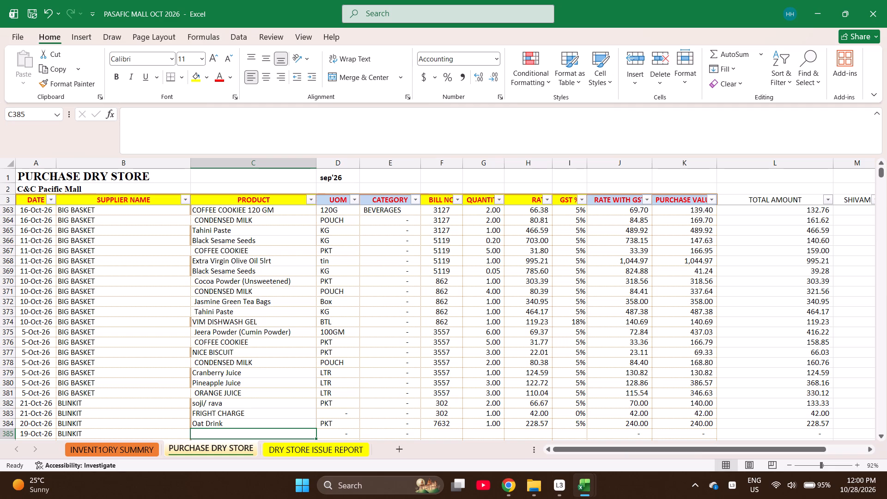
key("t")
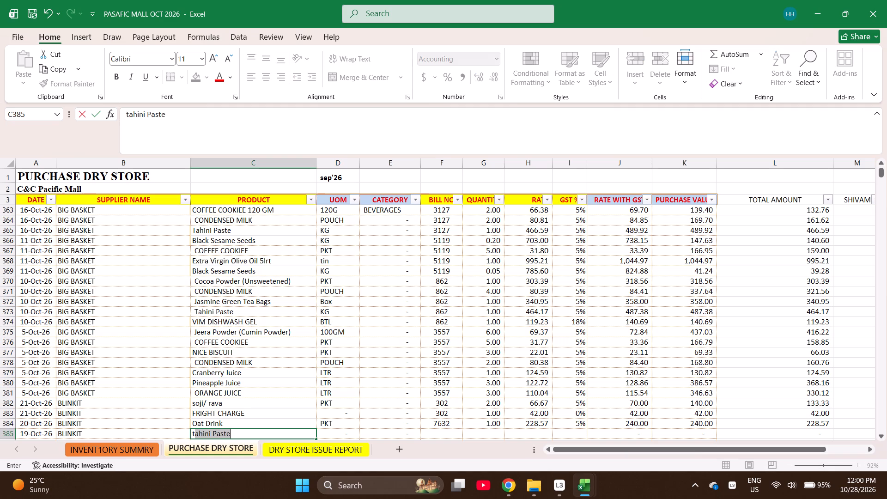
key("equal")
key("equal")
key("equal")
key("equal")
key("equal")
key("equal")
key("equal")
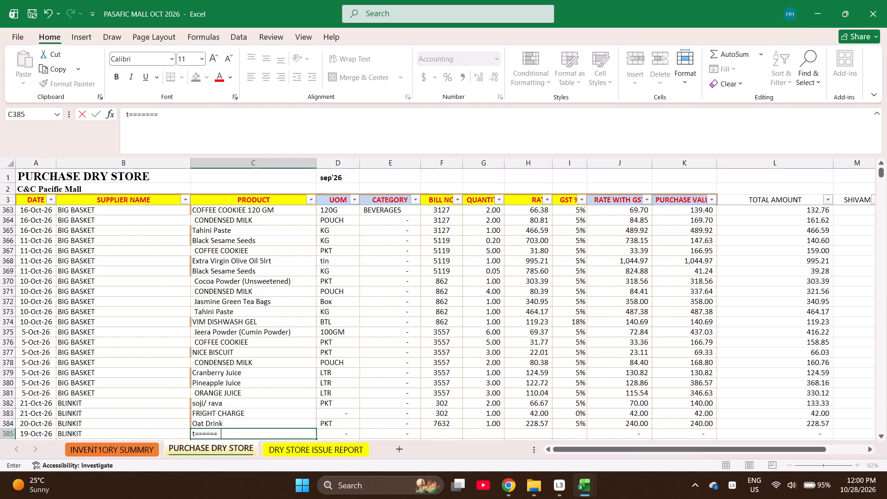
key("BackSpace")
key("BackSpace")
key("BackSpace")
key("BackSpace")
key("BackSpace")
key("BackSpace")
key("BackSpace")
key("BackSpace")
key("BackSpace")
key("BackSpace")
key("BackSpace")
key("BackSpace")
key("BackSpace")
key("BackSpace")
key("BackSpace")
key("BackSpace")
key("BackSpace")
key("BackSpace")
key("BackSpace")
Enter the products Coconut milk 400gm in row 385 and CONDENSED MILK in row 386.
type("cooc")
key("BackSpace")
key("BackSpace")
type("conut")
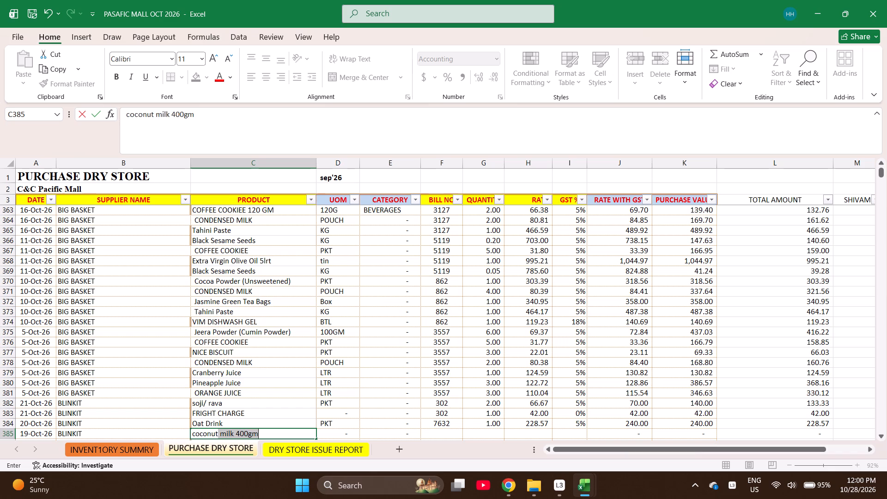
key("Return")
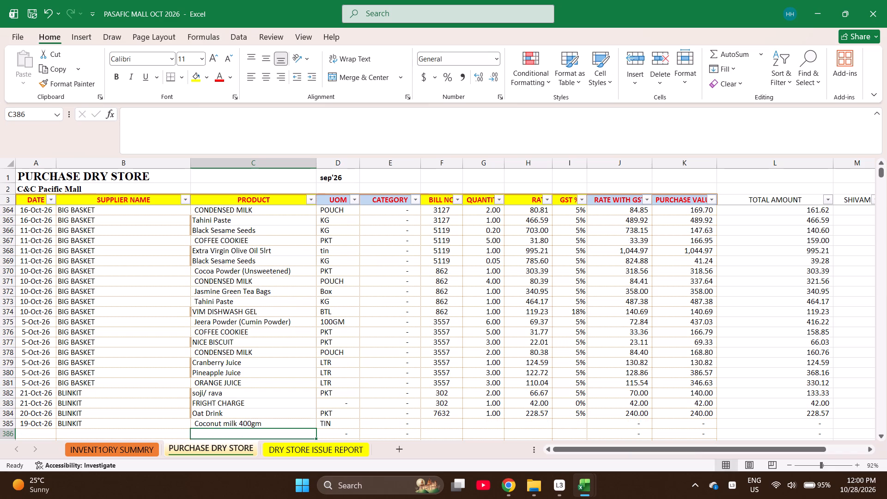
key("Return")
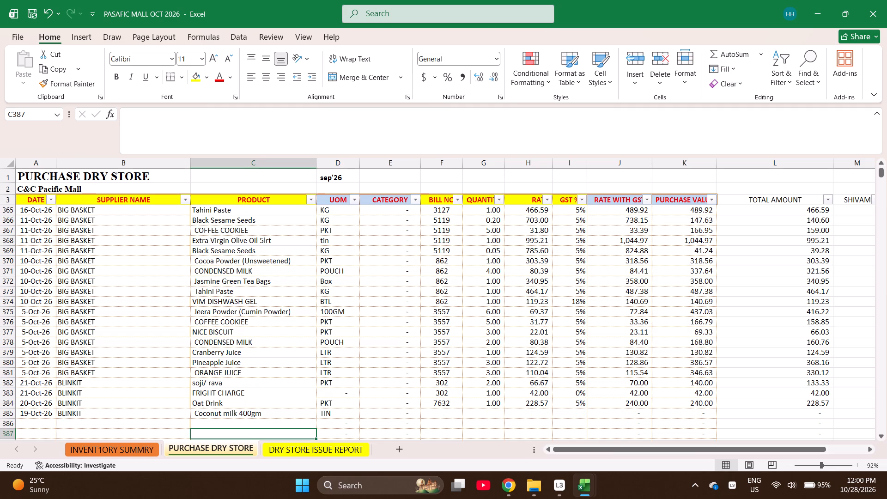
key("Up")
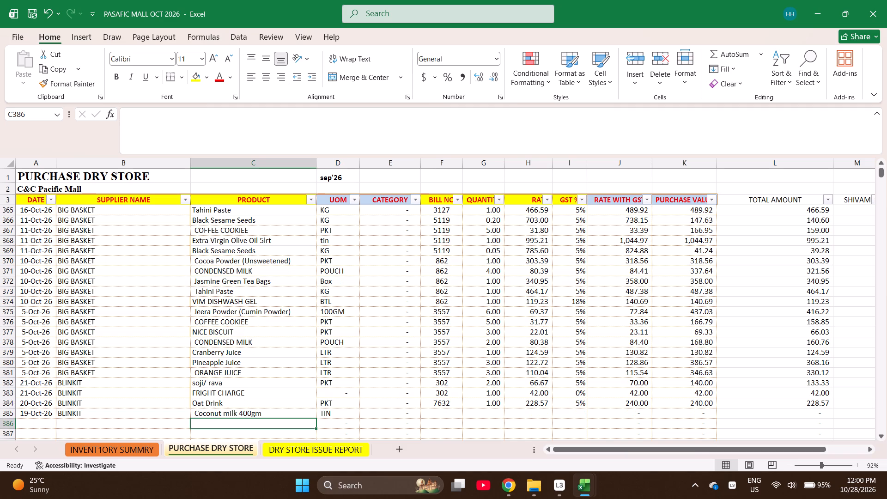
type("con")
key("Return")
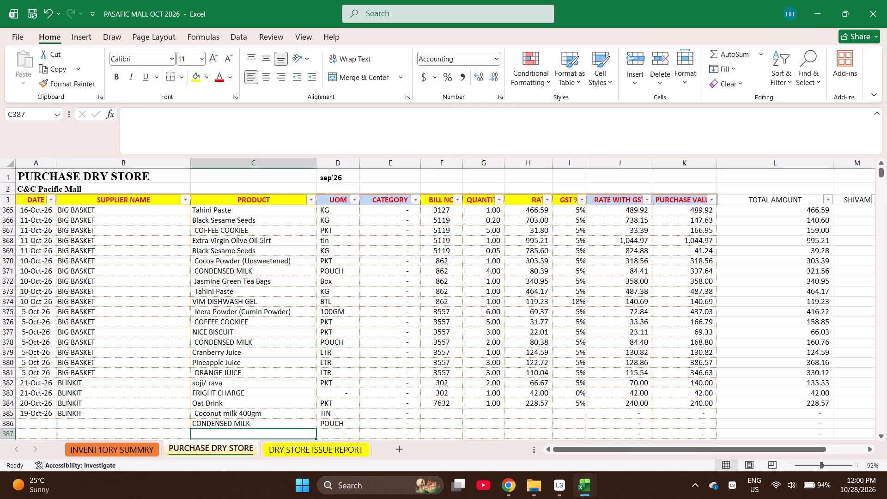
Copy the product name COFFEE COOKIEE from row 376 into the product cell of row 387.
type("co")
type("ffee")
key("Up")
key("Up")
key("Up")
key("Up")
key("Up")
key("Up")
key("Up")
key("Up")
key("Up")
key("Up")
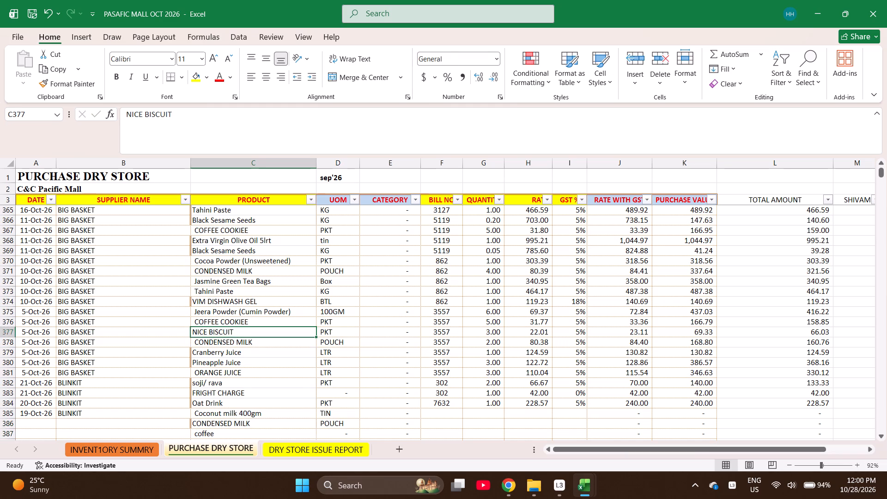
key("Down")
key("Down")
key("Up")
key("Up")
key("Up")
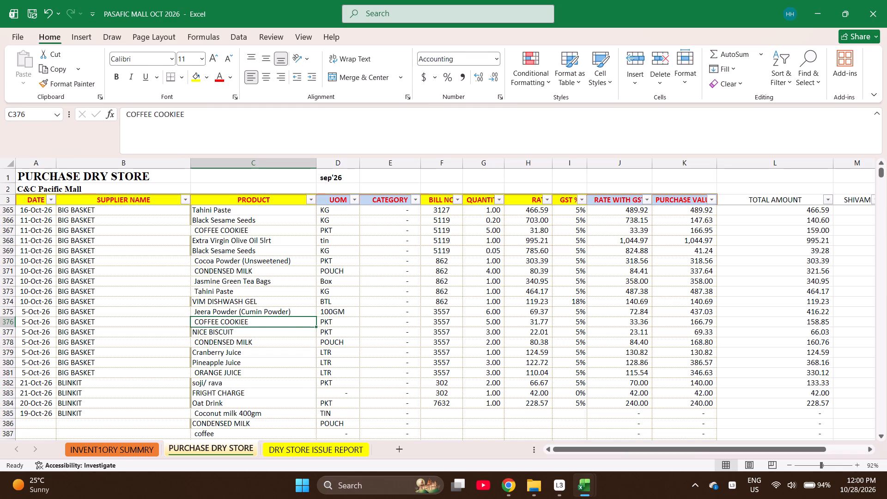
key("ctrl+c")
key("ctrl+Down")
key("Return")
key("Return")
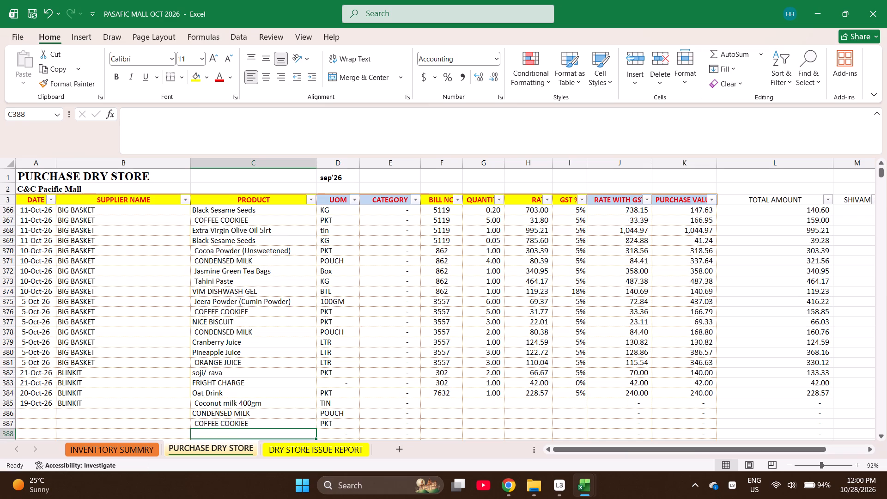
Enter the products NICE BISCUIT in row 388 and CONDENSED MILK in row 389.
type("ni")
key("Return")
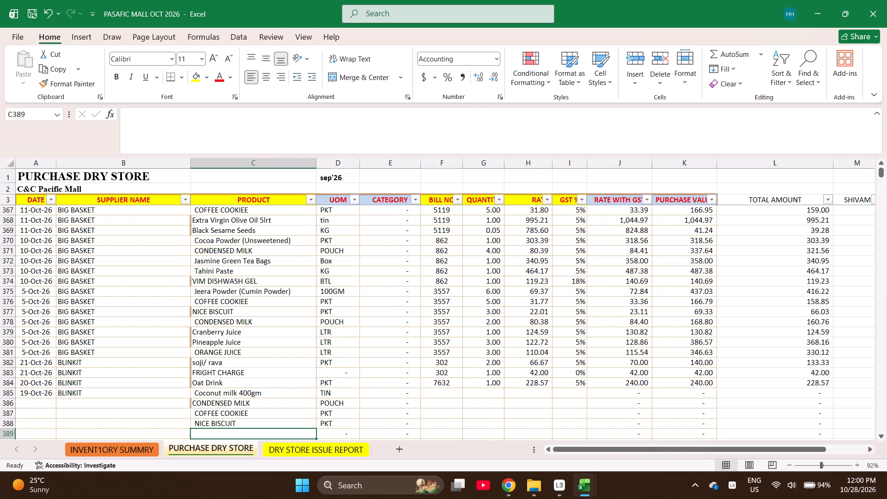
type("con")
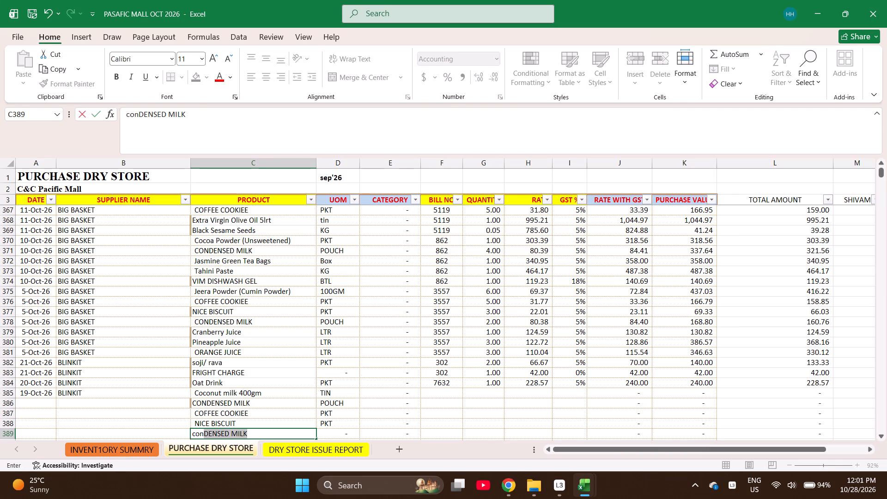
key("Right")
Enter bill number 618 for the Coconut milk 400gm purchase in row 385.
key("Right")
key("Right")
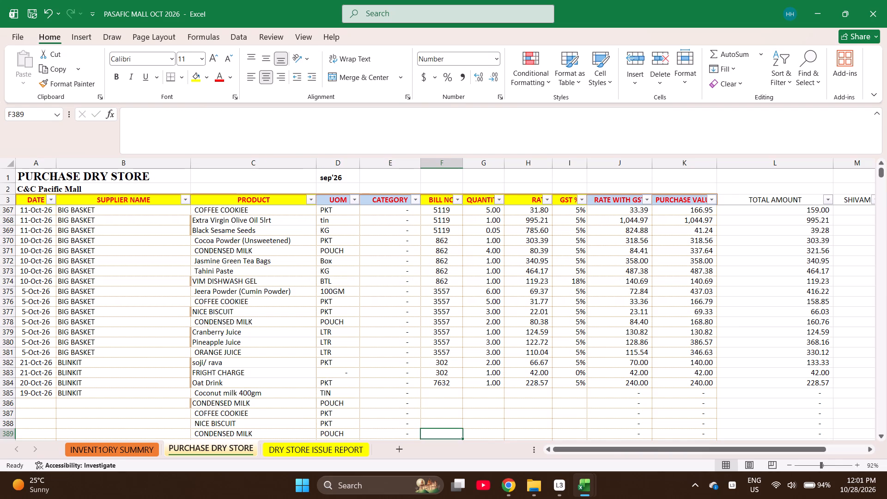
key("ctrl+Up")
key("ctrl+Down")
key("ctrl+Up")
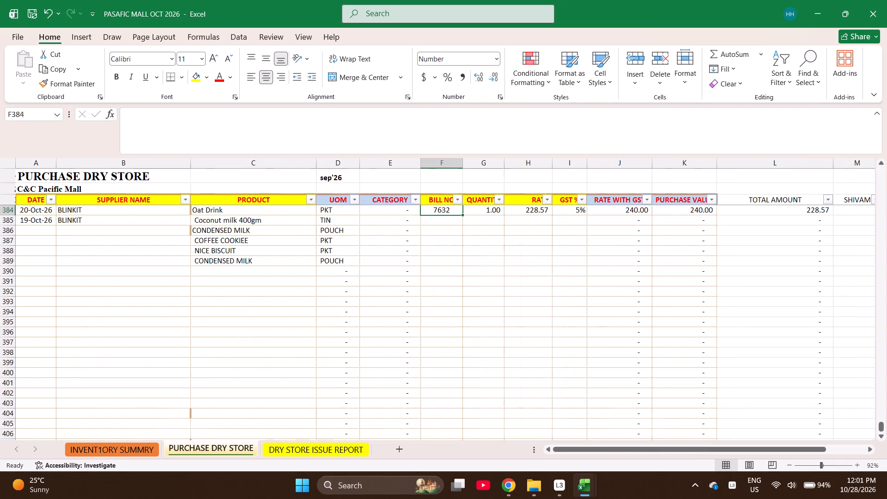
key("Down")
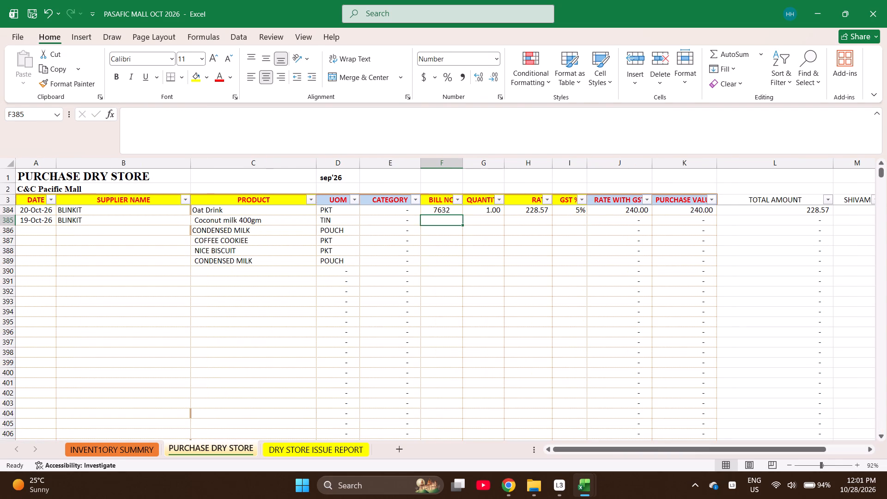
type("618")
key("Right")
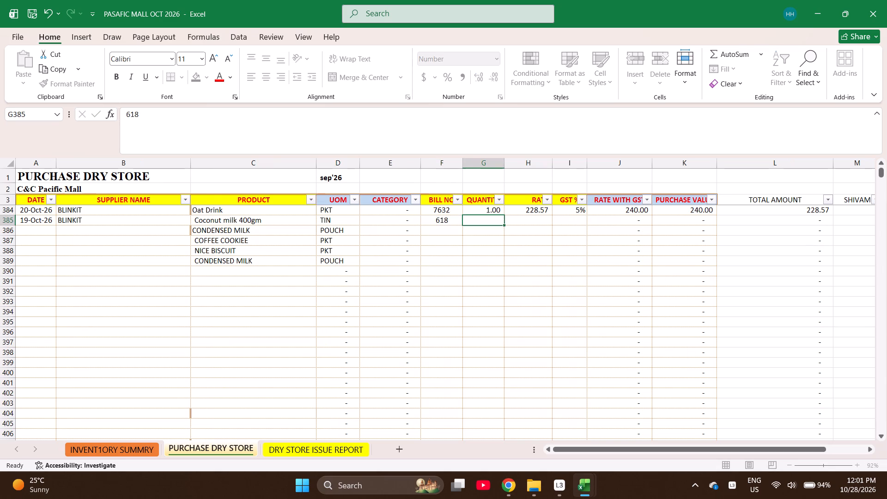
Enter the quantities 3, 1, 8, 1 and 2 for the products in rows 385 to 389.
key("3")
key("Return")
key("1")
key("Return")
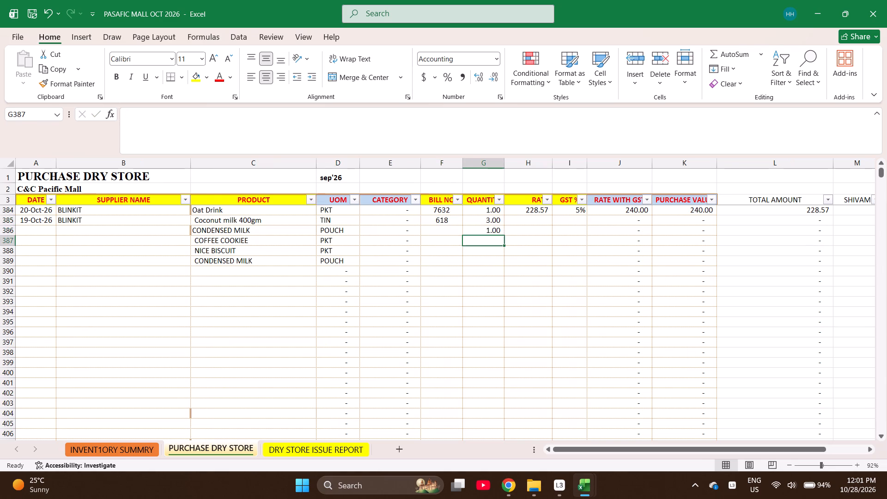
key("8")
key("Return")
key("1")
key("Return")
key("2")
key("Return")
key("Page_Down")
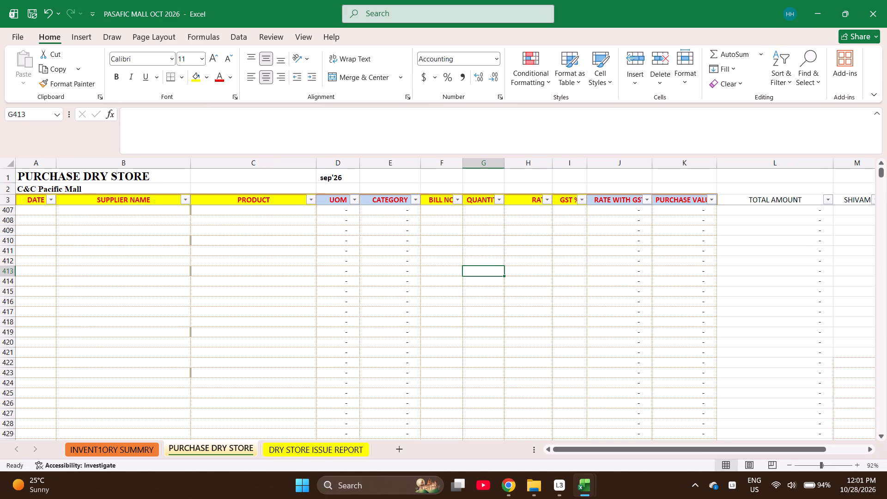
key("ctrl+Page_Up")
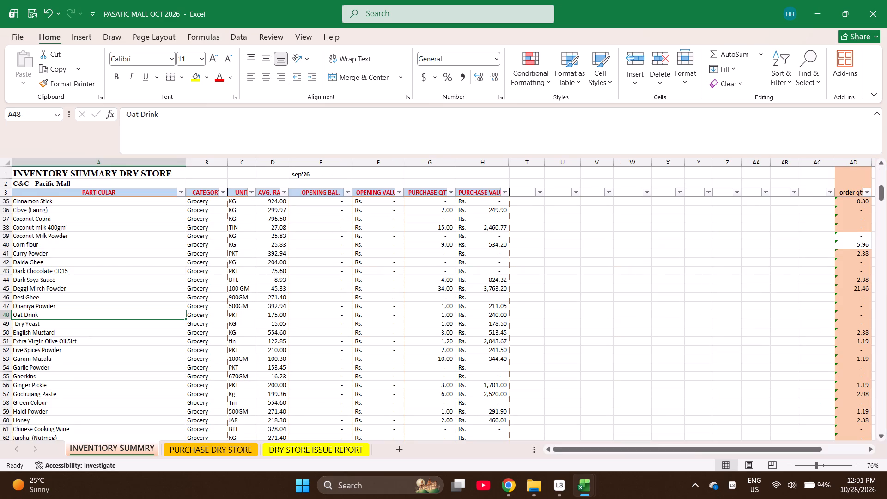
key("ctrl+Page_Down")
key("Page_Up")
Enter the rates as formulas: =428.57/3 for Coconut milk 400gm in row 385 and =135.24/1 for CONDENSED MILK in row 386.
key("Left")
key("Up")
key("Up")
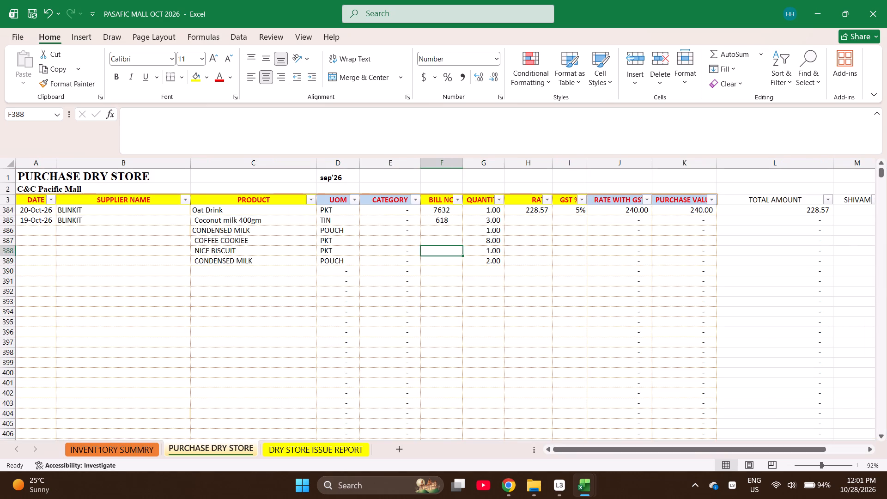
key("ctrl+Up")
key("Right")
key("Right")
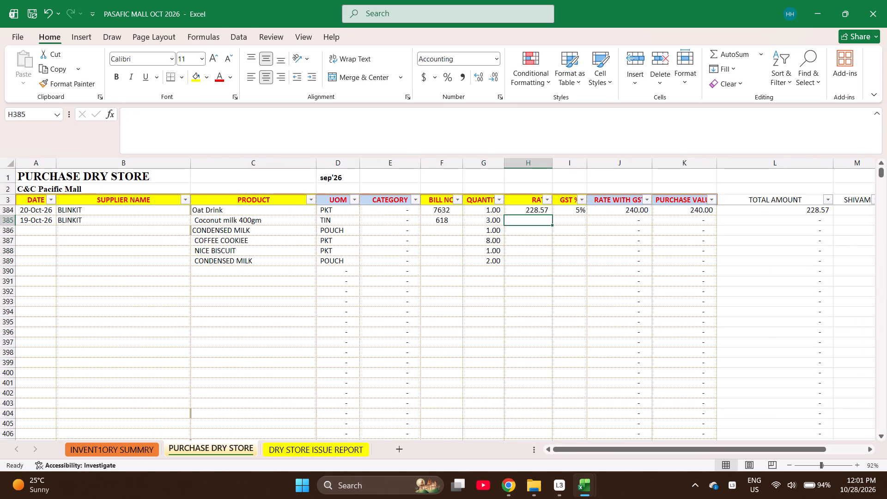
key("equal")
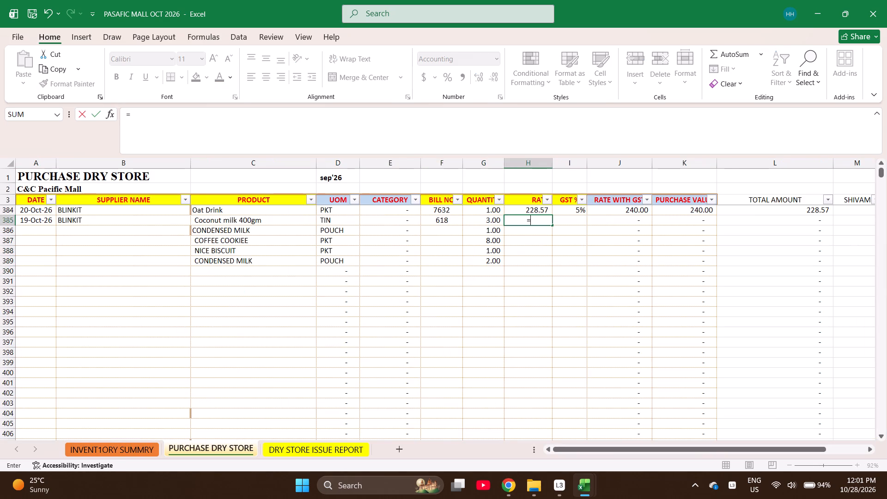
type("428.57/3")
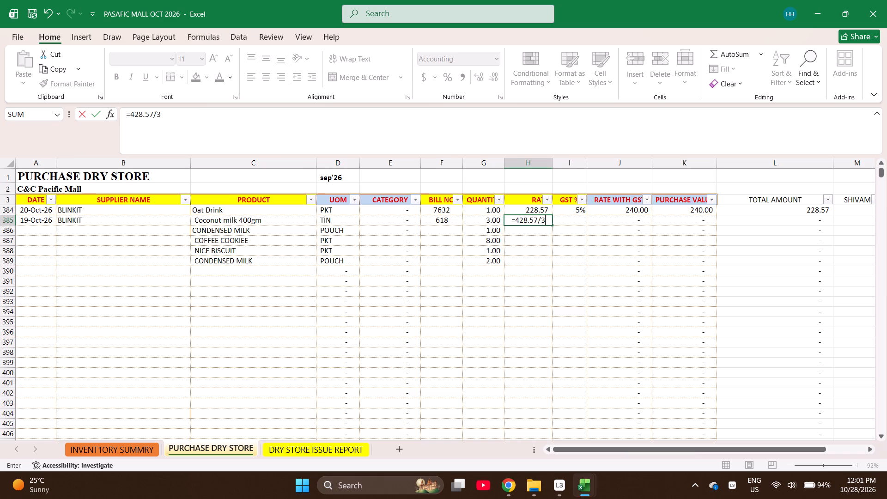
key("Return")
key("equal")
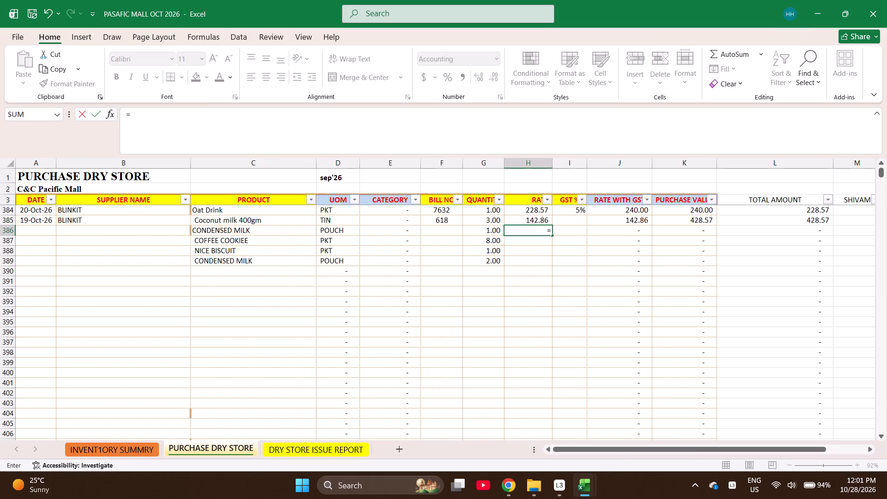
type("135.24/")
key("1")
key("Return")
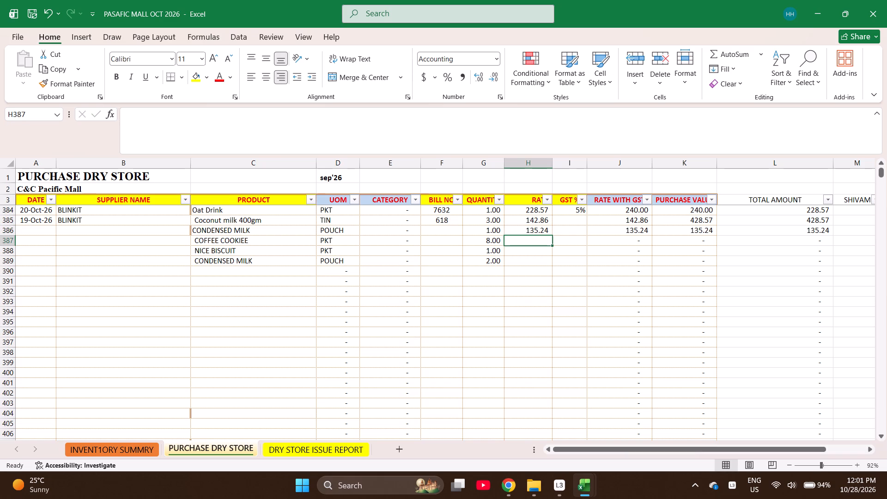
Enter the rates =255.24/8 for COFFEE COOKIEE, 23.81 for NICE BISCUIT and 80 for CONDENSED MILK in rows 387 to 389.
type("=255.24/8")
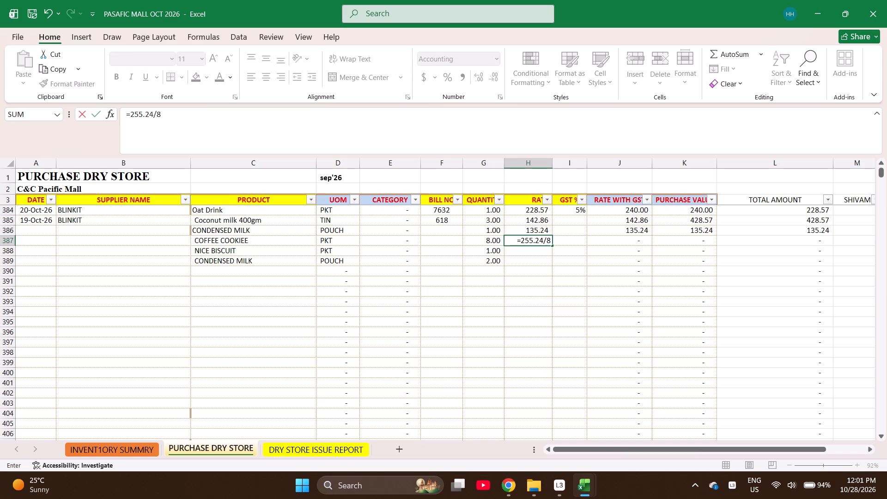
key("Return")
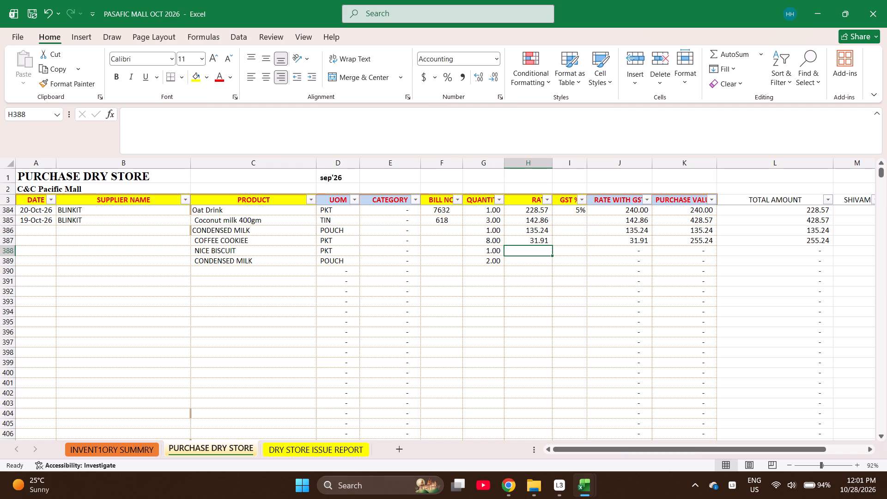
type("23.81")
key("Return")
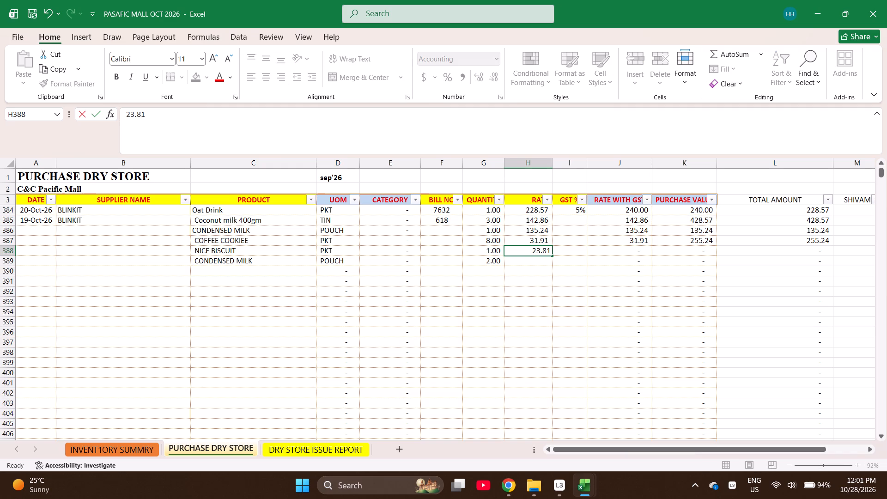
type("80")
key("Right")
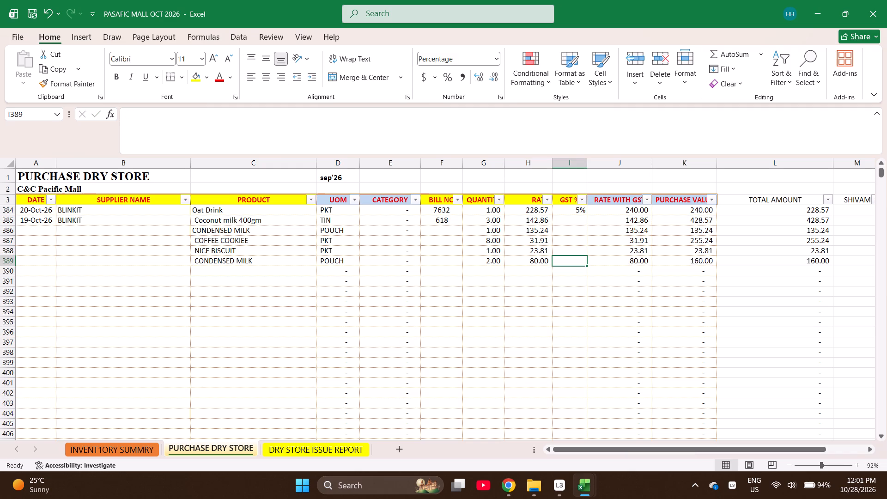
Enter 5% GST for each of the five products in rows 385 to 389.
key("ctrl+Up")
key("Down")
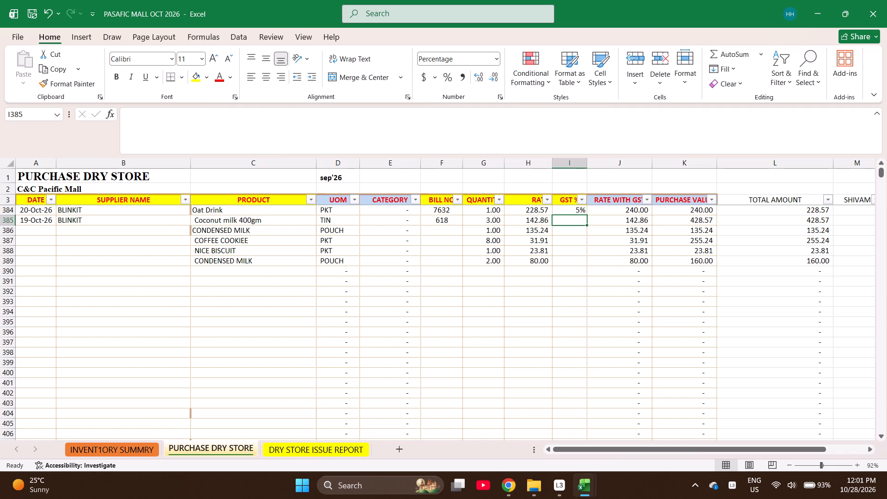
key("5")
key("Return")
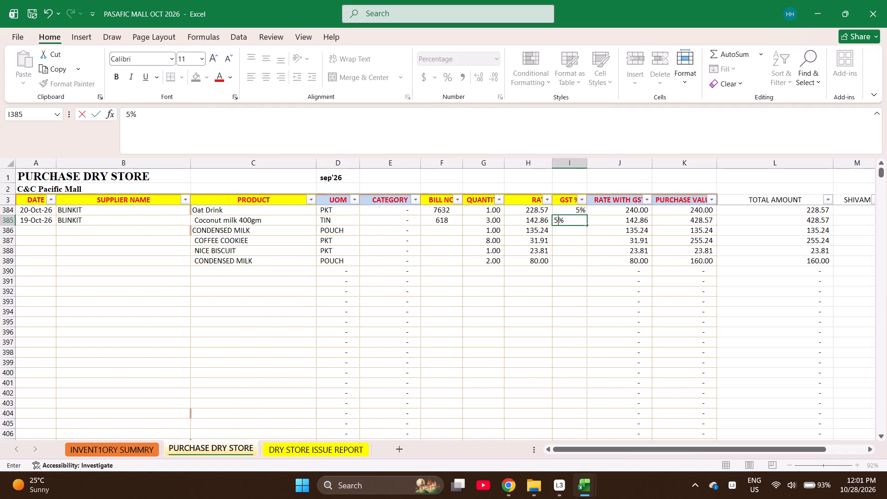
key("5")
key("Return")
key("5")
key("Return")
key("5")
key("Return")
key("5")
key("Return")
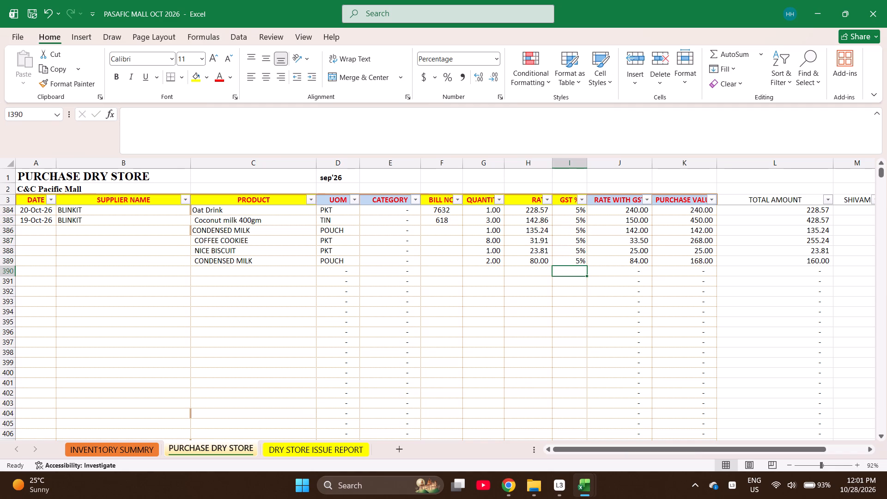
Fill the date 19-Oct-26 and supplier BLINKIT from row 385 down through row 389.
key("ctrl+Left")
key("ctrl+Left")
key("ctrl+Left")
key("ctrl+Left")
key("ctrl+Left")
key("ctrl+Left")
key("ctrl+Left")
key("ctrl+Left")
key("ctrl+Left")
key("ctrl+Left")
key("ctrl+Up")
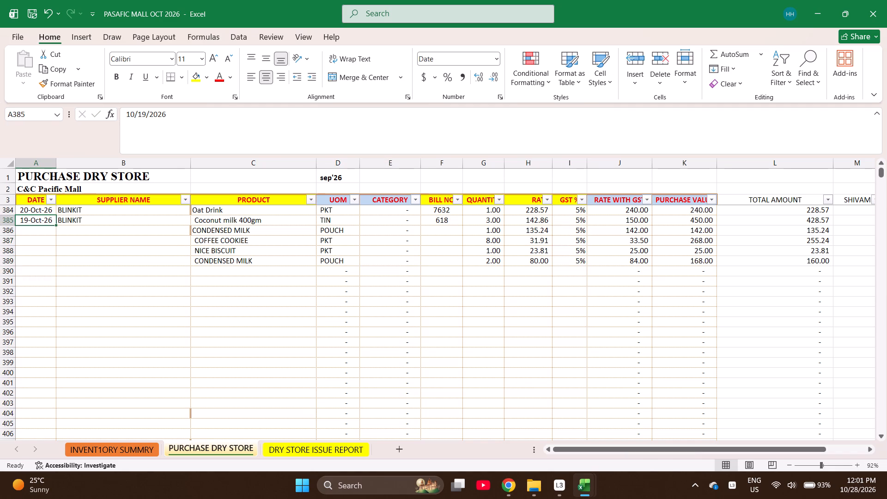
key("shift+Right")
key("shift+Down")
key("shift+Down")
key("shift+Down")
key("shift+Down")
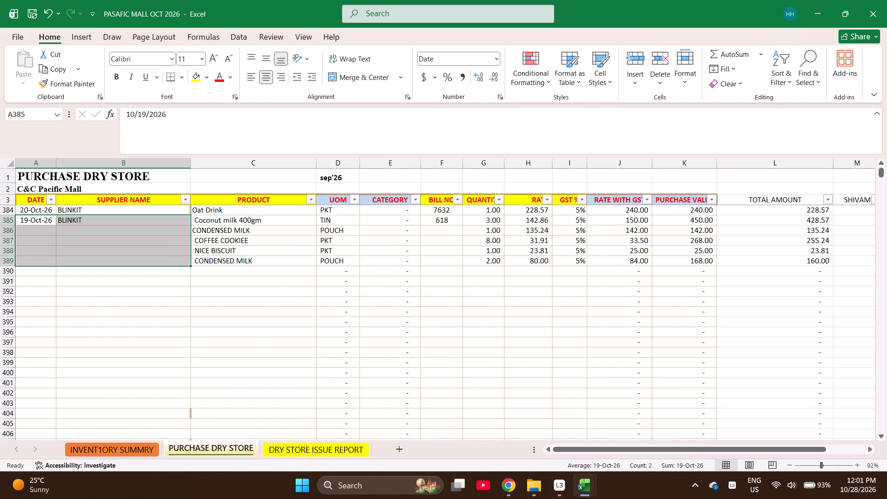
key("ctrl+d")
Fill bill number 618 from row 385 down through row 389.
key("ctrl+Right")
key("Down")
key("ctrl+Left")
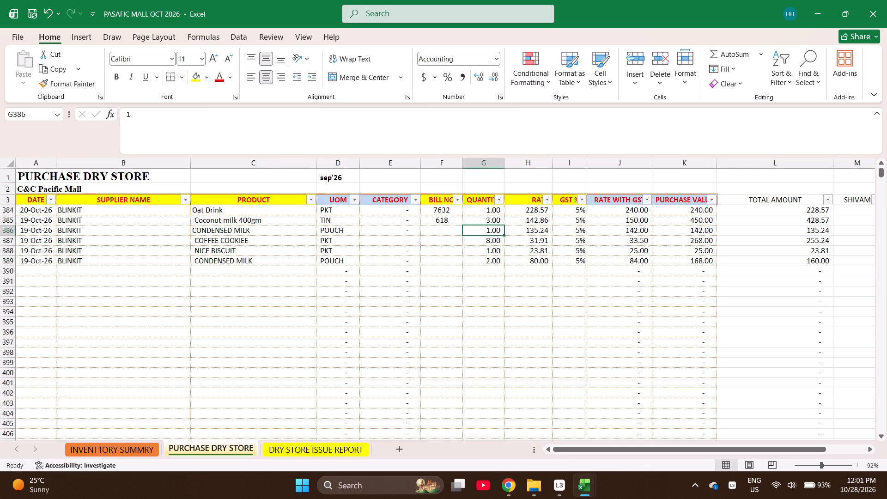
key("Up")
key("Left")
key("shift+Down")
key("shift+Down")
key("shift+Down")
key("shift+Down")
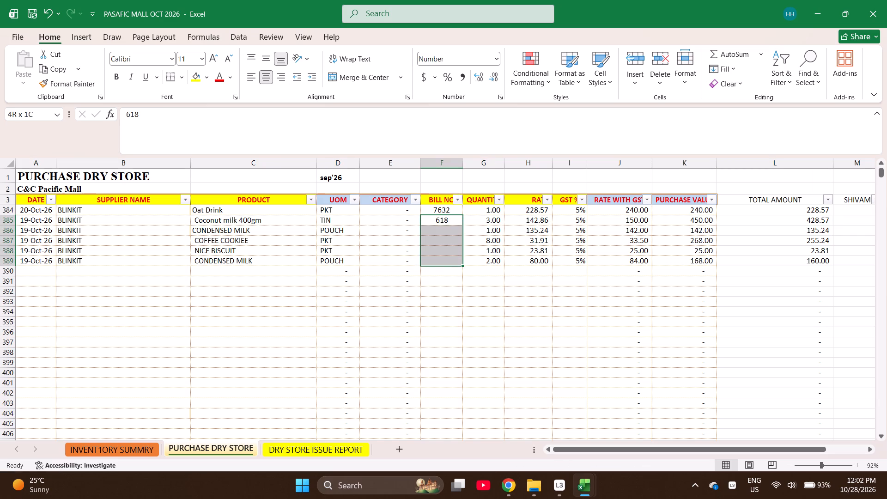
key("ctrl+d")
Check the sum of the purchase values in rows 385 to 389.
key("Right")
key("Right")
key("Right")
key("Right")
key("Right")
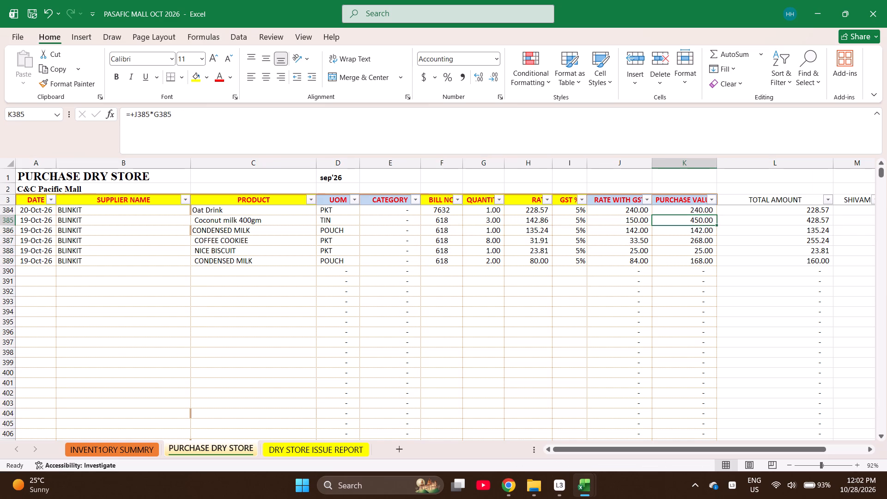
key("shift+Down")
key("shift+Down")
key("shift+Down")
key("shift+Down")
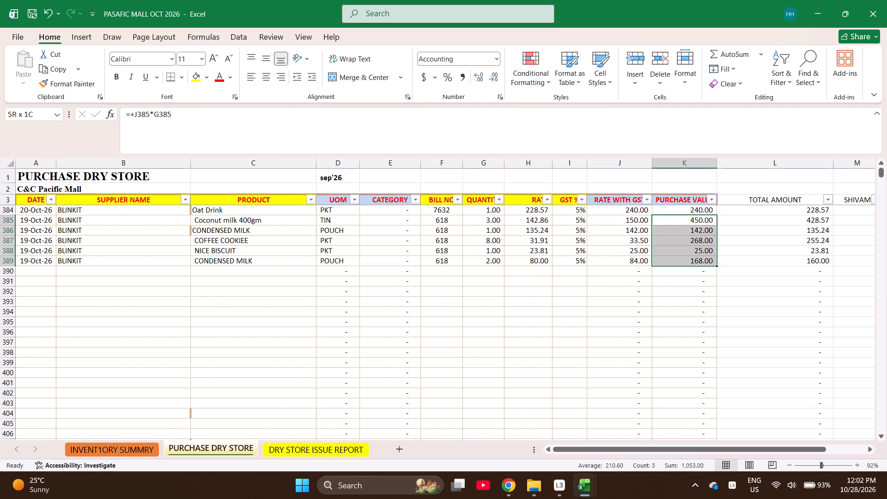
Enter quantity 1 for an additional bill line in row 390.
key("Left")
key("Left")
key("Left")
key("Left")
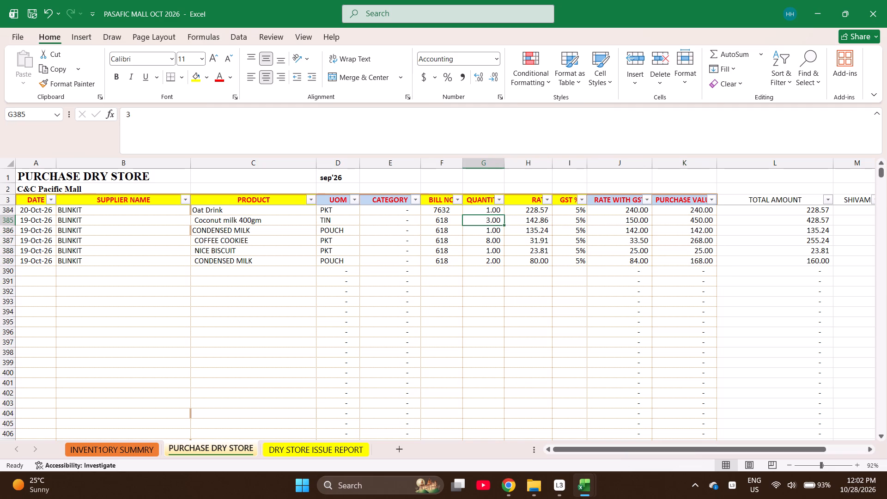
key("Down")
key("Down")
key("Down")
key("Down")
key("Down")
key("1")
key("Right")
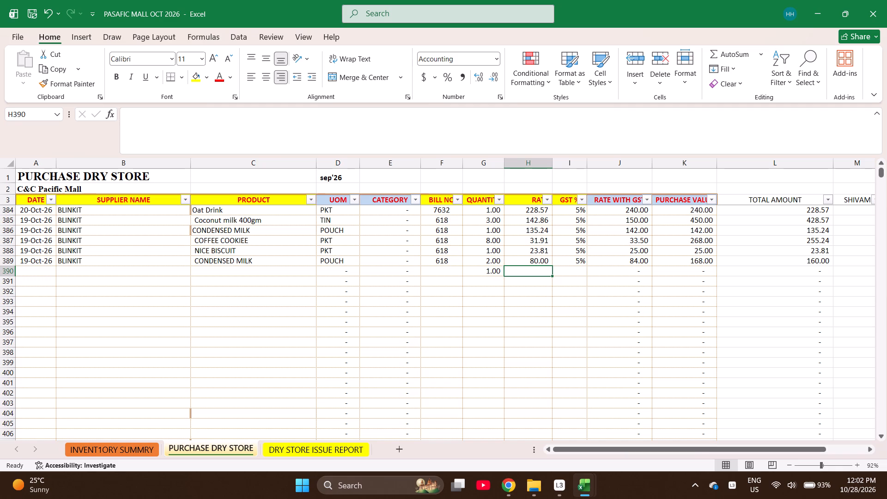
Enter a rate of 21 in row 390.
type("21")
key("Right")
Check the sum of the purchase values in rows 385 to 390, and again without row 390.
key("Right")
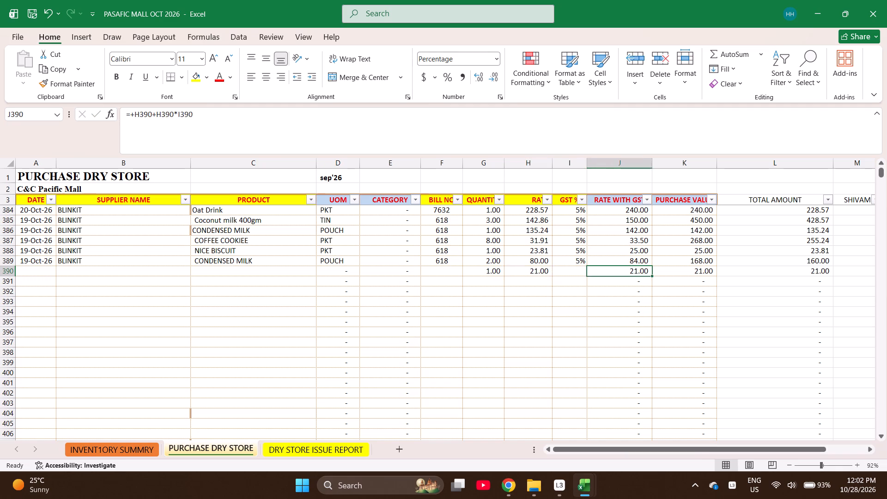
key("Right")
key("shift+Up")
key("shift+Up")
key("shift+Up")
key("shift+Up")
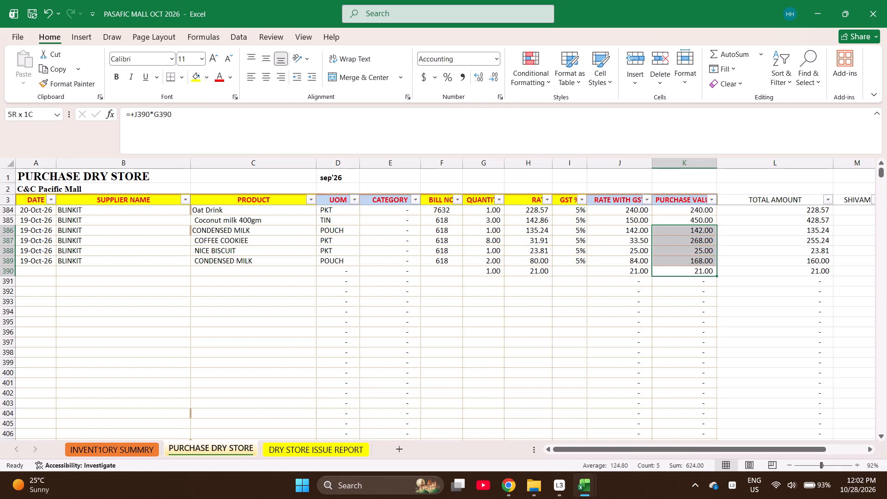
key("shift+Up")
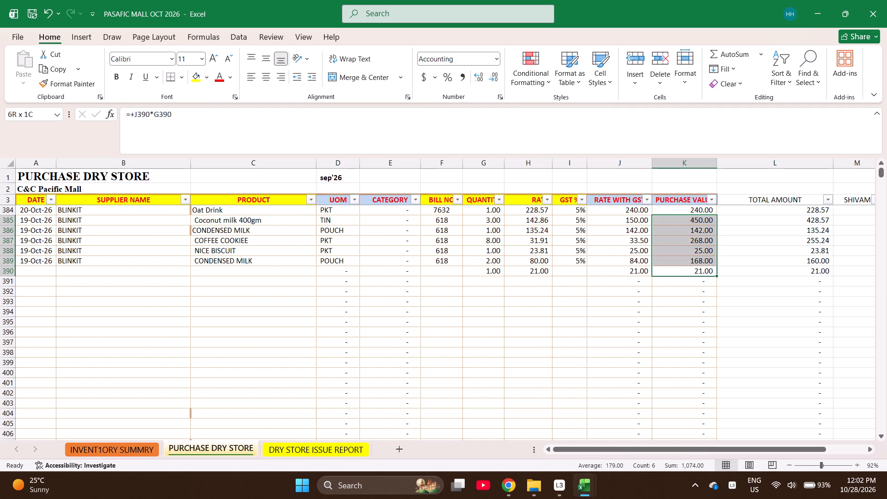
key("Up")
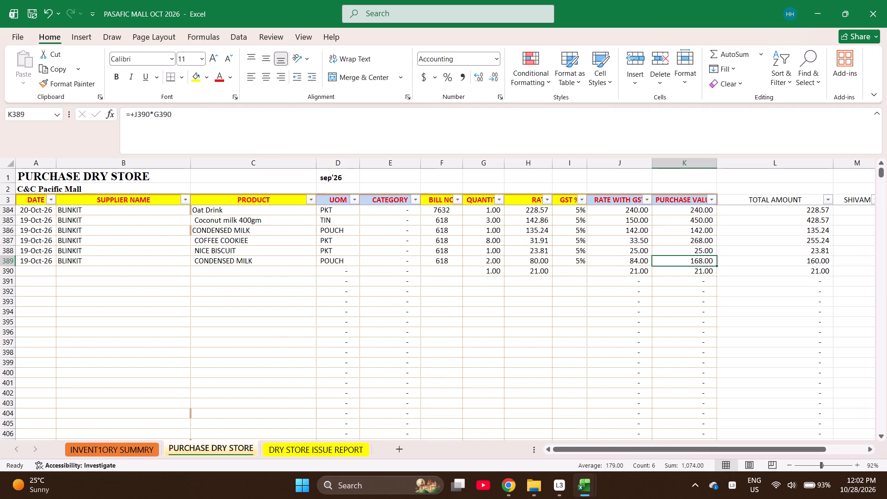
key("shift+Up")
key("shift+Up")
key("shift+Up")
key("shift+Up")
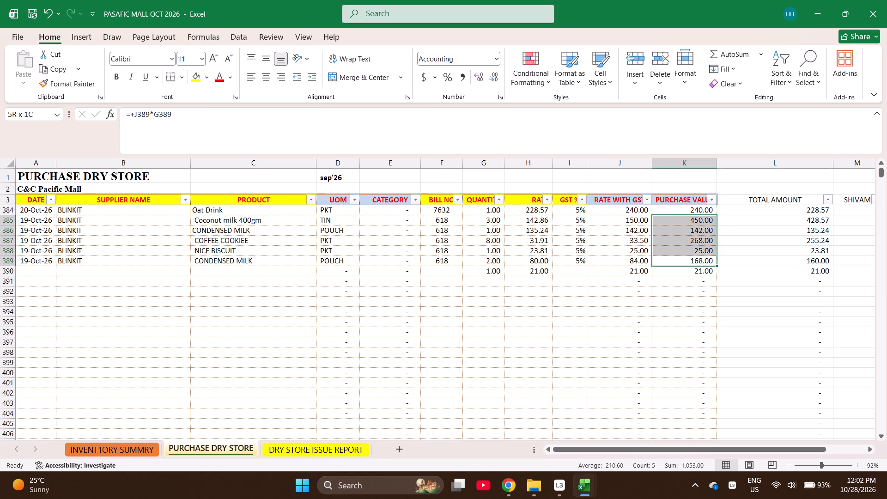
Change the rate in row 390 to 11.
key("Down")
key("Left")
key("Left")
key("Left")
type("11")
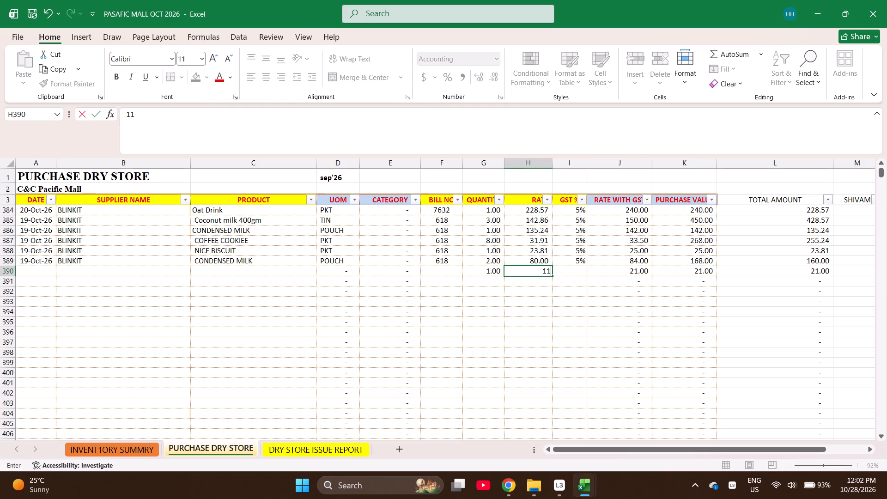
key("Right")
Recheck the sum of the purchase values in rows 385 to 390.
key("Right")
key("Right")
key("shift+Up")
key("shift+Up")
key("shift+Up")
key("shift+Up")
key("shift+Up")
key("shift+Up")
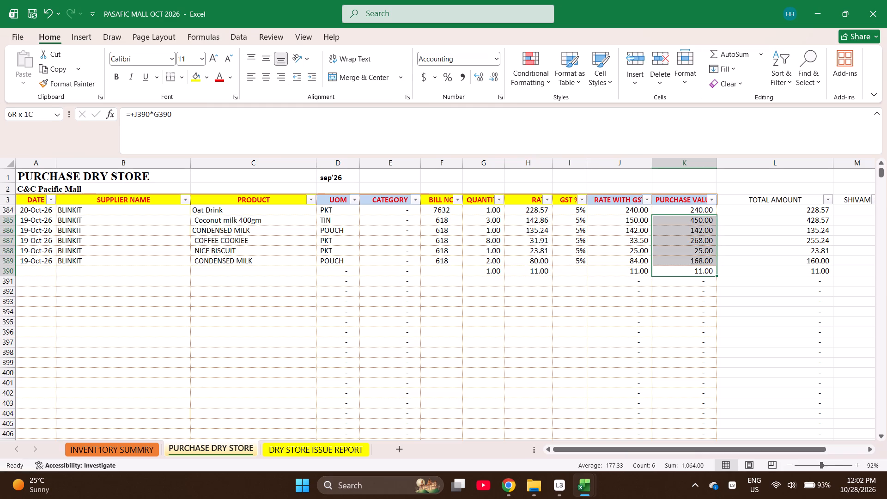
Set the rate in row 390 to 12.
key("Left")
key("Left")
key("Left")
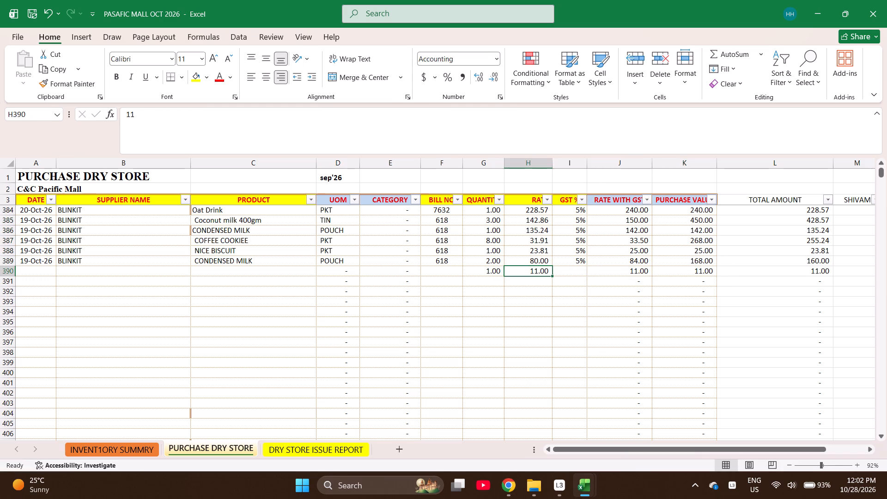
type("12")
key("Right")
Fill the date 19-Oct-26 and supplier BLINKIT from row 389 into row 390.
key("Left")
key("Left")
key("Left")
key("Left")
key("Left")
key("Left")
key("Left")
key("Left")
key("Left")
key("Left")
key("Left")
key("Left")
key("Left")
key("Left")
key("Left")
key("Left")
key("Left")
key("shift+Right")
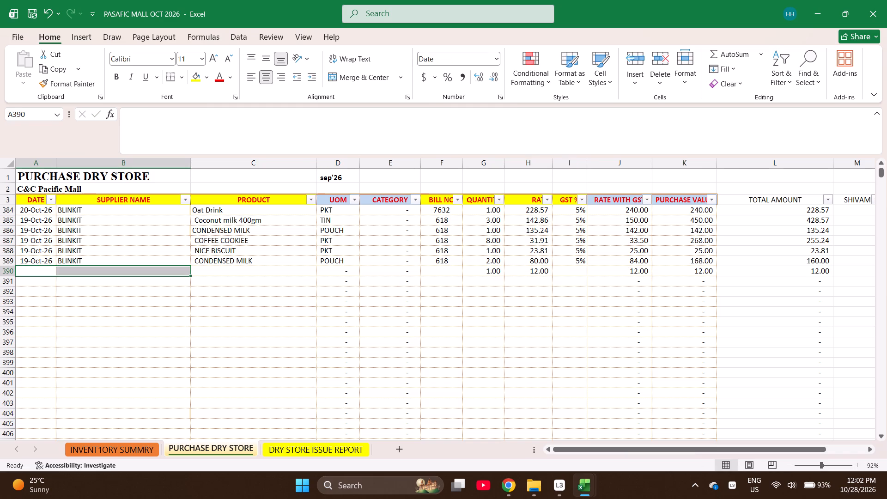
key("ctrl+d")
key("Right")
key("Right")
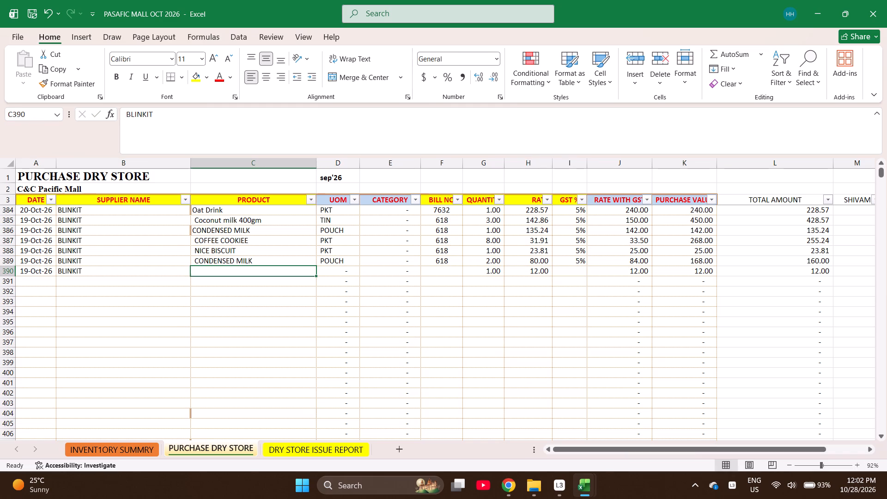
Complete row 390 with the product FRIGHT CHARGE, bill number 618 filled from the row above, and GST 0%.
key("f")
key("r")
key("Right")
key("Right")
key("Right")
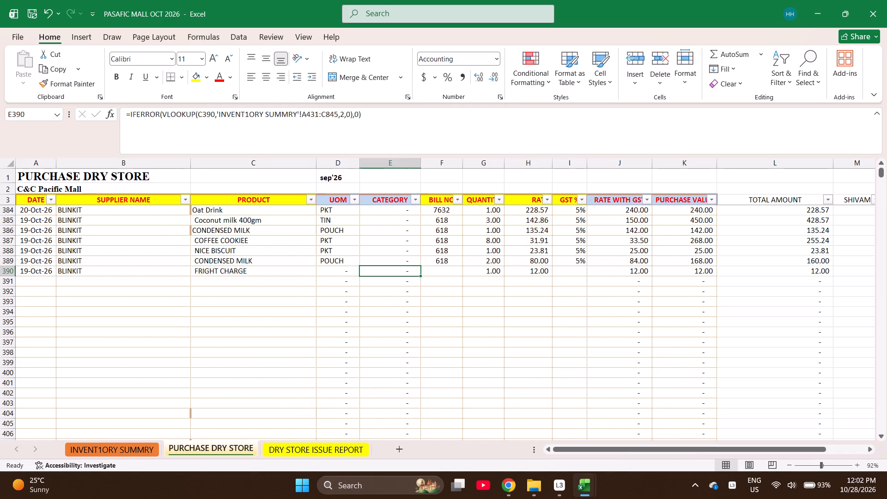
key("ctrl+d")
key("Right")
key("Right")
key("Right")
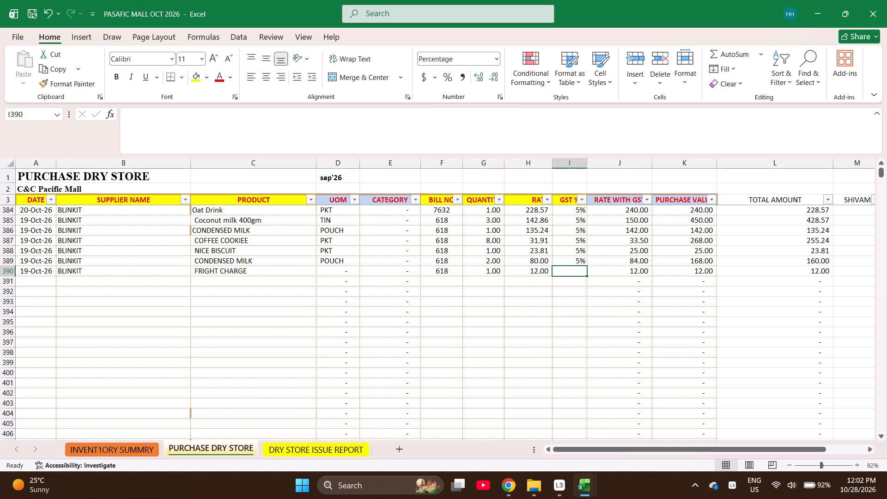
key("0")
Check the sum of the purchase values for bill 618 in rows 385 to 390.
key("Right")
key("Right")
key("shift+Up")
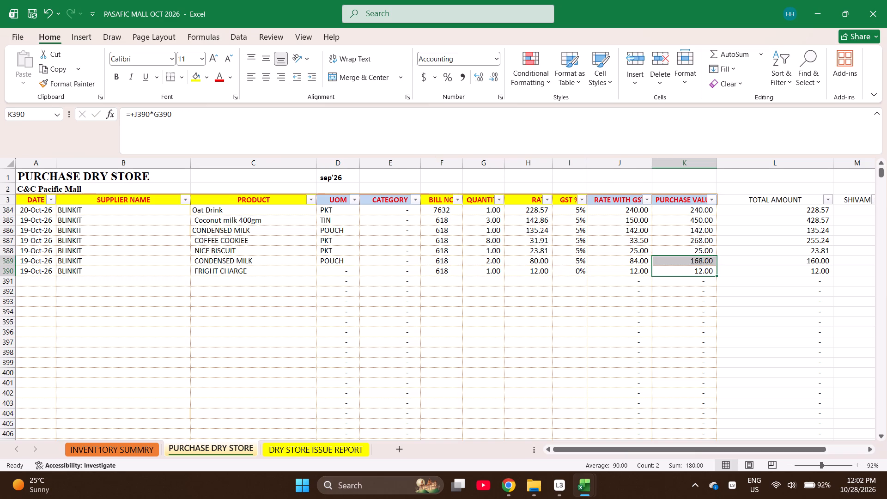
key("shift+Up")
key("shift+Up")
key("shift+Up")
key("shift+Up")
key("shift+Up")
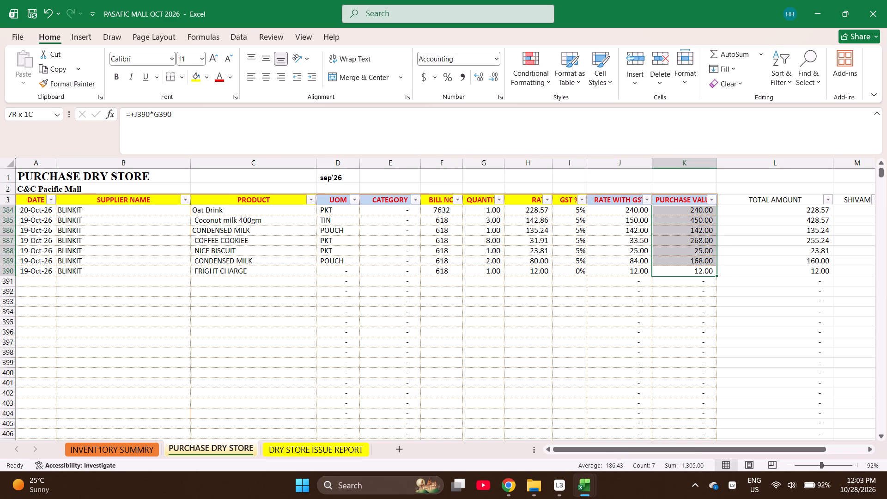
key("shift+Down")
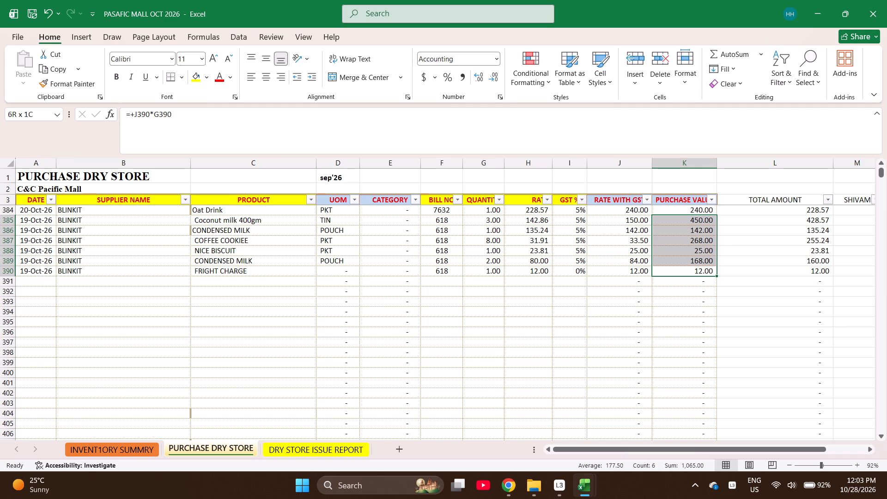
Go to the date cell of the first empty row, 391, to start the next purchase entry.
key("ctrl+Left")
key("ctrl+Left")
key("ctrl+Left")
key("ctrl+Left")
key("ctrl+Left")
key("ctrl+Left")
key("ctrl+Left")
key("ctrl+Left")
key("ctrl+Left")
key("ctrl+Left")
key("ctrl+Left")
key("Down")
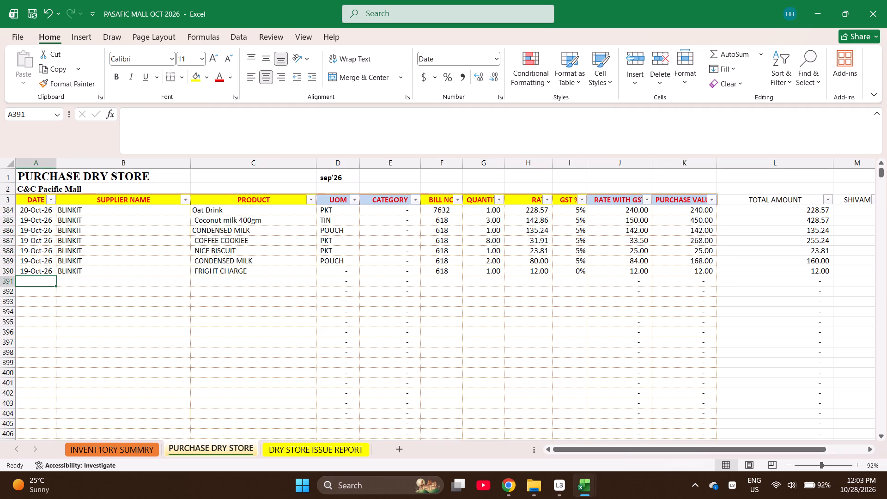
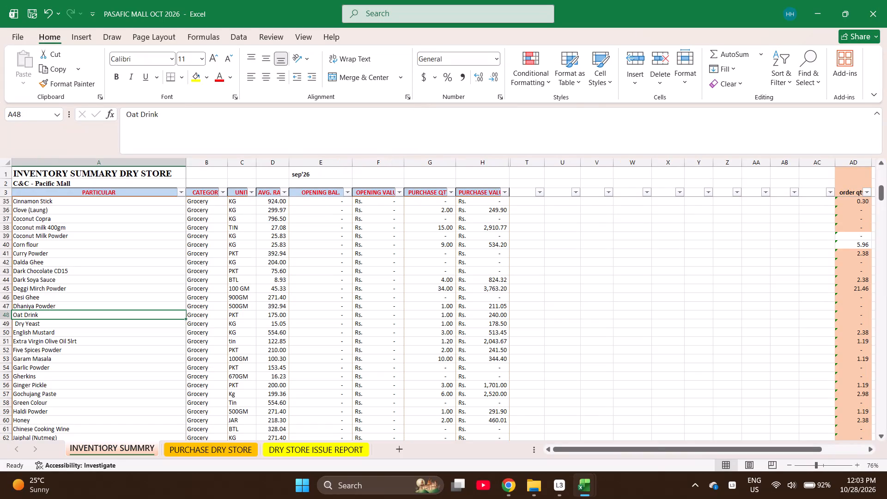
Find SUNFLOWER OIL 13 KG in the inventory summary and shorten its name to SUNFLOWER OIL.
key("ctrl+f")
type("sun")
key("Return")
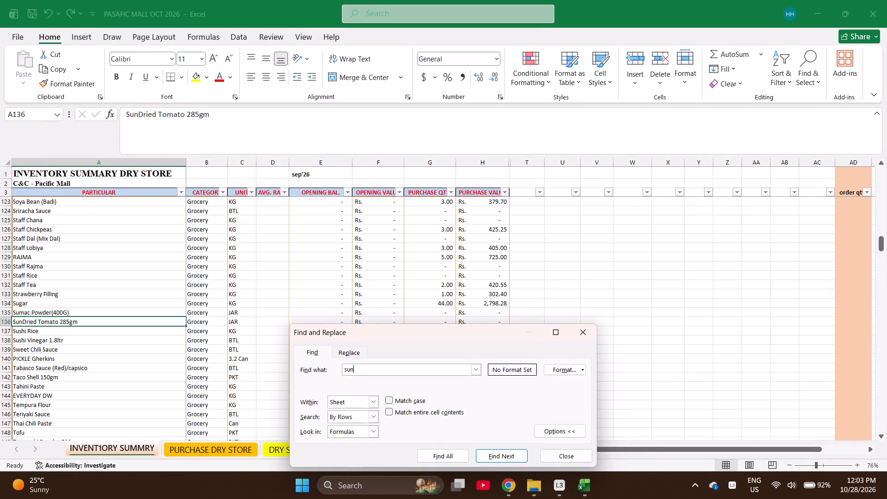
key("f")
key("Return")
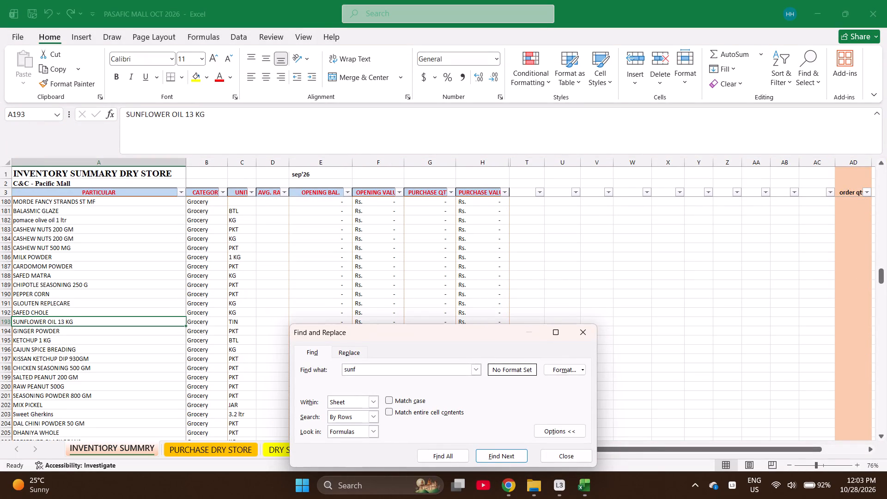
key("Escape")
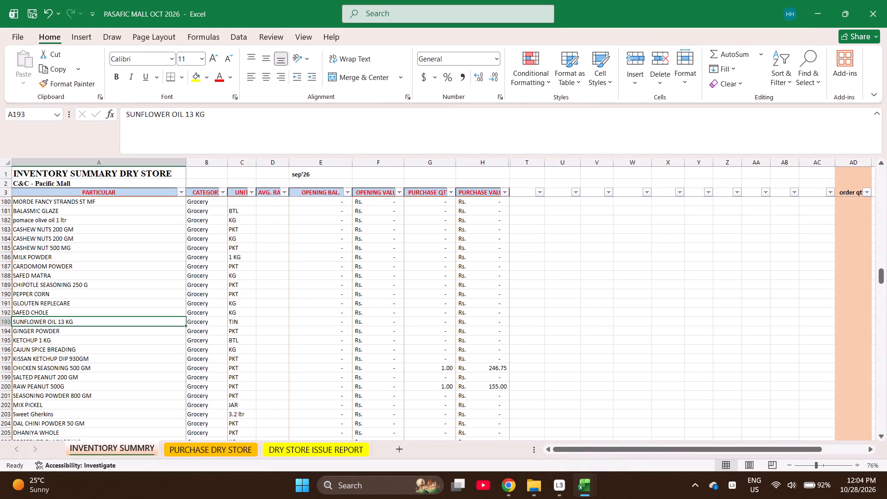
left_click_drag(389, 107, 389, 118)
left_click(389, 118)
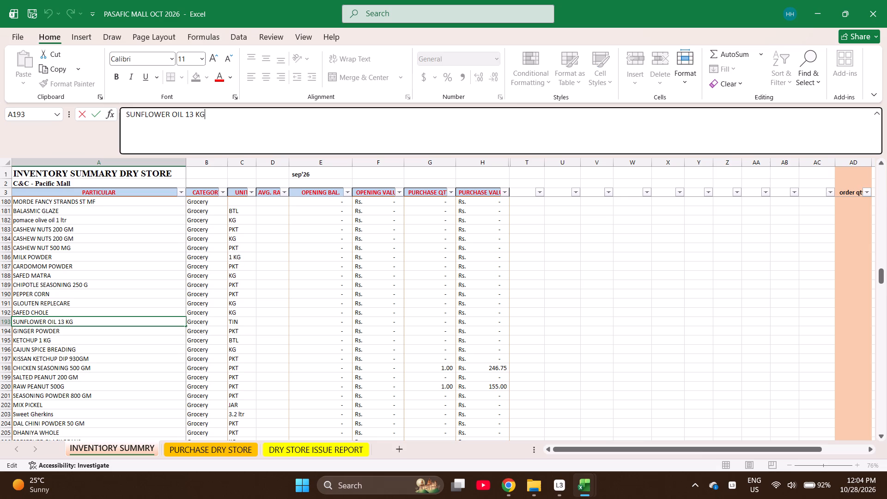
key("BackSpace")
key("BackSpace")
key("BackSpace")
key("BackSpace")
key("BackSpace")
key("Right")
key("Right")
key("Right")
key("Return")
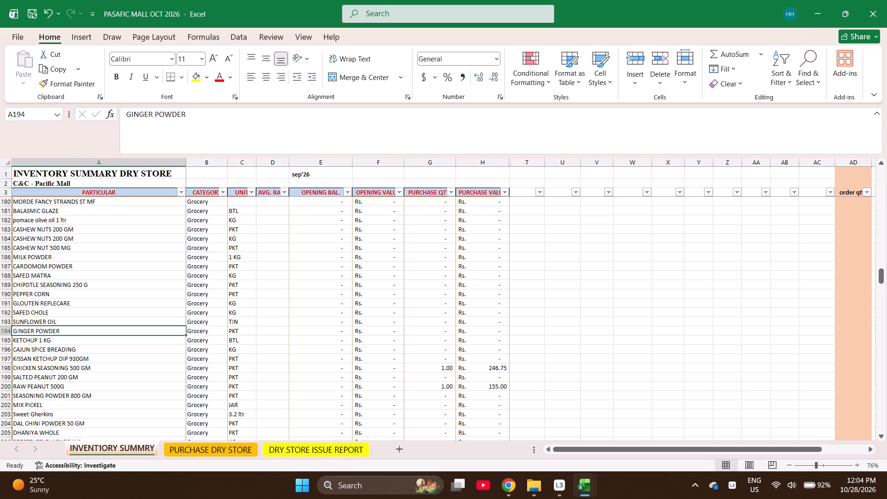
Set the unit of SUNFLOWER OIL in inventory row 193 to BTL.
key("Up")
key("Right")
key("Right")
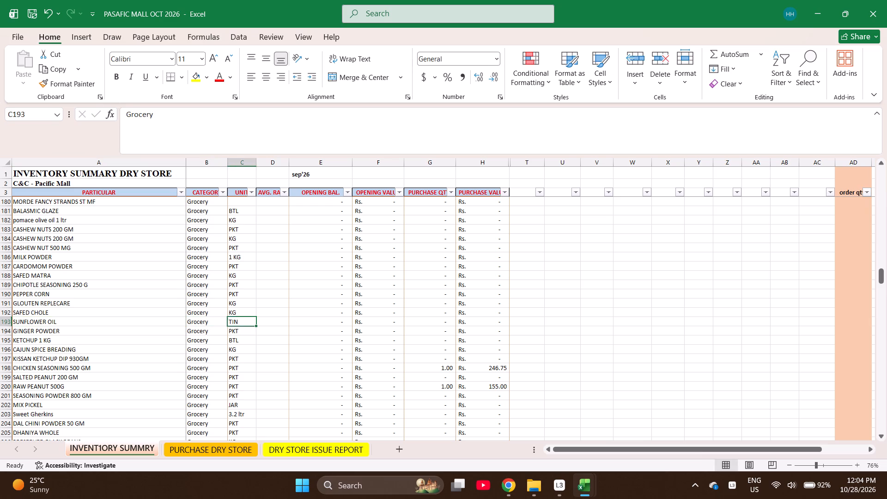
type("bt")
key("Right")
Copy the name SUNFLOWER OIL from the inventory summary into the product cell of row 391 on the PURCHASE DRY STORE sheet.
key("Left")
key("Left")
key("Left")
key("Left")
key("Left")
key("Left")
key("Left")
key("ctrl+c")
key("ctrl+Page_Down")
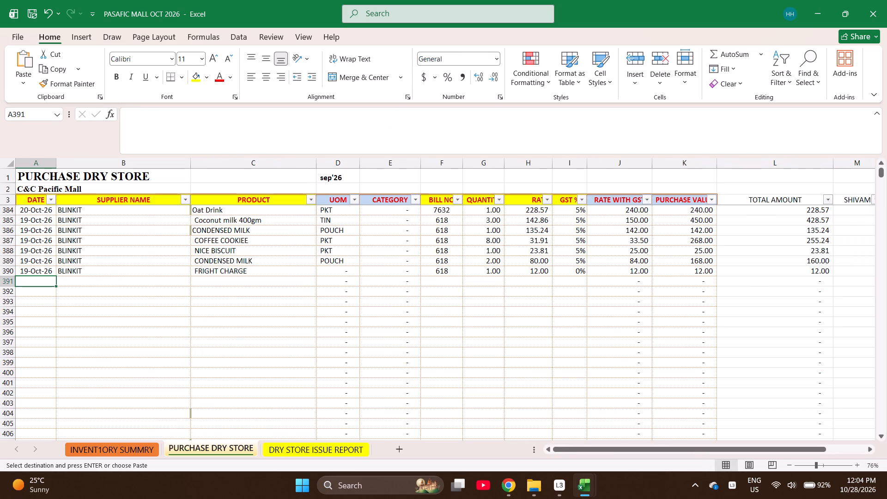
key("Right")
key("Right")
key("Return")
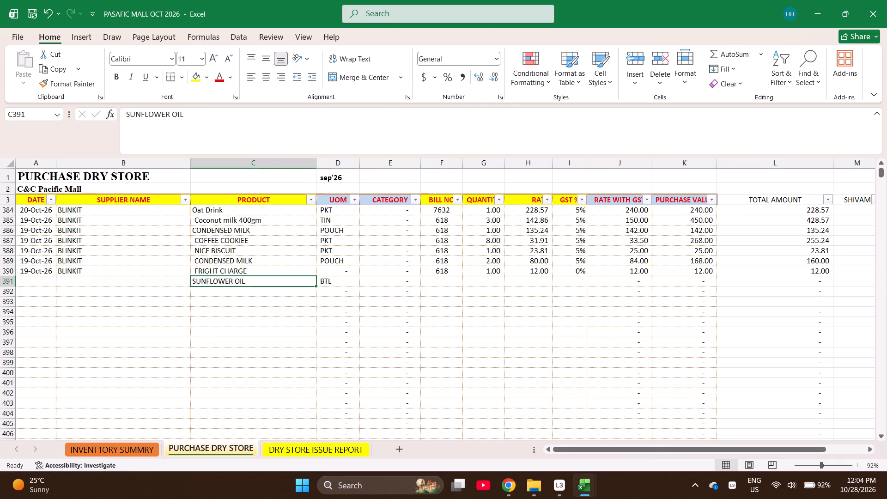
Fill the product cell of row 392 with COFFEE COOKIEE, copied from row 387.
key("Down")
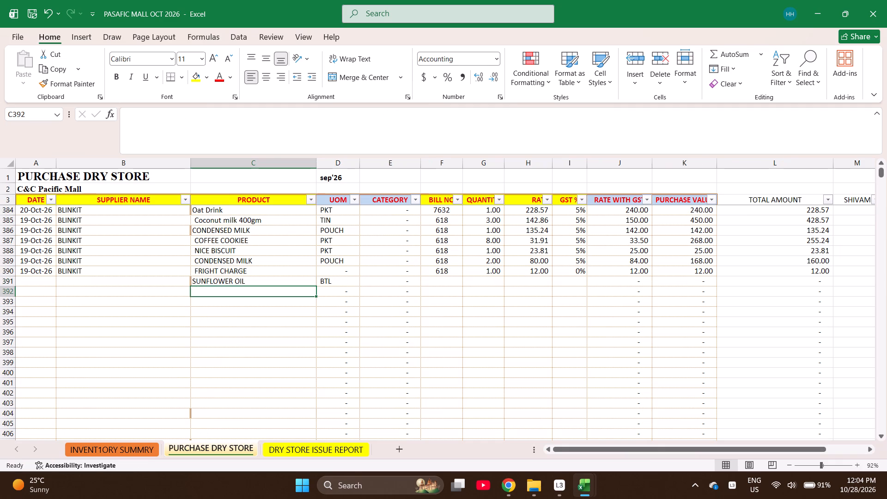
type("co")
type("ffee")
key("Up")
key("Up")
key("Up")
key("Up")
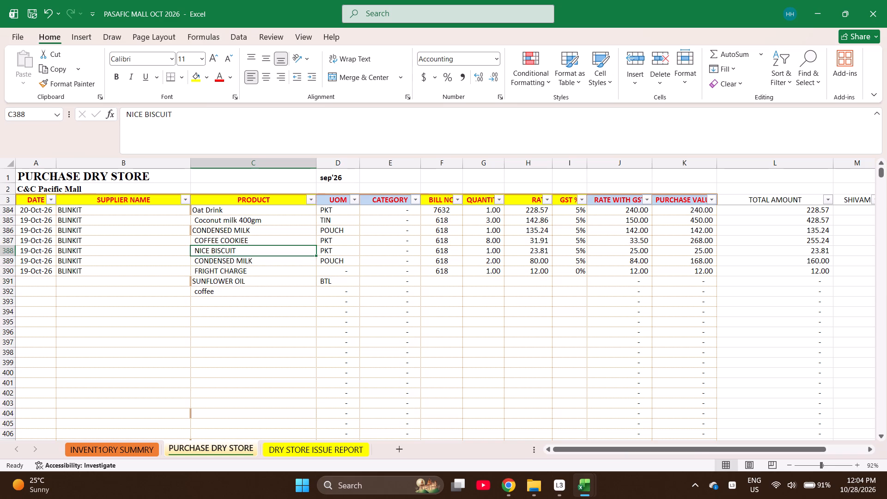
key("Up")
key("ctrl+c")
key("ctrl+Down")
key("Return")
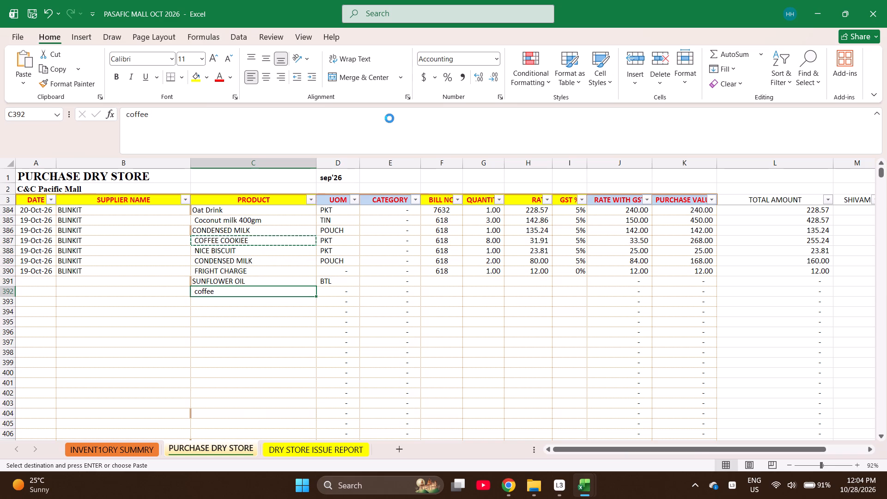
Enter NICE BISCUIT and CONDENSED MILK as the products in rows 393 and 394.
key("Down")
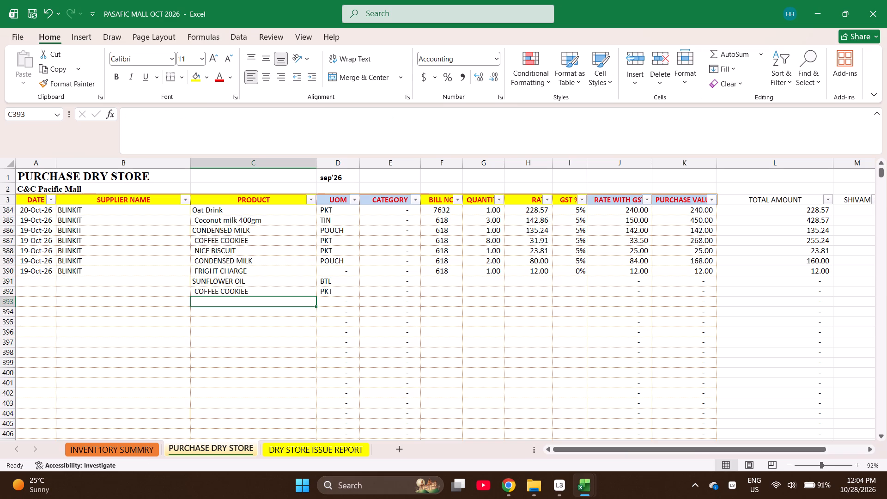
type("ni")
key("Return")
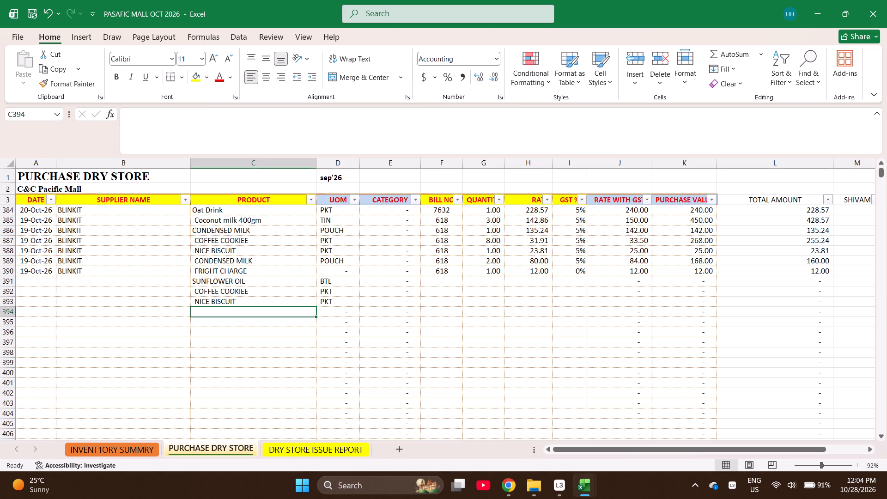
type("cof")
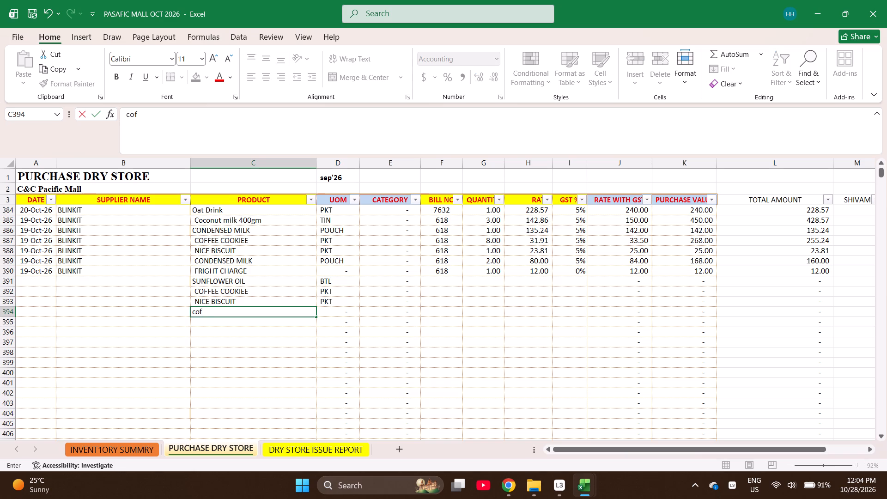
key("BackSpace")
type("nd")
key("Return")
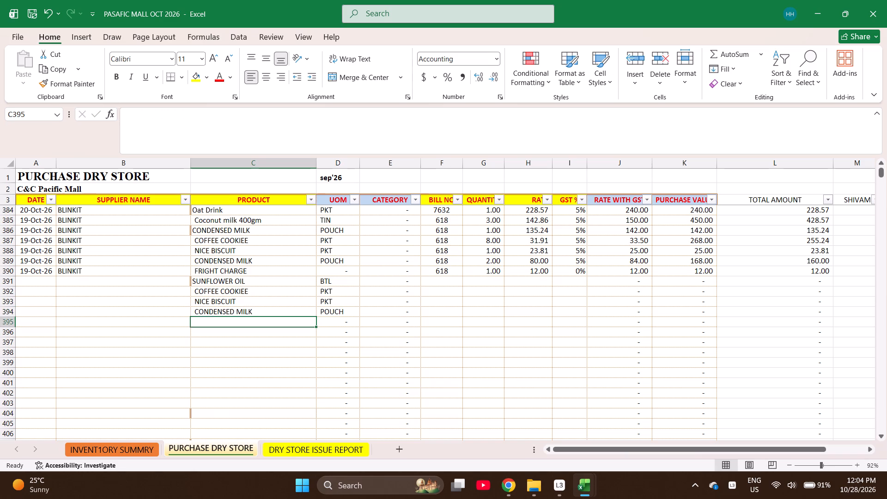
Find Roasted Flax Seeds in the inventory summary and copy it into the product cell of purchase row 395.
key("ctrl+Page_Up")
key("ctrl+f")
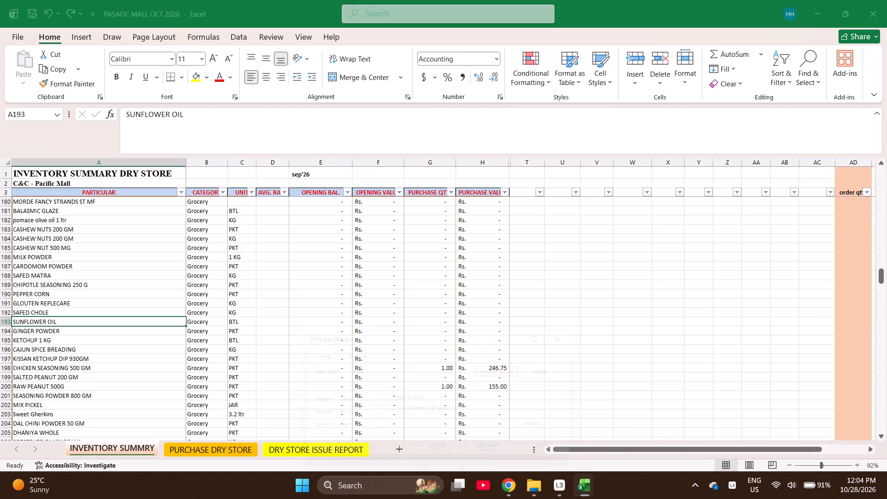
type("flac")
key("space")
key("BackSpace")
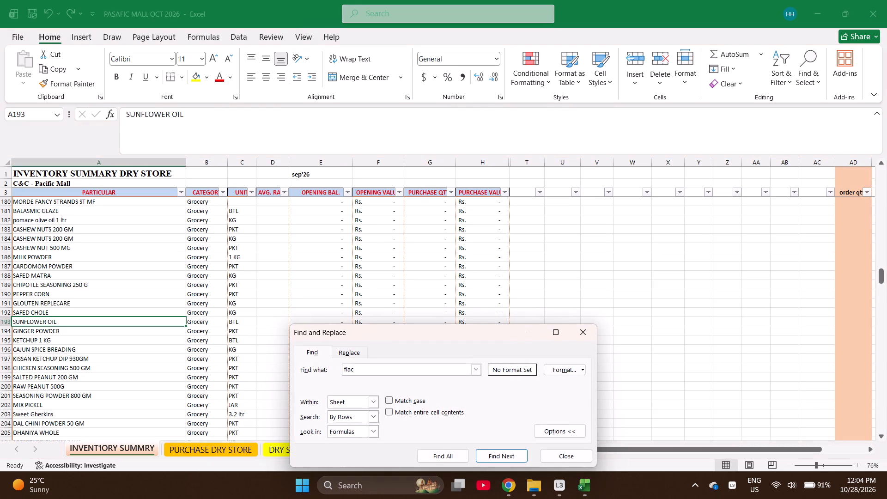
key("BackSpace")
key("x")
key("Return")
key("Return")
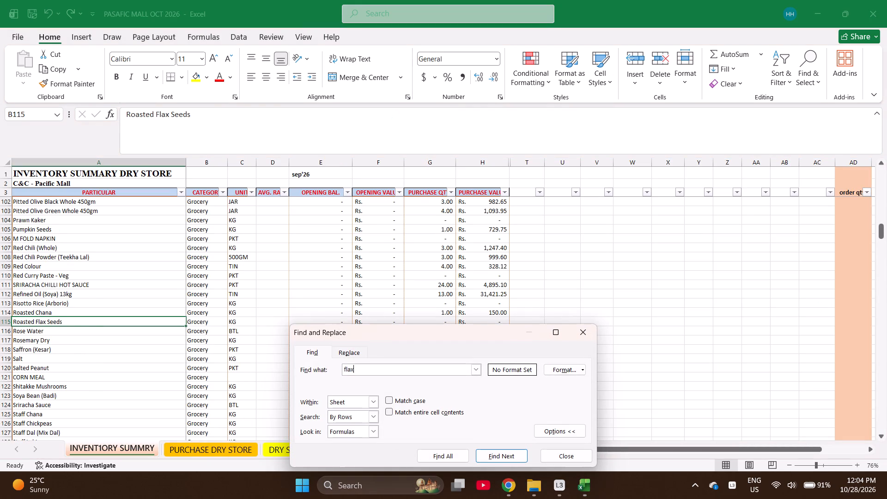
key("Escape")
key("ctrl+c")
key("ctrl+Page_Down")
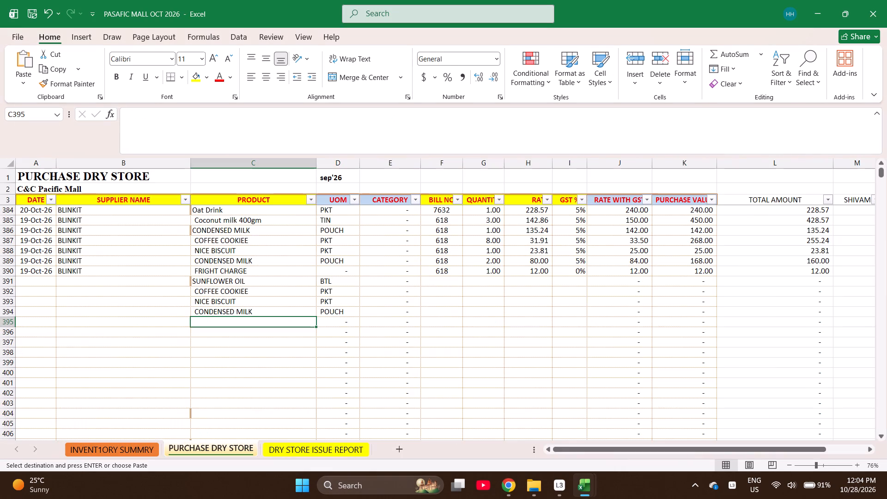
key("Return")
Check the count of products entered in rows 391 to 395.
key("shift+Up")
key("shift+Up")
key("shift+Up")
key("shift+Up")
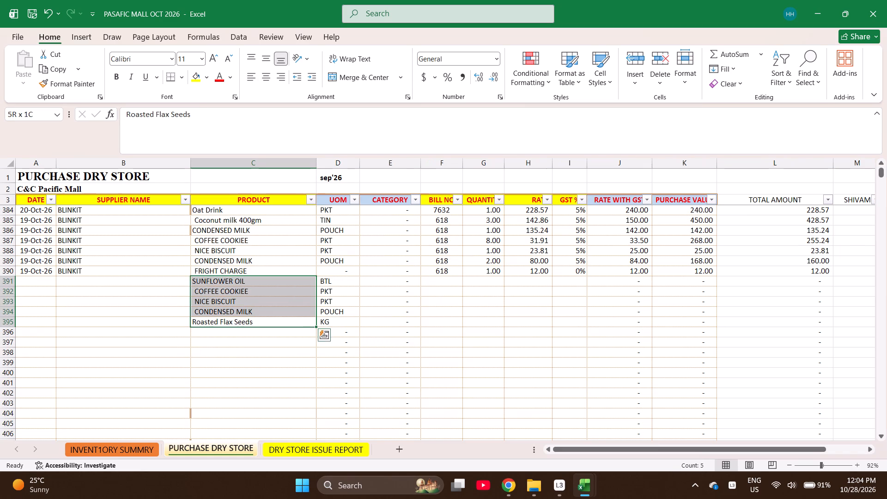
key("shift+Up")
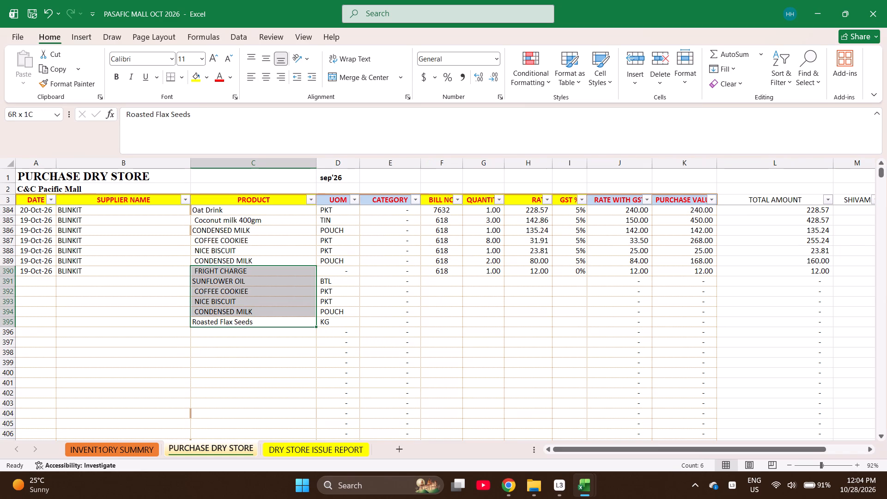
key("shift+Down")
Enter bill number 1580 for SUNFLOWER OIL in row 391.
key("Right")
key("Right")
key("Right")
key("ctrl+Up")
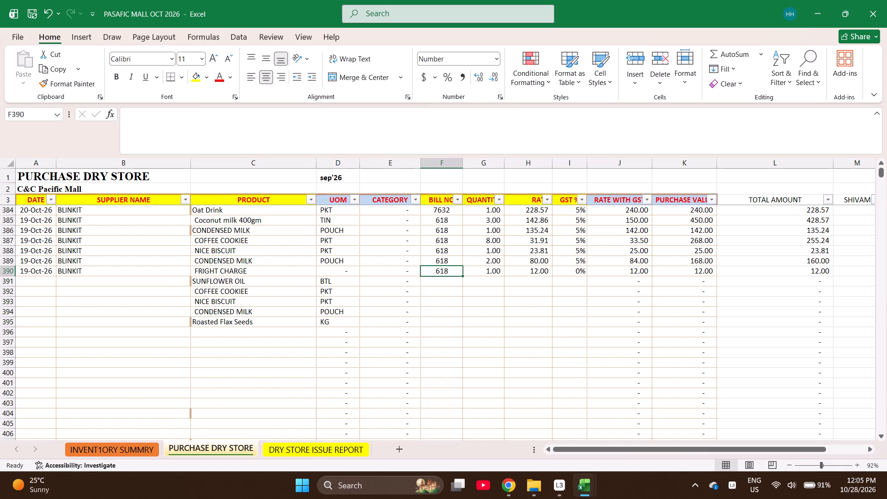
key("Down")
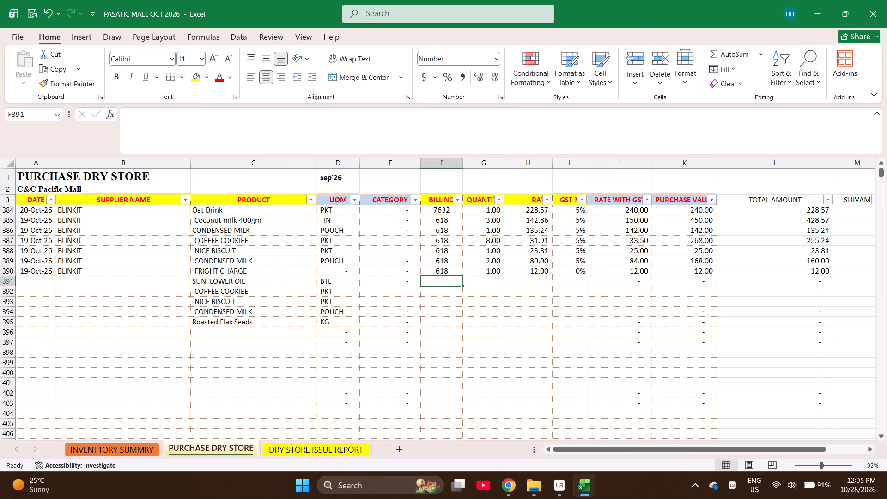
type("1580")
key("Right")
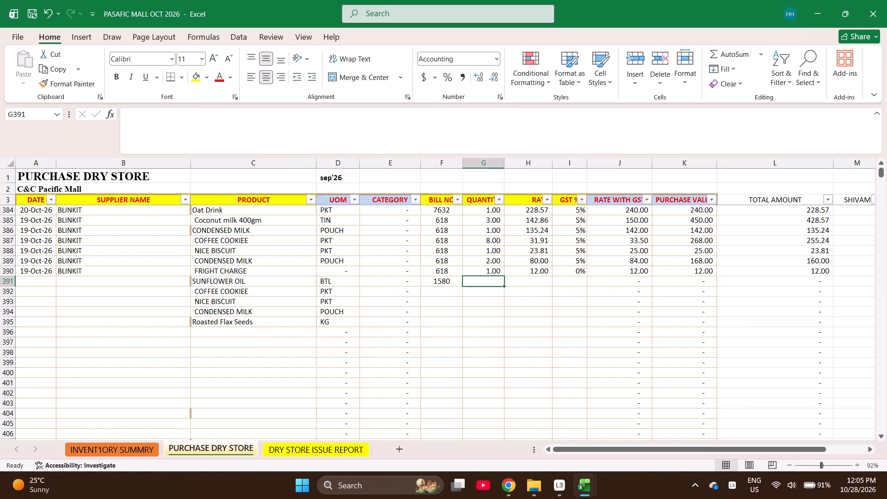
Enter the quantities 2, 4, 1, 4 and 1 in rows 391 to 395, then go to the rate cell of row 391.
key("2")
key("Return")
key("4")
key("Return")
type("14")
key("BackSpace")
key("Return")
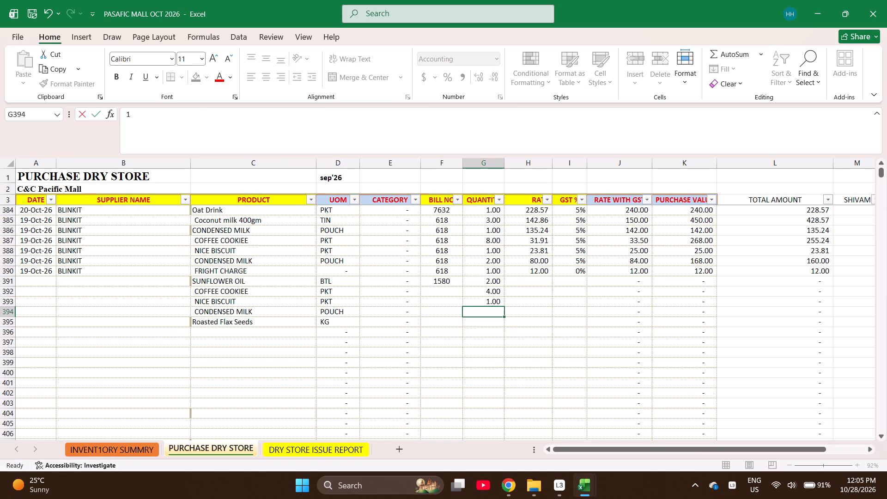
key("4")
key("Return")
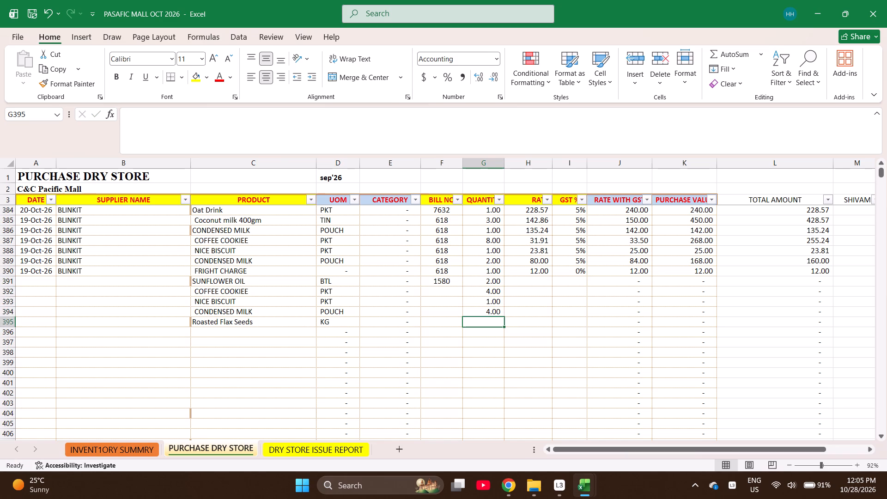
key("1")
key("Return")
key("Right")
key("ctrl+Up")
key("Down")
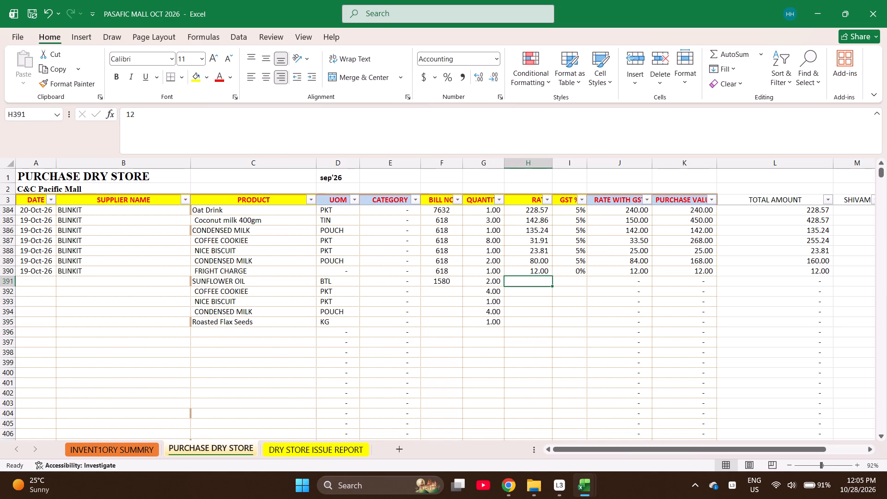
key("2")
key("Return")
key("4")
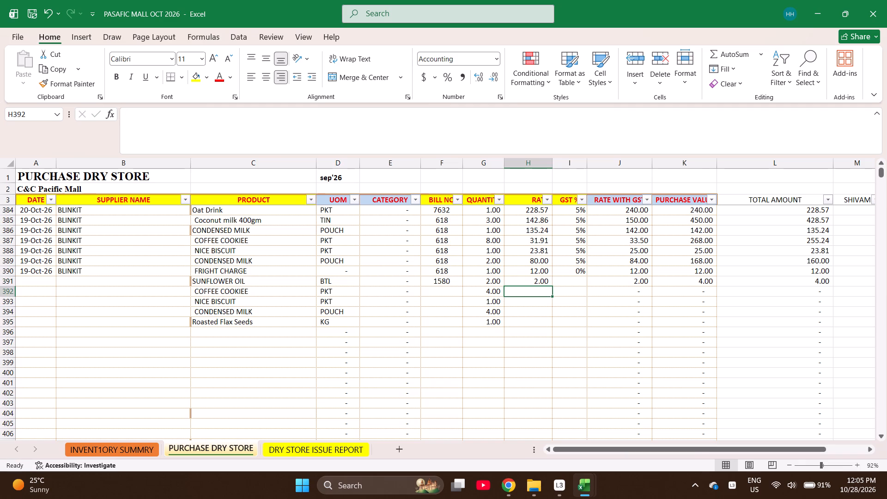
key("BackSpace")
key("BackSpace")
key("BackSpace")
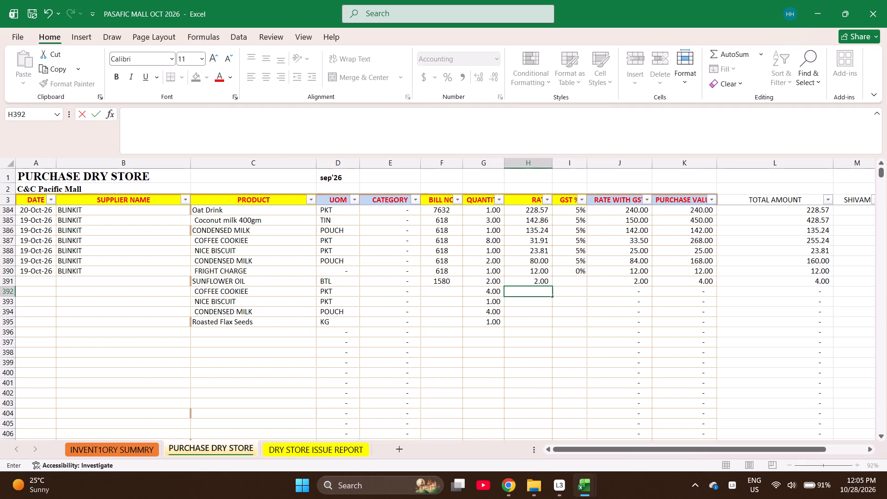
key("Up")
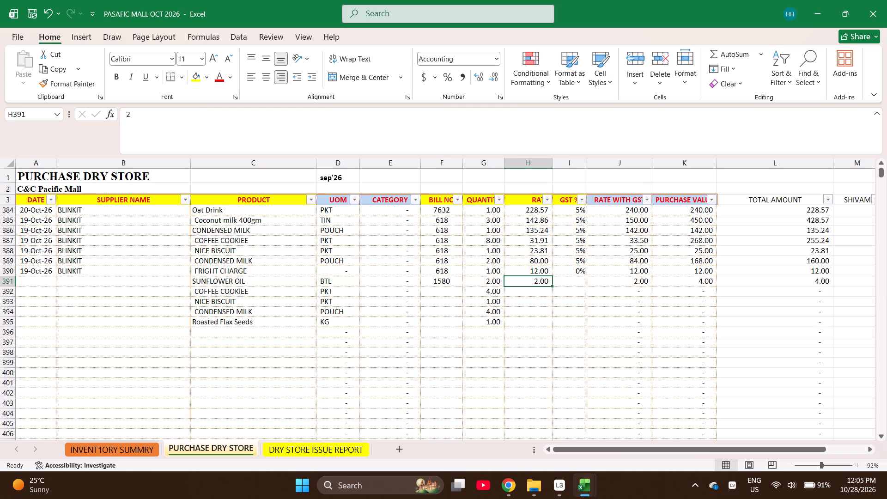
Enter the rates =340.95/2, =127.62/4 and 23.81 for SUNFLOWER OIL, COFFEE COOKIEE and NICE BISCUIT in rows 391 to 393.
type("=340.")
type("95/2")
key("Return")
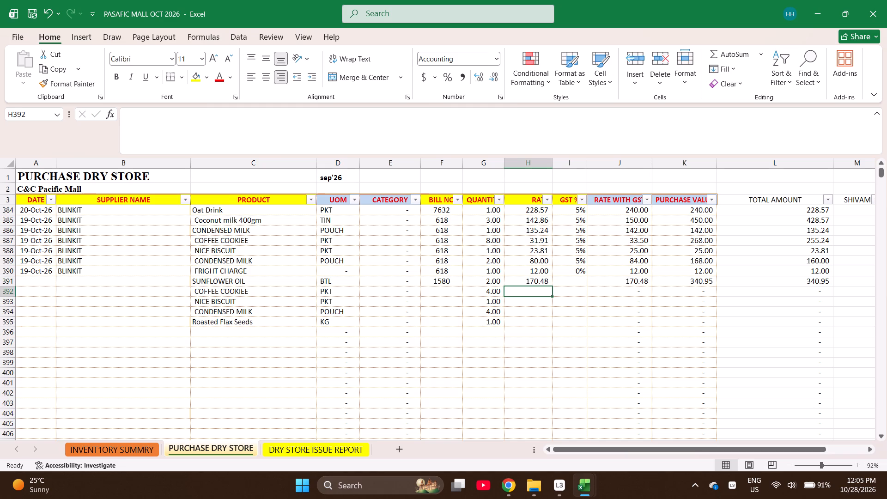
type("=127")
type(".62/")
key("4")
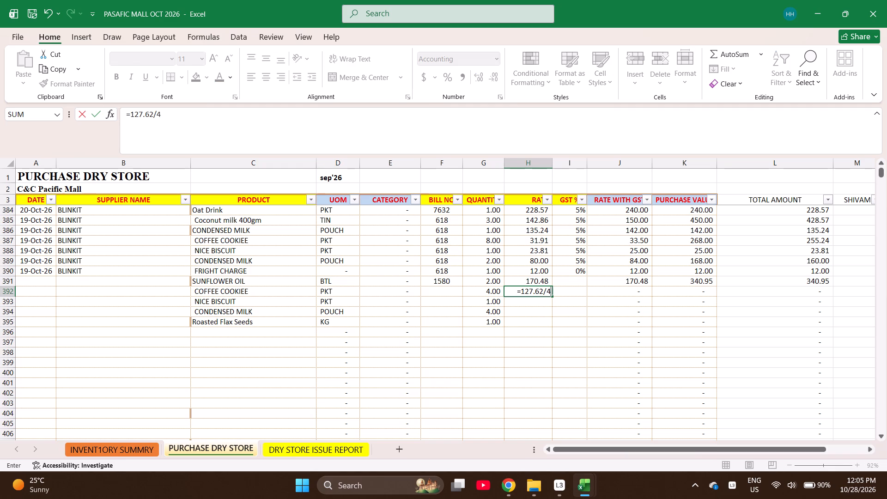
key("Return")
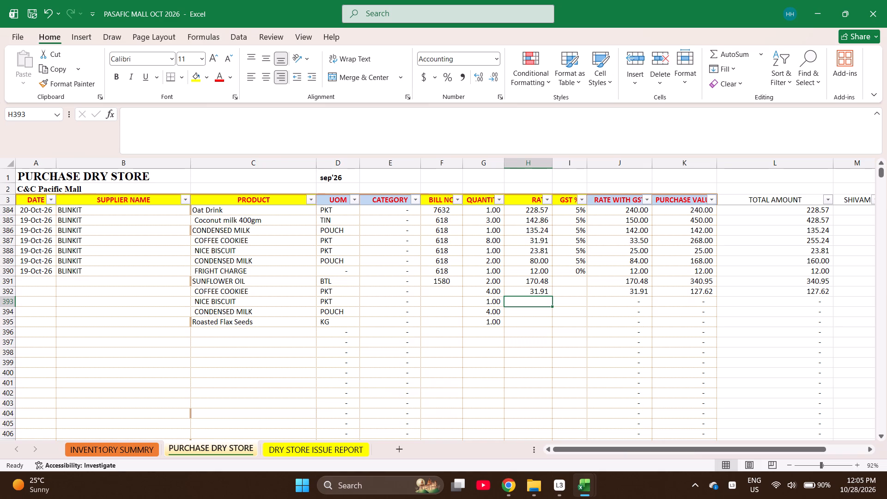
type("23.81")
key("Return")
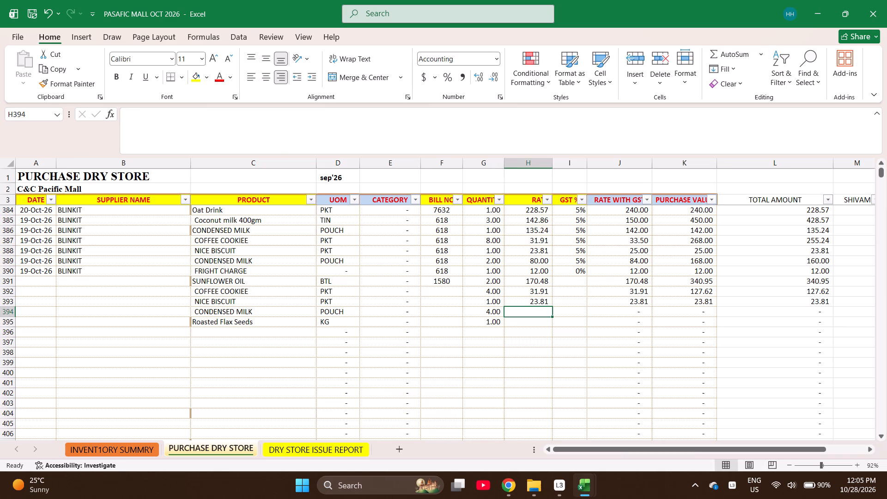
Enter the rate =320/4 for CONDENSED MILK in row 394.
type("320")
key("BackSpace")
key("BackSpace")
key("BackSpace")
key("BackSpace")
type("=320")
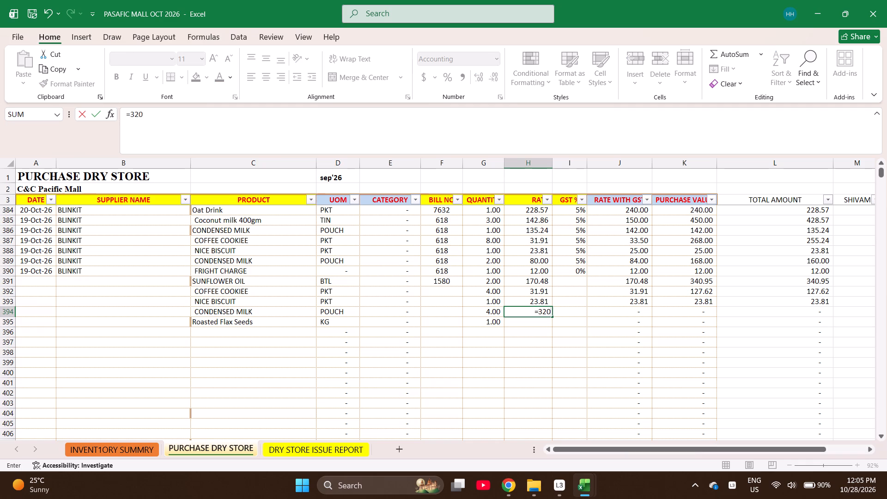
type("/4")
key("Return")
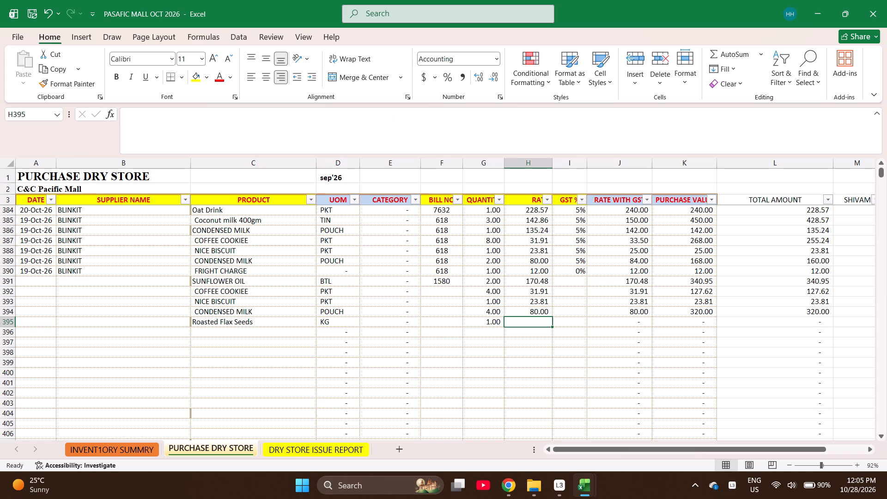
Enter the rate 93.33 for Roasted Flax Seeds in row 395.
type("*3.33")
key("BackSpace")
key("BackSpace")
key("BackSpace")
key("BackSpace")
key("BackSpace")
key("BackSpace")
key("BackSpace")
key("BackSpace")
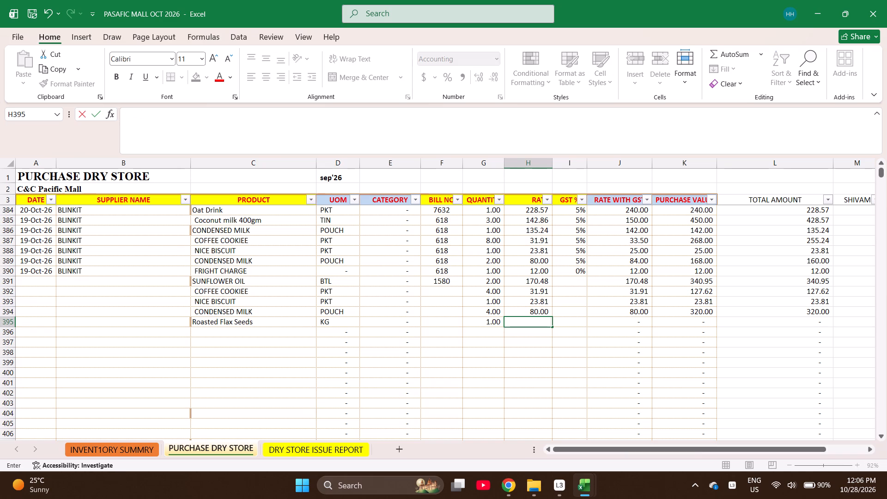
type("9.")
key("BackSpace")
type("3.33")
key("Page_Down")
Enter 5% GST for each of the five products in rows 391 to 395.
key("Right")
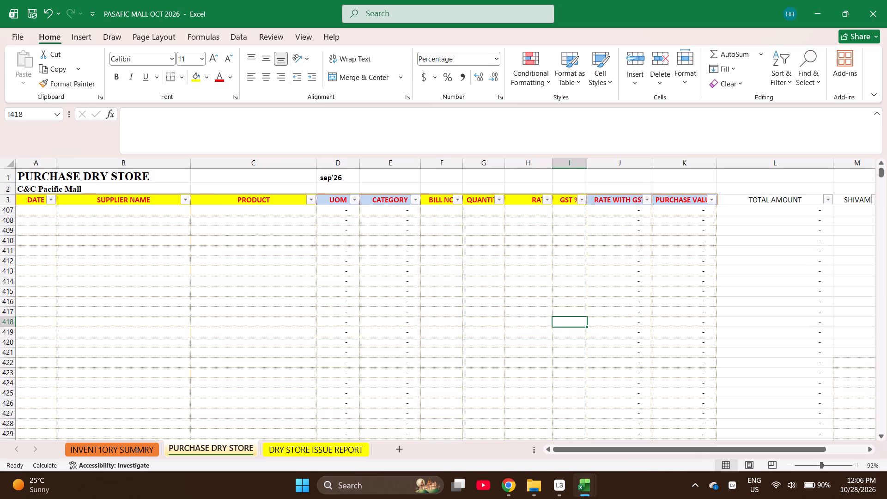
key("Page_Up")
key("ctrl+Up")
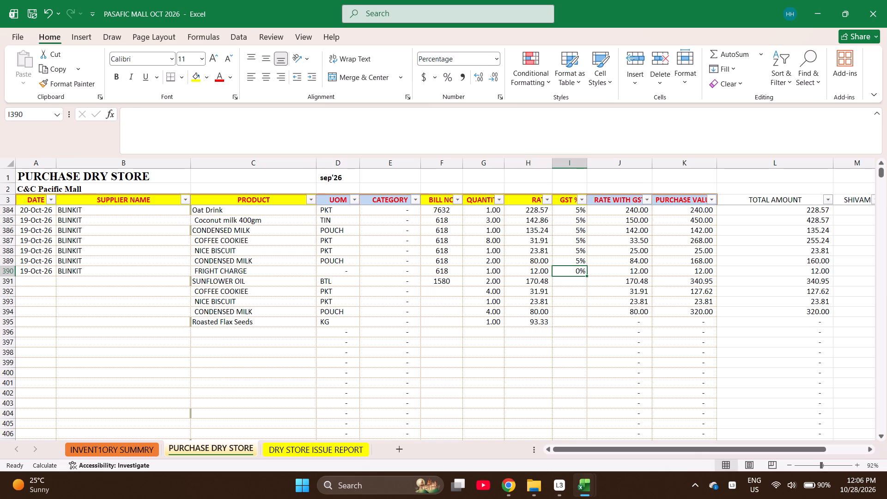
key("Down")
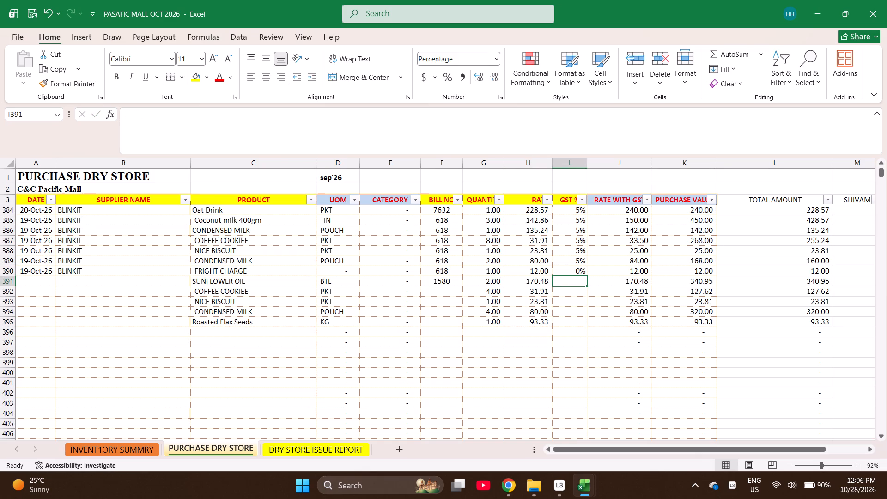
key("5")
key("Return")
key("5")
key("Return")
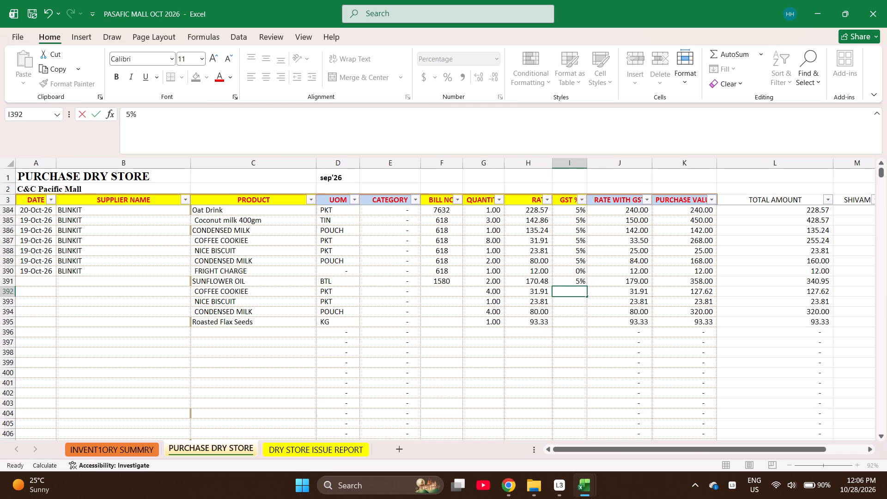
key("5")
key("Return")
key("5")
key("Return")
key("5")
key("Return")
Fill the date and the BLINKIT supplier name from row 390 down through row 395.
key("ctrl+Left")
key("ctrl+Left")
key("ctrl+Left")
key("ctrl+Left")
key("ctrl+Left")
key("ctrl+Left")
key("ctrl+Left")
key("ctrl+Left")
key("ctrl+Left")
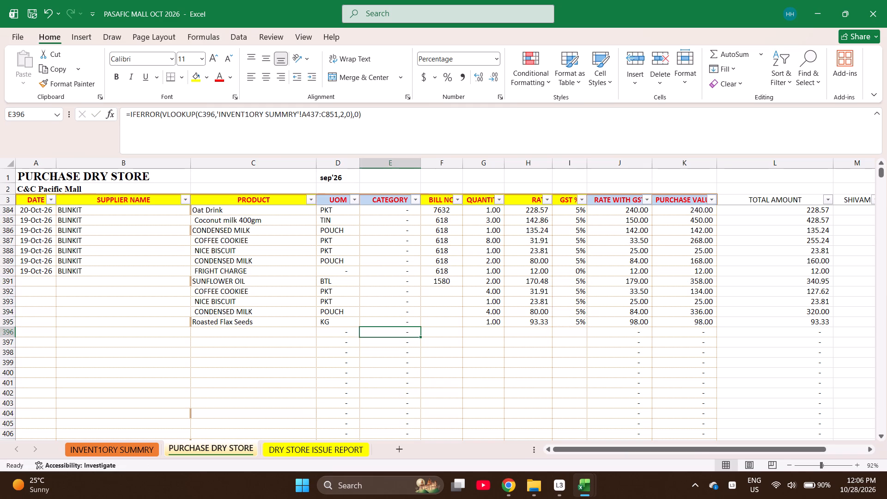
key("ctrl+Up")
key("shift+Right")
key("shift+Down")
key("shift+Down")
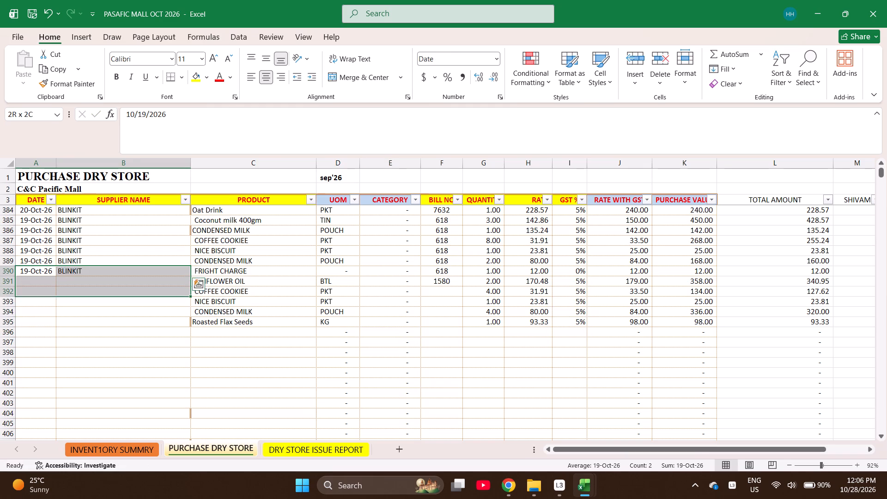
key("shift+Down")
key("shift+Down")
key("shift+Down")
key("ctrl+d")
left_click(389, 118, "ctrl")
key("Down")
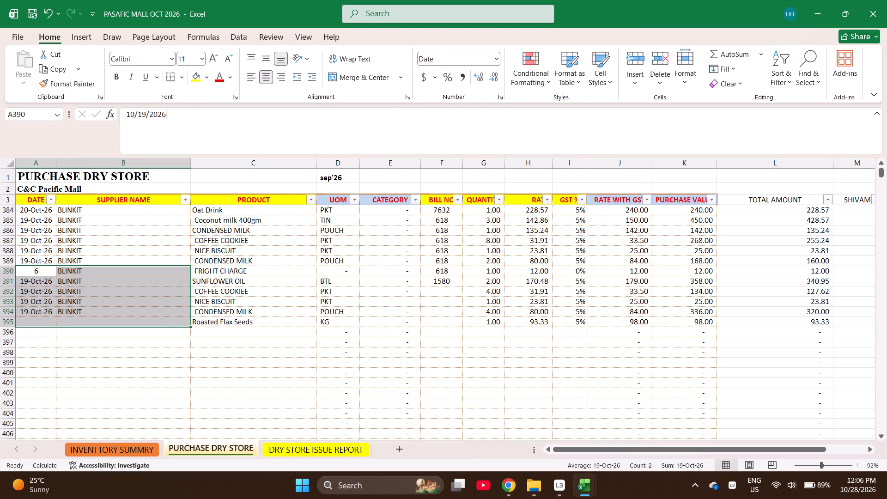
key("Escape")
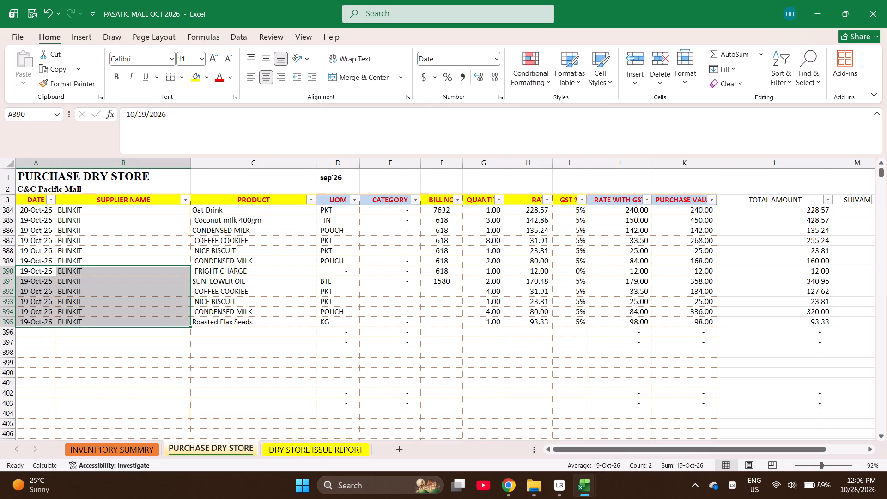
Fill bill number 1580 from row 391 down through row 395.
key("ctrl+Right")
key("Down")
key("Left")
key("Left")
key("Left")
key("Left")
key("Left")
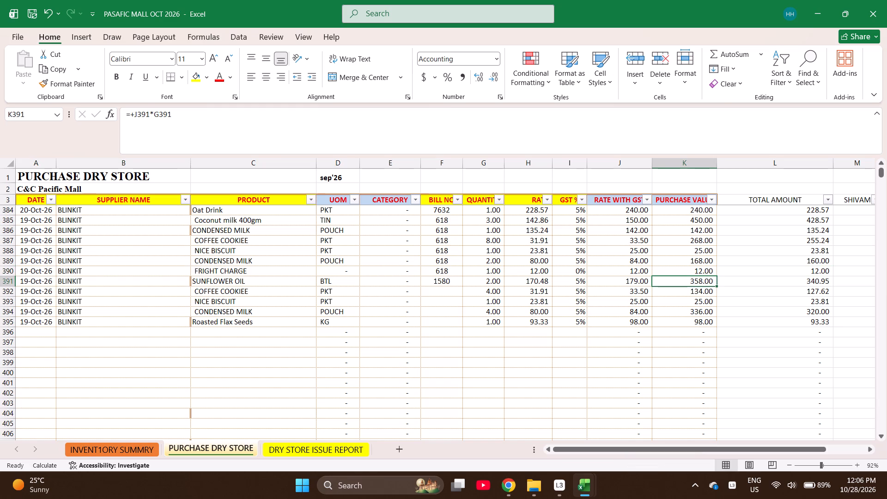
key("Left")
key("Down")
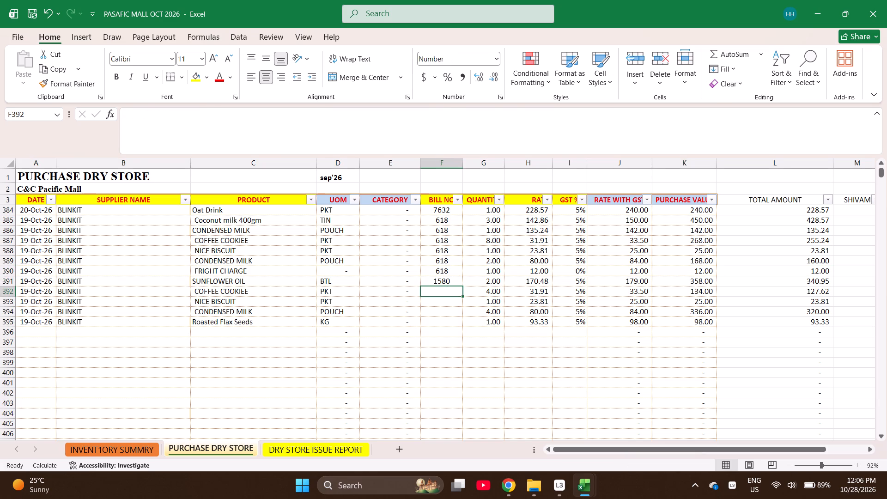
key("Up")
key("shift+Down")
key("shift+Down")
key("shift+Down")
key("shift+Down")
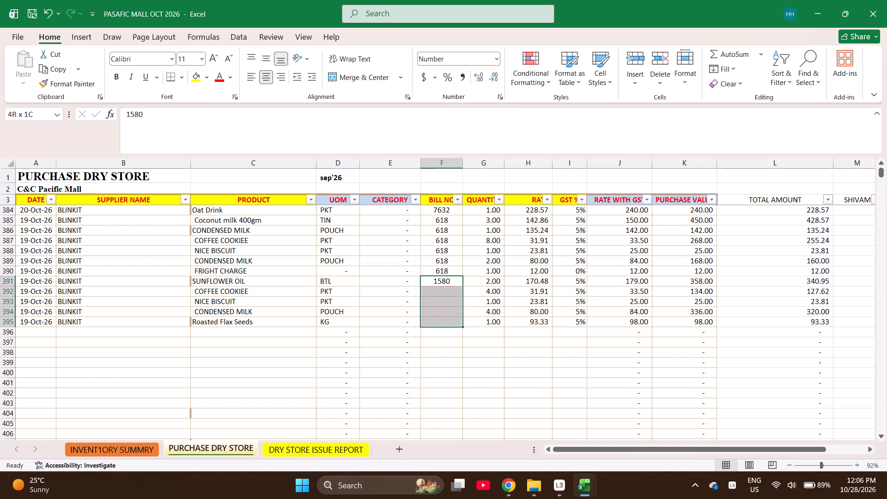
key("ctrl+d")
Change the date in row 391 to 10-18-26, fill it down through row 395, and go to the bill number cell of row 391.
key("ctrl+Left")
key("Up")
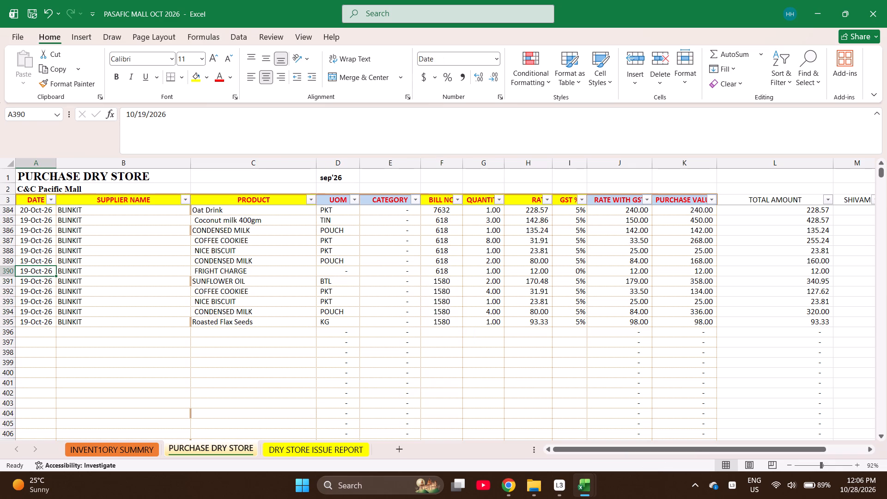
key("Down")
key("Right")
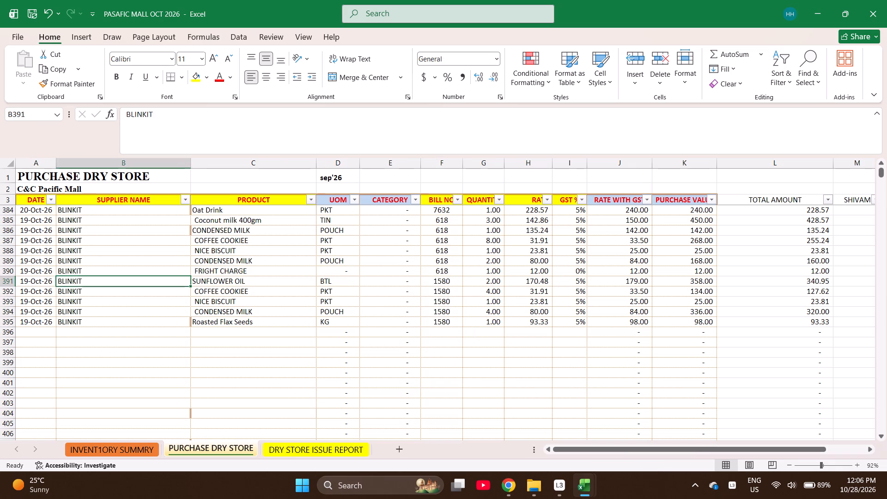
key("Right")
key("Left")
key("Left")
type("10-")
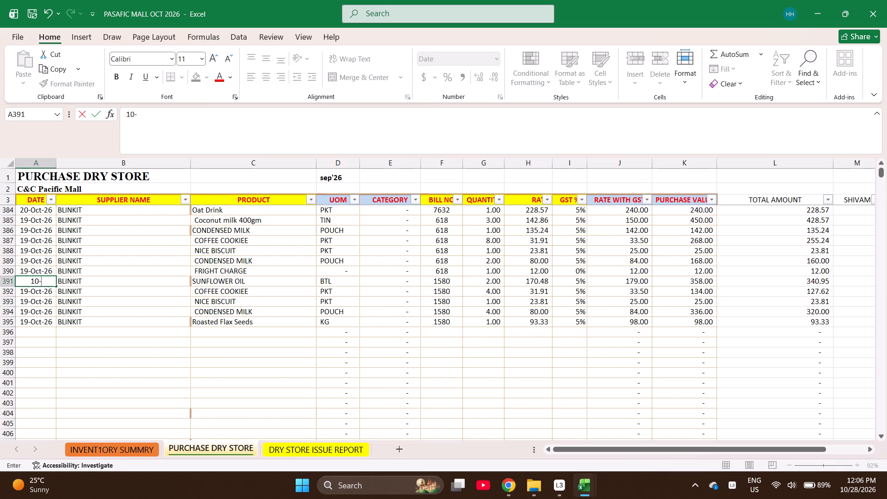
type("18-26")
key("shift+Down")
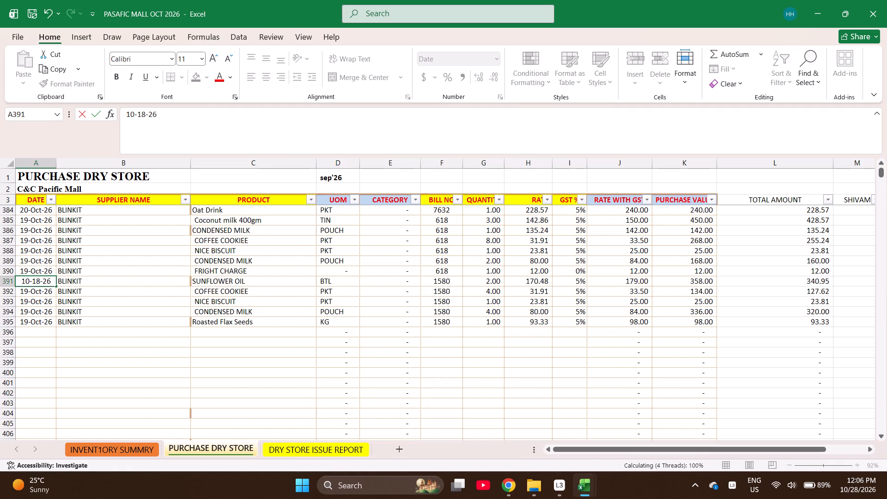
key("shift+Down")
key("shift+Down")
key("shift+Down")
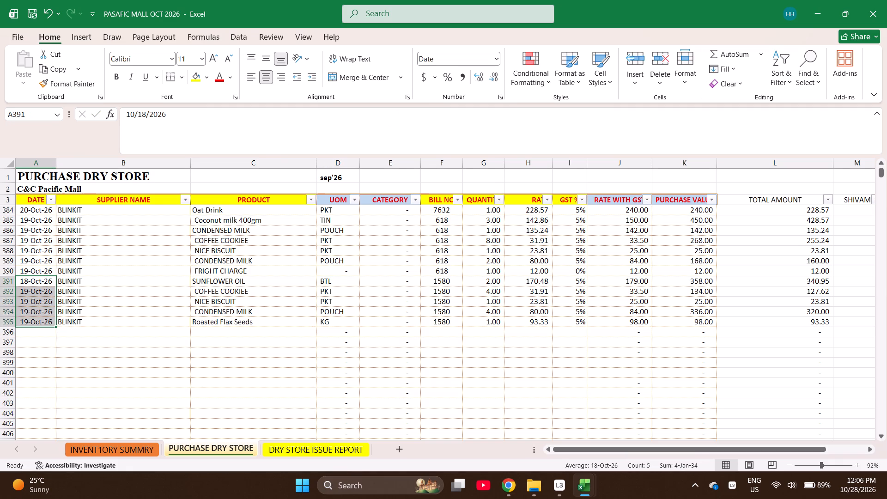
key("ctrl+d")
key("Right")
key("Right")
key("Right")
key("Right")
key("Right")
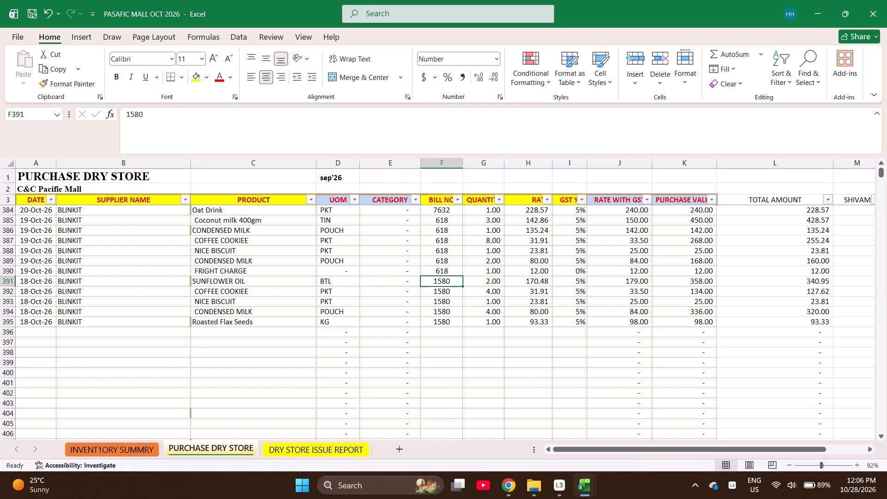
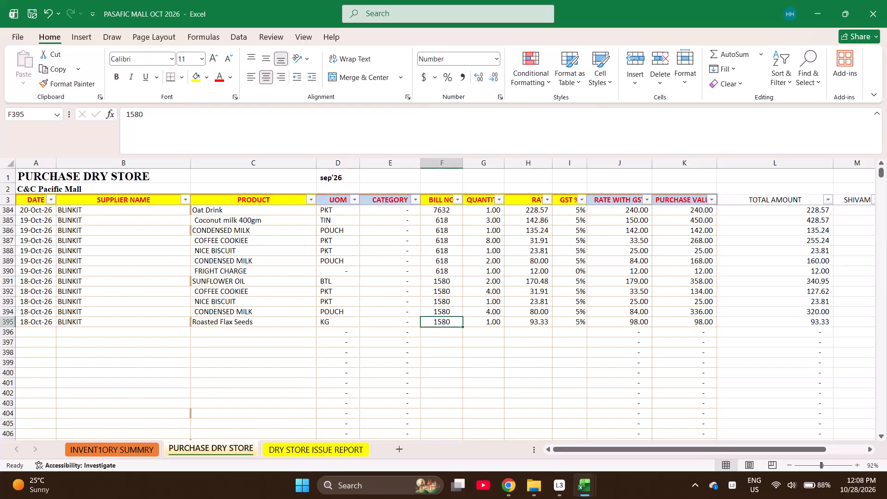
Go to the empty date cell of row 396, directly below the last BLINKIT bill 1580 entry.
key("Left")
key("Left")
key("Left")
key("Left")
key("Left")
key("Left")
key("Left")
key("Left")
key("Left")
key("Left")
key("Left")
key("Left")
key("Left")
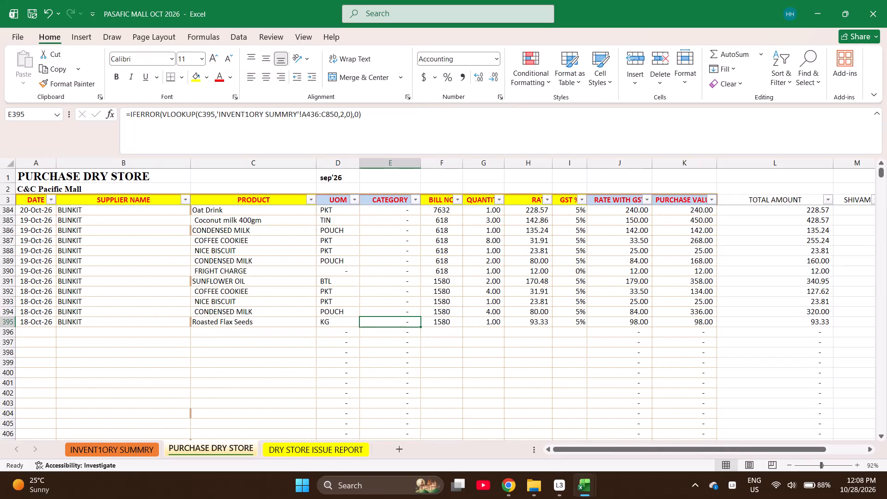
key("Down")
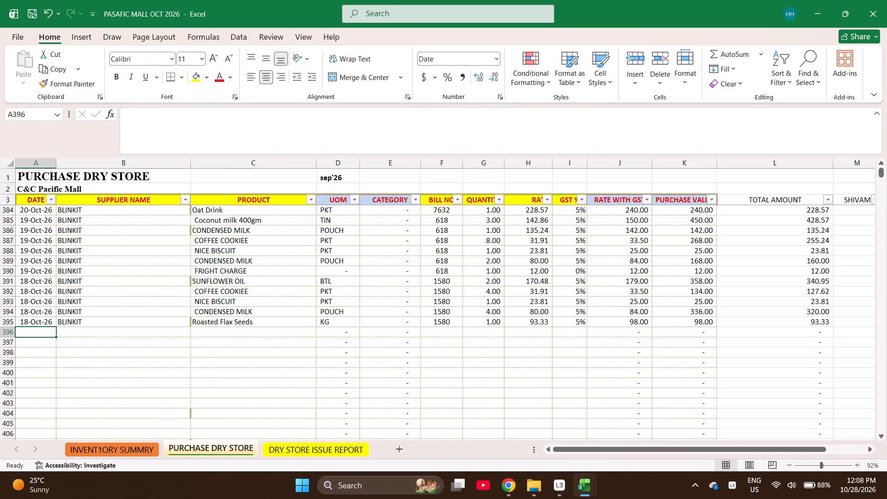
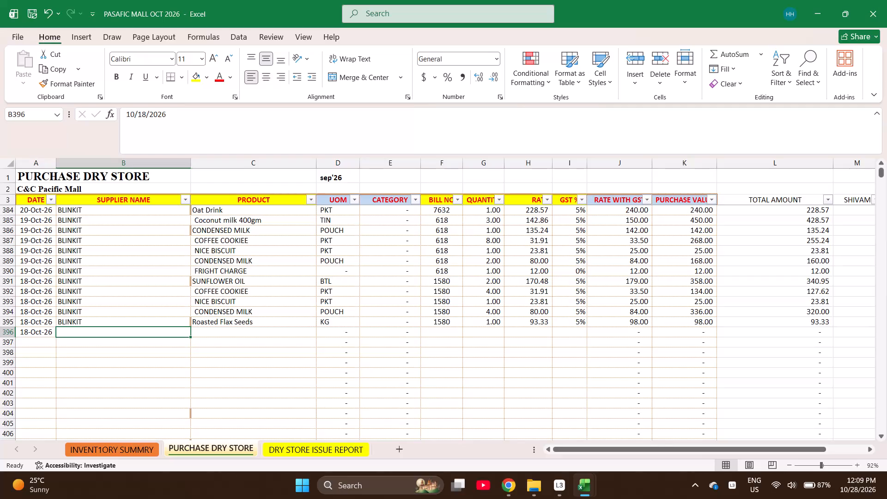
Fill the supplier name BLINKIT down from the row above into row 396.
key("ctrl+d")
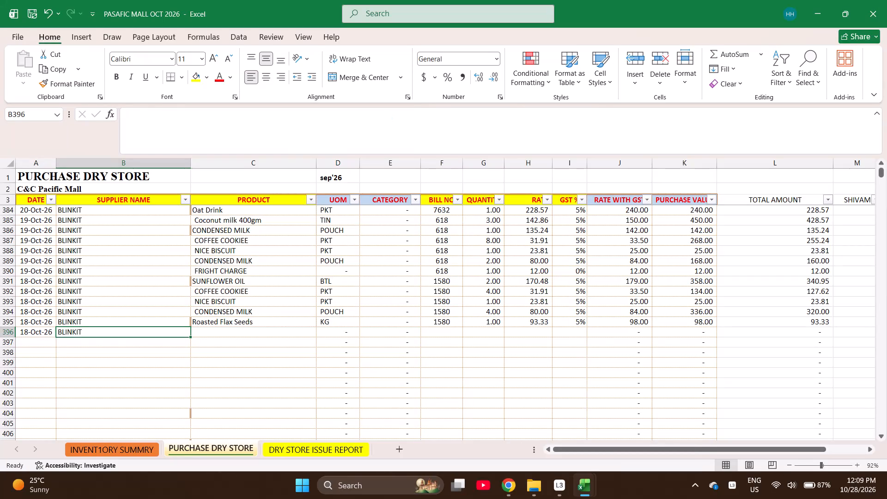
key("Right")
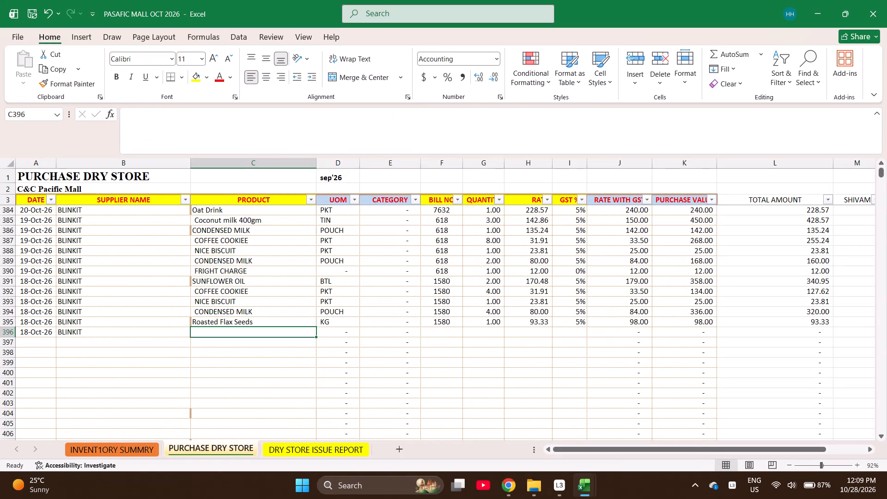
Check the sum of the purchase values for BLINKIT bill 1580 in rows 391 to 395.
key("Right")
key("Right")
key("Right")
key("Right")
key("Right")
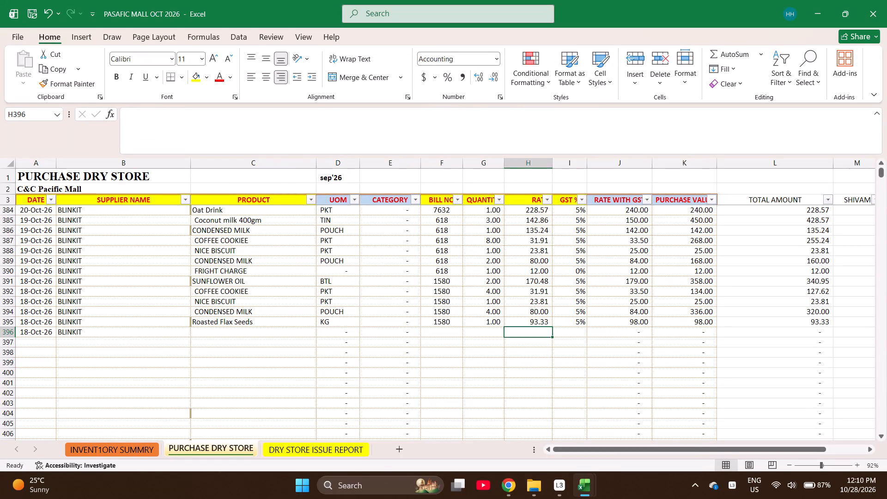
key("Right")
key("Right")
key("Right")
key("Up")
key("shift+Up")
key("shift+Up")
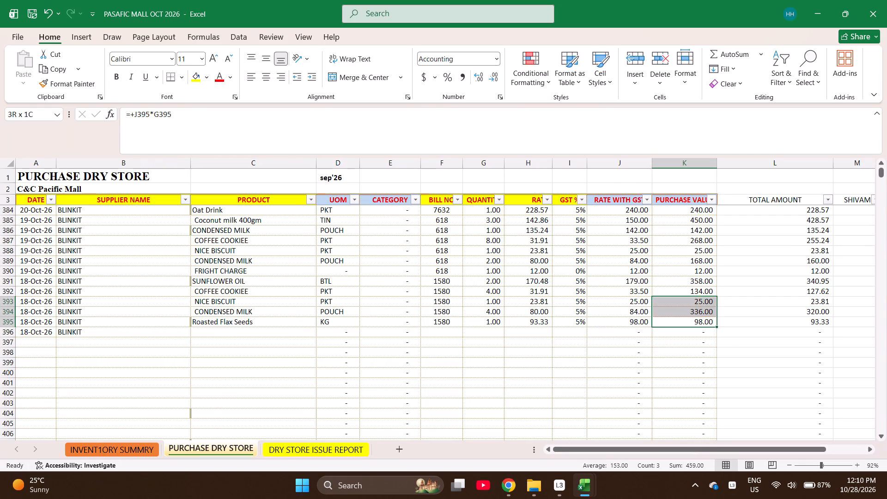
key("shift+Up")
key("shift+Up")
key("shift+Up")
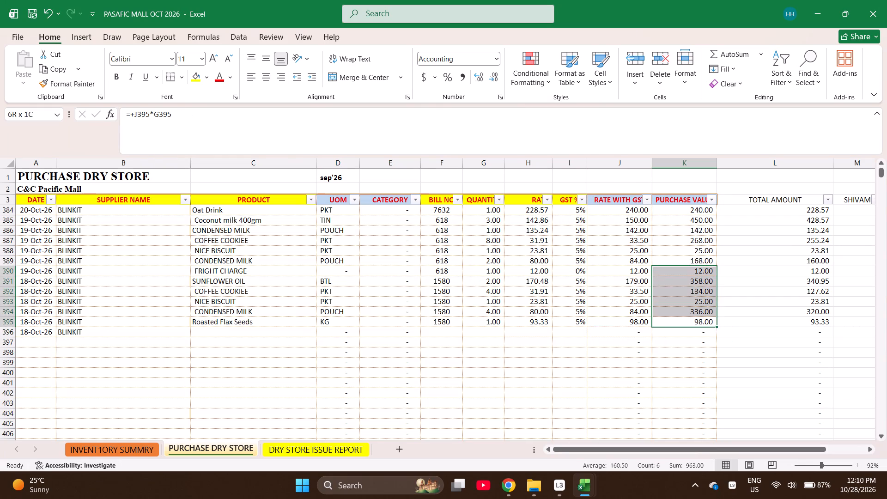
key("shift+Up")
key("shift+Down")
key("shift+Down")
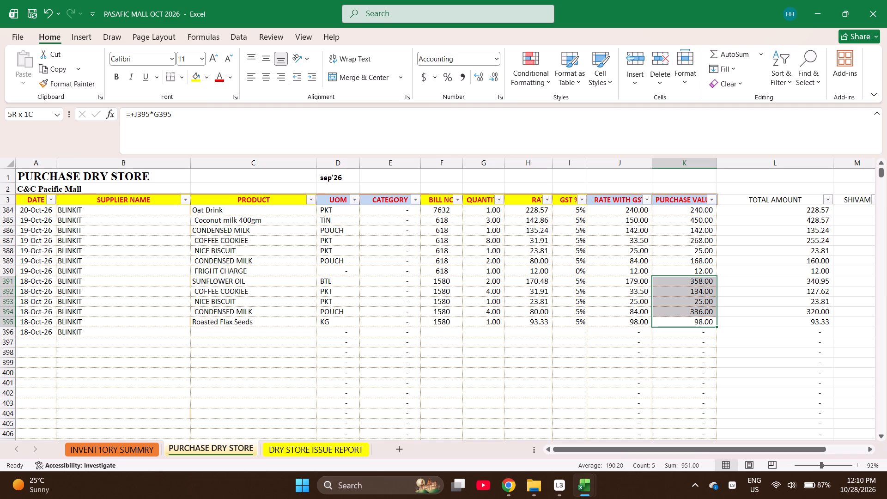
Enter FRIGHT CHARGE as the product in row 396 and fill down bill number 1580.
key("Left")
key("Left")
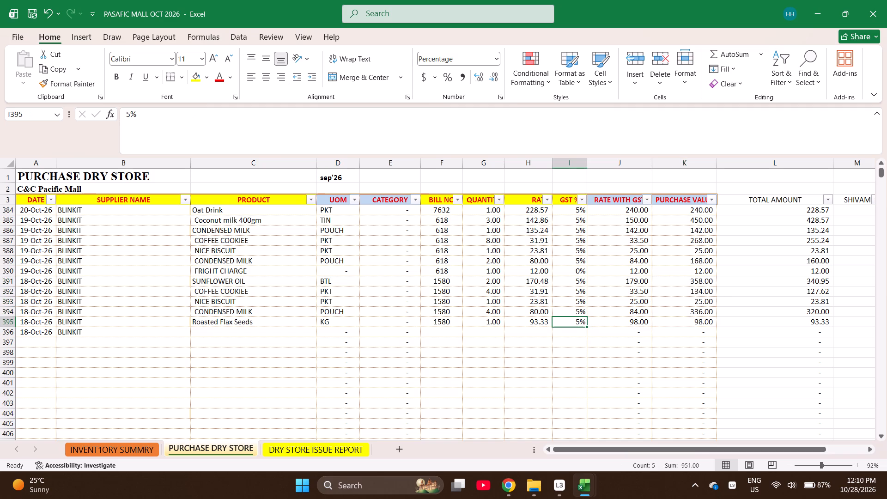
key("Left")
key("Left")
key("Left")
key("Left")
key("Left")
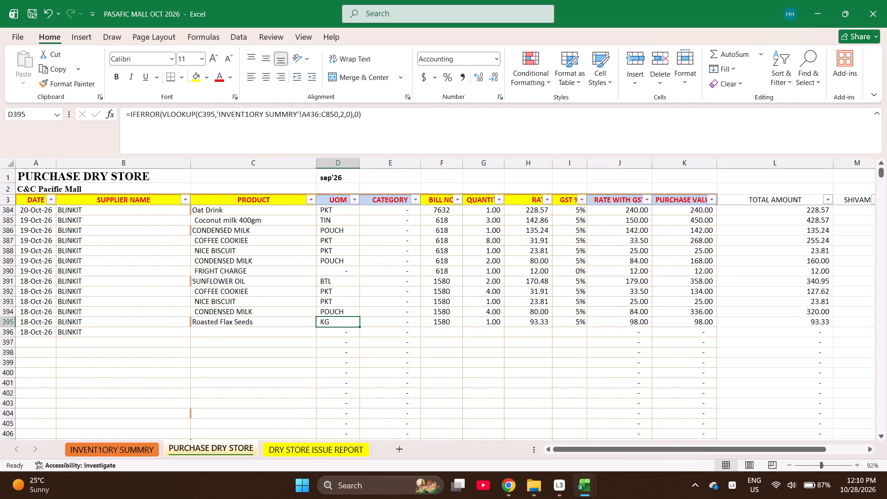
key("Left")
key("Down")
type("fr")
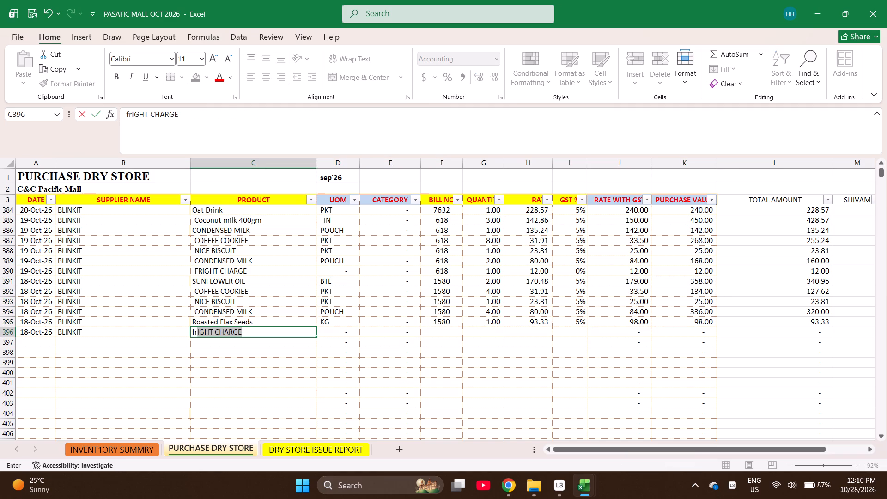
key("Right")
key("Right")
key("Right")
key("Right")
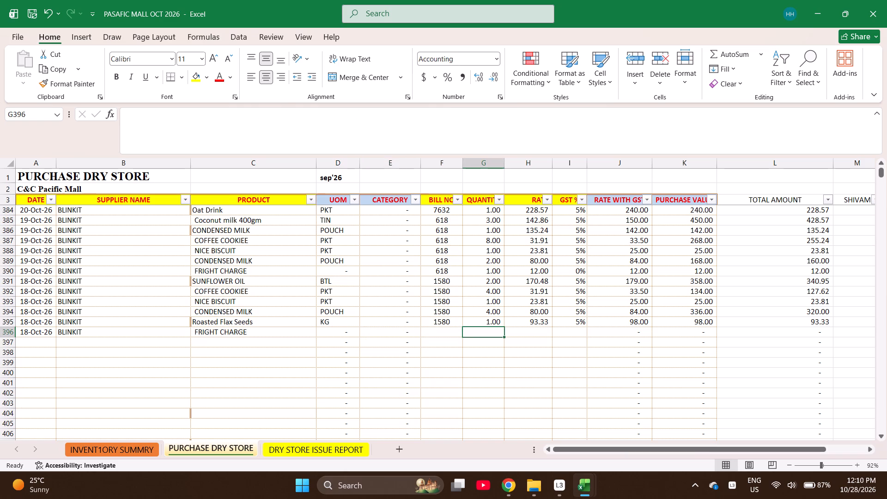
key("Left")
key("ctrl+d")
Set the quantity to 1 and the rate to 6 for the FRIGHT CHARGE entry in row 396.
key("Right")
key("6")
key("Right")
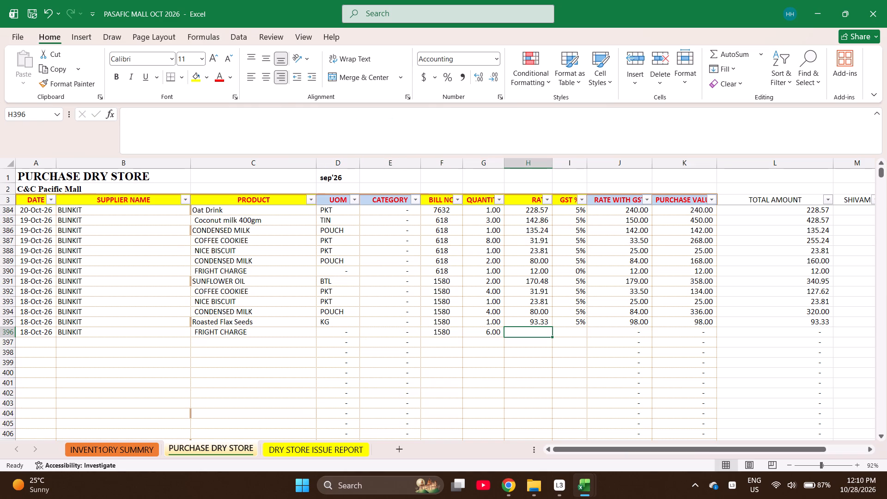
key("Left")
key("1")
key("Right")
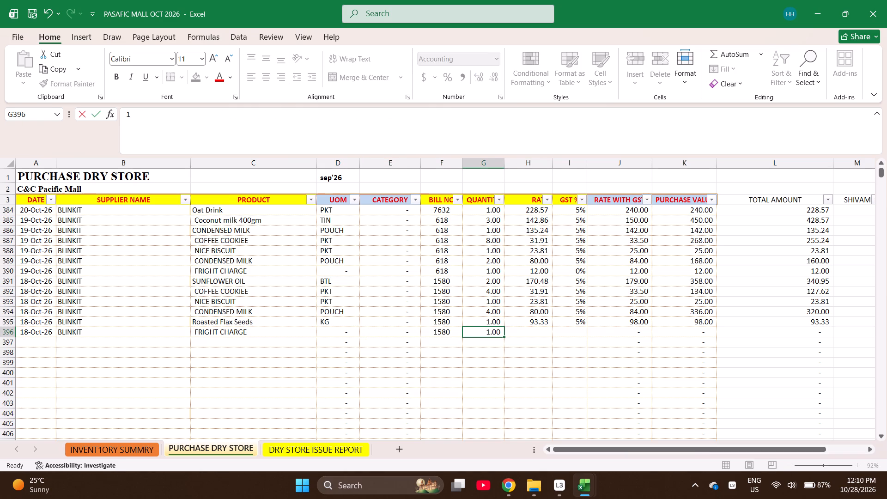
key("6")
key("Right")
Check the sum of bill 1580's purchase values in rows 391 to 396, including the freight charge.
key("Right")
key("Right")
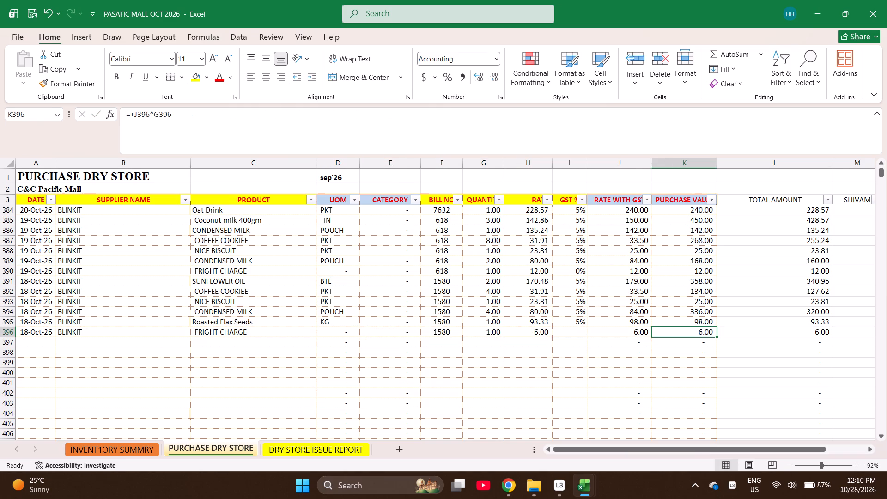
key("shift+Up")
key("shift+Up")
key("shift+Up")
key("shift+Up")
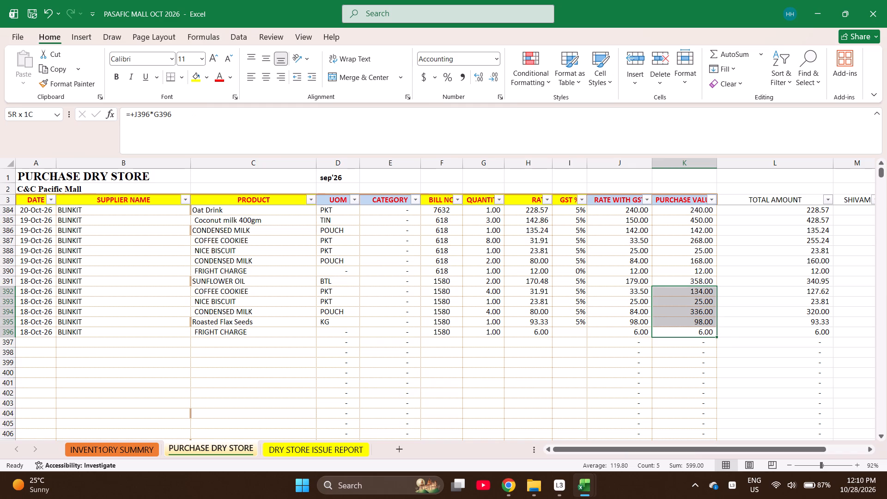
key("shift+Up")
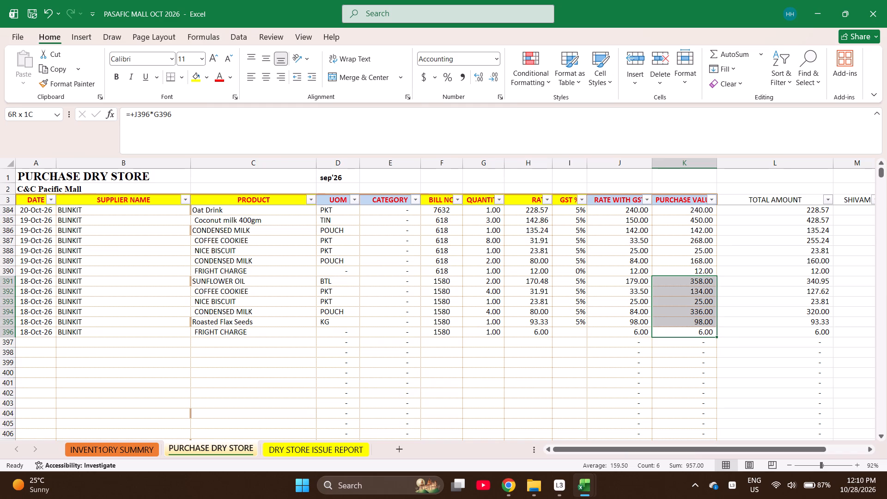
Set the rate of the FRIGHT CHARGE entry in row 396 to 6.85.
key("Left")
key("Left")
key("Left")
type("6.850")
key("Right")
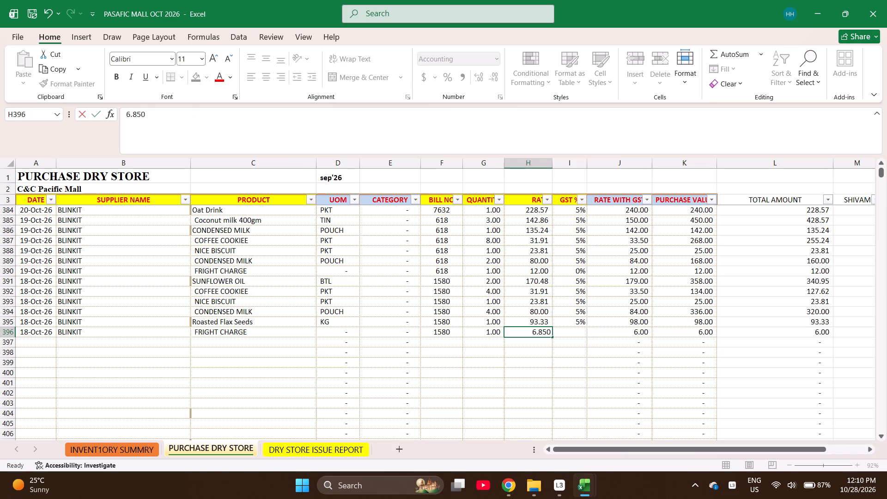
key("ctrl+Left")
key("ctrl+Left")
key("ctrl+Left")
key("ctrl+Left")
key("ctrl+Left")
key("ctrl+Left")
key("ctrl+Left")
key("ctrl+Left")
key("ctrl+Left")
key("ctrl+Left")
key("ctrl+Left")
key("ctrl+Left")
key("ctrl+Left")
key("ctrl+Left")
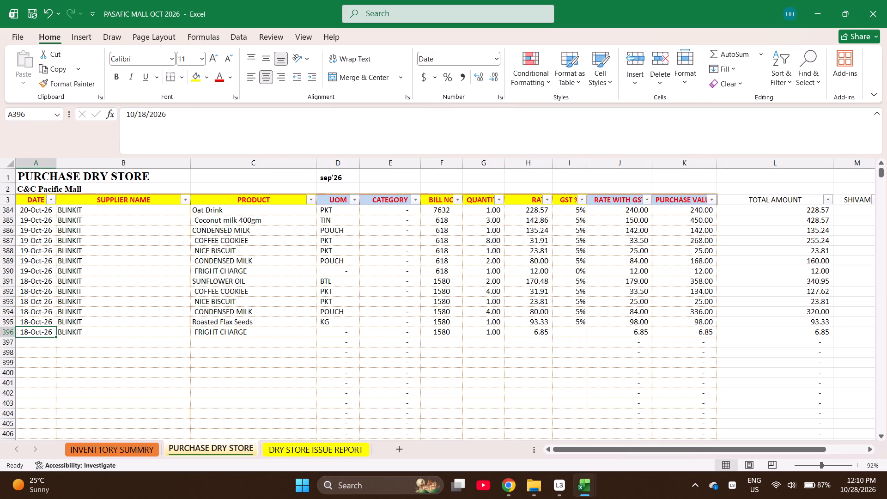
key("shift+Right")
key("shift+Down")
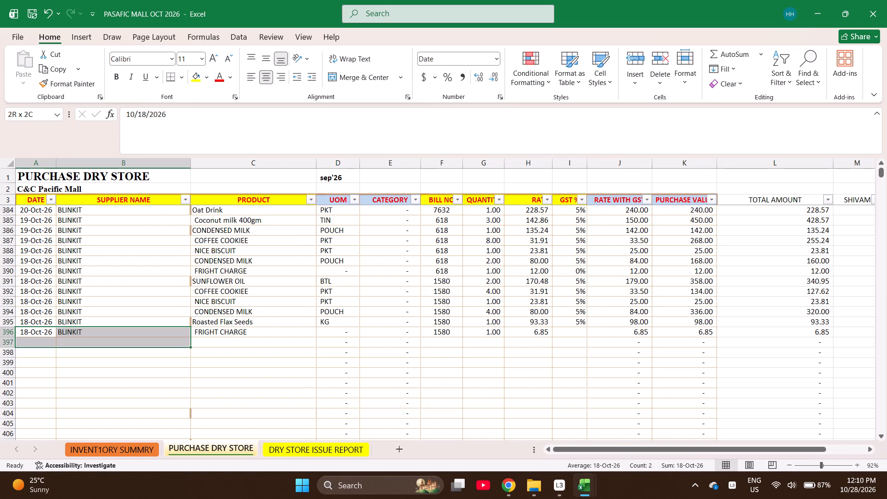
Set the GST of the FRIGHT CHARGE entry in row 396 to 0%.
key("Right")
key("Right")
key("Right")
key("Right")
key("Right")
key("Right")
key("Right")
key("Right")
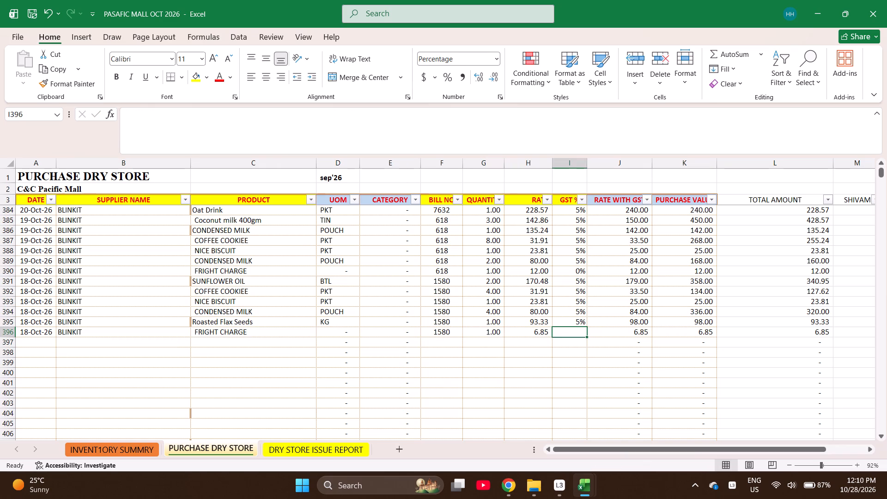
key("0")
Fill the date 18-Oct-26 and the supplier BLINKIT down from row 396 into row 397.
key("Left")
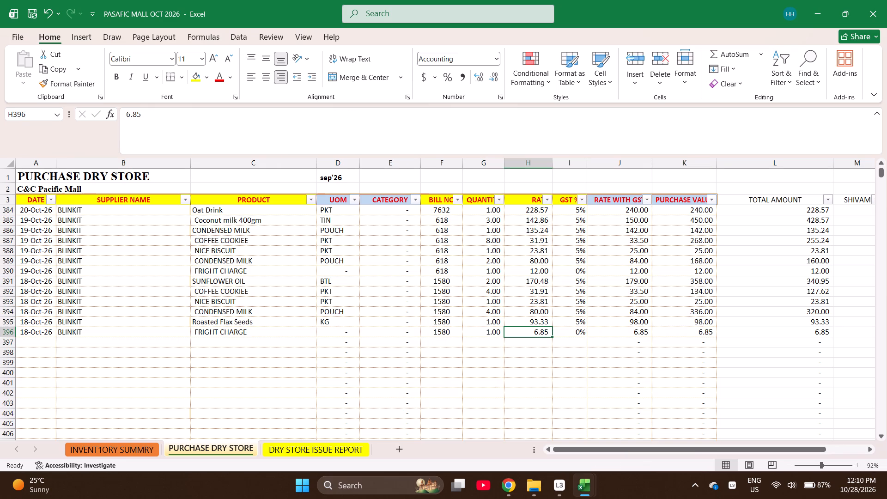
key("ctrl+Left")
key("Down")
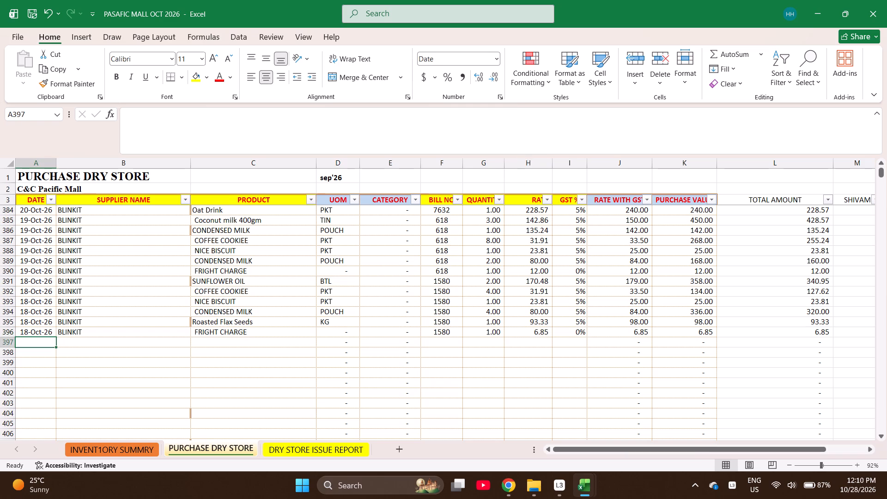
key("ctrl+d")
key("Right")
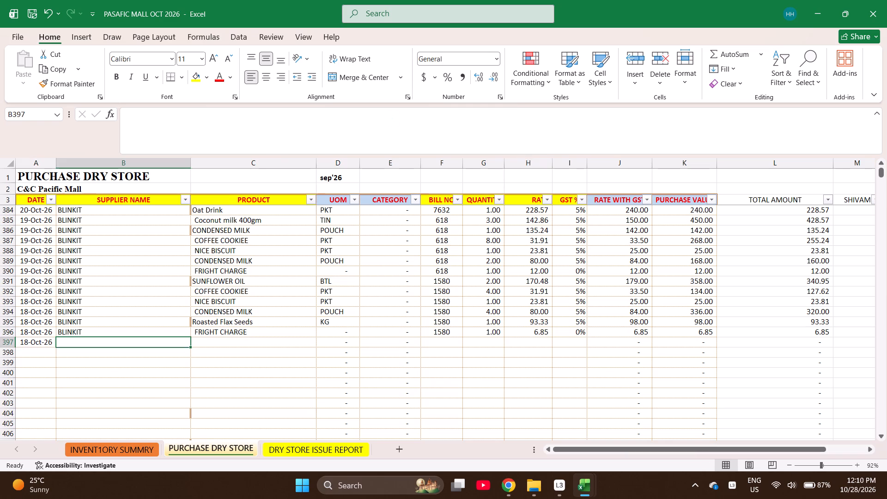
key("ctrl+d")
key("Right")
Find Hit Spray in the inventory summary sheet by searching "hit s" and copy it into row 397's product cell.
type("hit")
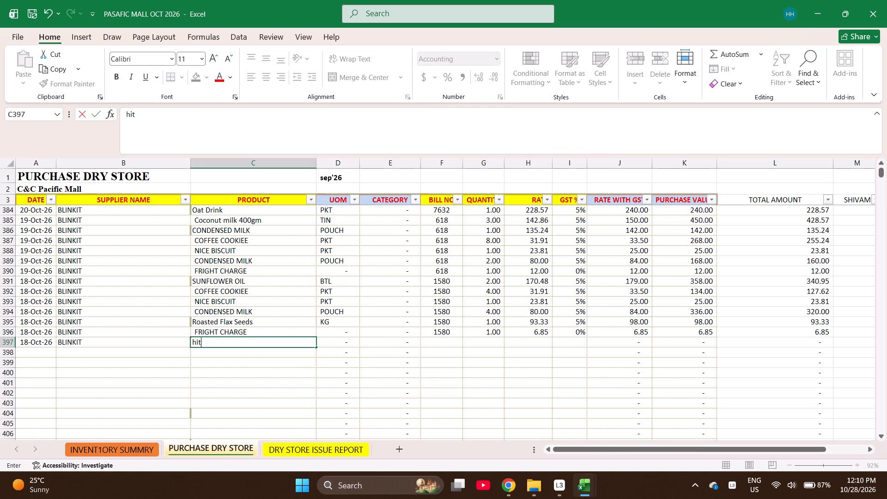
key("space")
type("sprya")
key("ctrl+Page_Up")
key("ctrl+f")
type("hit s")
key("Return")
key("Escape")
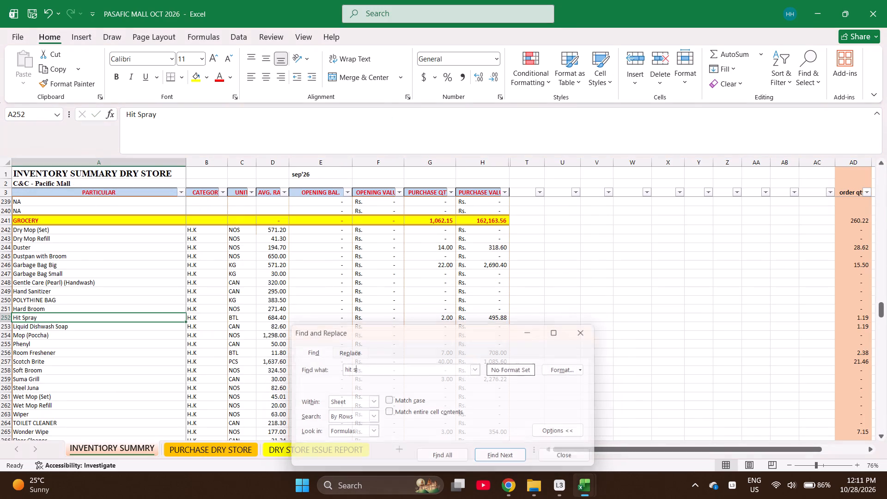
key("ctrl+c")
key("ctrl+Page_Down")
key("Return")
Set the bill number of the Hit Spray entry in row 397 to 507.
key("Right")
key("Right")
key("Right")
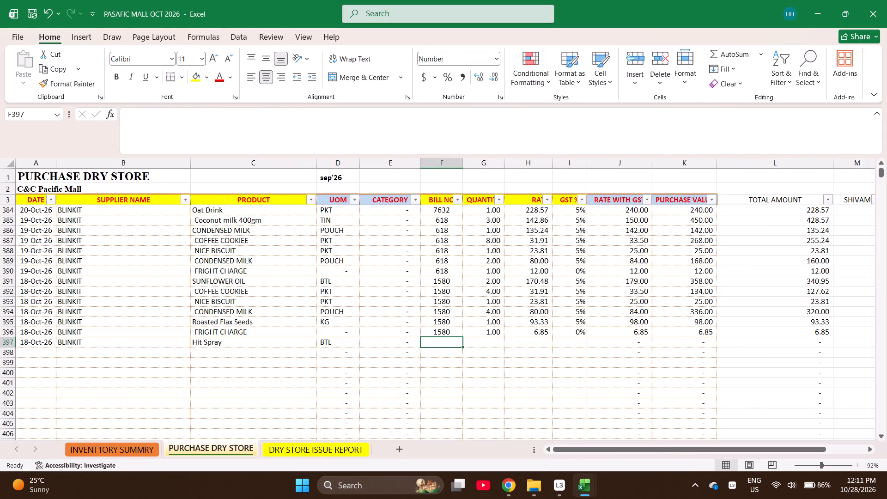
type("1580")
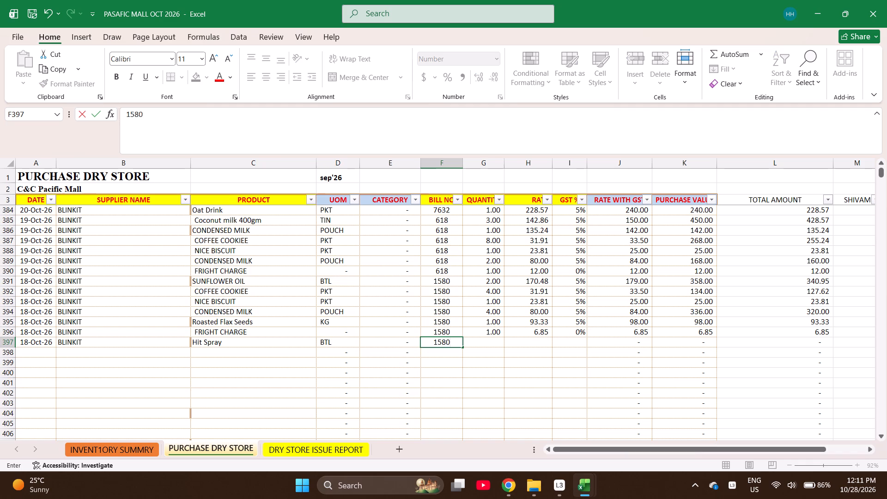
key("Up")
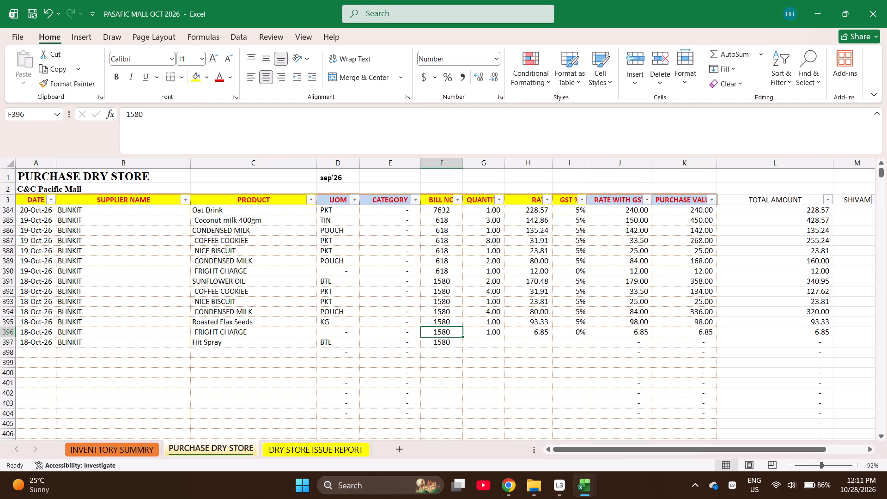
key("Down")
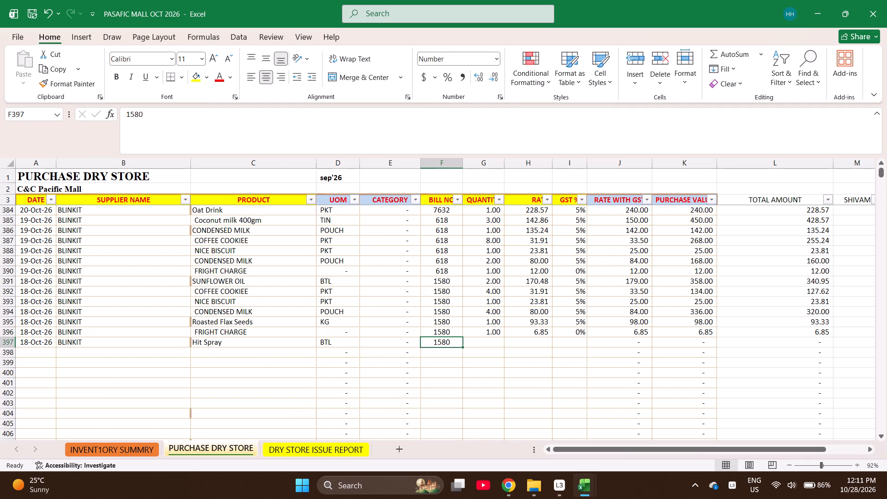
type("507")
key("Right")
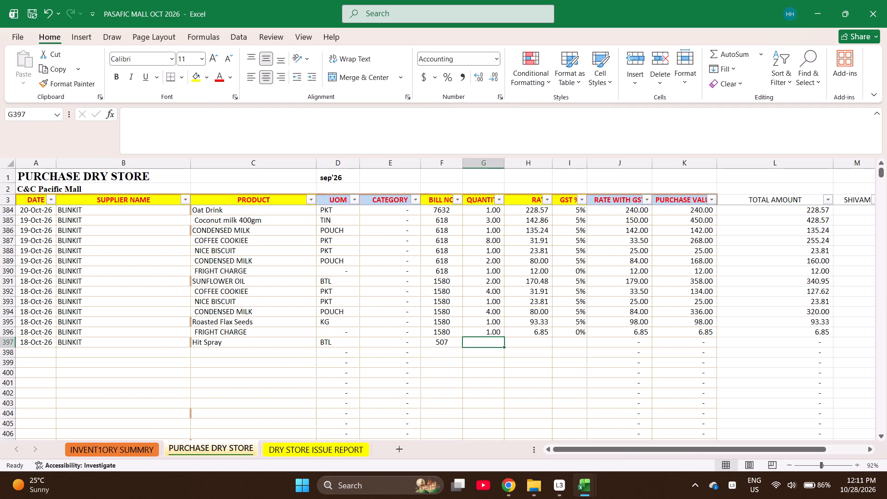
Enter quantity 1, rate 165.25 and GST 18% for the Hit Spray entry in row 397.
key("1")
key("Return")
key("Right")
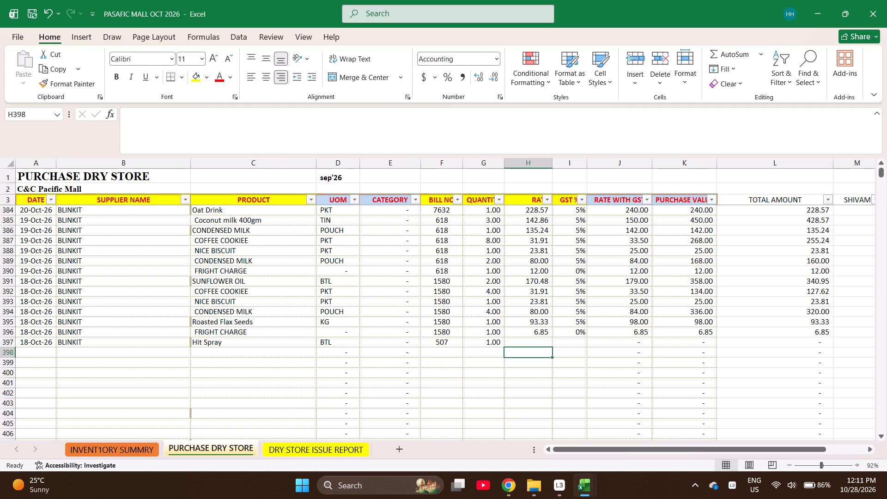
key("Up")
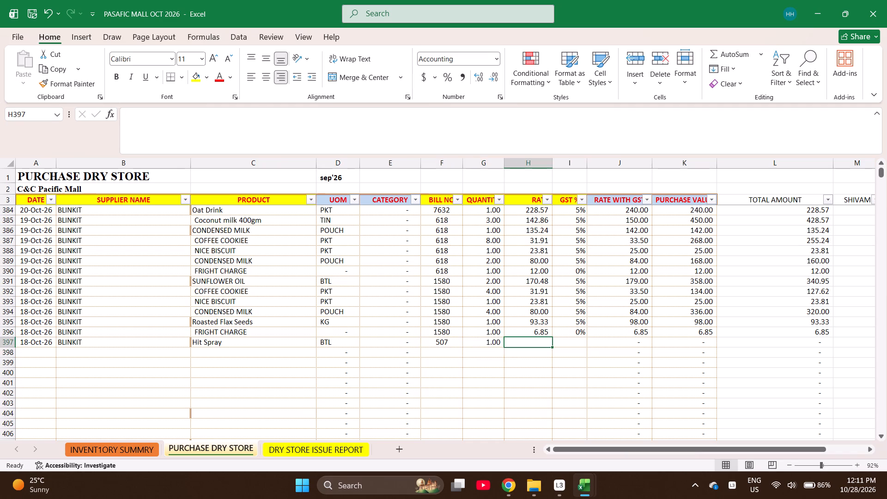
type("165.25")
key("Right")
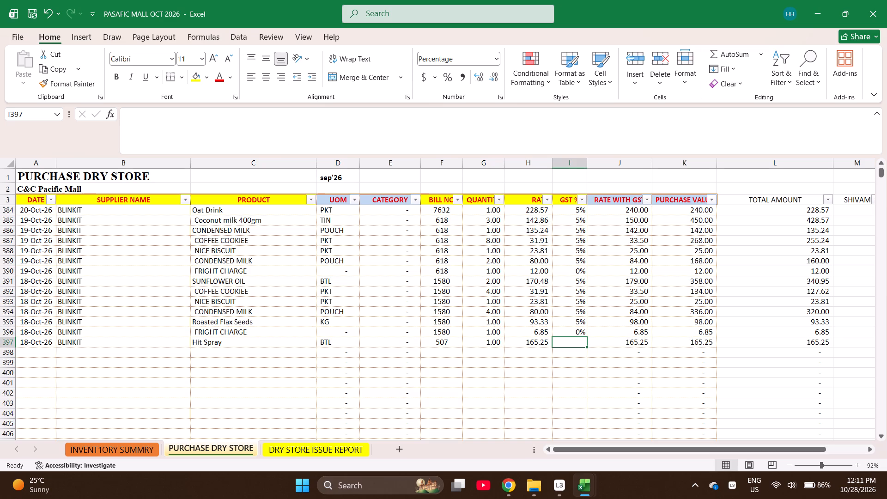
type("18")
key("Right")
key("Right")
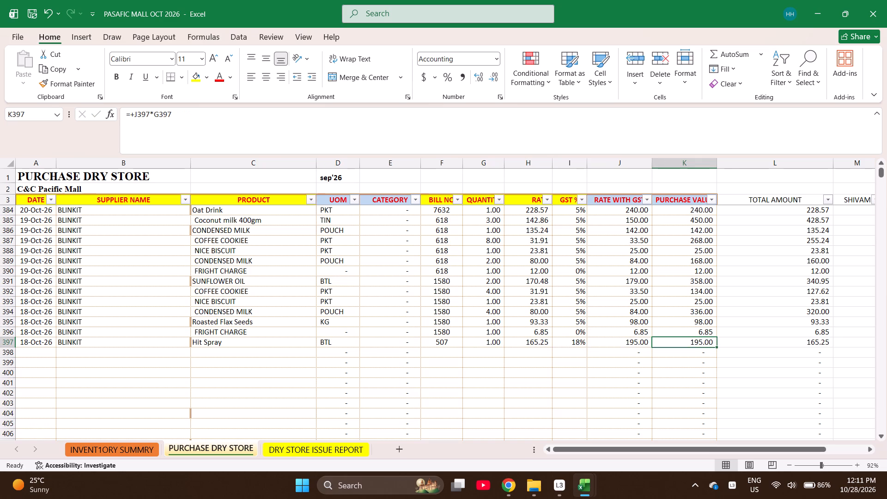
Go to the empty date cell of row 398, directly below the Hit Spray entry.
key("Left")
key("Left")
key("Left")
key("Left")
key("Left")
key("Left")
key("Left")
key("Left")
key("Left")
key("Left")
key("Left")
key("Left")
key("Left")
key("Left")
key("Left")
key("Left")
key("Left")
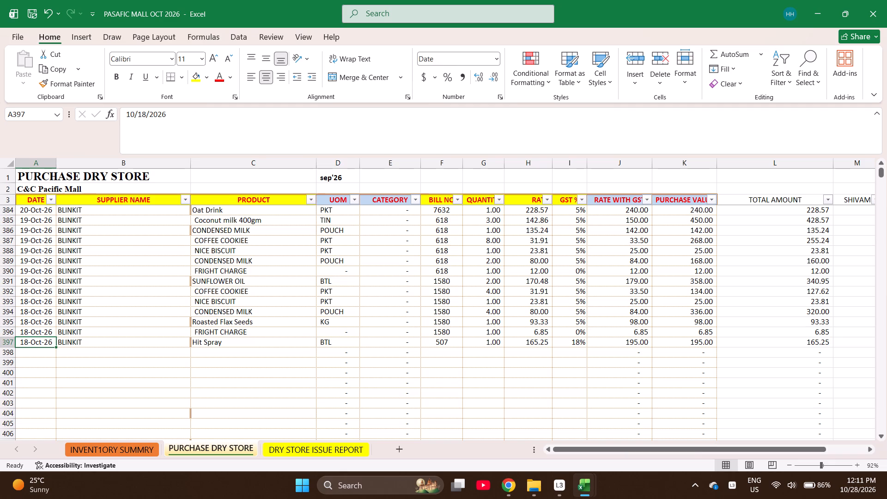
key("Down")
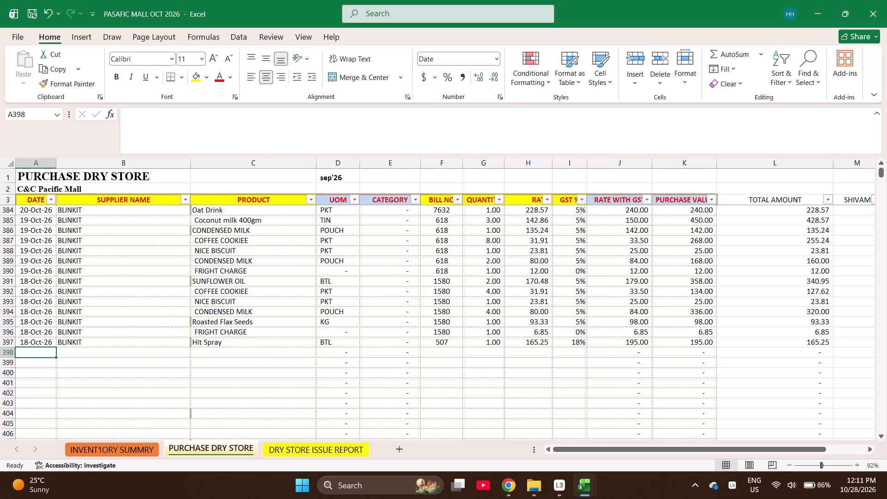
Copy SAMAK ATTA from the grocery items of the inventory summary sheet into row 398's product cell of the purchase sheet.
key("ctrl+Page_Up")
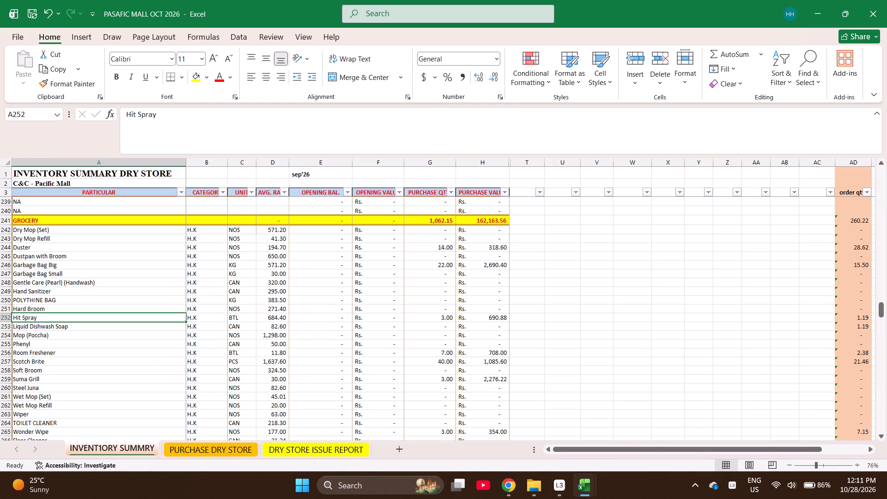
key("Page_Up")
key("Up")
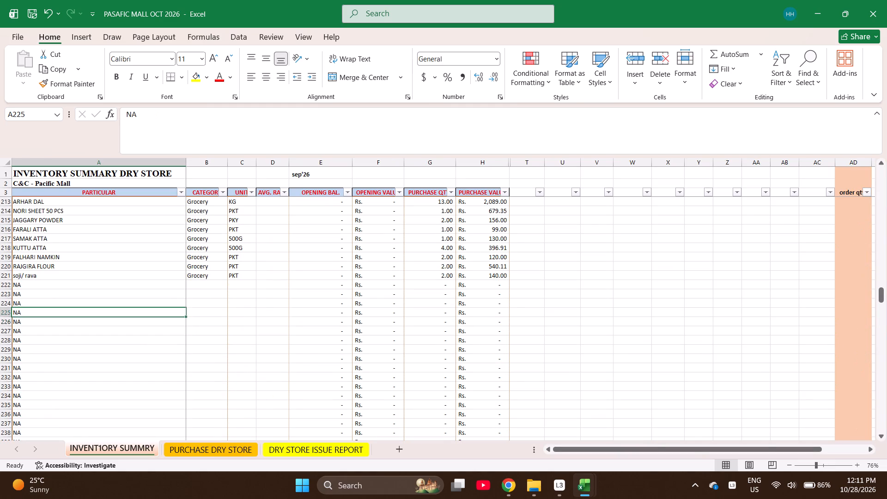
key("Up")
key("Up")
key("Up")
key("Up")
key("Up")
key("Up")
key("Up")
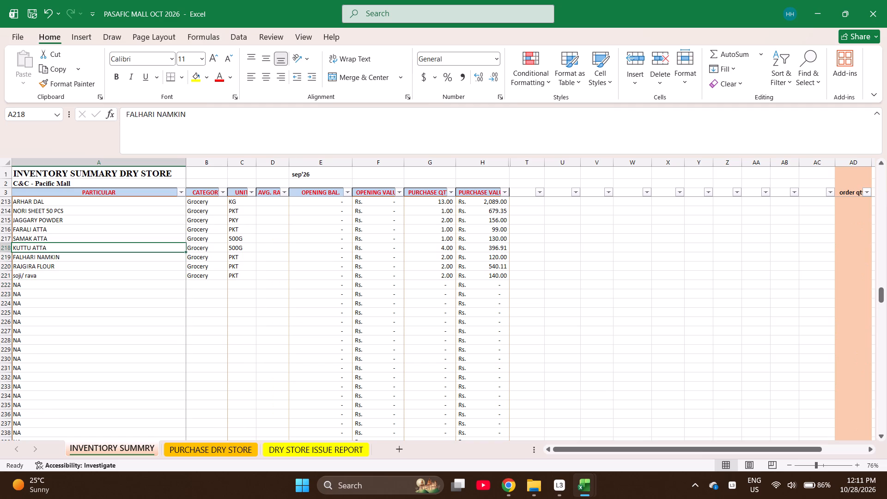
key("Up")
key("Up")
key("Down")
key("ctrl+c")
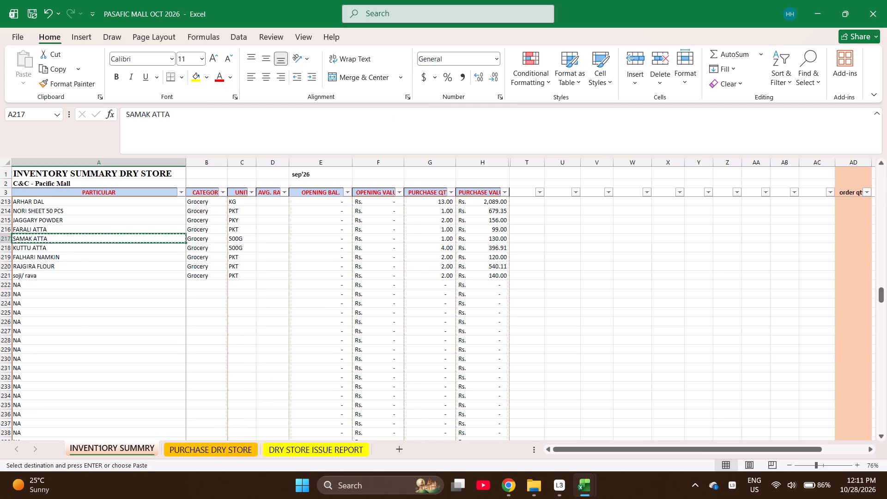
key("ctrl+Page_Down")
key("Right")
key("Right")
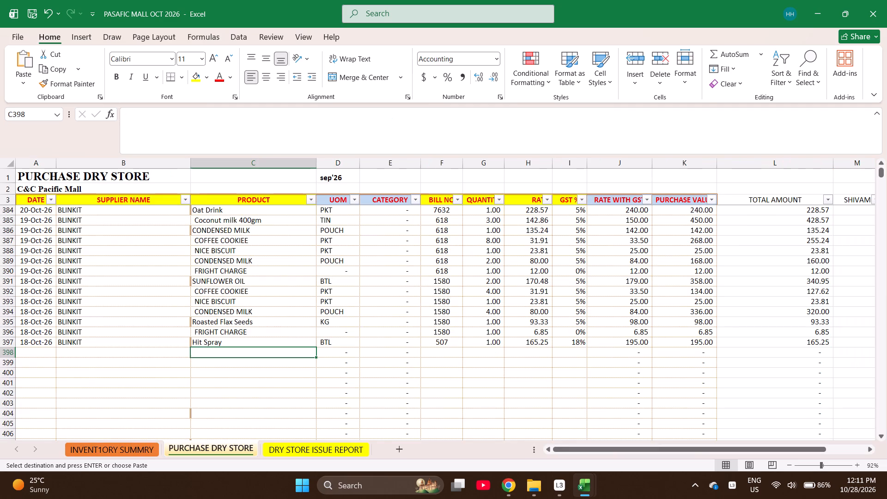
key("Return")
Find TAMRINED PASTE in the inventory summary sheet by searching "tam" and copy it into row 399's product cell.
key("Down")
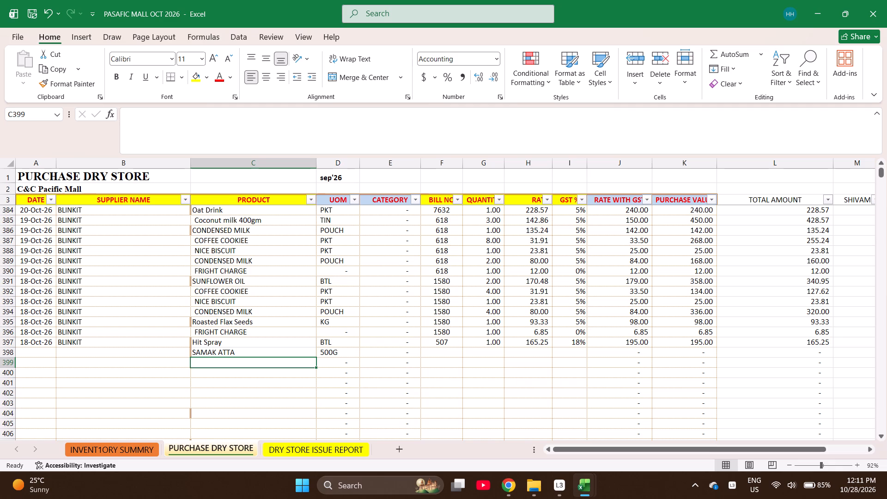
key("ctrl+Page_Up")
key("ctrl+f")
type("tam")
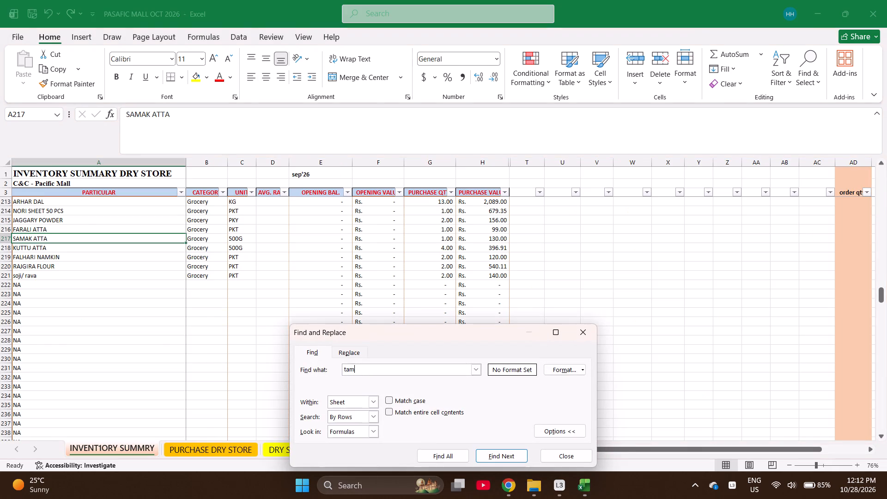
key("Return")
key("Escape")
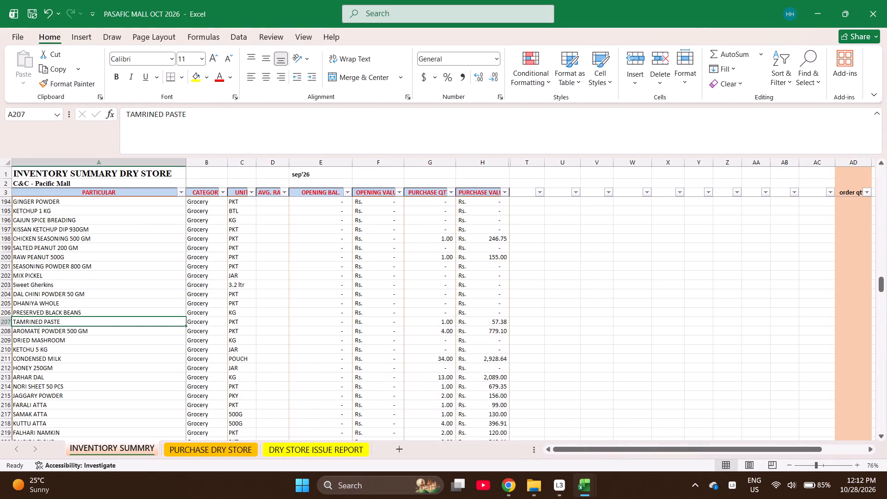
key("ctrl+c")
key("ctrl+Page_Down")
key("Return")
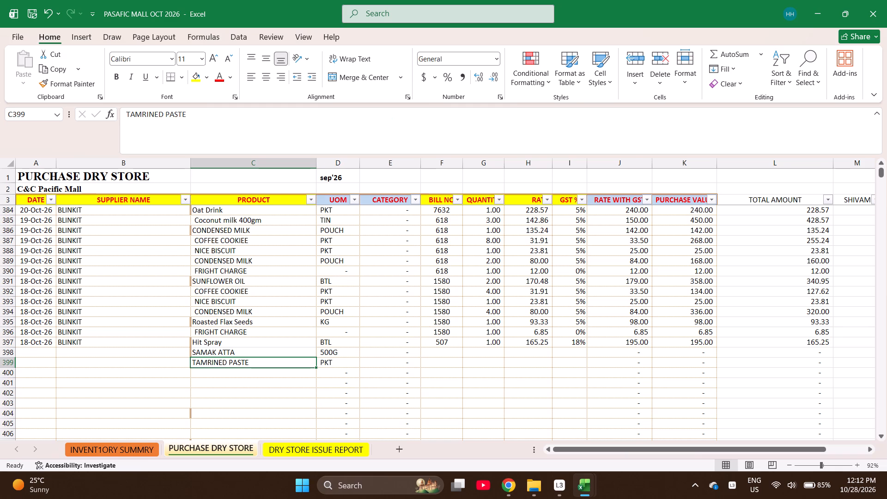
Look through the grocery items at the end of the inventory summary list, from row 233 up to row 210.
key("ctrl+Page_Up")
key("Page_Down")
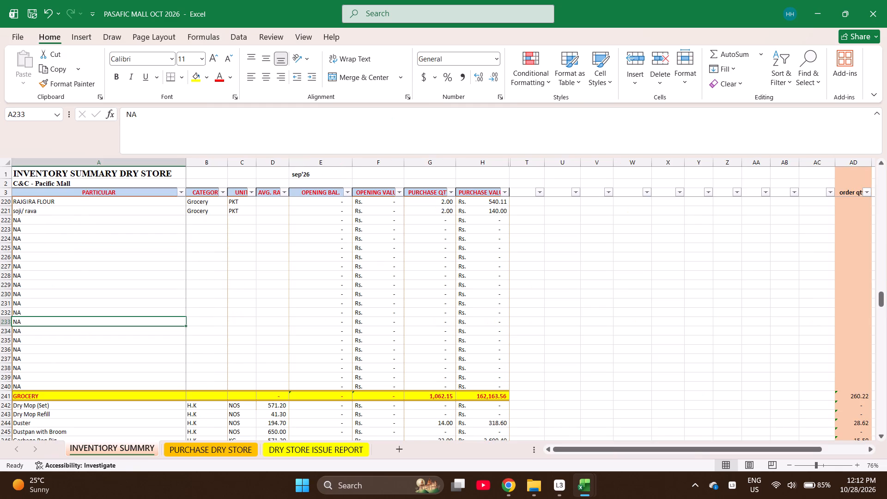
key("Up")
key("Up")
key("Up")
key("Up")
key("Up")
key("Up")
key("Up")
key("Up")
key("Up")
key("Up")
key("Up")
key("Up")
key("Up")
key("Up")
key("Up")
key("Up")
key("Up")
key("Up")
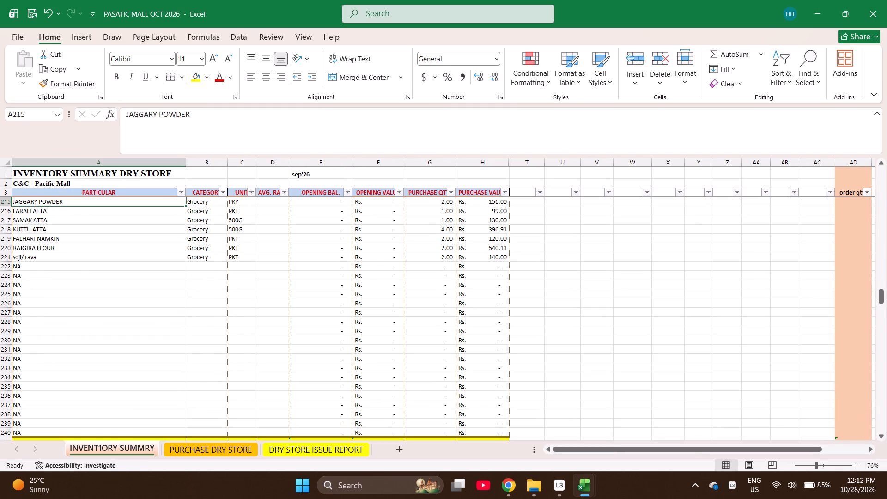
key("Up")
key("Up")
key("Up")
key("Up")
key("Up")
Replace the first NA entry below soji/ rava, in row 222 of the inventory summary, with the new item Imli.
key("Down")
key("Down")
key("Down")
key("Down")
key("Down")
key("Down")
key("Down")
key("Down")
key("Down")
key("Down")
key("Down")
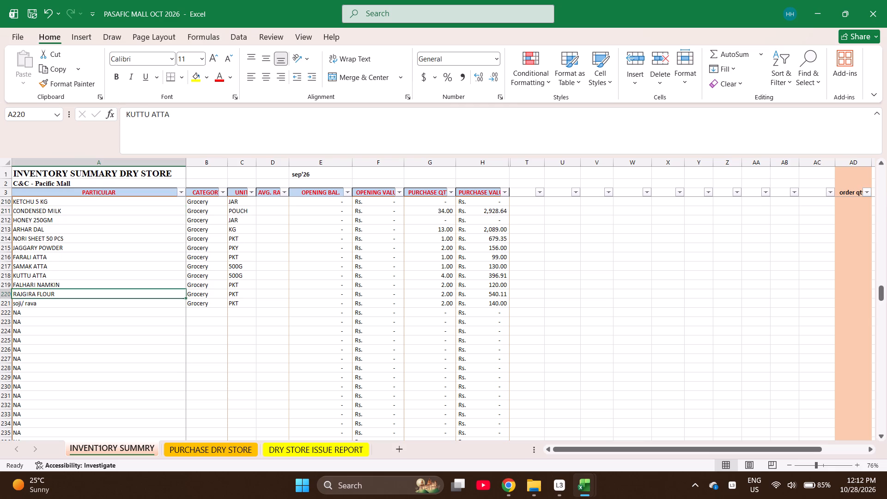
key("Down")
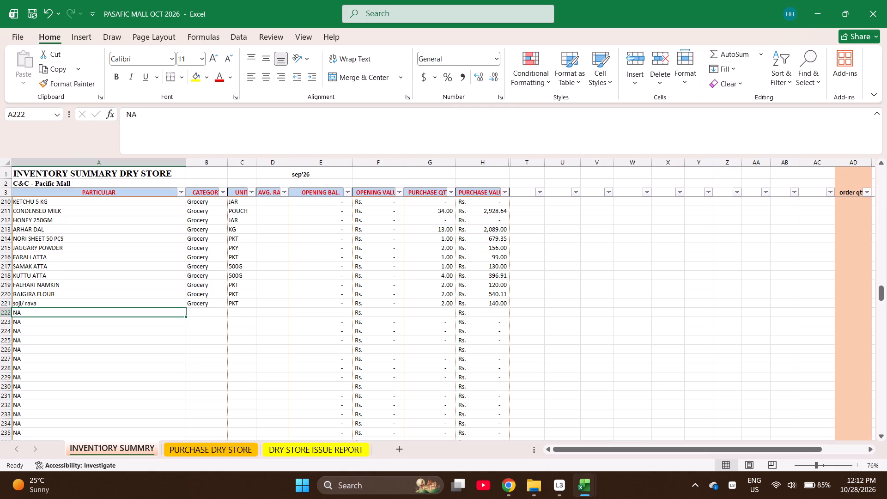
key("i")
type("mli")
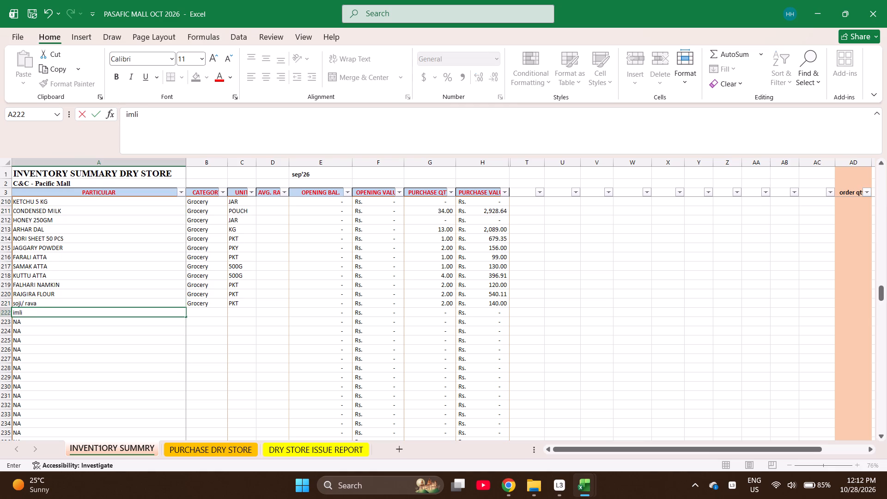
key("BackSpace")
key("BackSpace")
key("BackSpace")
key("BackSpace")
key("BackSpace")
key("BackSpace")
key("BackSpace")
key("BackSpace")
key("BackSpace")
key("BackSpace")
key("BackSpace")
key("BackSpace")
type("mli")
key("Right")
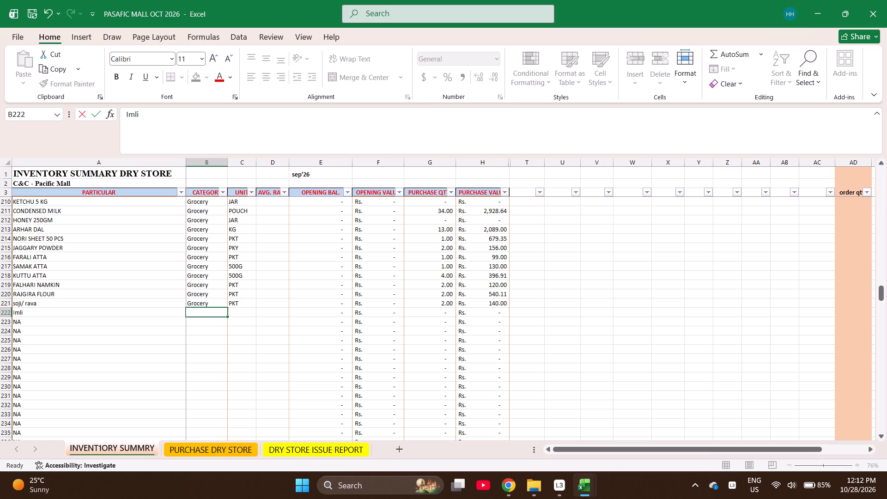
Fill the category Grocery and the unit PKT for Imli in row 222 from the row above.
key("ctrl+d")
key("Right")
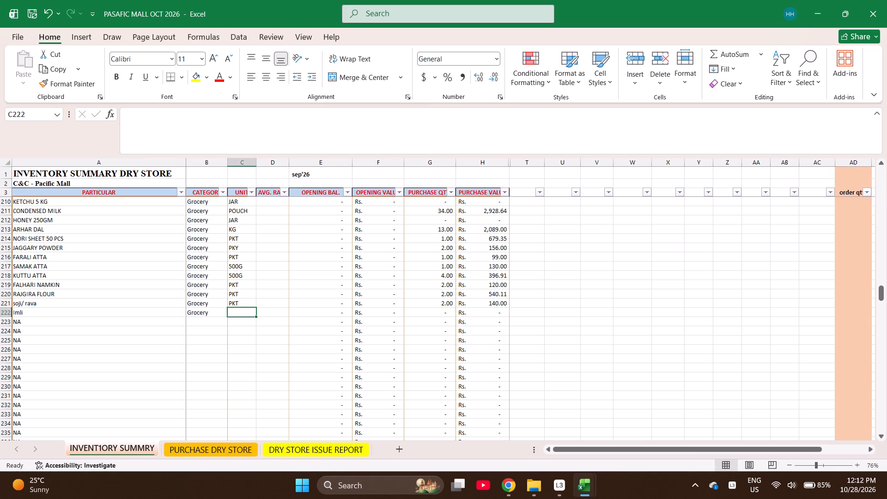
key("ctrl+d")
Copy Imli from the inventory summary into row 399's product cell of the purchase sheet, replacing TAMRINED PASTE.
key("Left")
key("Left")
key("Left")
key("Left")
key("Left")
key("Left")
key("Left")
key("Left")
key("Left")
key("Left")
key("Left")
key("ctrl+c")
key("ctrl+Page_Down")
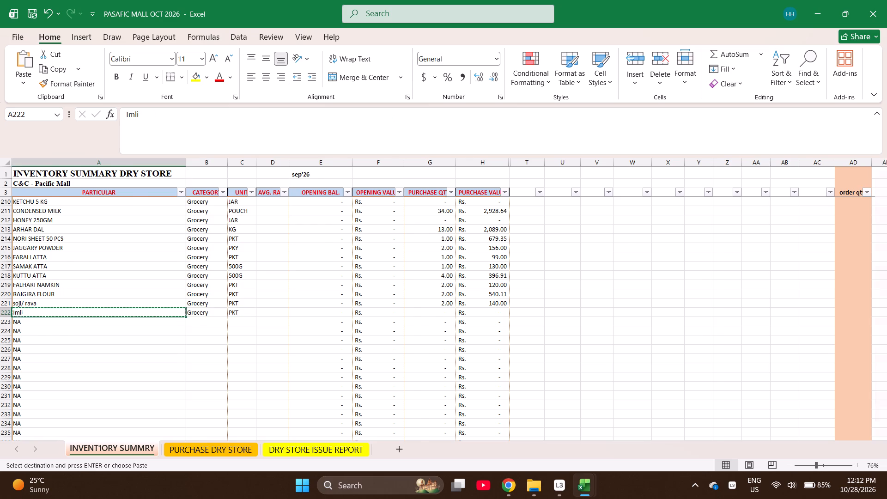
key("Return")
key("Down")
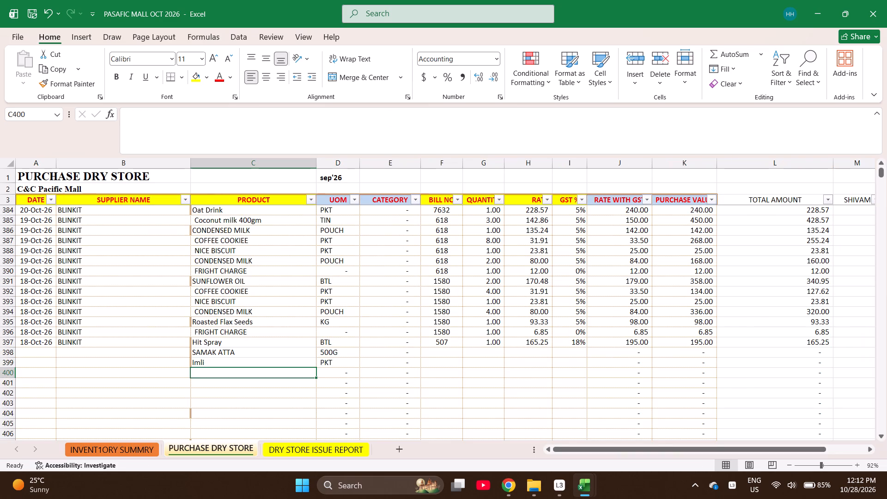
Set the bill number of the SAMAK ATTA entry in row 398 to 2196.
key("Up")
key("Right")
key("Right")
key("Right")
key("Up")
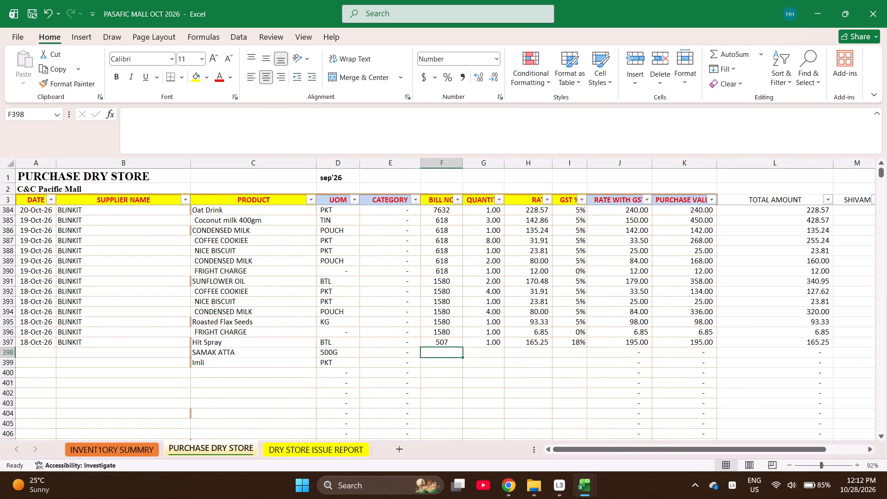
type("2195")
key("BackSpace")
key("6")
key("Right")
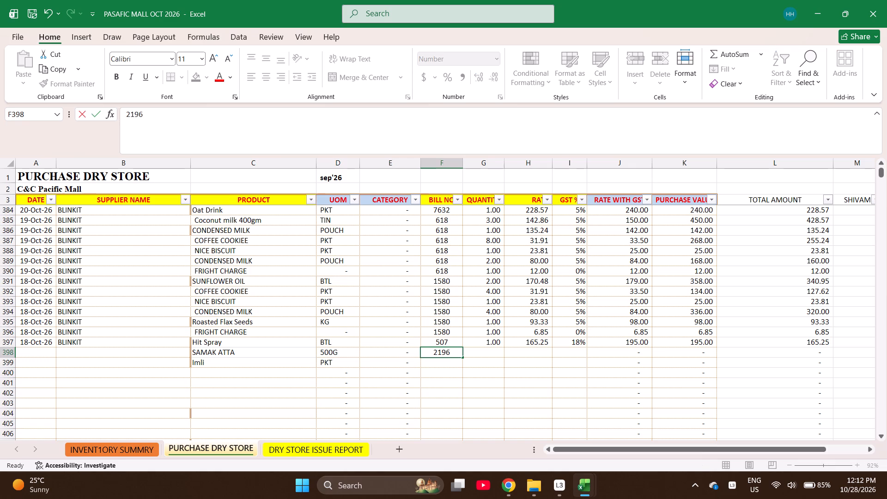
Enter quantity 2 for SAMAK ATTA in row 398 and quantity 1 for Imli in row 399.
key("2")
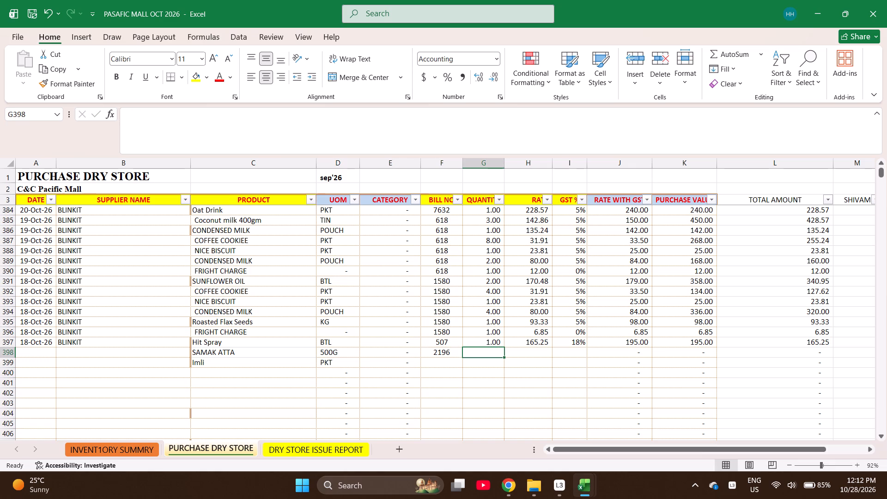
key("Return")
key("1")
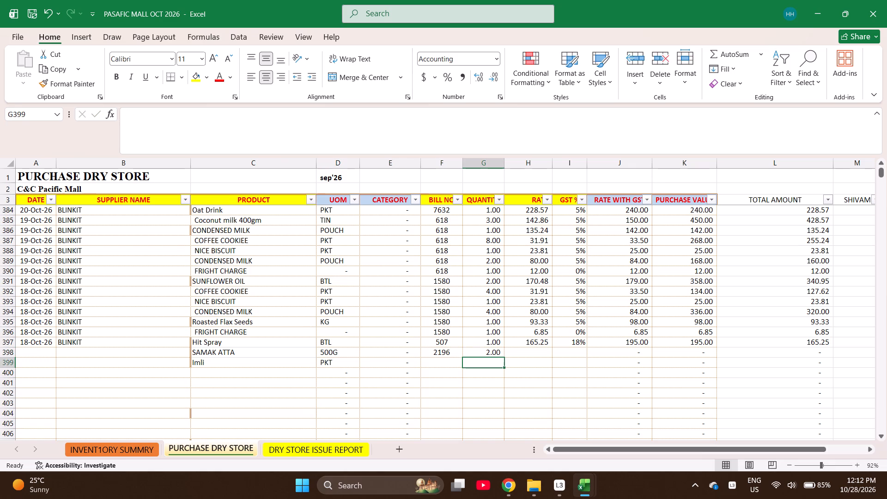
key("Return")
Enter the rates as formulas: =247.62/2 for SAMAK ATTA in row 398 and =87/1 for Imli in row 399.
key("Right")
key("Up")
key("Up")
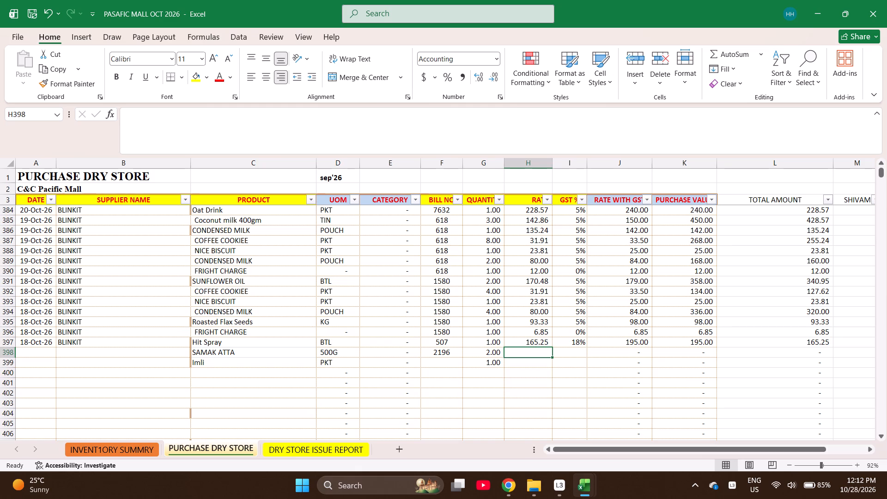
type("247.62")
key("BackSpace")
key("BackSpace")
key("BackSpace")
key("BackSpace")
key("BackSpace")
key("BackSpace")
key("BackSpace")
key("BackSpace")
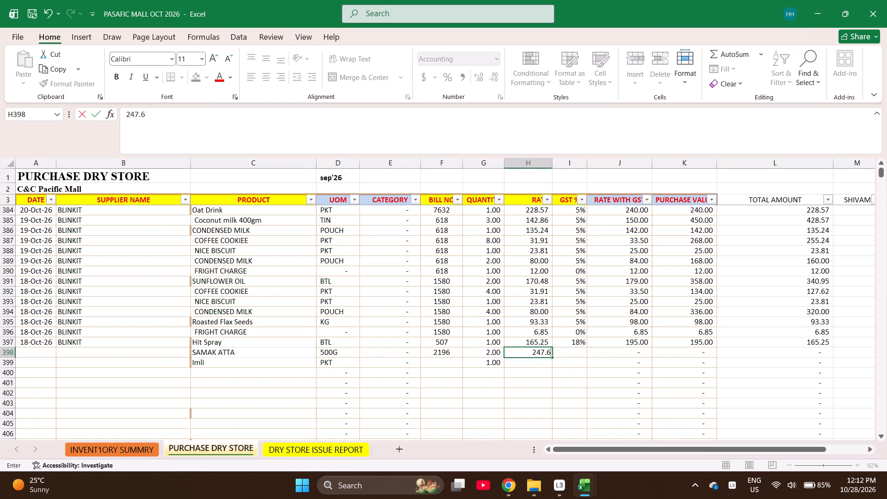
type("=247.62/2")
key("Return")
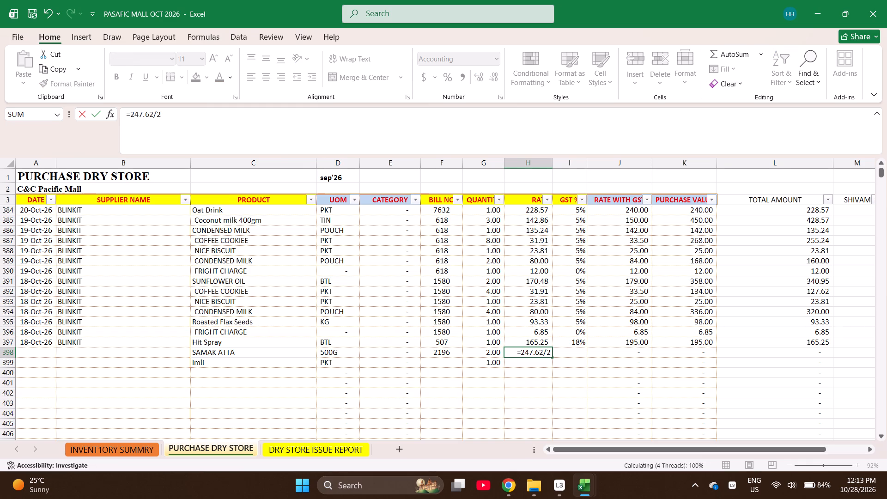
key("equal")
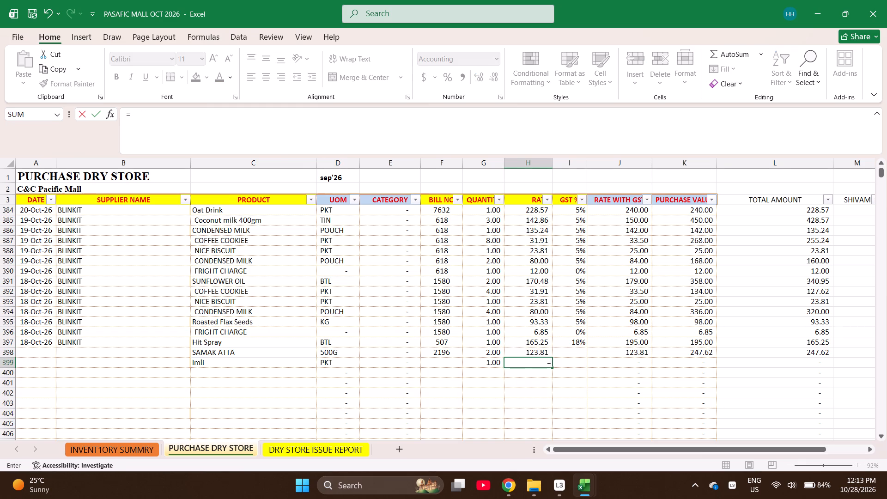
type("87")
type("/1")
key("Return")
Set GST to 5% for SAMAK ATTA in row 398 and 0% for Imli in row 399.
key("Right")
key("Up")
key("Up")
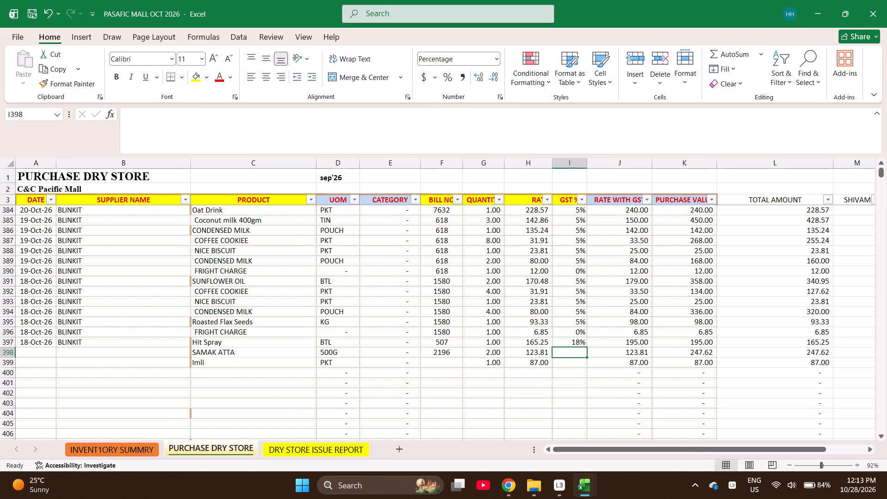
key("5")
key("Return")
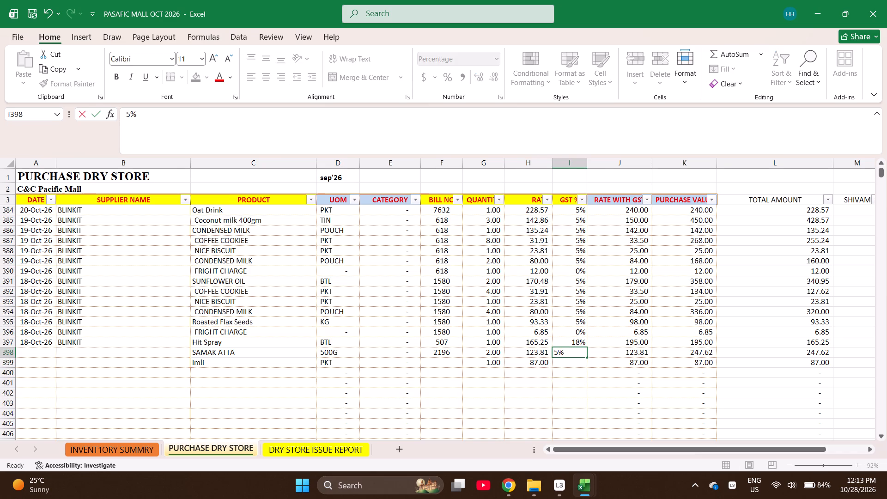
key("0")
key("Left")
Fill the date 18-Oct-26 and supplier BLINKIT from row 397 down into rows 398 and 399.
key("Left")
key("Left")
key("Left")
key("Left")
key("Left")
key("Left")
key("Left")
key("Left")
key("Left")
key("Left")
key("Left")
key("Left")
key("Left")
key("Left")
key("Left")
key("Left")
key("Left")
key("Left")
key("Left")
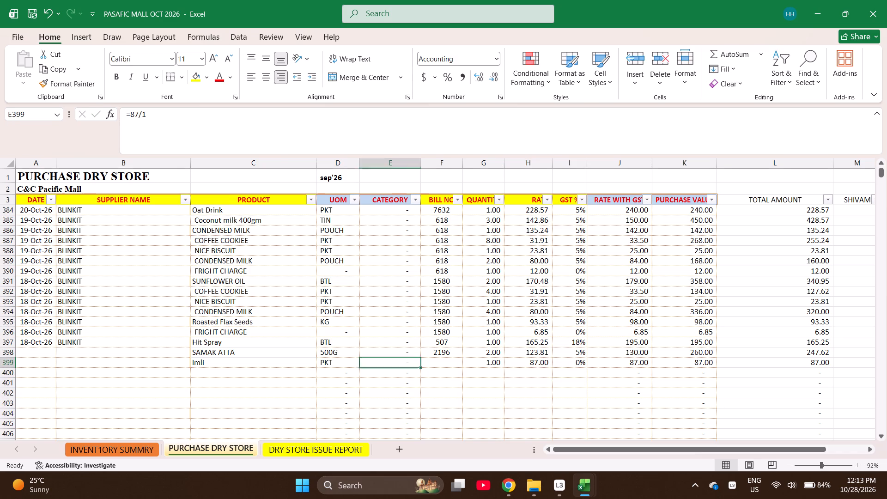
key("ctrl+Up")
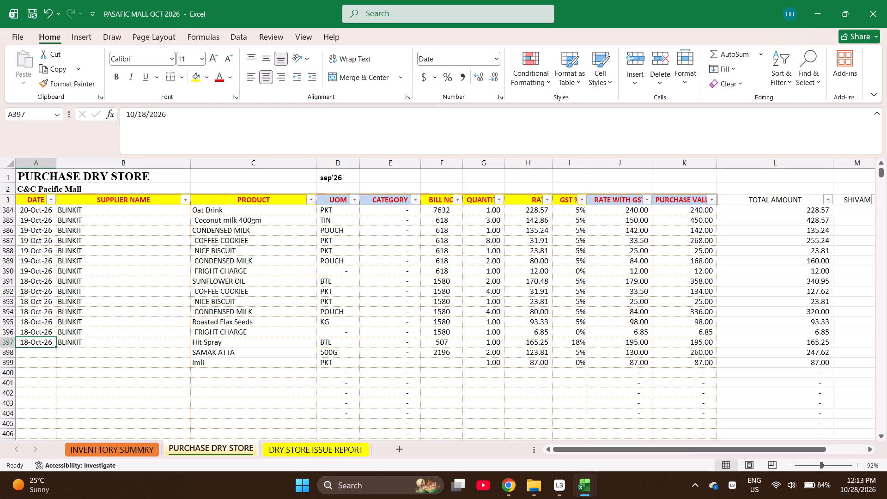
key("shift+Right")
key("shift+Down")
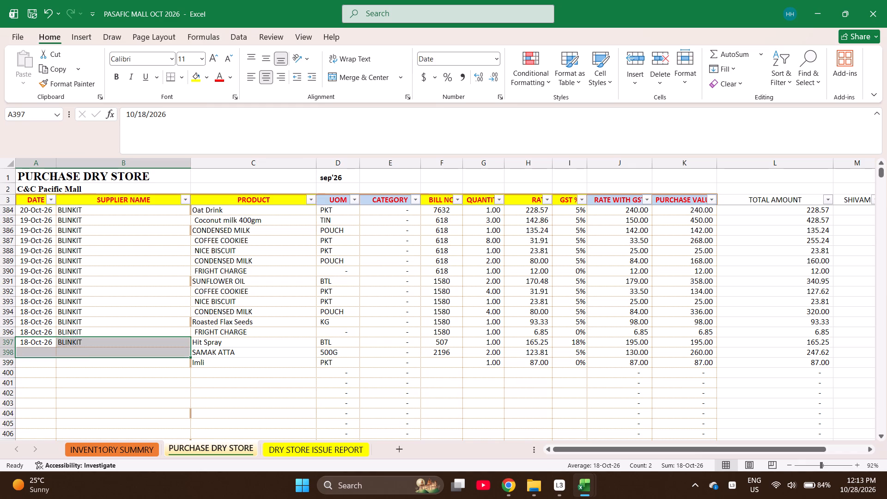
key("Down")
key("Up")
key("shift+Right")
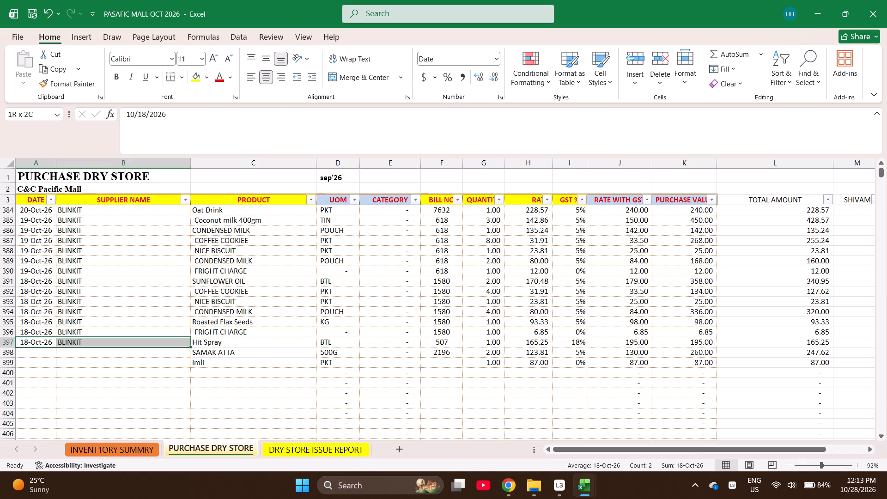
key("shift+Down")
key("shift+Down")
key("ctrl+d")
Check the combined purchase value of the SAMAK ATTA and Imli entries in rows 398 and 399.
key("Right")
key("Right")
key("Right")
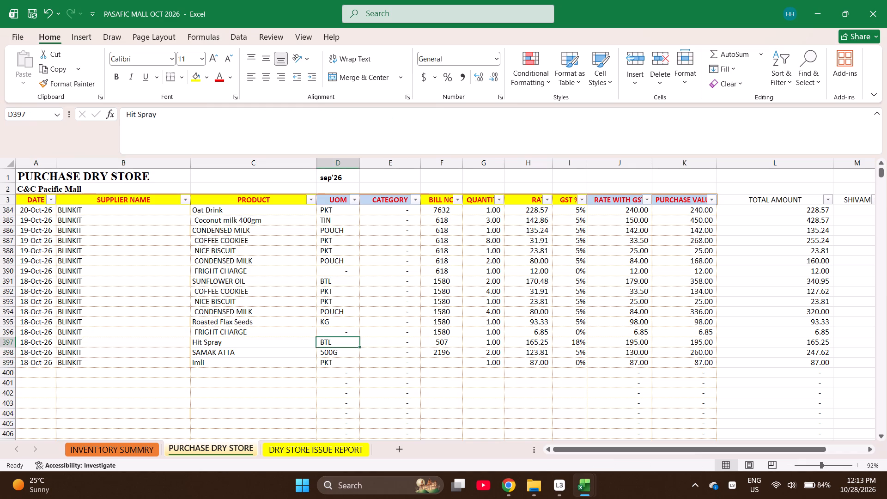
key("Right")
key("Right")
key("Right")
key("Right")
key("Down")
key("Right")
key("Right")
key("Right")
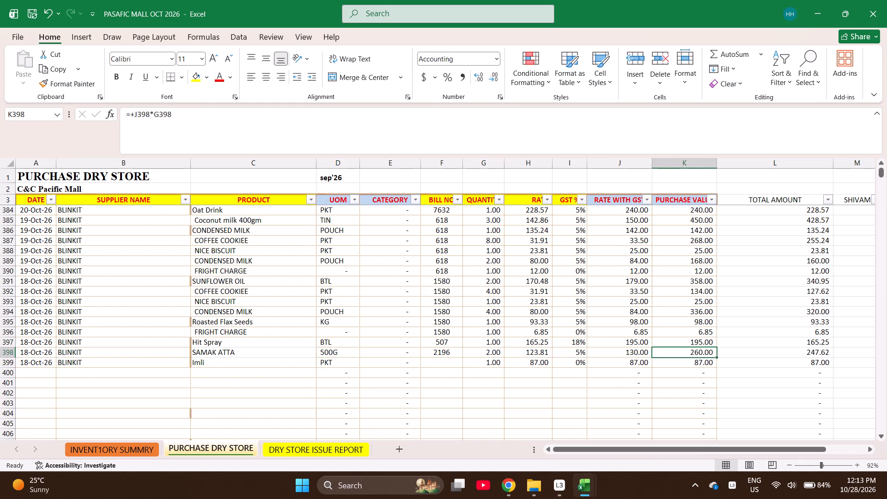
key("shift+Down")
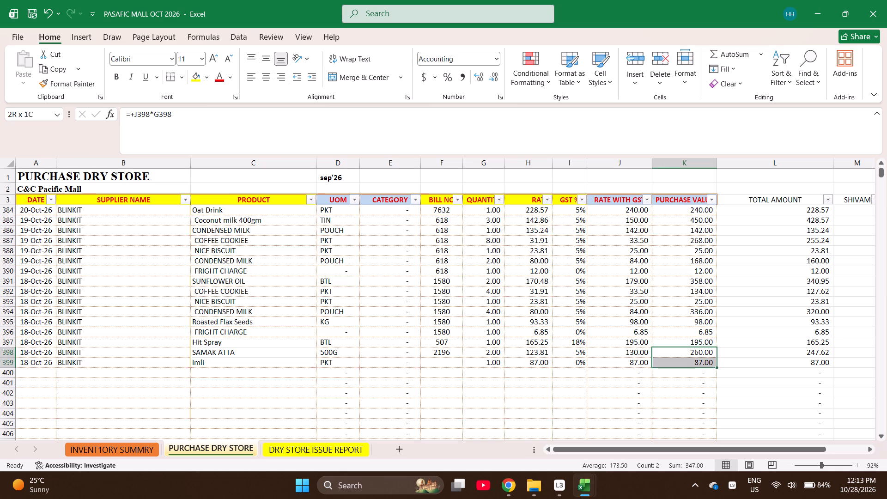
Enter quantity 1, rate 12 and GST 0% in row 400.
key("Left")
key("Left")
key("Left")
key("Left")
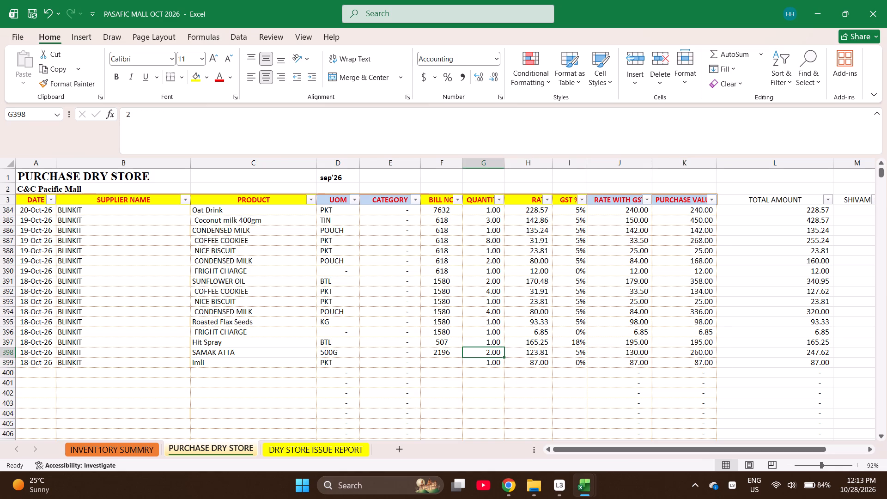
key("Down")
key("Down")
key("1")
key("Right")
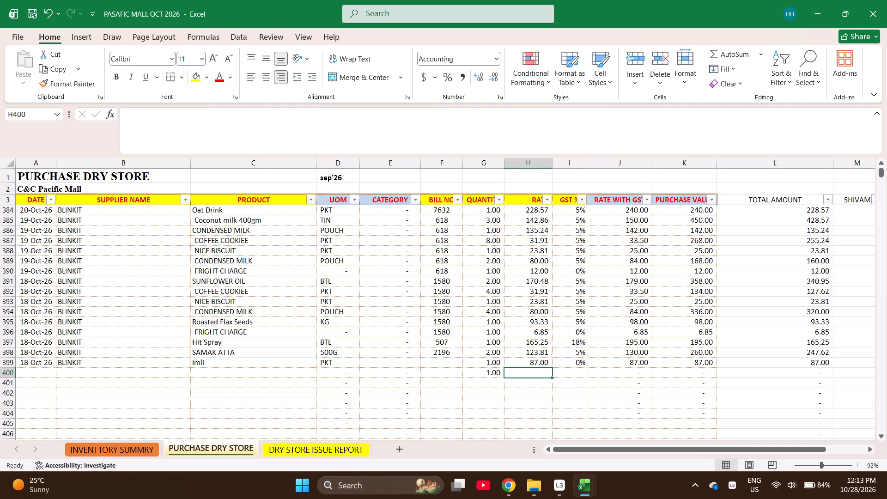
type("12")
key("Right")
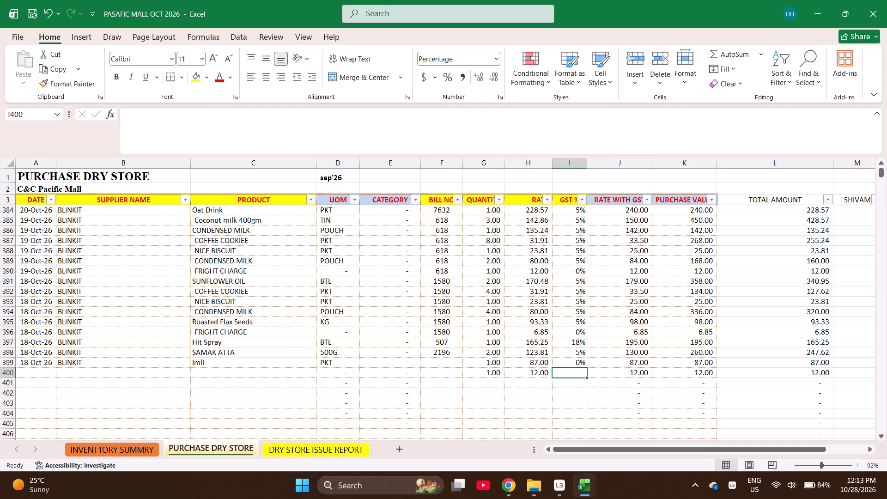
key("0")
Fill bill number 2196 from row 398 down into rows 399 and 400.
key("Left")
key("Left")
key("Left")
key("ctrl+Up")
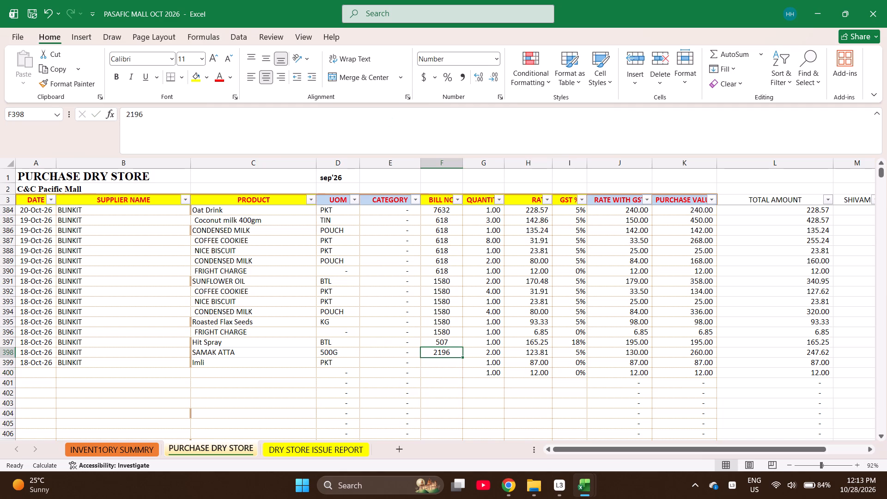
key("shift+Down")
key("shift+Down")
key("ctrl+d")
key("ctrl+Page_Up")
key("ctrl+Left")
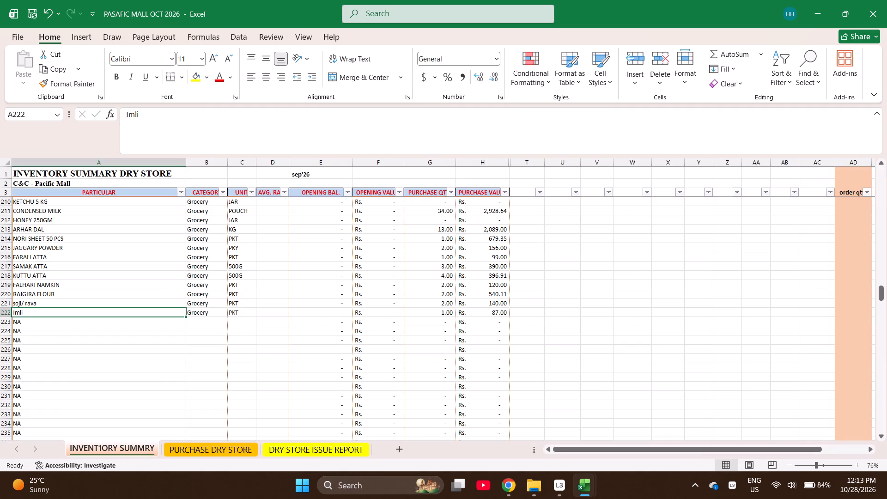
key("ctrl+Page_Down")
Fill the date 18-Oct-26 and supplier BLINKIT from row 398 down through row 400.
key("ctrl+Left")
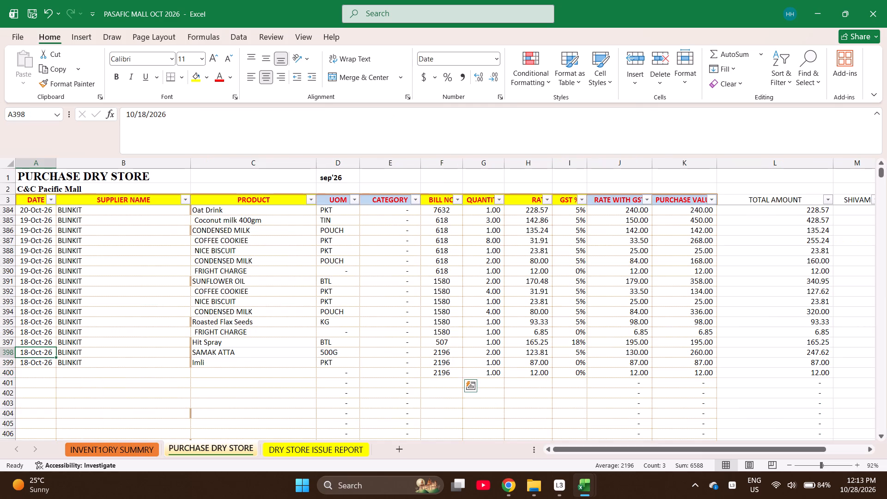
key("shift+Right")
key("shift+Down")
key("shift+Down")
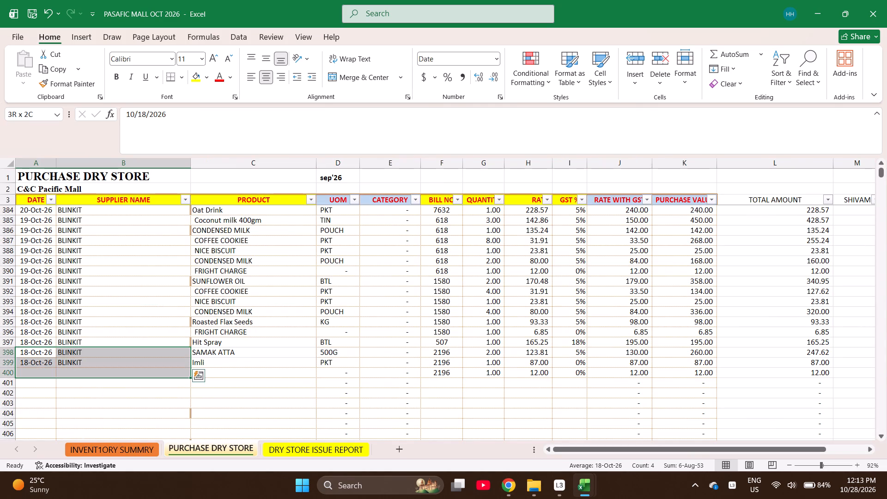
key("ctrl+d")
Enter FRIGHT CHARGE as the product in row 400.
key("Right")
key("Right")
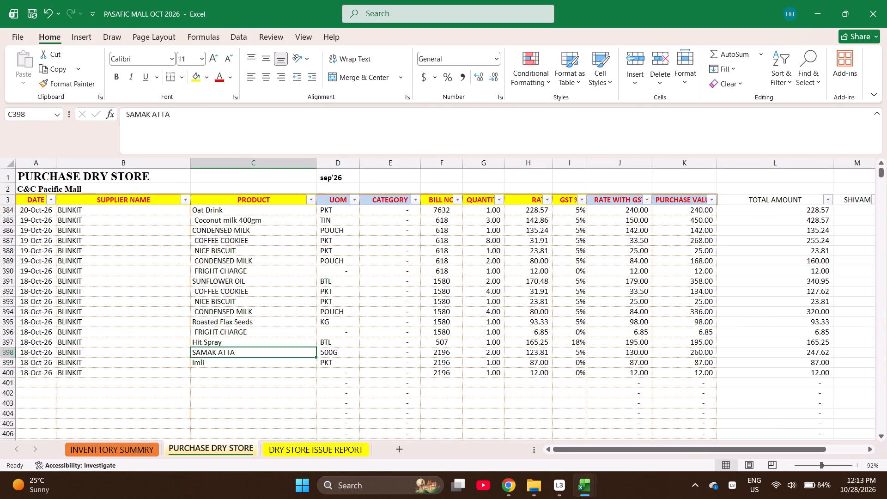
key("Down")
key("Down")
type("fr")
key("Return")
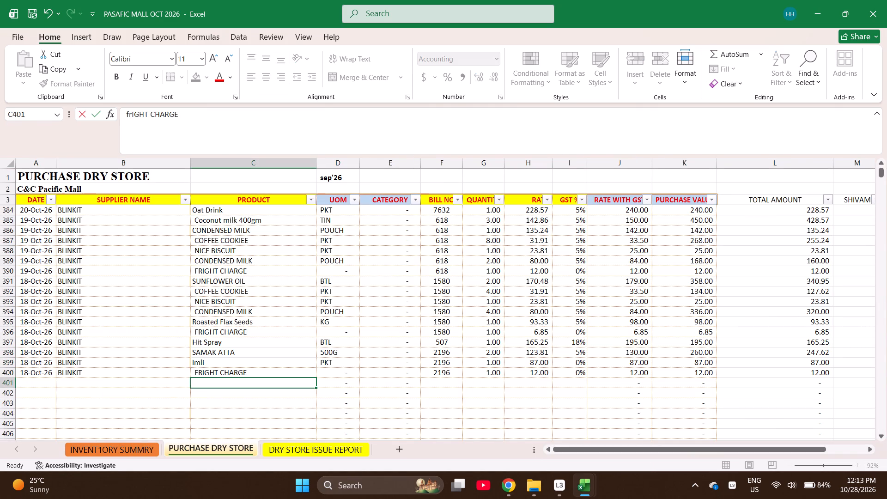
Check the total purchase value of the bill 2196 entries ending in row 400.
key("Up")
key("Up")
key("Right")
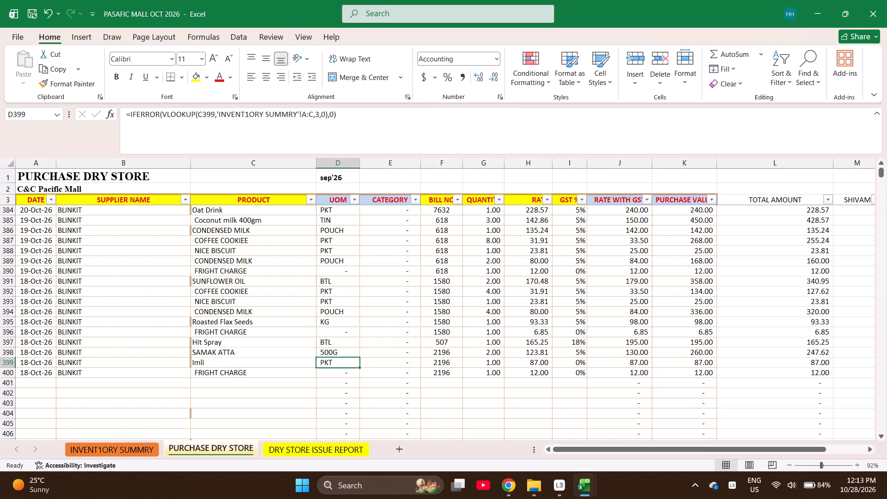
key("ctrl+Right")
key("Left")
key("Left")
key("Down")
key("Right")
key("shift+Up")
key("shift+Up")
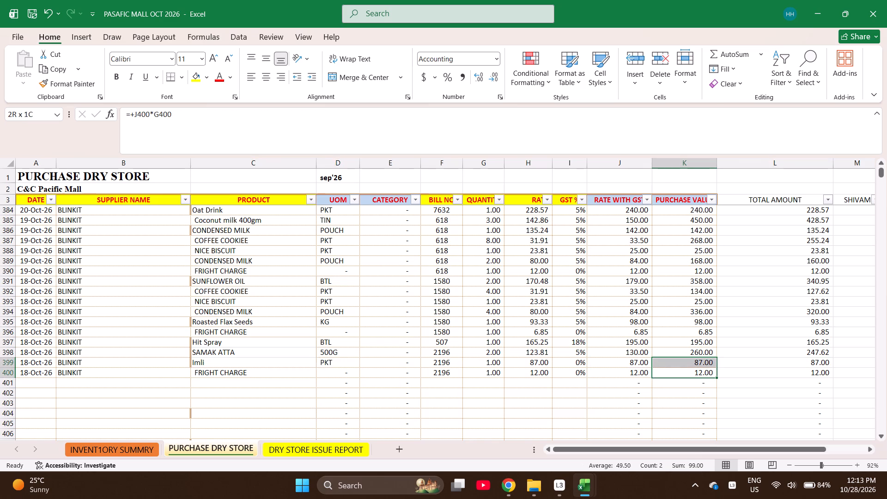
Fill the date 18-Oct-26 and supplier BLINKIT from row 400 down into row 401.
key("Left")
key("Left")
key("Left")
key("Left")
key("Left")
key("Left")
key("Left")
key("Left")
key("Left")
key("Left")
key("Left")
key("Left")
key("Left")
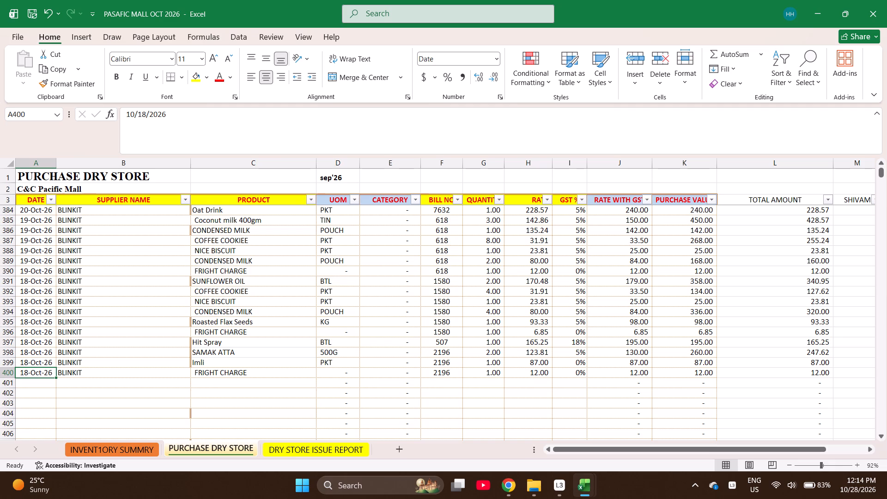
key("Down")
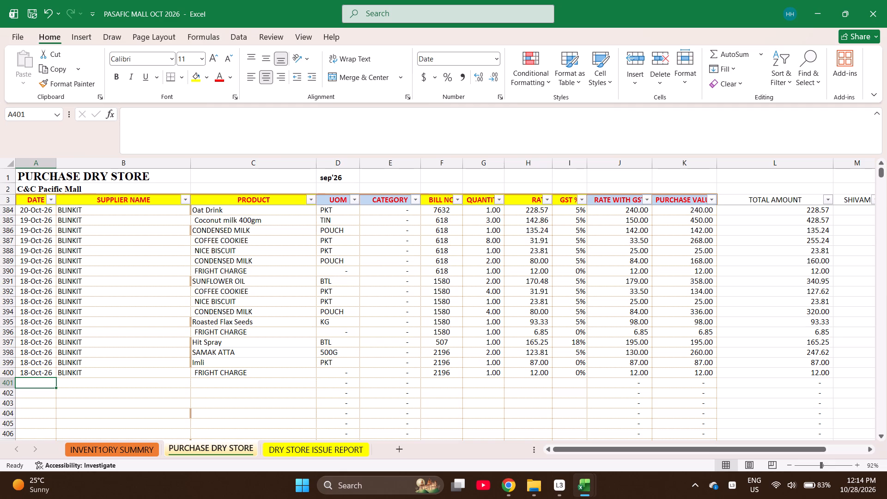
key("ctrl+d")
key("Right")
key("ctrl+d")
Enter product Extra Virgin Olive Oil 5lrt and bill number 2828 in row 401.
key("Right")
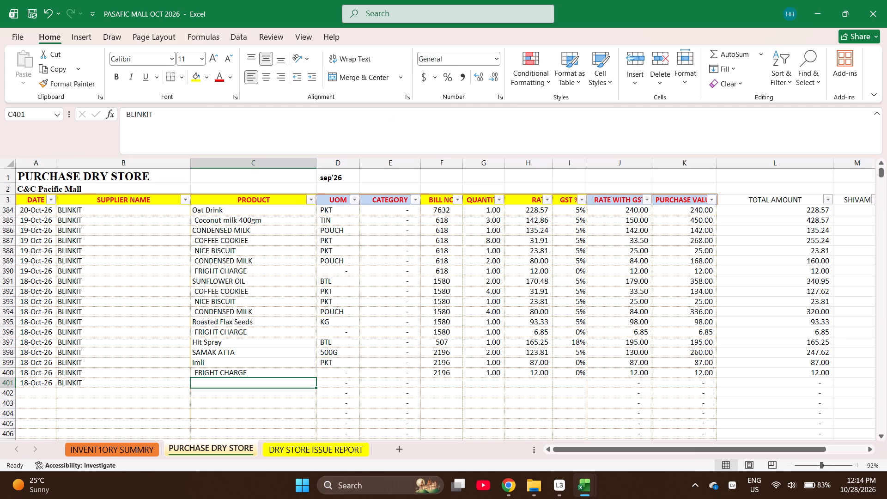
type("ex")
key("Return")
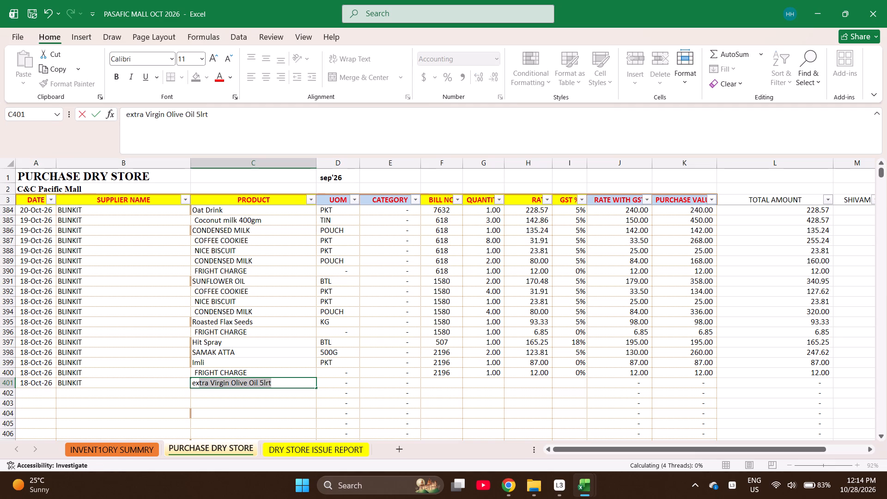
key("Up")
key("Right")
key("Right")
key("Right")
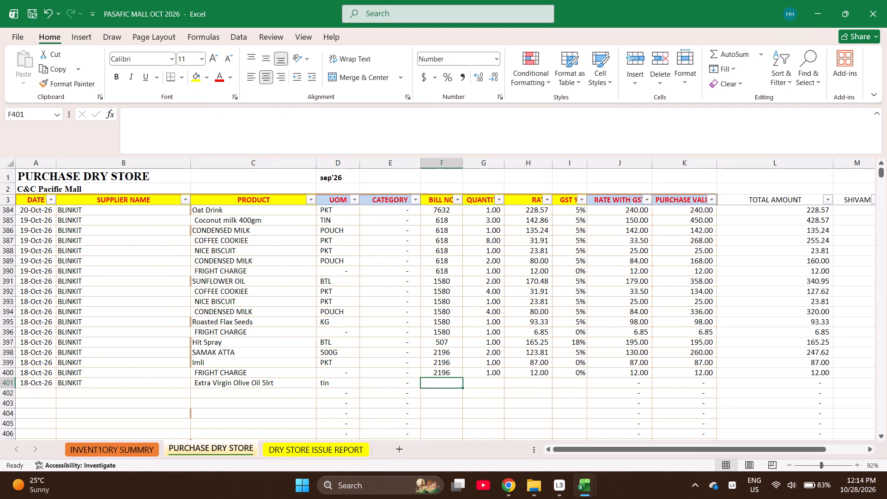
type("2828")
key("Right")
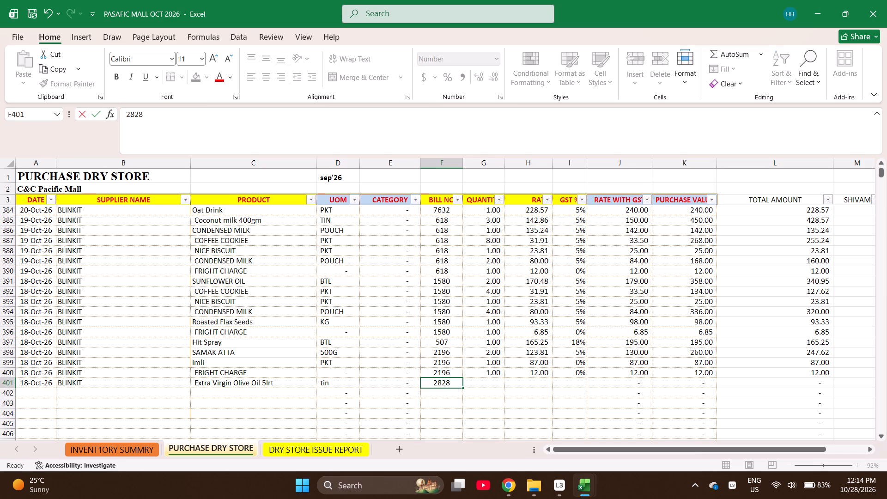
Find the earlier BIG BASKET entry for Extra Virgin Olive Oil 5lrt in row 368 and examine its quantity and rate.
key("Left")
key("Left")
key("Left")
key("Left")
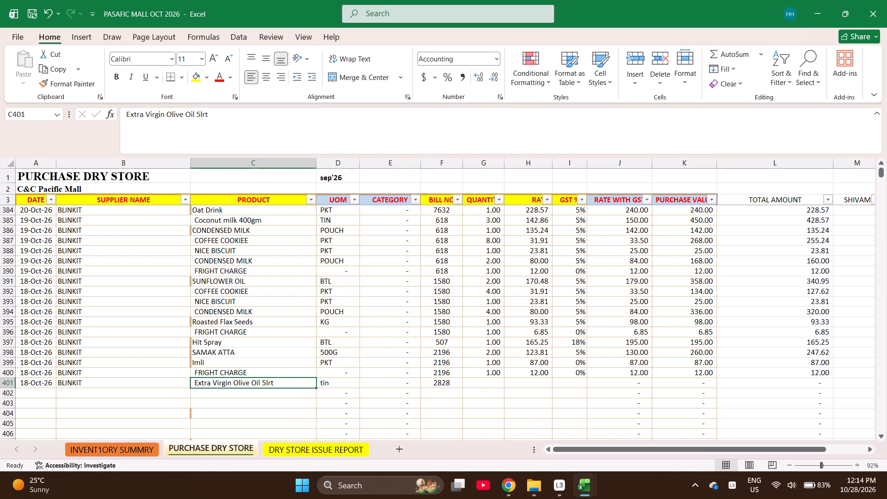
key("ctrl+c")
key("Up")
key("Up")
key("Up")
key("Up")
key("Up")
key("Up")
key("Up")
key("Up")
key("Up")
key("Up")
key("Up")
key("Up")
key("Up")
key("Up")
key("Up")
key("Up")
key("Up")
key("Up")
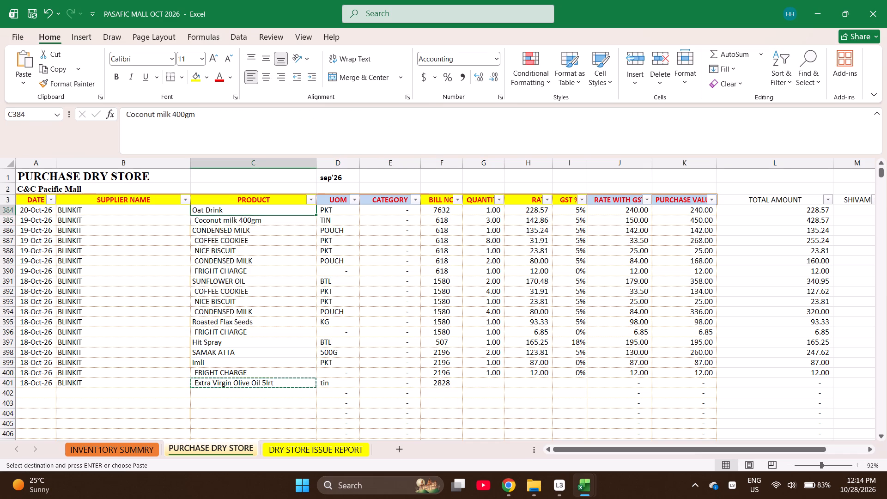
key("Up")
key("Up")
key("Up")
key("Up")
key("Up")
key("Up")
key("Up")
key("Up")
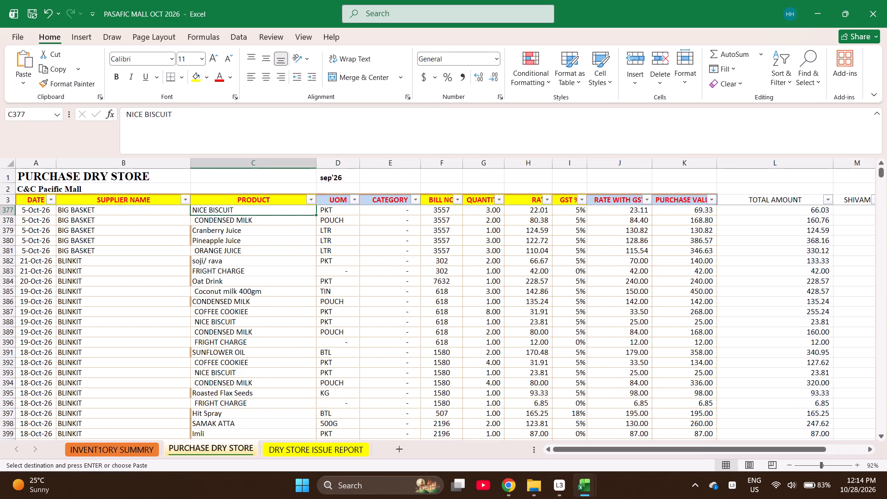
key("Up")
key("Up")
key("Up")
key("Up")
key("Up")
key("Up")
key("Up")
key("Up")
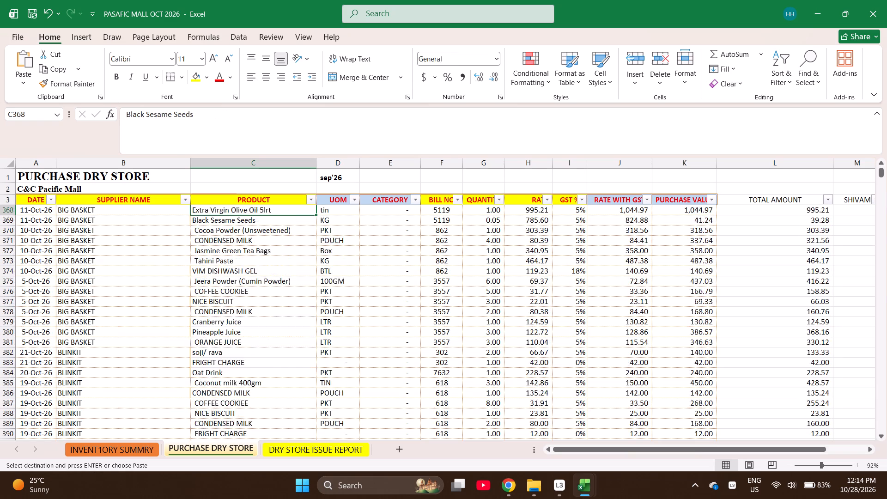
key("Up")
key("Up")
key("Down")
key("Down")
key("Right")
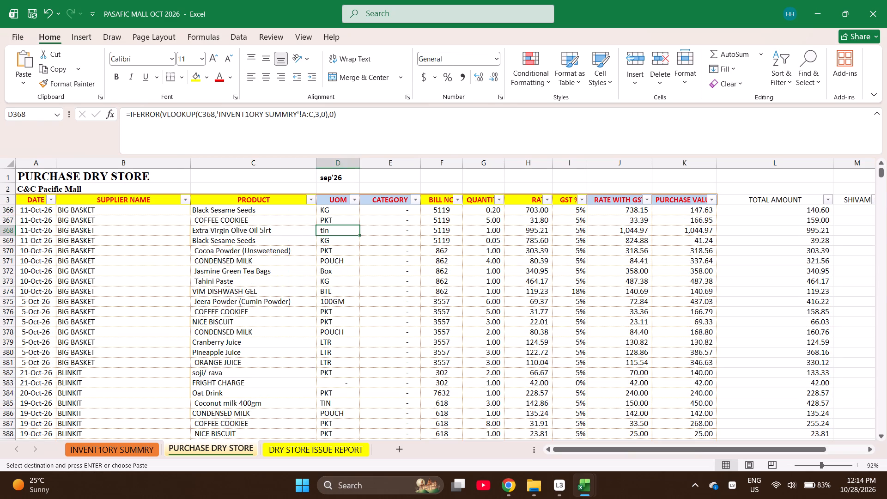
key("Right")
key("Right")
key("Right")
key("Right")
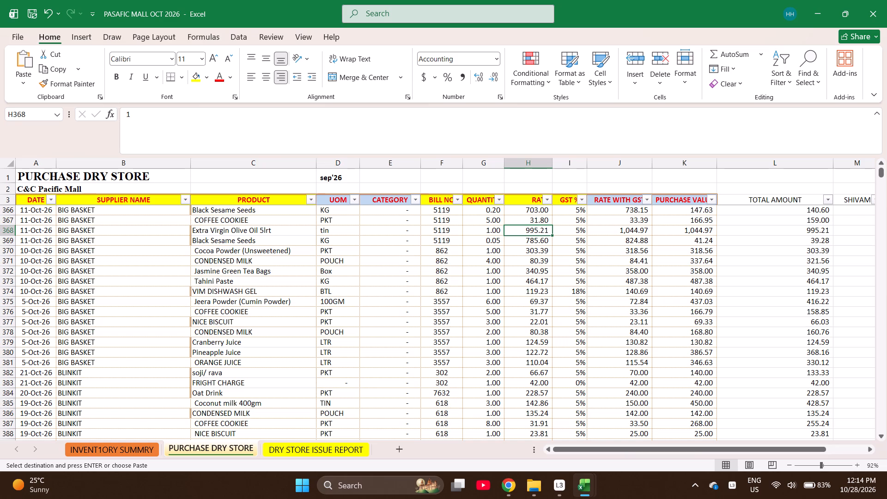
Examine how the rate is calculated for the Extra Virgin Olive Oil 5lrt entry of bill 223 in row 358.
key("Up")
key("Up")
key("Up")
key("Up")
key("Up")
key("Up")
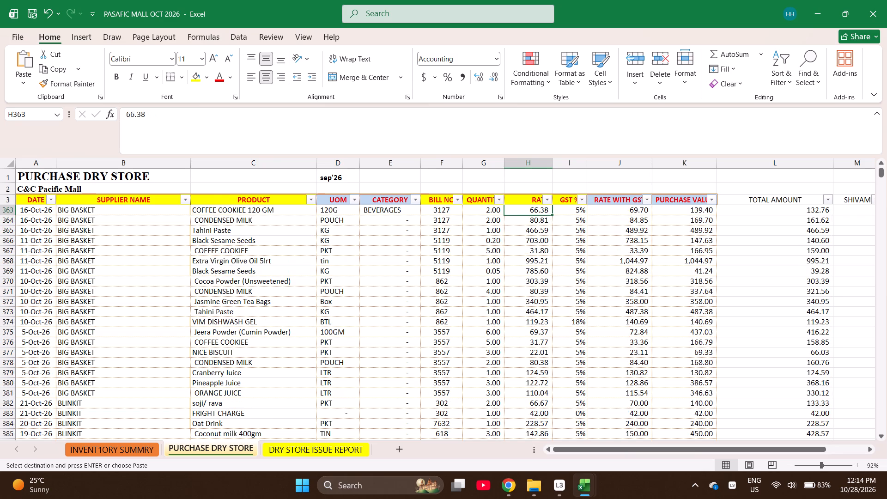
key("Up")
key("Up")
key("Up")
key("Up")
key("Up")
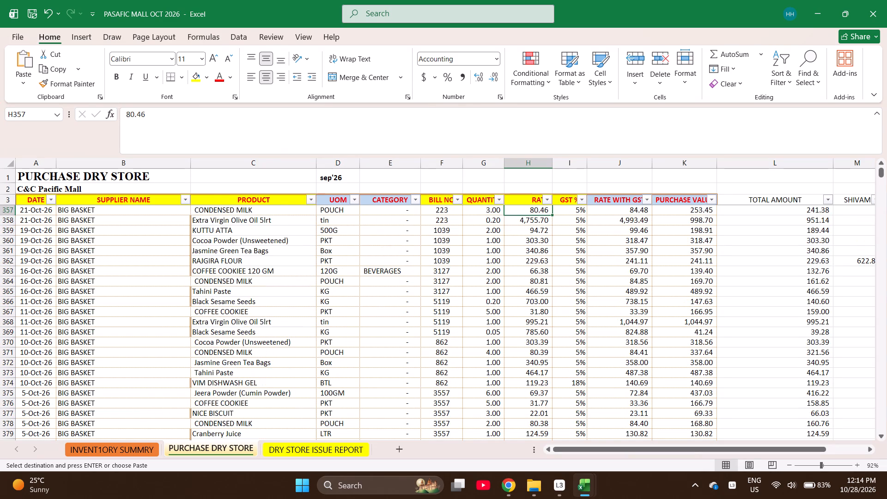
key("Down")
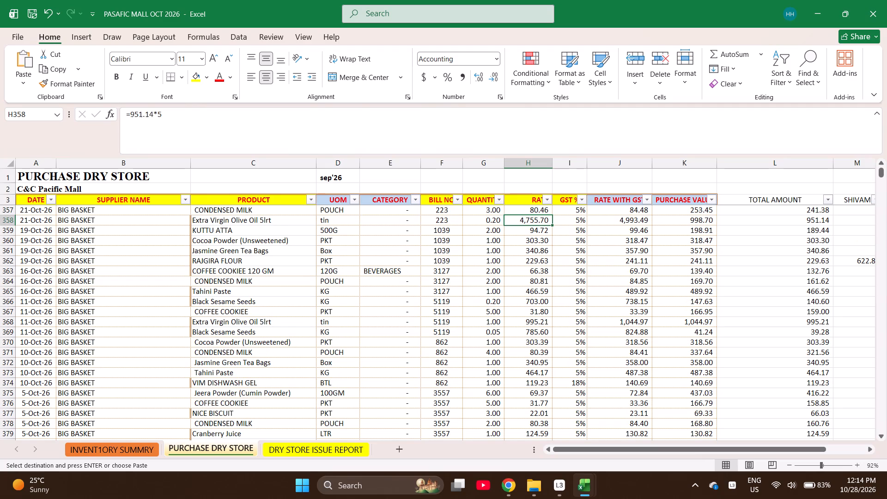
key("Down")
key("Up")
Review the rates of the BIG BASKET entries between rows 358 and 375, comparing how partial-quantity items are priced.
key("Down")
key("Down")
key("Down")
key("Down")
key("Down")
key("Down")
key("Down")
key("Down")
key("Down")
key("Down")
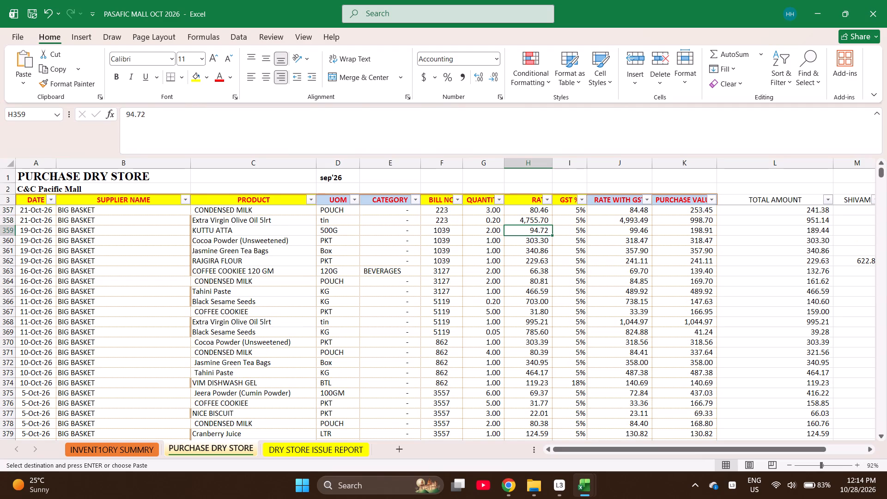
key("Down")
key("Down")
key("Down")
key("Down")
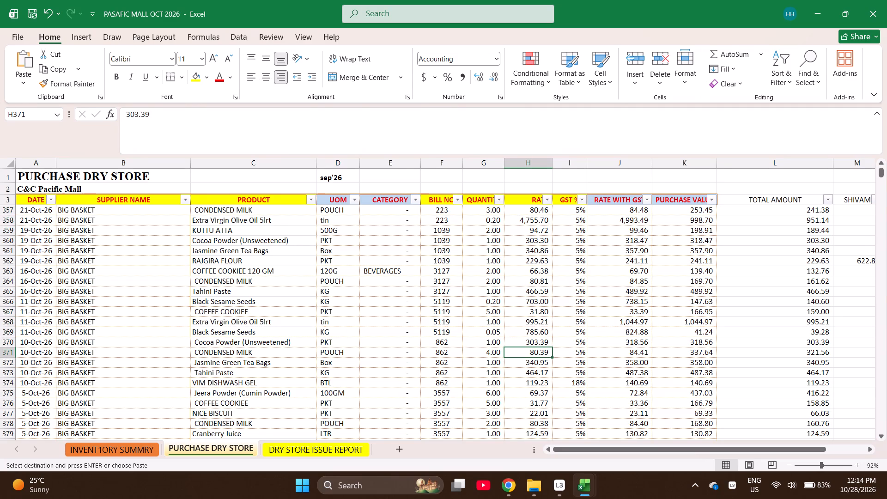
key("Down")
key("Down")
key("Down")
key("Down")
key("Down")
key("Up")
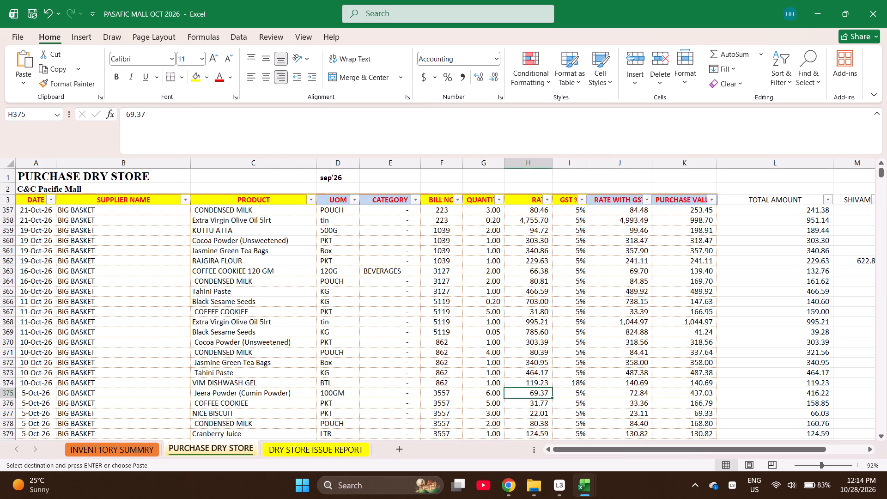
key("Up")
key("Up")
key("Up")
key("Up")
key("Up")
key("Up")
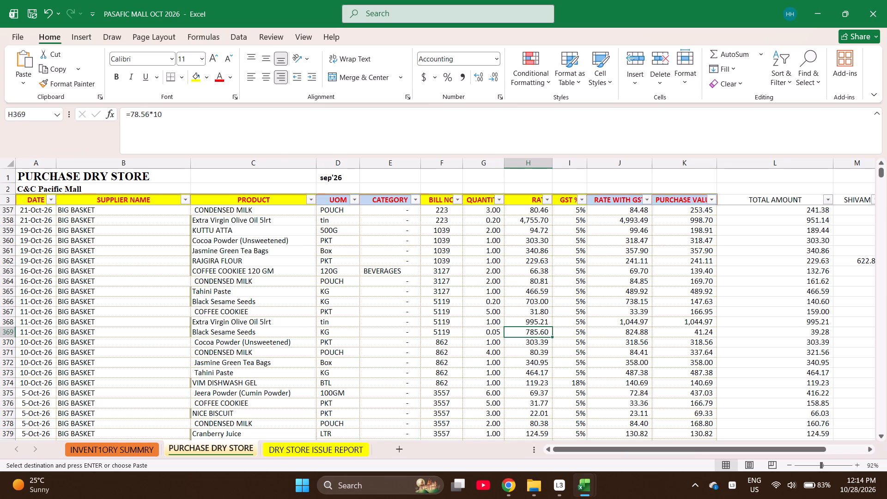
key("Up")
key("Up")
key("Up")
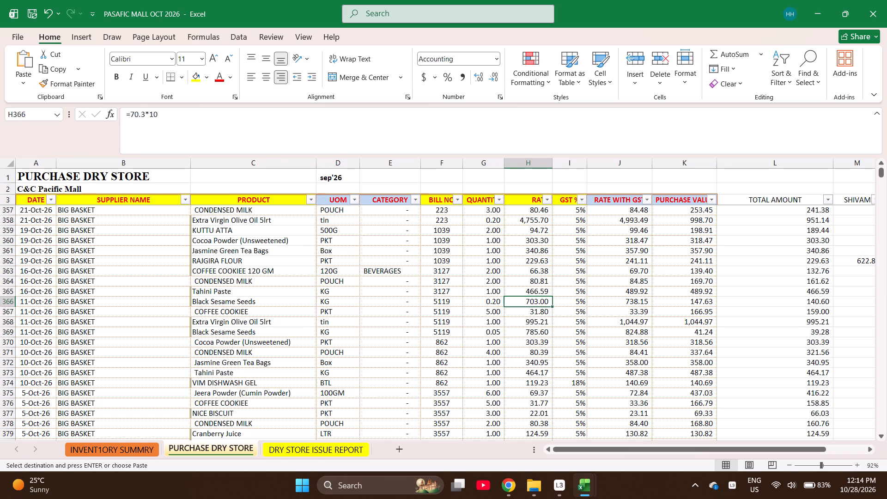
key("Up")
key("Up")
key("Up")
key("Up")
key("Up")
key("Up")
key("Up")
key("Up")
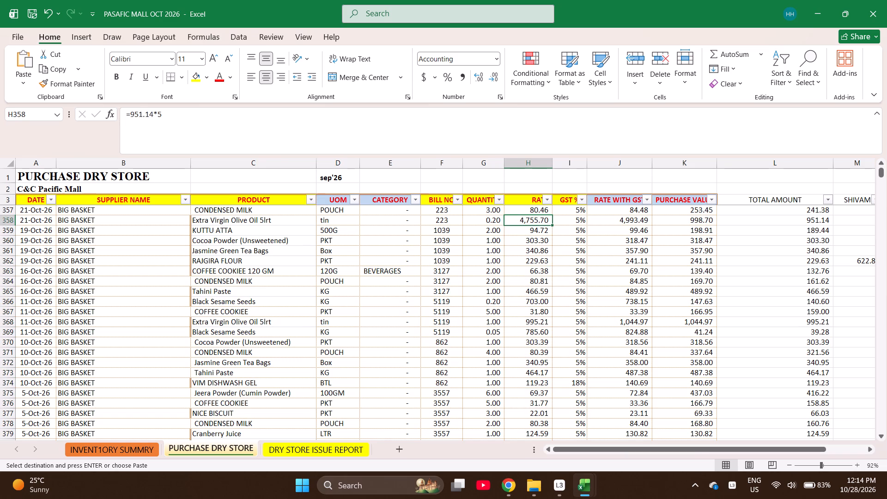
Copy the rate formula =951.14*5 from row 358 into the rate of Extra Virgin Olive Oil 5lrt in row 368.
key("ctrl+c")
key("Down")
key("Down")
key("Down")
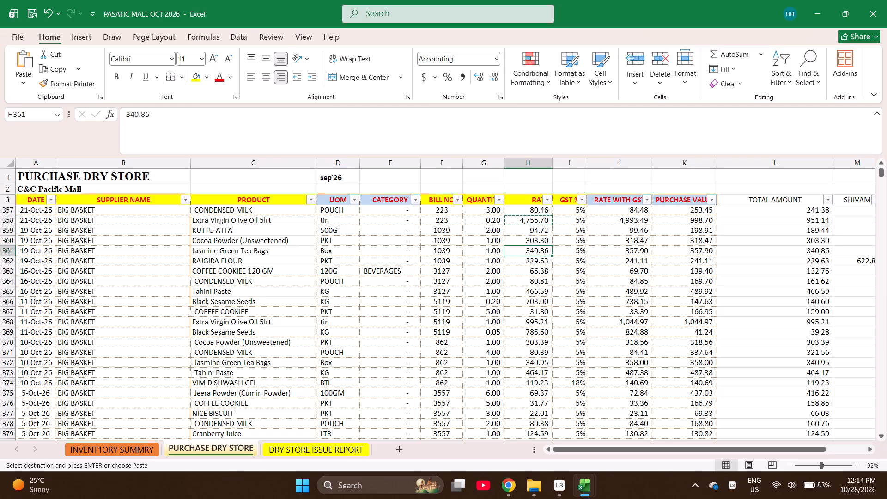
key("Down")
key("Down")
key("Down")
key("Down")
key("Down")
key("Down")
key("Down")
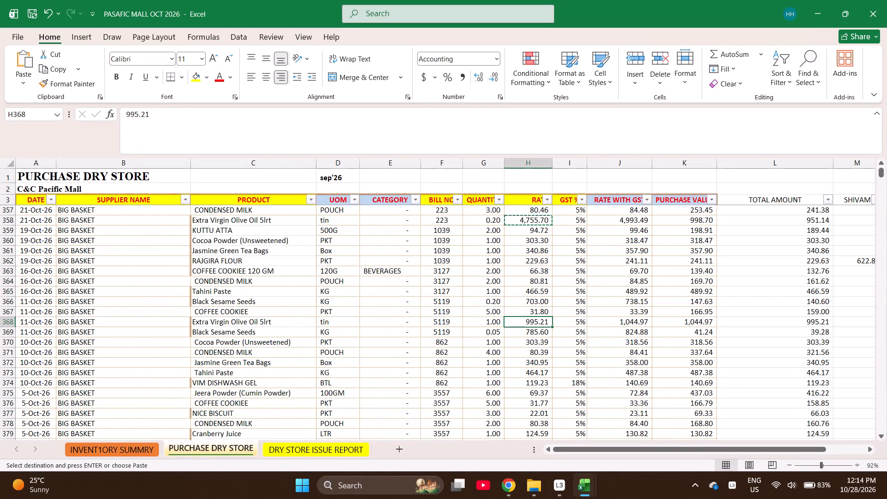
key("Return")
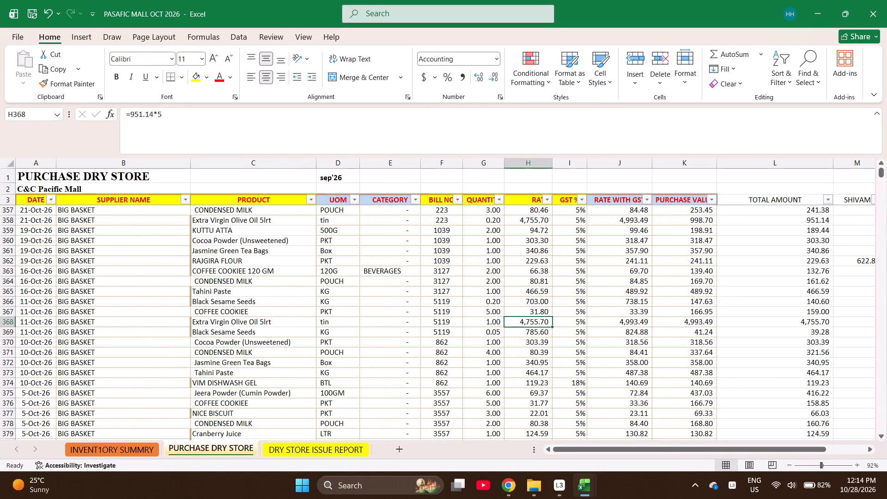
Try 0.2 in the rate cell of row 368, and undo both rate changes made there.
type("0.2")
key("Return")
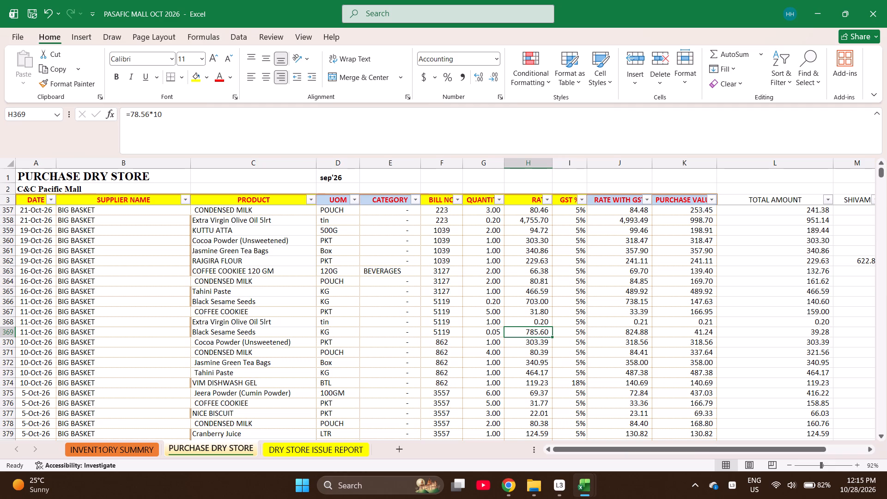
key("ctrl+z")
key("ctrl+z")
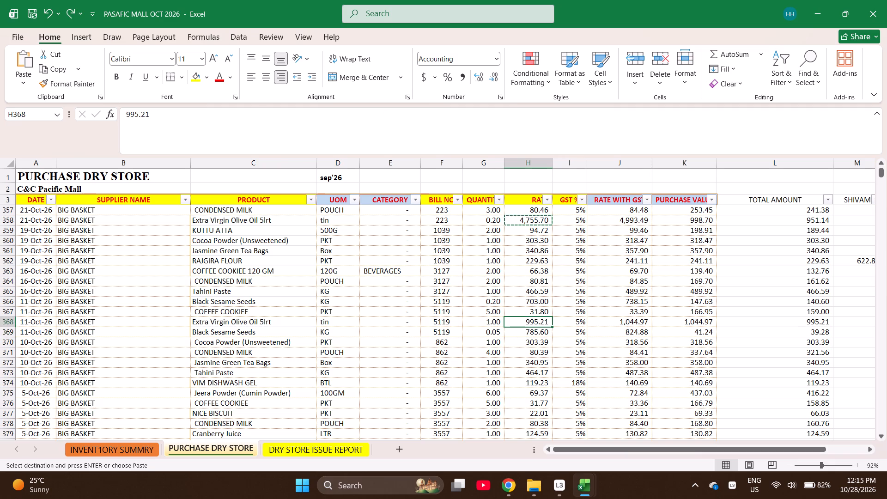
Set the quantity of Extra Virgin Olive Oil 5lrt in row 368 to 0.2.
key("Left")
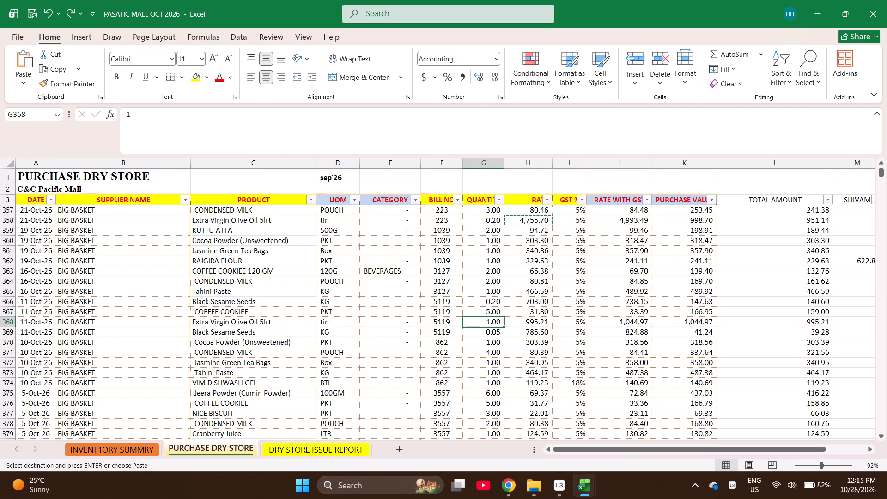
type("0.")
key("2")
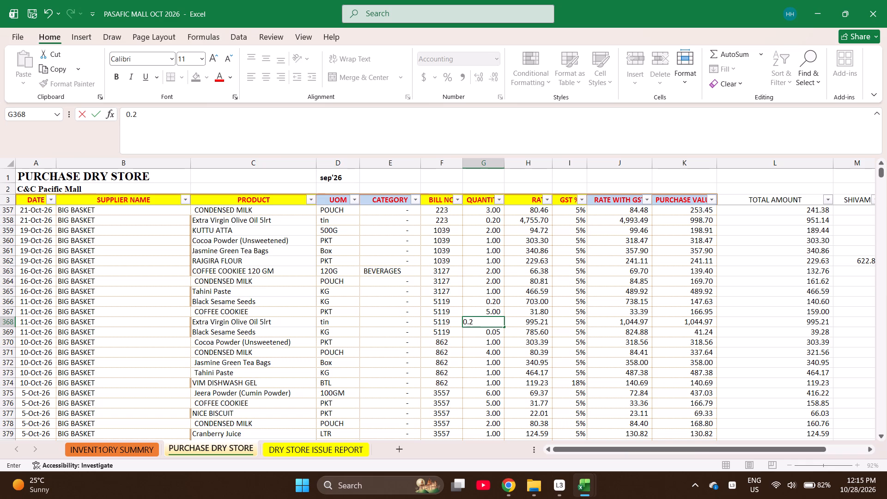
key("Right")
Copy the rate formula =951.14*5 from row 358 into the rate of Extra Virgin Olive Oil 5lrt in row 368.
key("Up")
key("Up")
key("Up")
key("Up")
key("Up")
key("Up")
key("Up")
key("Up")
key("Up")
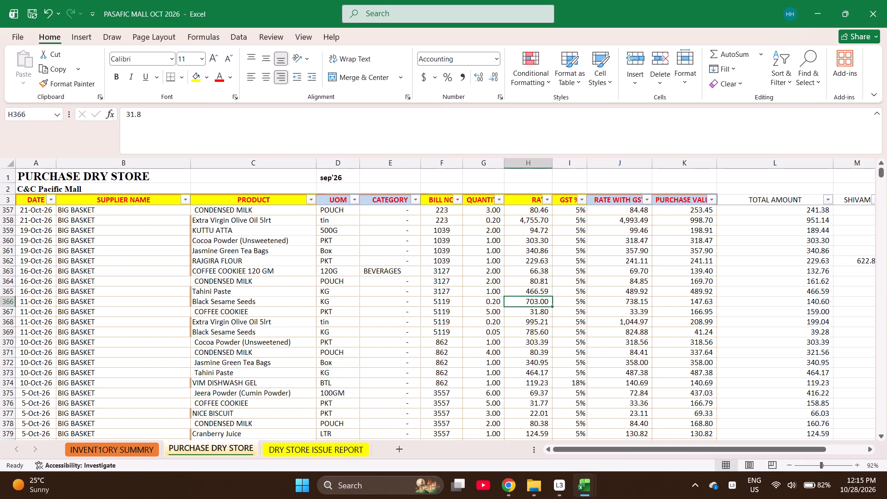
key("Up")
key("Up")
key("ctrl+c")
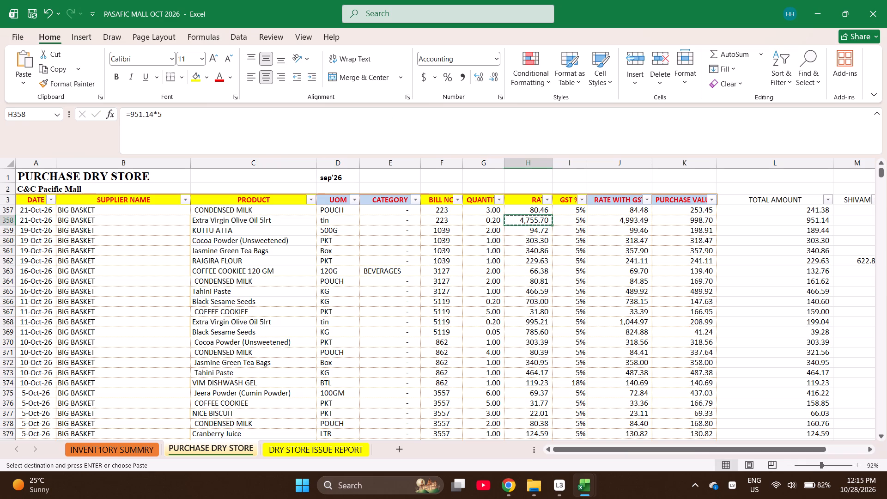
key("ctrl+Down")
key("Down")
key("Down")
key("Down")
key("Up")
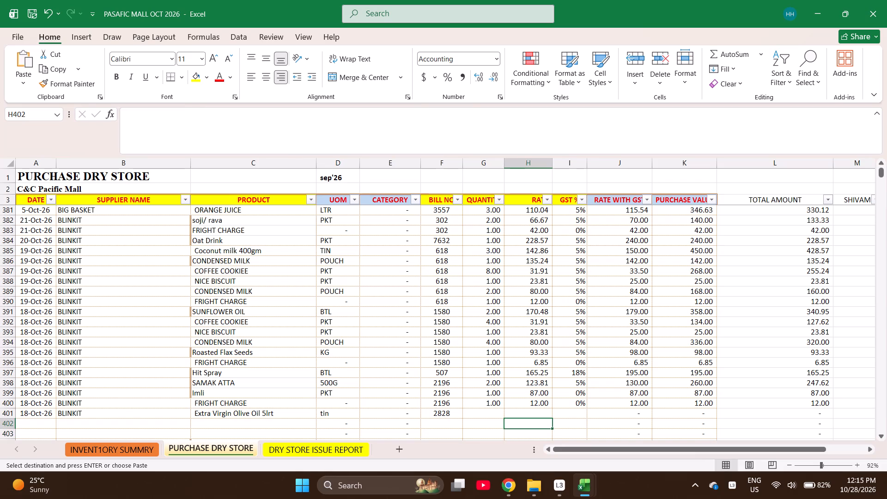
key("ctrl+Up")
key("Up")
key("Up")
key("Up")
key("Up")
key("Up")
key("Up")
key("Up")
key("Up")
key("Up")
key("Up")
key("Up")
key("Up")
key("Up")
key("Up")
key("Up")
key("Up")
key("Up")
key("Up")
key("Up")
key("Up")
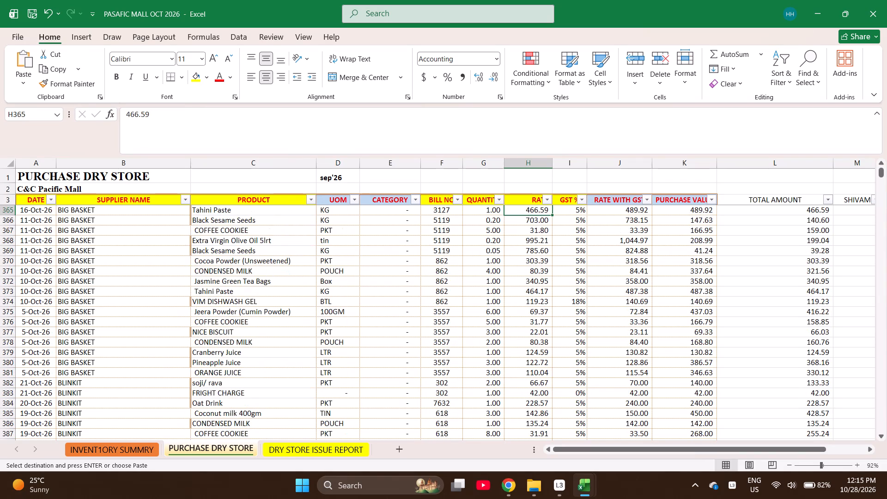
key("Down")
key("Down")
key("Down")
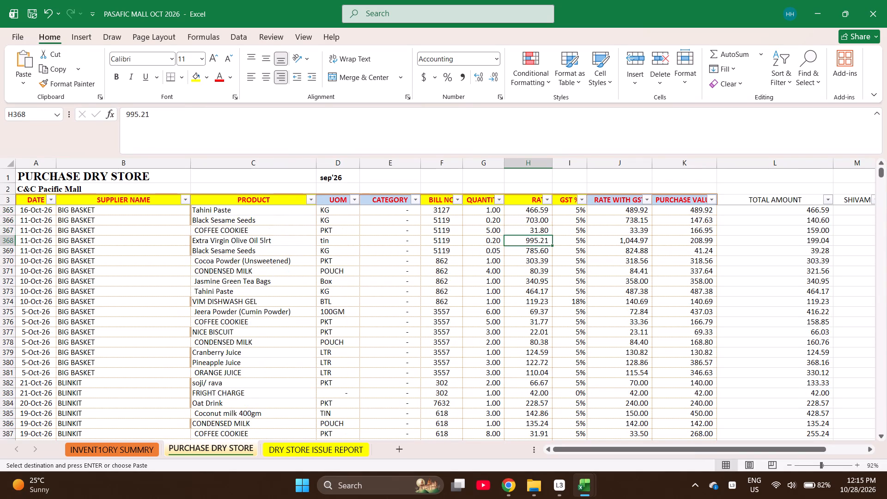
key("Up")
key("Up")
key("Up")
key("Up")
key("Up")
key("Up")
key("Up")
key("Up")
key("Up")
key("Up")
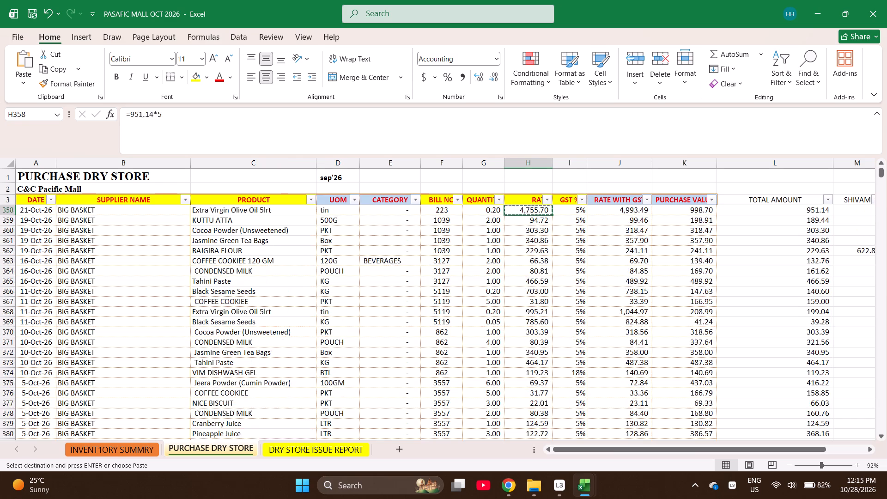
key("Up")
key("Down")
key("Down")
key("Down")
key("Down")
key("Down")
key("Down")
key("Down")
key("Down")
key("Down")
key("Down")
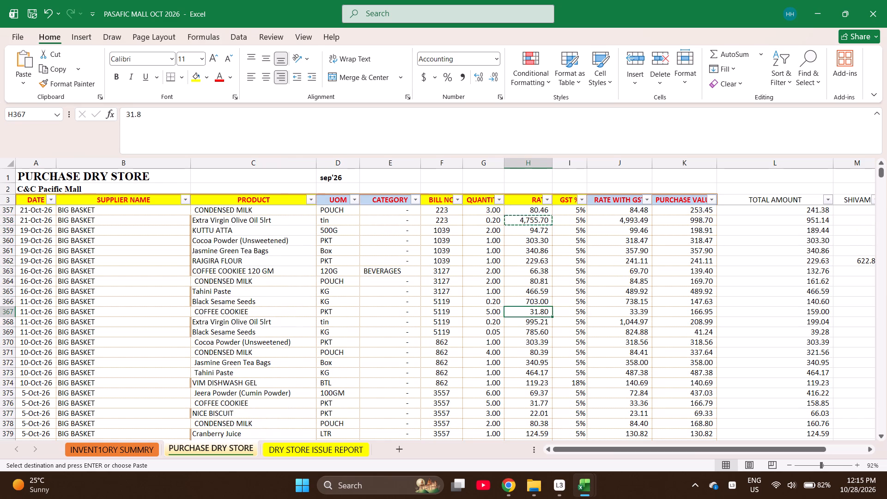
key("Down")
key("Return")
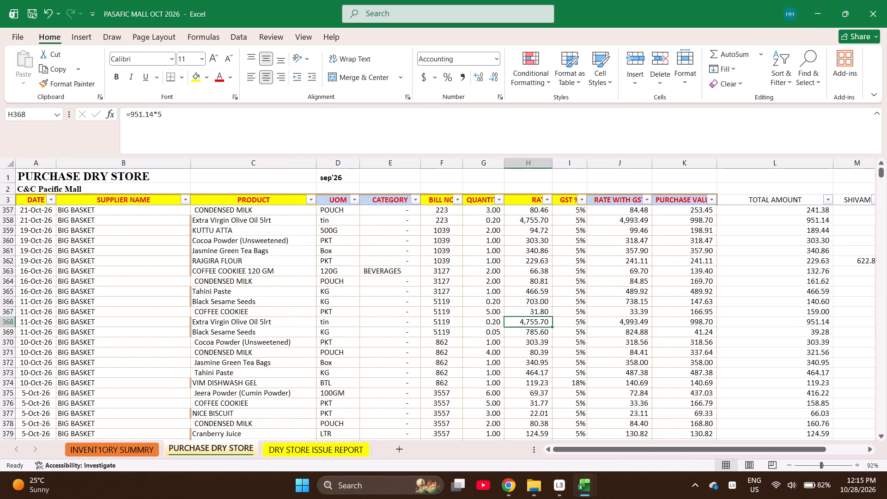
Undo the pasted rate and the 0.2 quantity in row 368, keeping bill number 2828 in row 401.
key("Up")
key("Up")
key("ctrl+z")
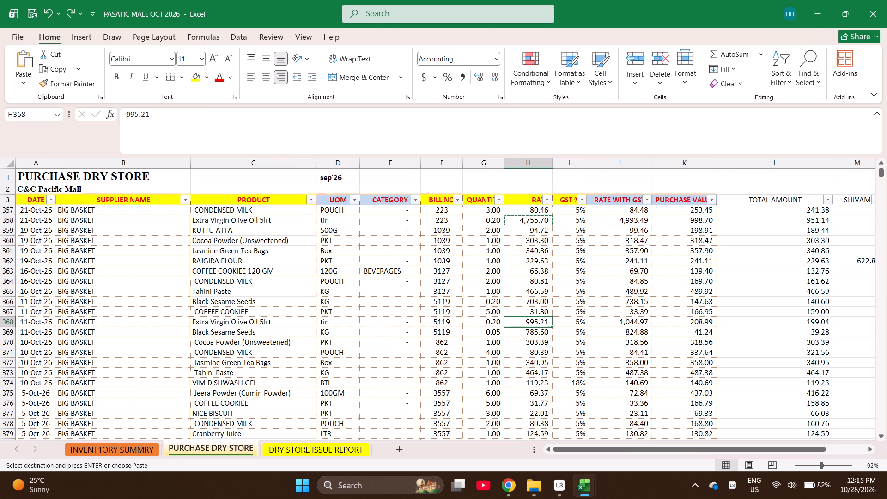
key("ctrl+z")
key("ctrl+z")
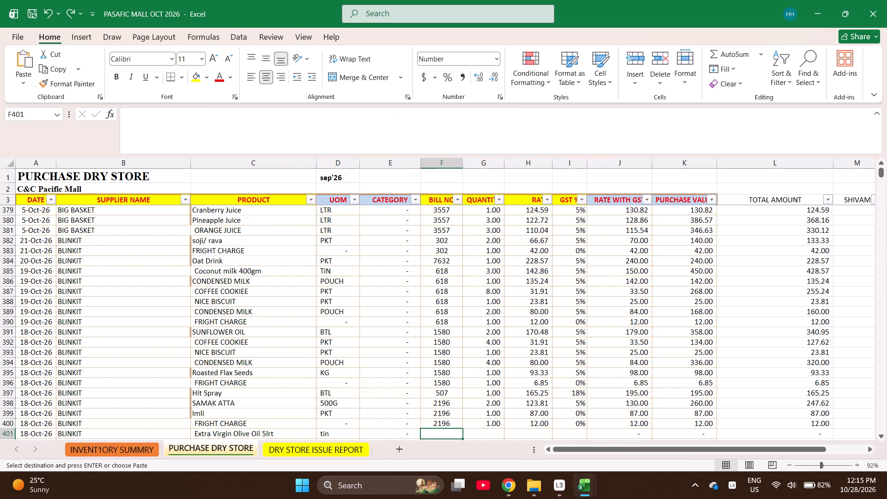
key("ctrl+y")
Enter quantity 0.2, rate =970.48*5 and GST 5% for Extra Virgin Olive Oil 5lrt of BLINKIT bill 2828 in row 401.
key("Right")
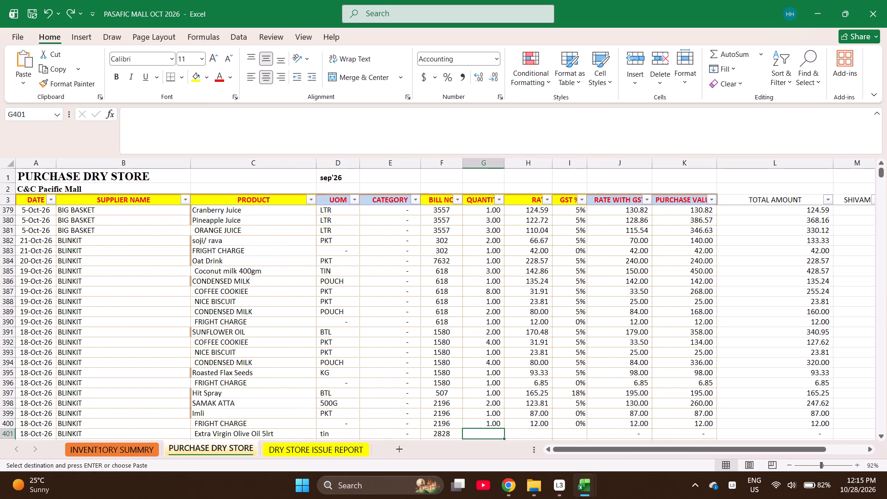
type("0.2")
key("Right")
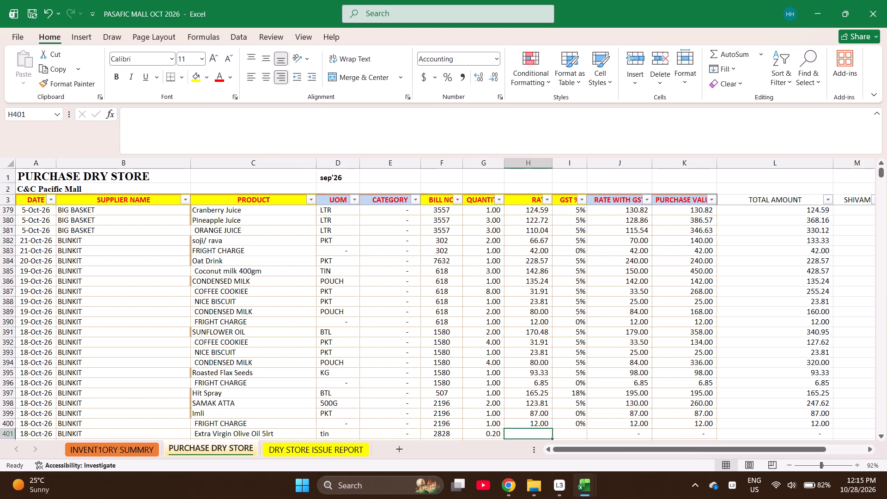
key("equal")
type("970.")
type("48")
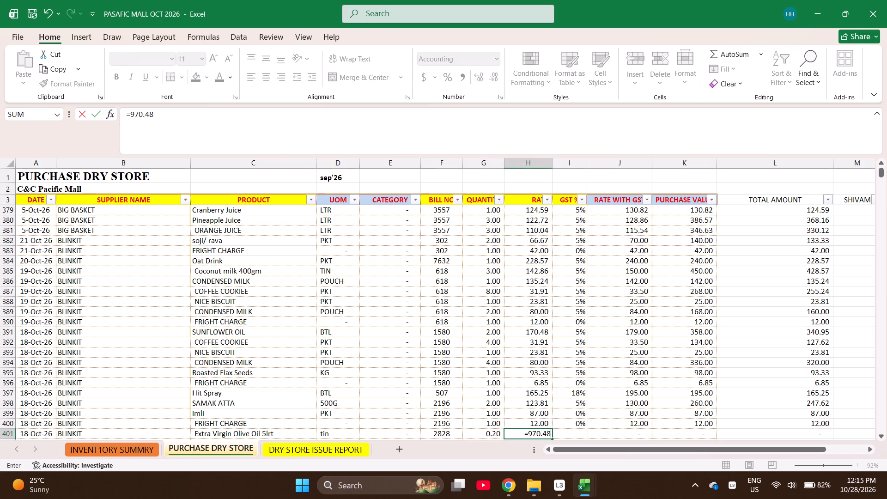
type("*10")
key("BackSpace")
key("BackSpace")
key("5")
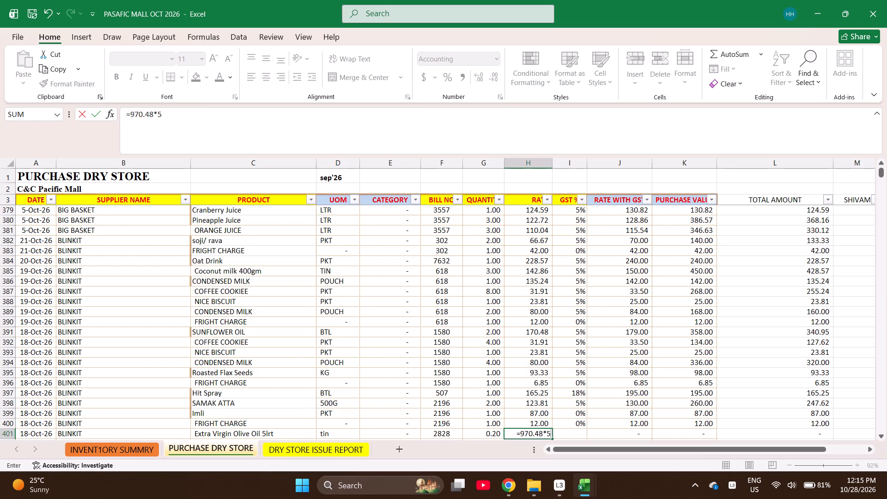
key("Return")
key("Up")
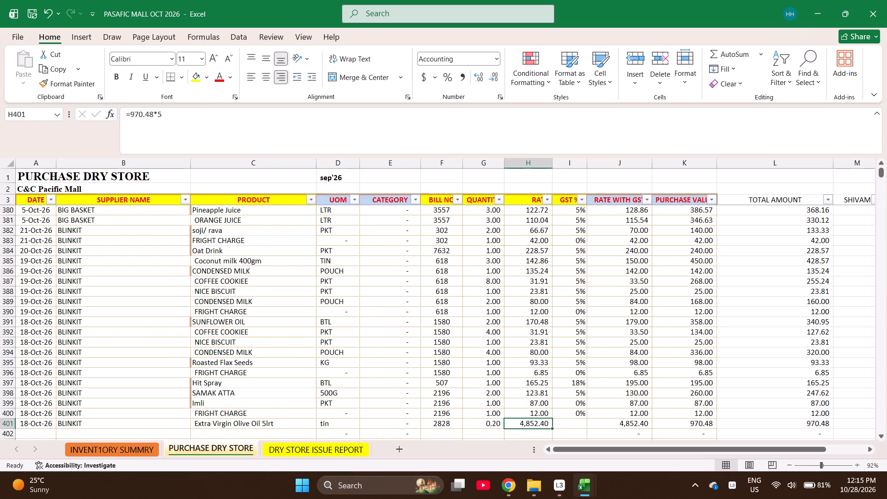
key("Right")
key("5")
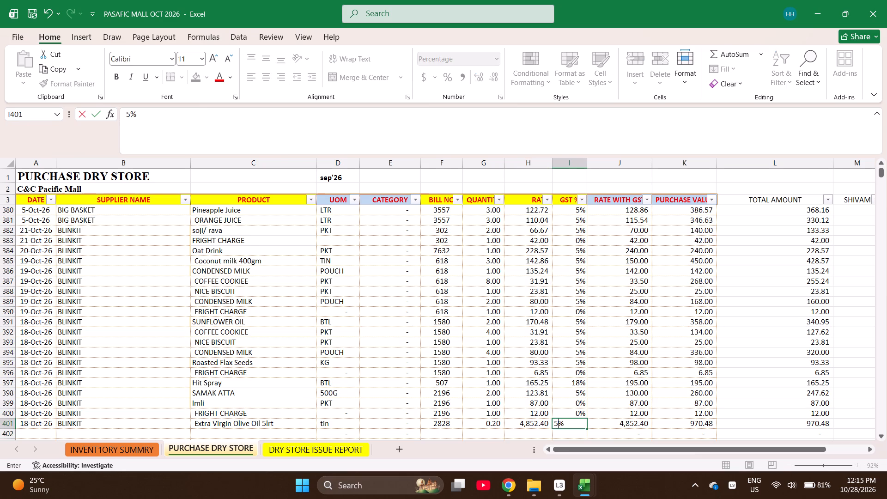
key("Right")
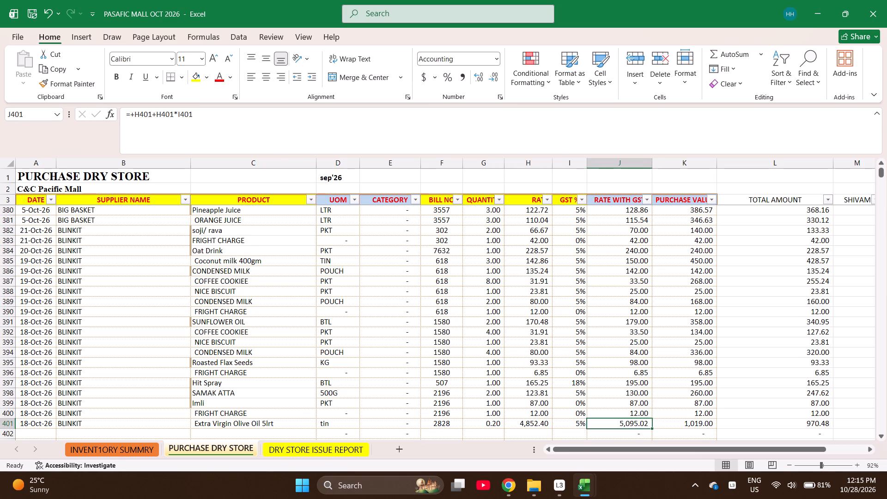
Correct the BIG BASKET Extra Virgin Olive Oil 5lrt entry in row 368 to rate =995.21*5 and quantity 0.2.
key("Left")
key("Up")
key("Up")
key("Up")
key("Up")
key("Up")
key("Up")
key("Up")
key("Up")
key("Up")
key("Up")
key("Up")
key("Up")
key("Up")
key("Up")
key("Up")
key("Up")
key("Up")
key("Up")
key("Up")
key("Up")
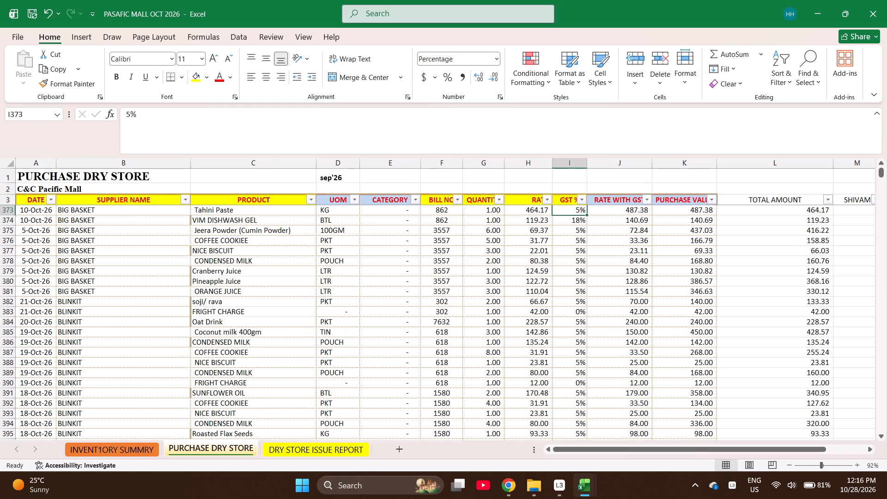
key("Left")
key("Left")
key("Left")
key("Left")
key("Left")
key("Left")
key("Left")
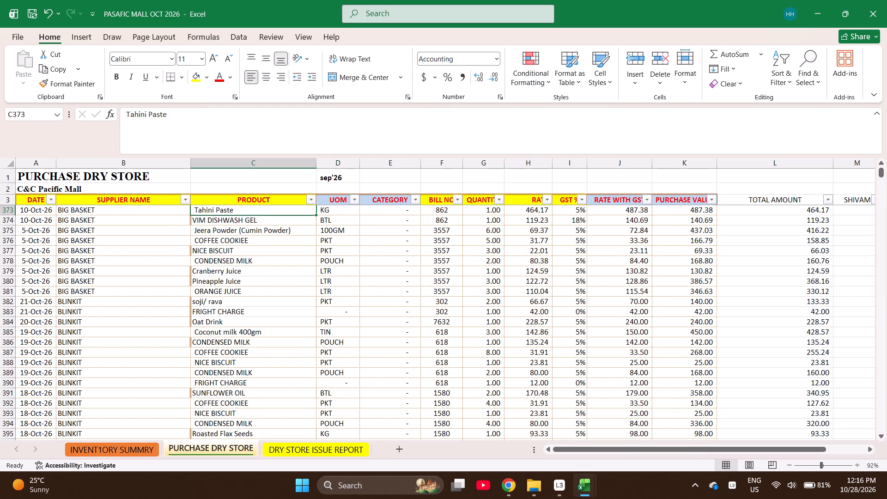
key("Up")
key("Up")
key("Up")
key("Up")
key("Up")
key("Up")
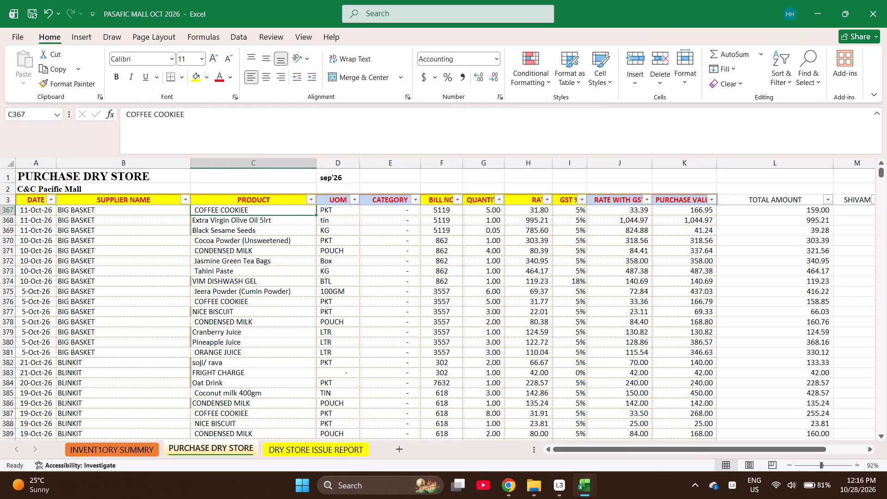
key("Down")
key("Right")
key("Right")
key("Right")
key("Right")
key("Right")
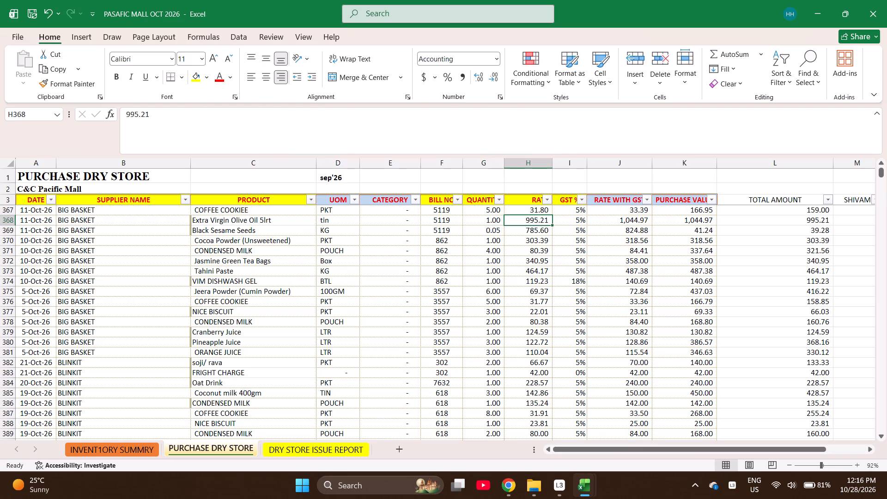
key("equal")
type("995.21")
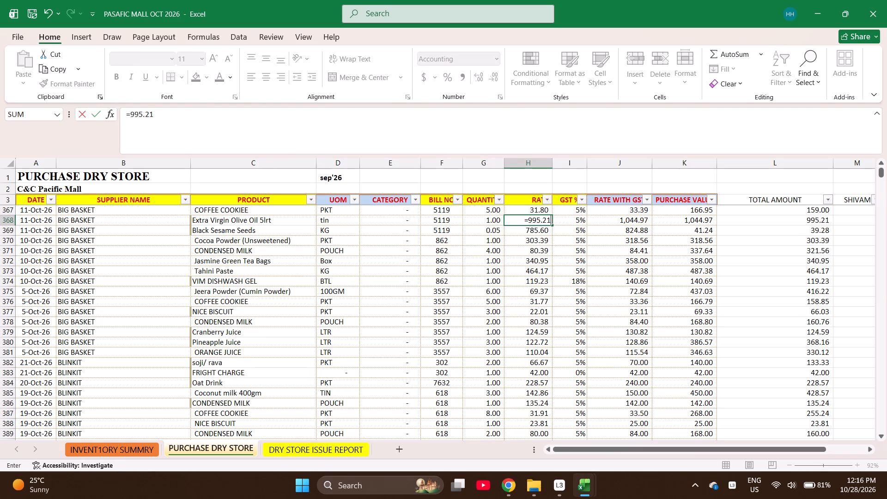
type("*5")
key("Return")
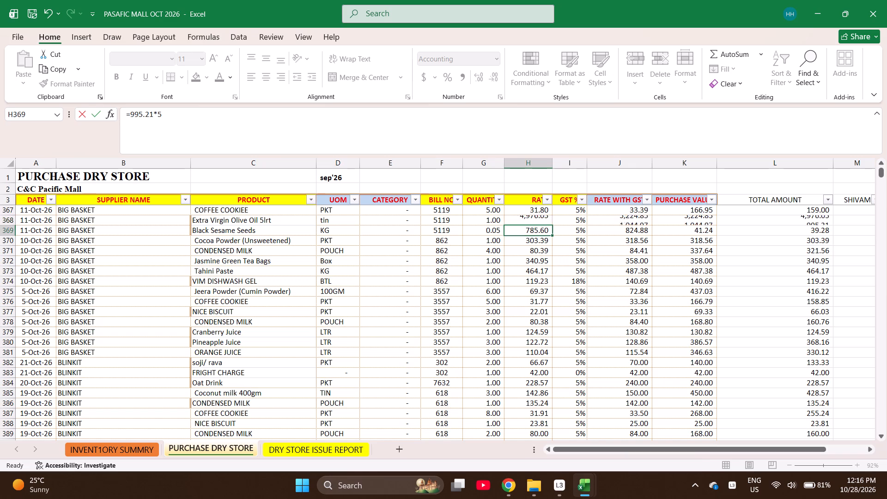
key("Up")
key("Left")
type("0.2")
key("Return")
Review the BIG BASKET entries above row 368, comparing the quantity and rate of the olive oil in row 358.
key("Up")
key("Up")
key("Up")
key("Up")
key("Up")
key("Up")
key("Up")
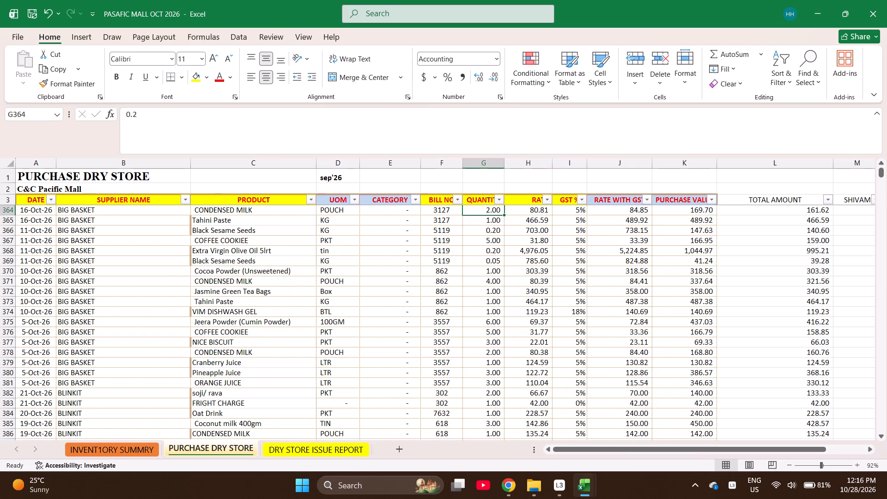
key("Up")
key("Up")
key("Up")
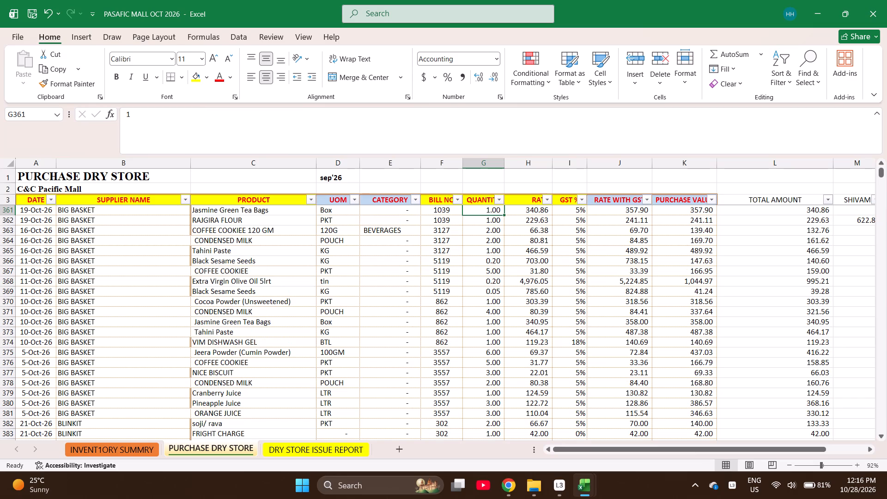
key("Up")
key("Up")
key("Up")
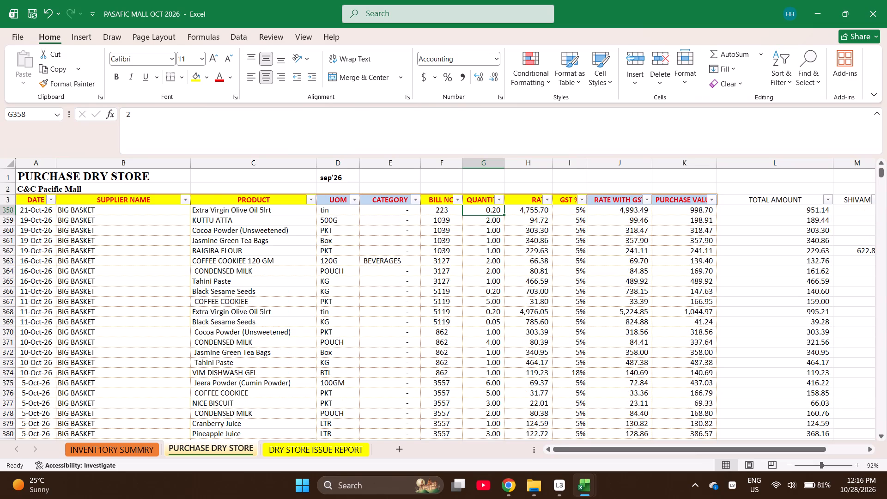
key("Right")
key("Down")
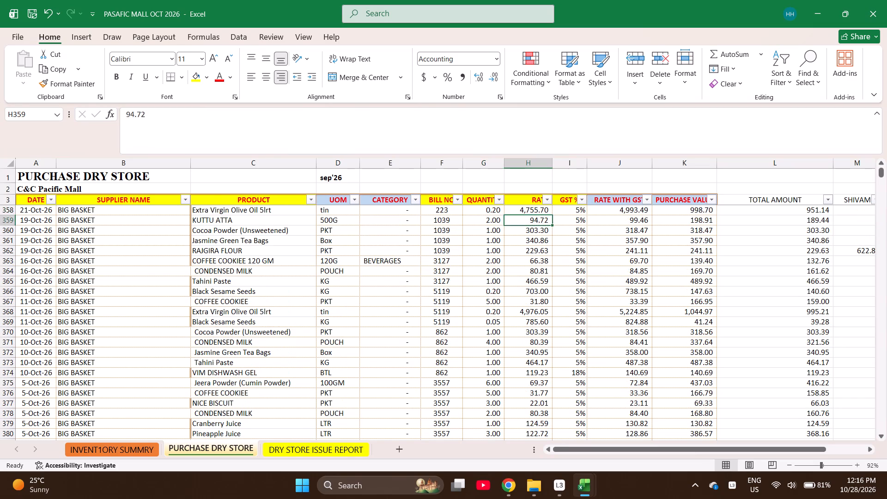
Fill the date 18-Oct-26 and supplier BLINKIT down from row 401 into rows 402 to 404.
key("ctrl+Down")
key("Down")
key("Left")
key("Left")
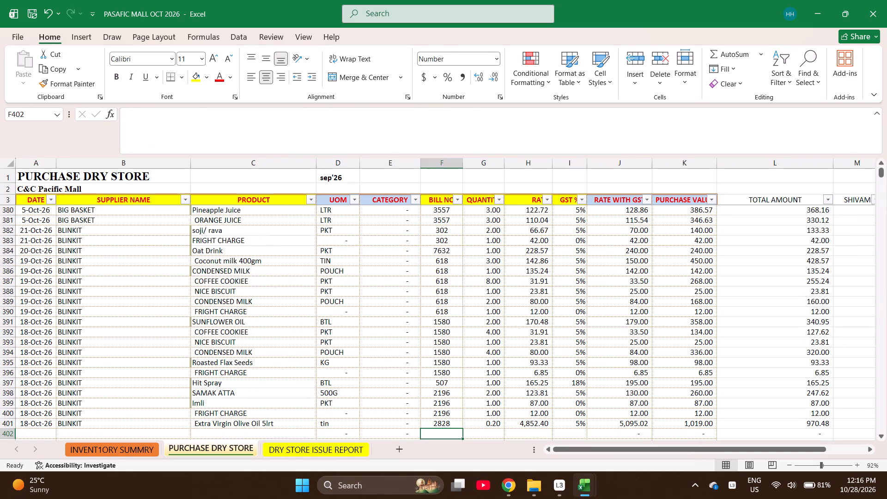
key("Right")
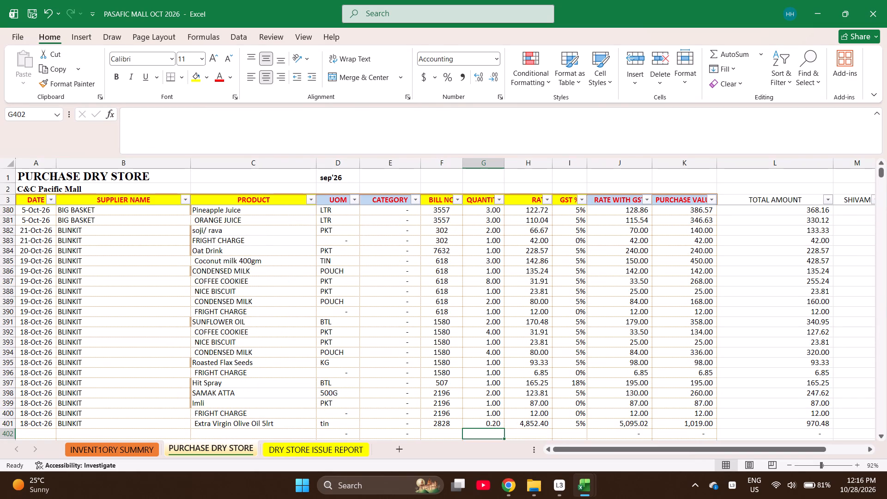
key("Left")
key("Left")
key("Left")
key("Left")
key("Left")
key("Left")
key("Left")
key("Left")
key("Left")
key("Left")
key("Left")
key("Left")
key("Left")
key("Left")
key("Left")
key("Left")
key("Left")
key("Left")
key("Left")
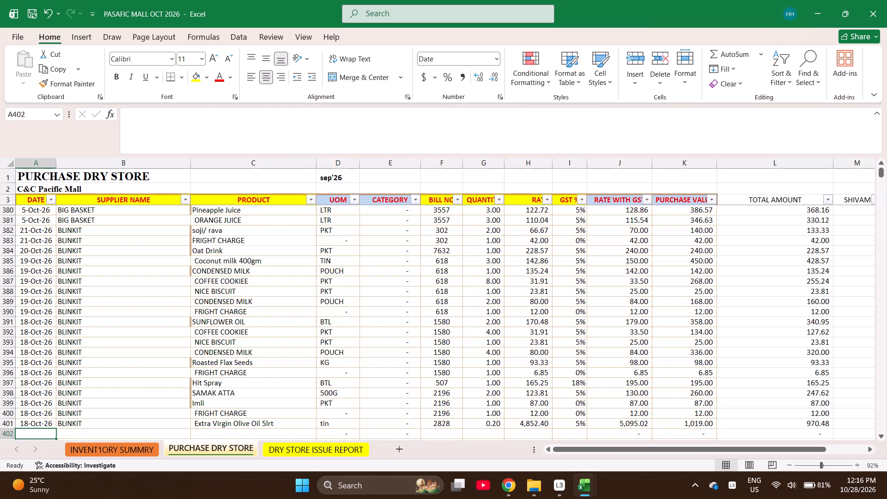
key("Up")
key("shift+Right")
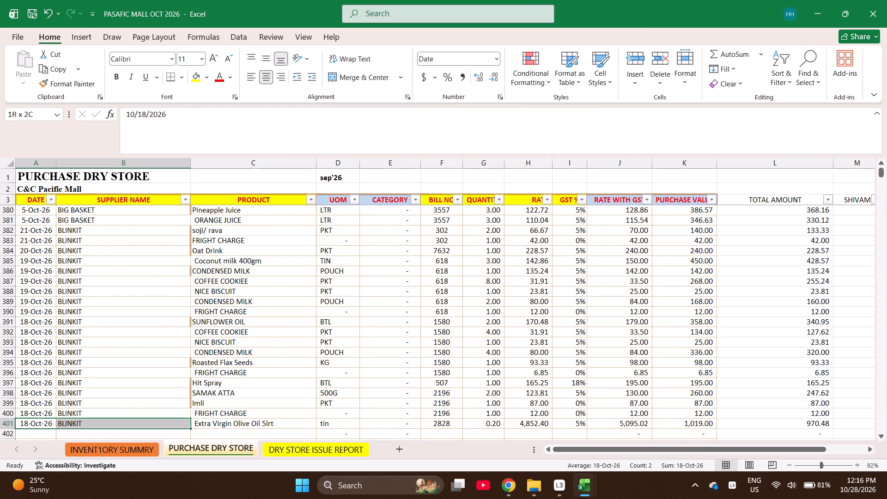
key("shift+Down")
key("shift+Down")
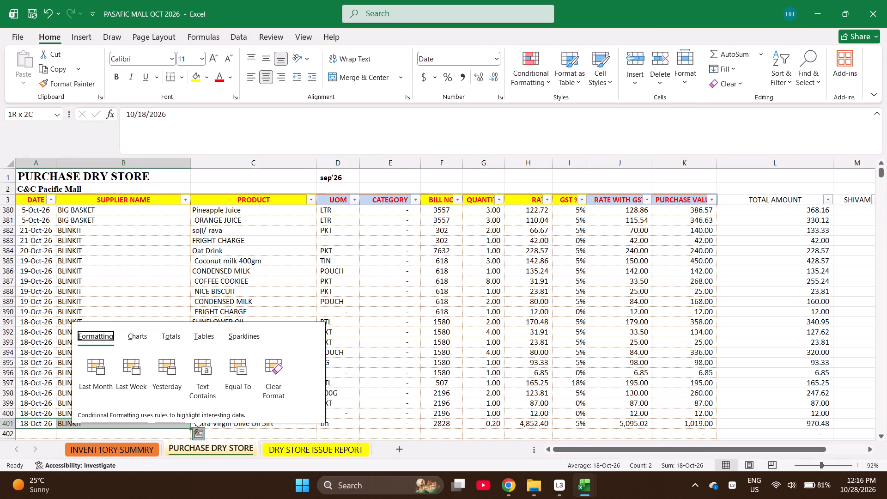
key("Escape")
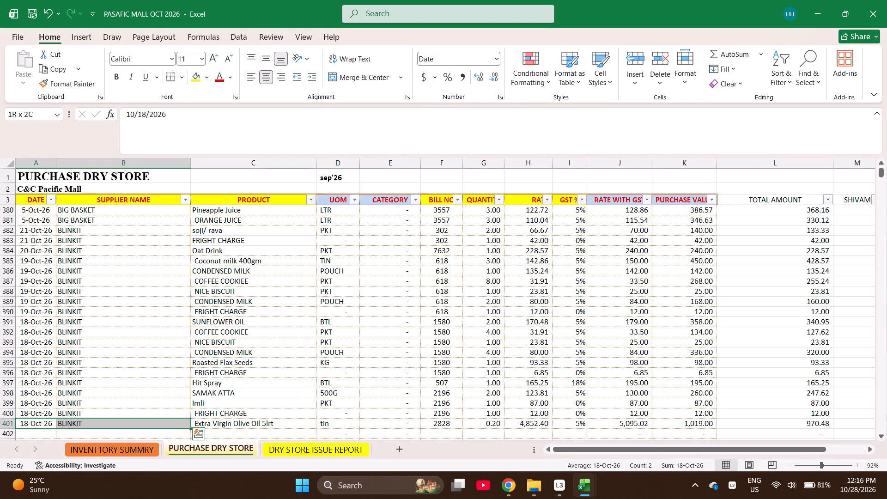
key("shift+Down")
key("shift+Down")
key("shift+Down")
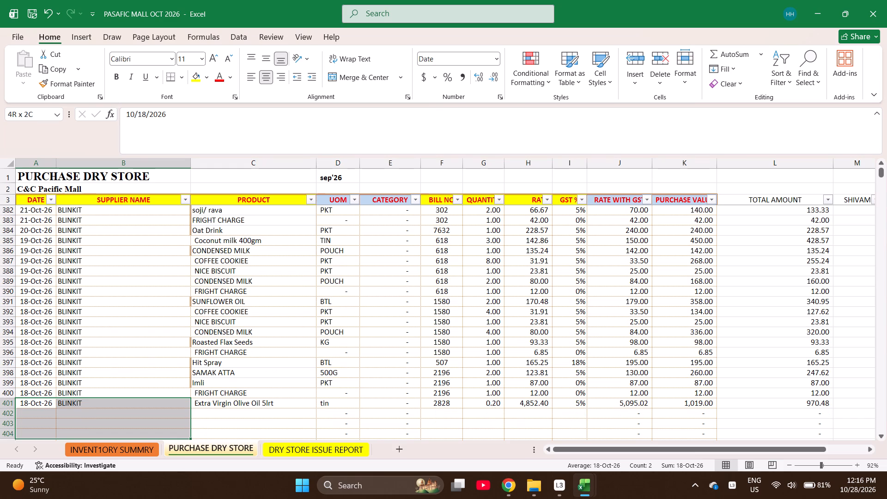
key("ctrl+d")
Enter the products Coconut milk 400gm, CONDENSED MILK and FRIGHT CHARGE in rows 402 to 404.
key("Right")
key("Right")
key("Down")
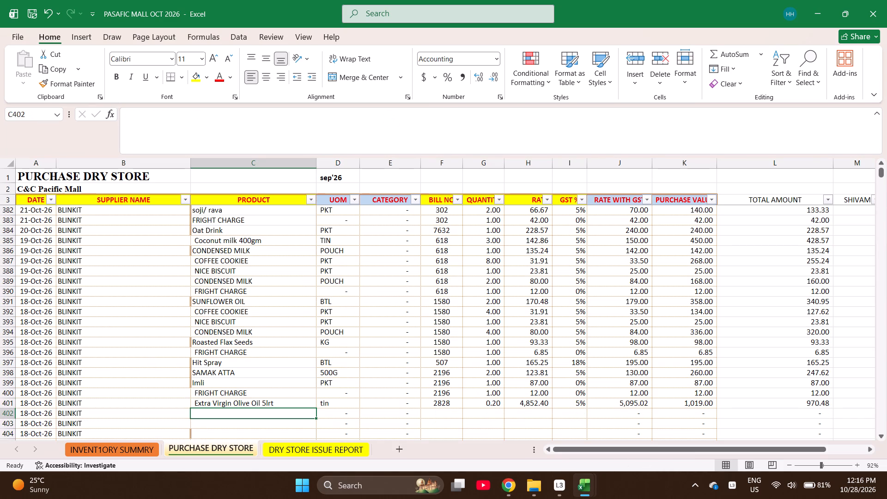
type("coco")
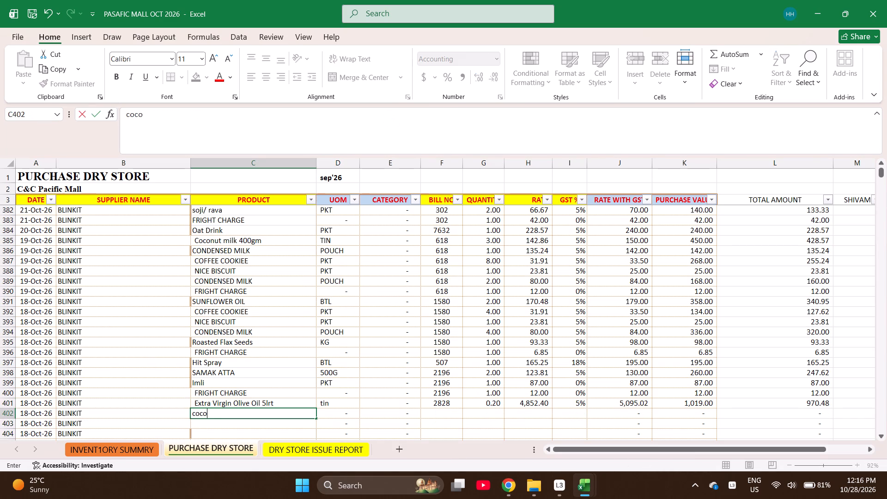
type("nu")
key("Return")
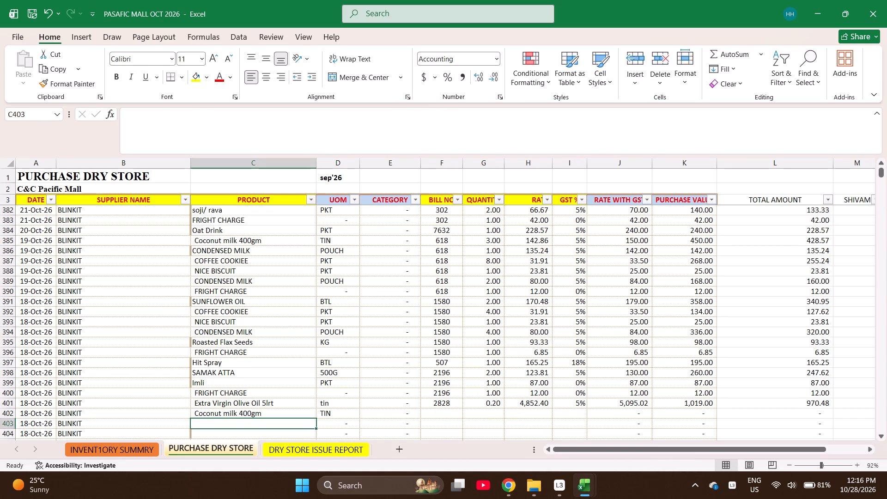
type("cond")
key("Return")
type("fr")
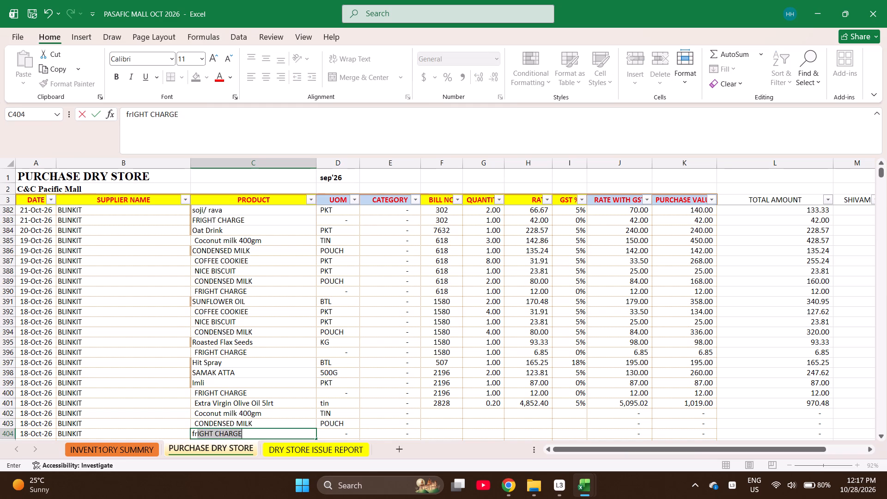
key("Return")
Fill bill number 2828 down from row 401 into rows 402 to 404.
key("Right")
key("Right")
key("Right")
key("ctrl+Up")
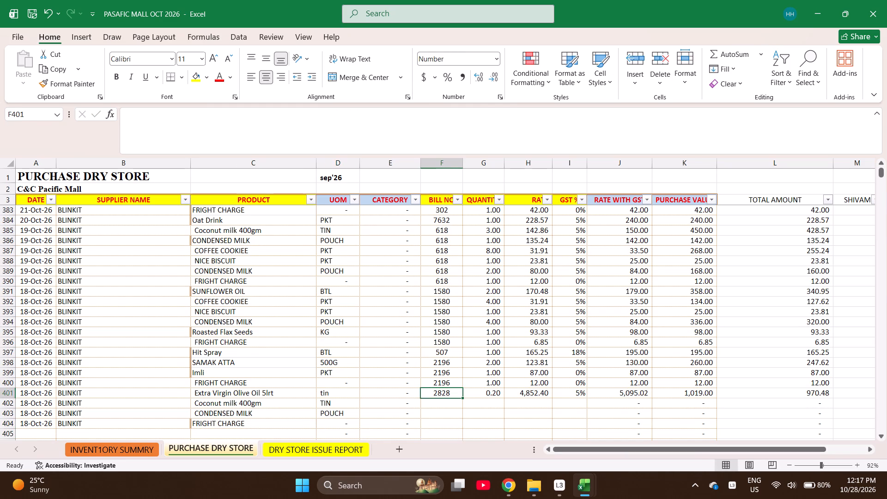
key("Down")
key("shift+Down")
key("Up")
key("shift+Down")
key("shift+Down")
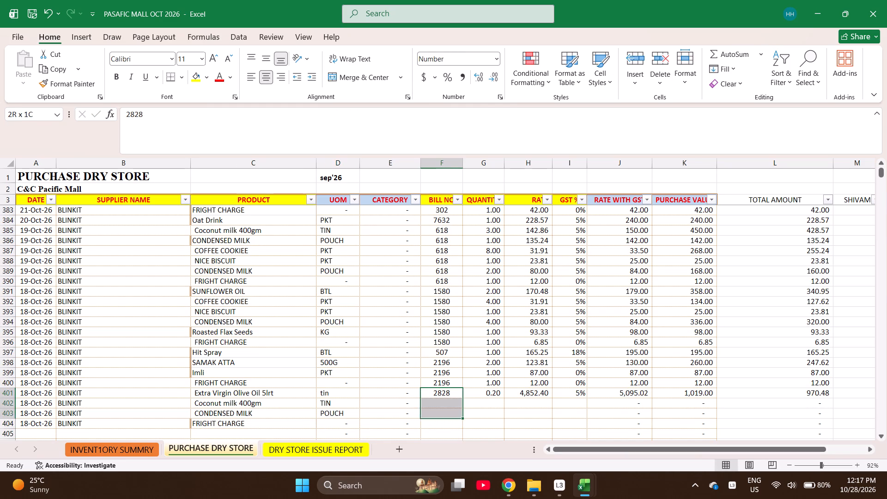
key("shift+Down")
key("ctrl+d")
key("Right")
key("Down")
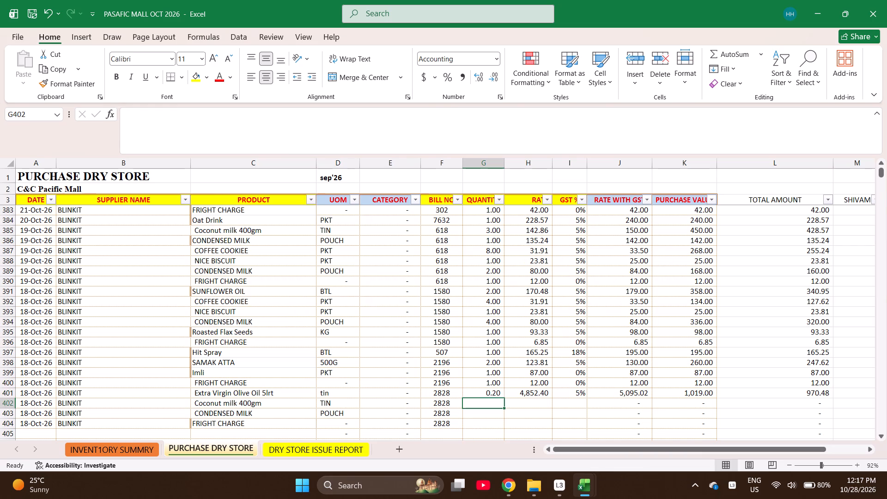
Set the bill number to 1894 for the three BLINKIT items in rows 402 to 404.
key("Left")
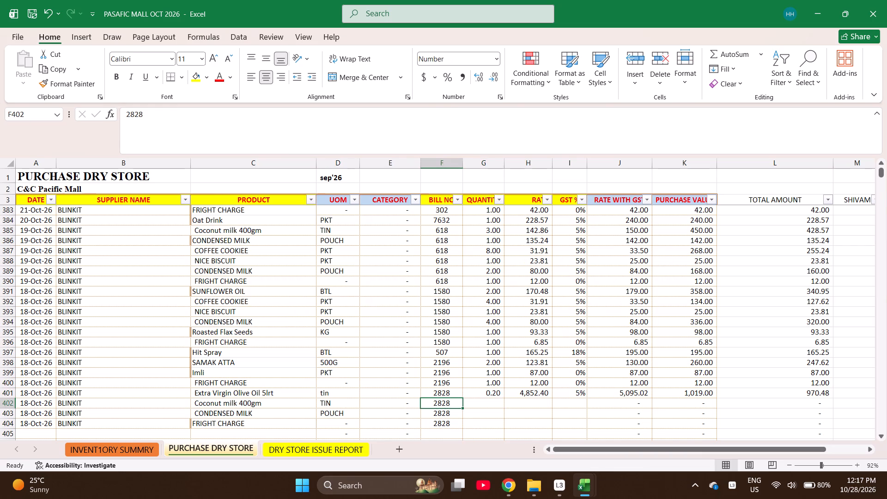
type("1894")
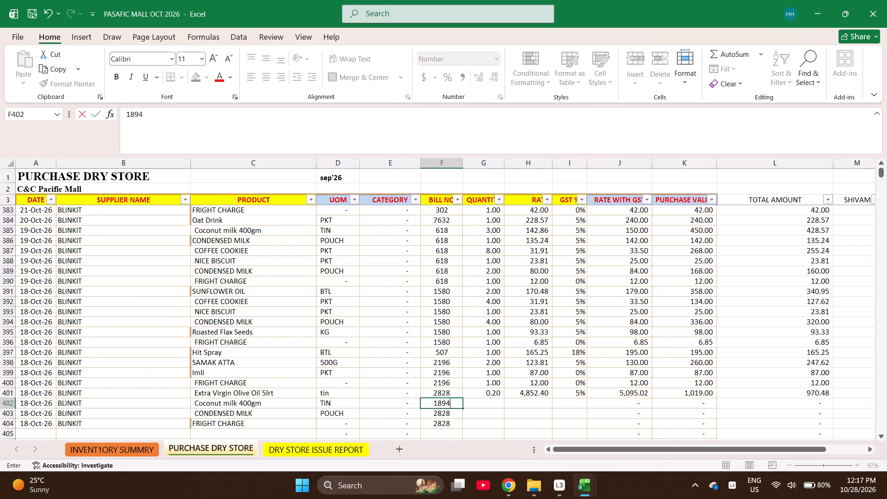
key("shift+Down")
key("shift+Down")
key("ctrl+d")
Enter quantity 3 and rate 388.57 for Coconut milk 400gm, and quantity 1 and rate 127.62 for CONDENSED MILK, on bill 1894.
key("Right")
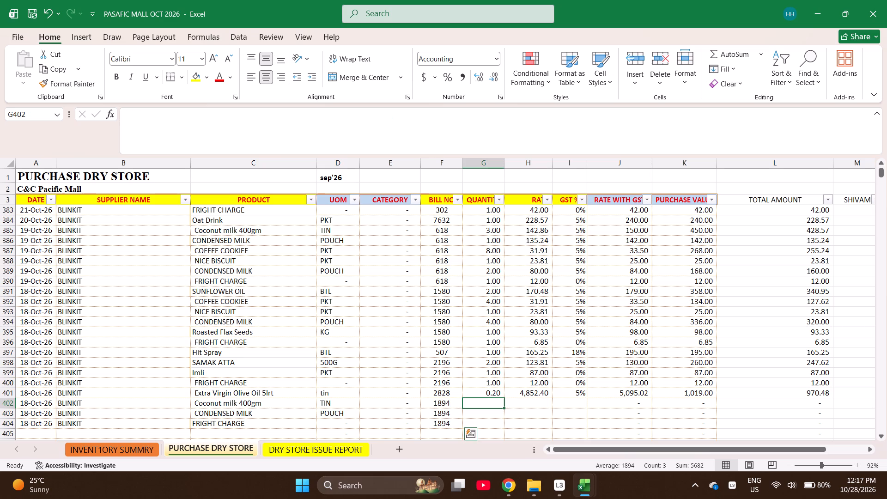
key("3")
key("Return")
key("1")
key("Return")
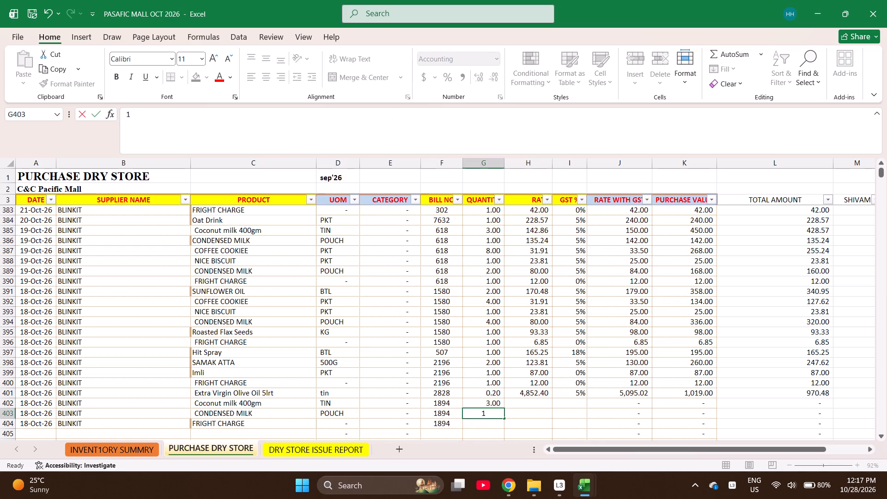
key("Right")
key("Up")
key("Up")
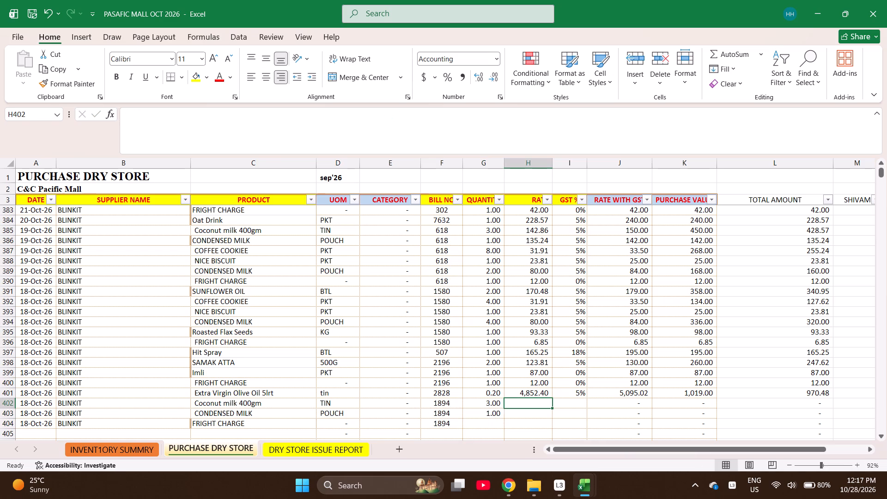
type("388.57")
key("Return")
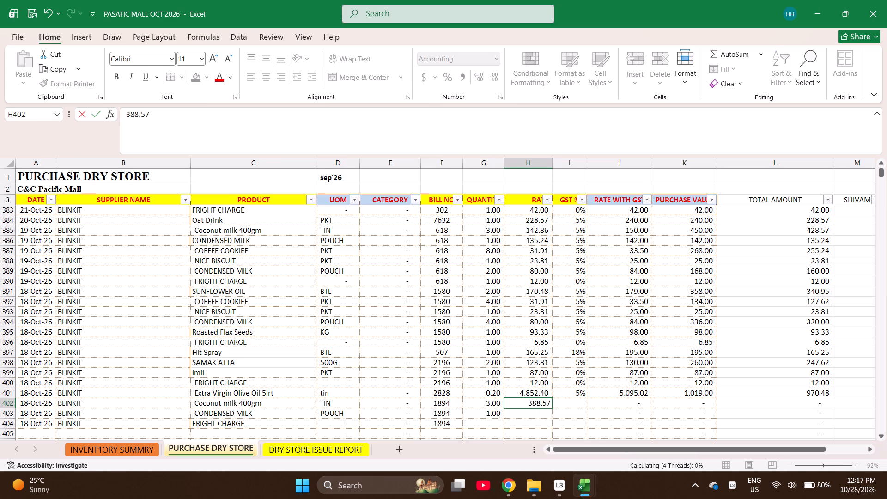
type("127.62")
key("Return")
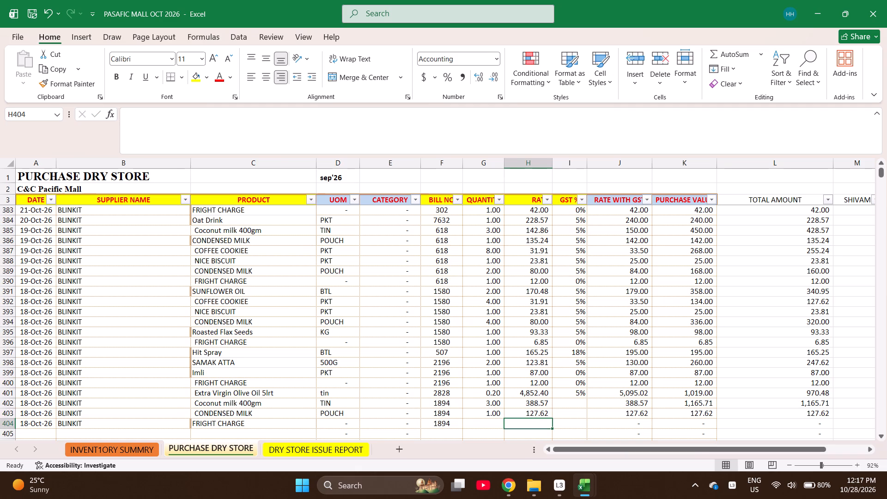
Enter quantity 1 and rate 12 for the FRIGHT CHARGE of bill 1894 in row 404.
key("Page_Up")
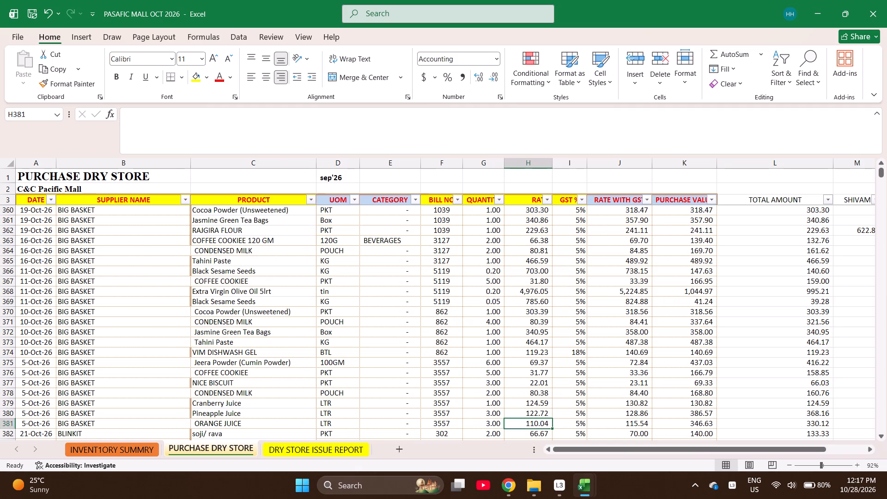
key("Page_Down")
key("Left")
key("1")
key("Right")
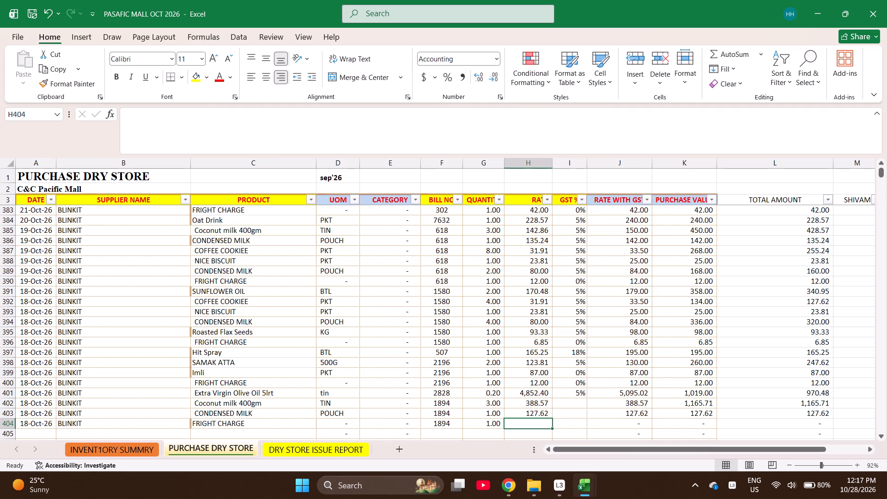
type("12")
Enter GST 5% for the coconut milk and condensed milk and 0% for the freight charge in rows 402 to 404.
key("Right")
key("Up")
key("Up")
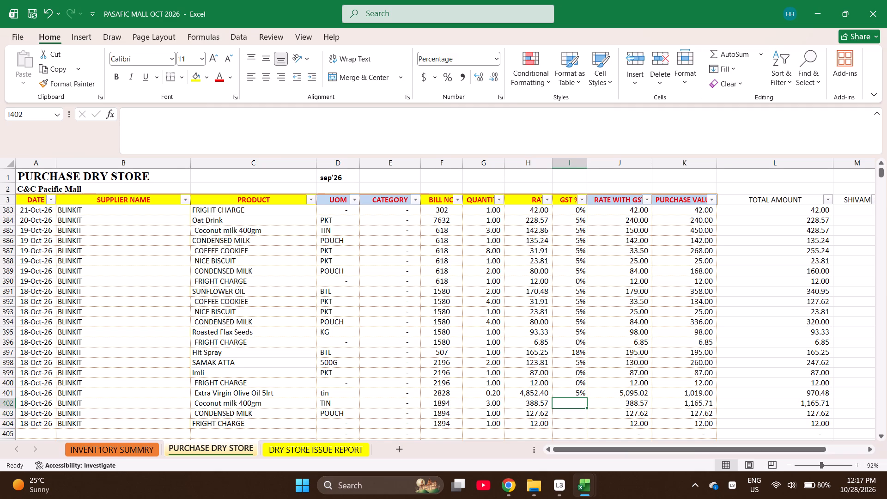
key("5")
key("Return")
key("5")
key("Return")
key("0")
key("Return")
Check the combined purchase value of the three bill 1894 items in rows 402 to 404.
key("Right")
key("Right")
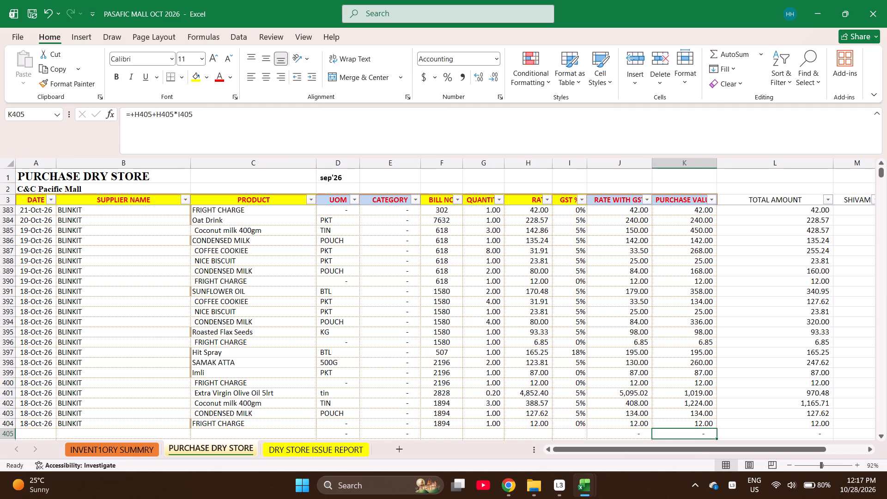
key("Right")
key("Up")
key("Left")
key("shift+Up")
key("shift+Up")
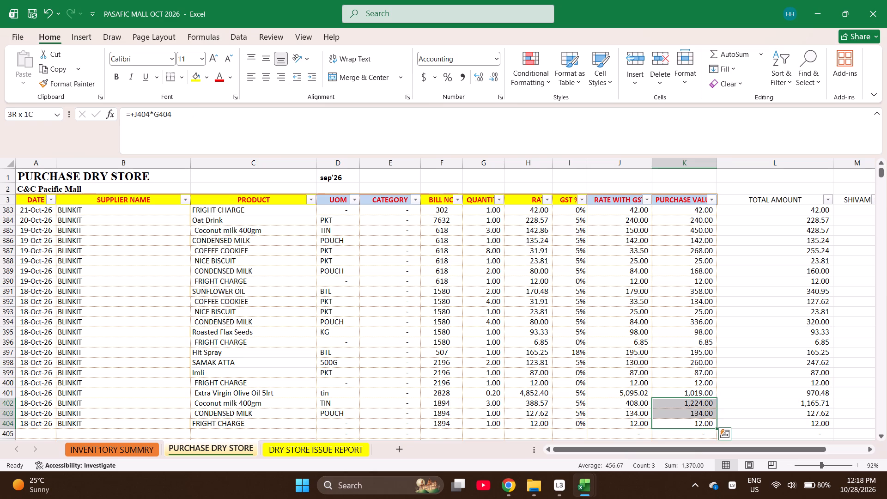
Correct the Coconut milk 400gm rate in row 402 to =388.57/3.
key("Left")
key("Left")
key("Left")
key("Up")
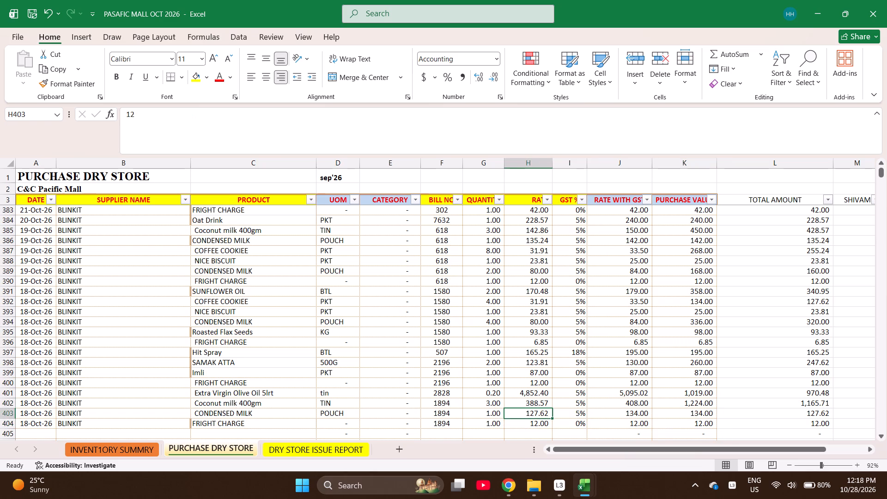
key("Up")
type("=388.57/2")
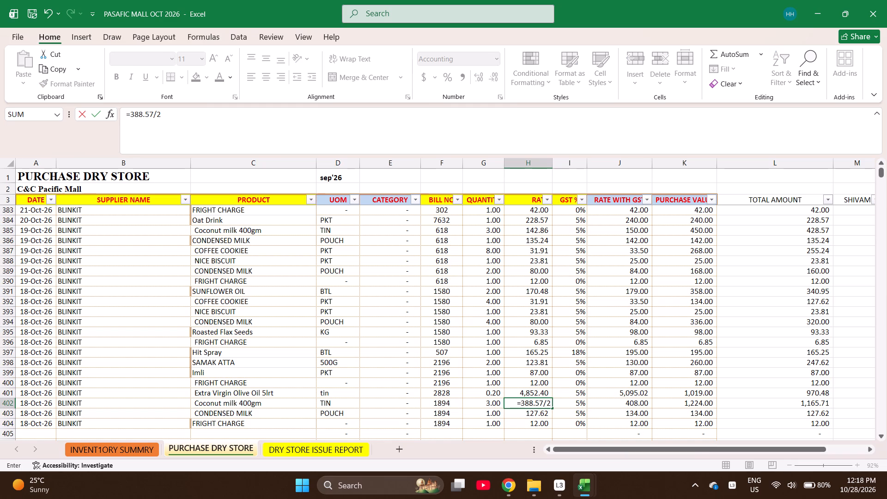
key("BackSpace")
key("3")
key("Return")
Recheck the combined purchase value of bill 1894 in rows 402 to 404.
key("Up")
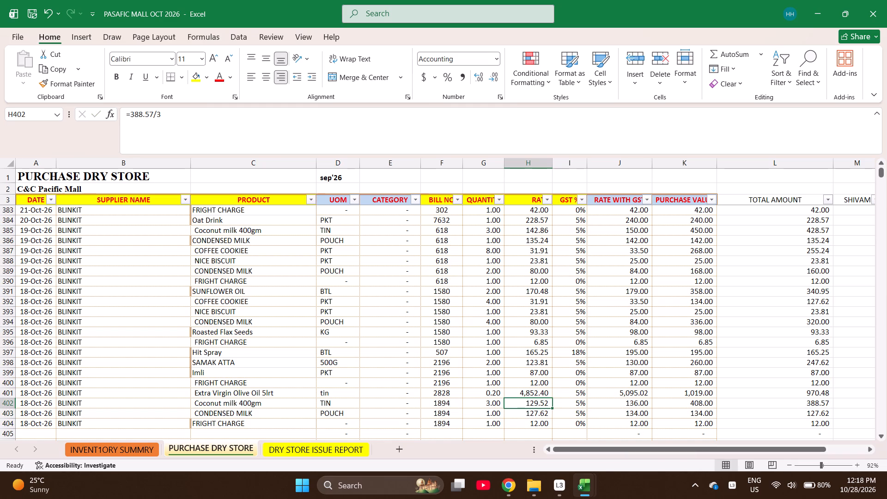
key("shift+Right")
key("Right")
key("Right")
key("Right")
key("shift+Down")
key("shift+Down")
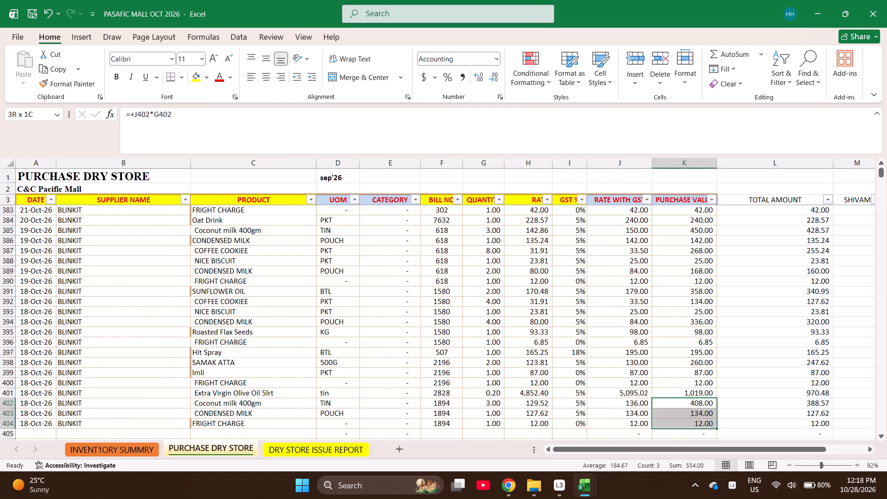
Start the next purchase entry in row 405 with date 10-17-26 and supplier BLINKIT.
key("Left")
key("ctrl+Left")
key("ctrl+Left")
key("Down")
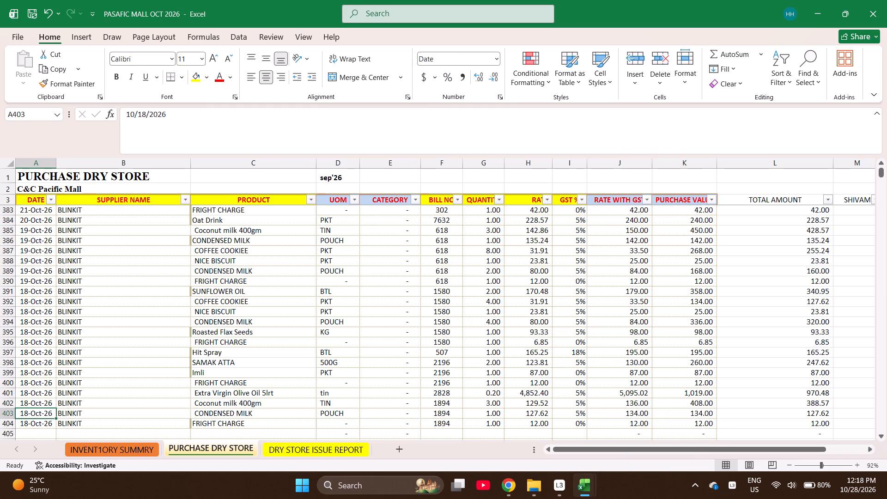
key("ctrl+Down")
key("Down")
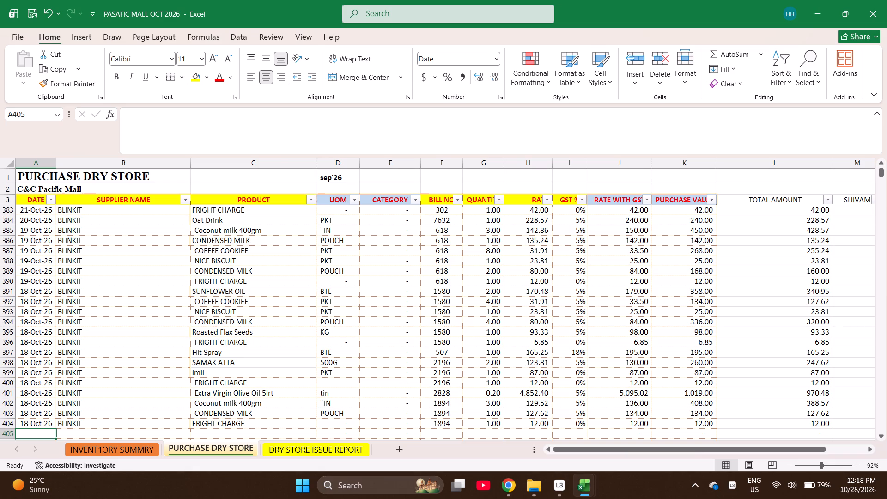
type("10-17-26")
key("Right")
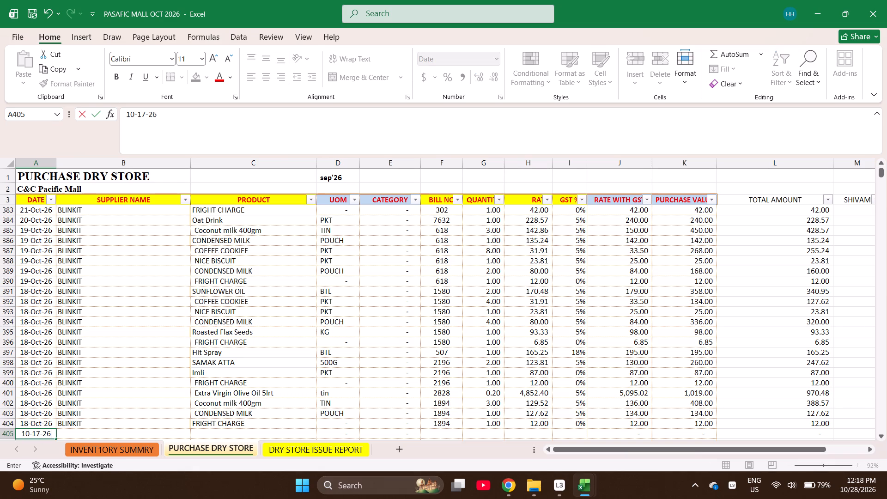
key("ctrl+d")
Enter Clove (Laung) as the product in row 405, copying its name from the inventory summary sheet.
key("Right")
type("clobe")
key("ctrl+Page_Up")
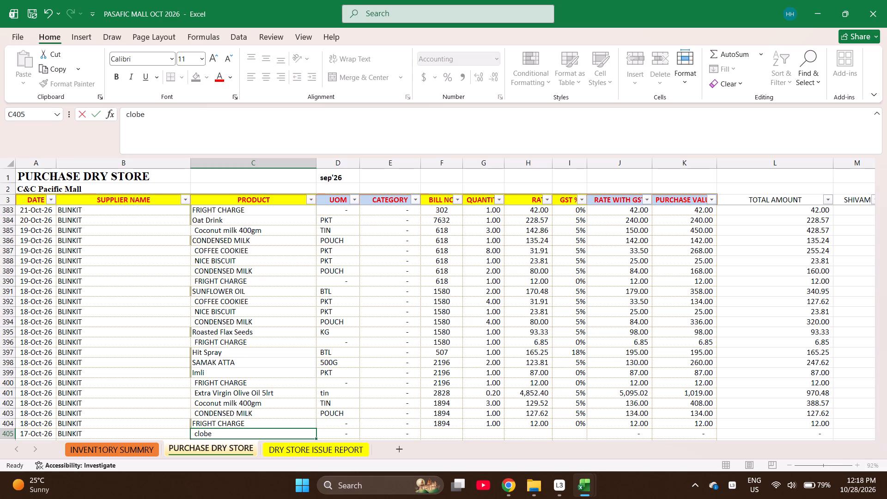
key("ctrl+f")
type("clove")
key("Return")
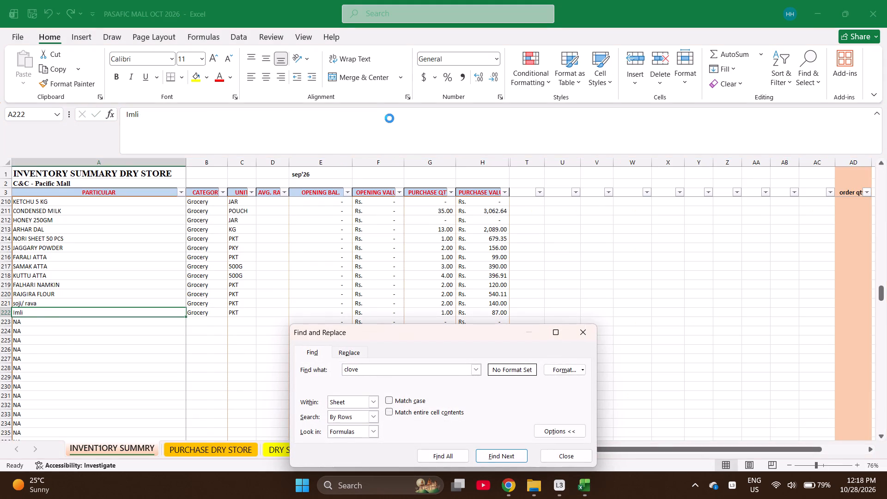
key("Escape")
key("ctrl+c")
key("ctrl+Page_Down")
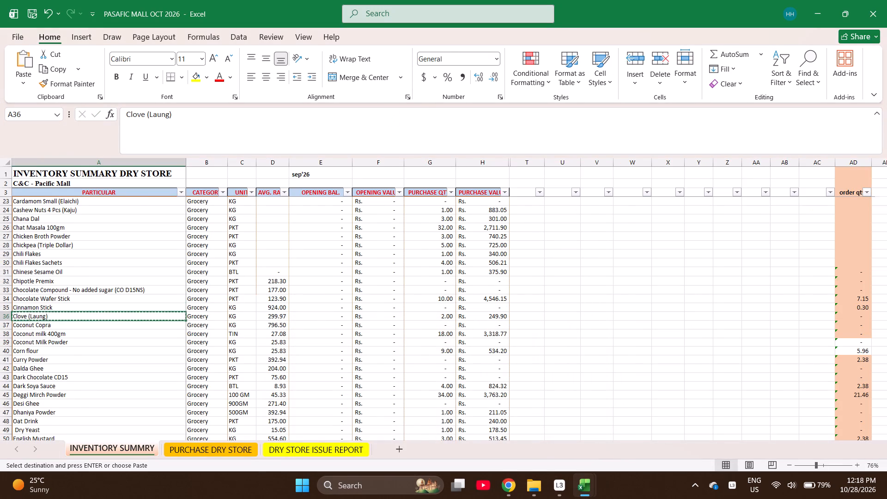
key("Return")
Enter Chana Dal as the product in row 406, copying its name from the inventory summary sheet.
key("Down")
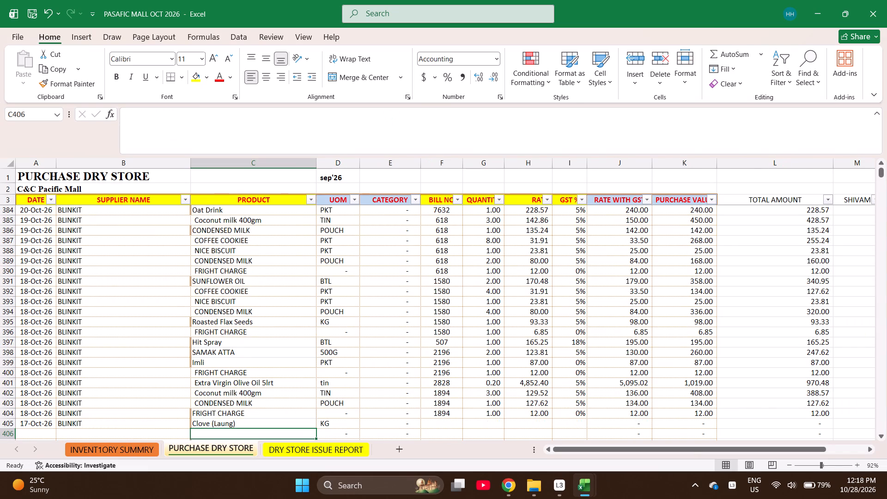
key("ctrl+Page_Up")
key("ctrl+f")
type("chana")
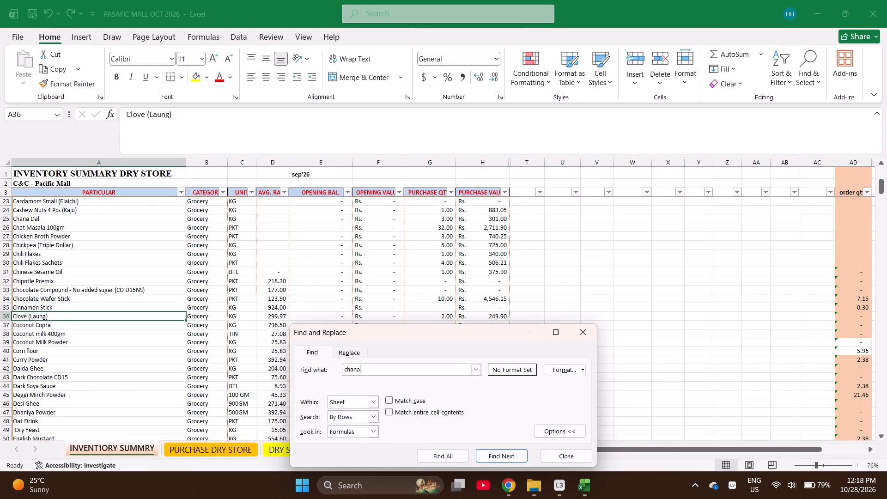
key("Return")
key("Return")
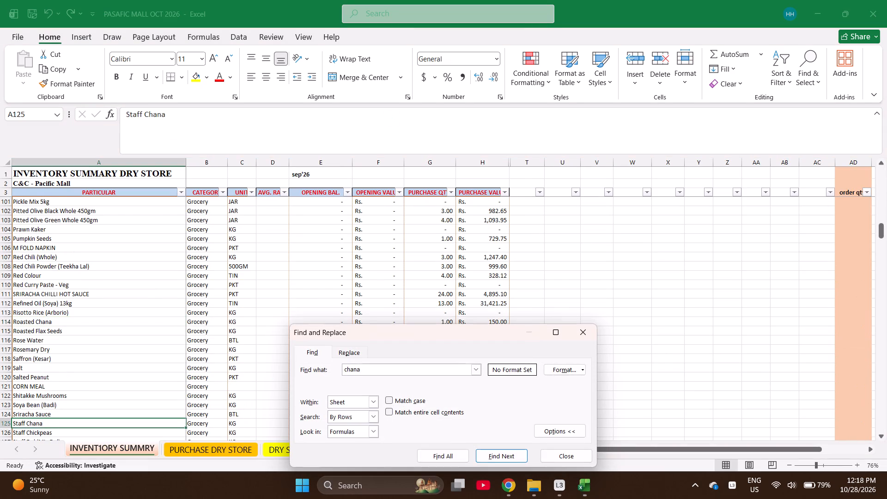
key("Return")
key("Escape")
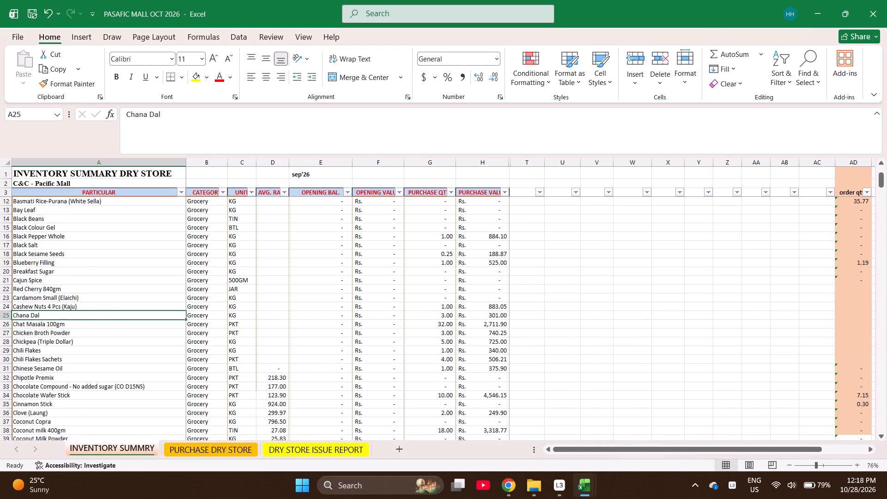
key("ctrl+c")
key("ctrl+Page_Down")
key("Return")
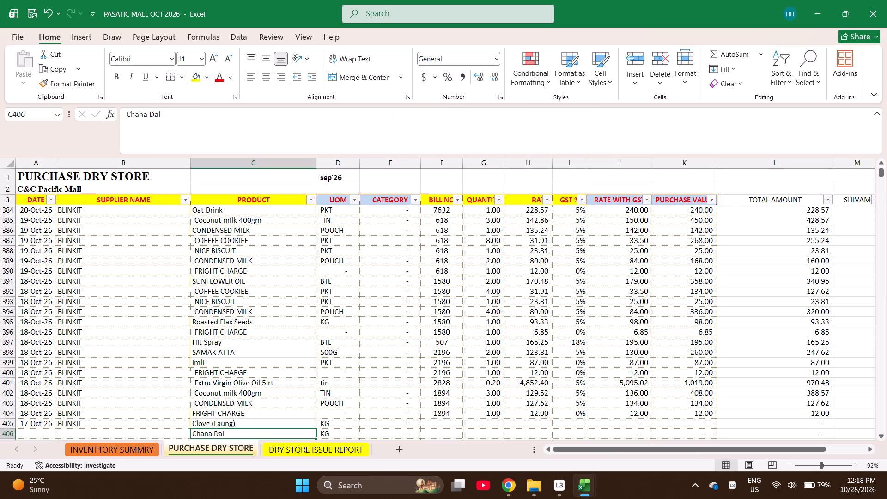
Find an earlier COFFEE COOKIEE entry in the purchase sheet and copy its name into the product cell of row 407.
key("ctrl+f")
type("coo")
key("BackSpace")
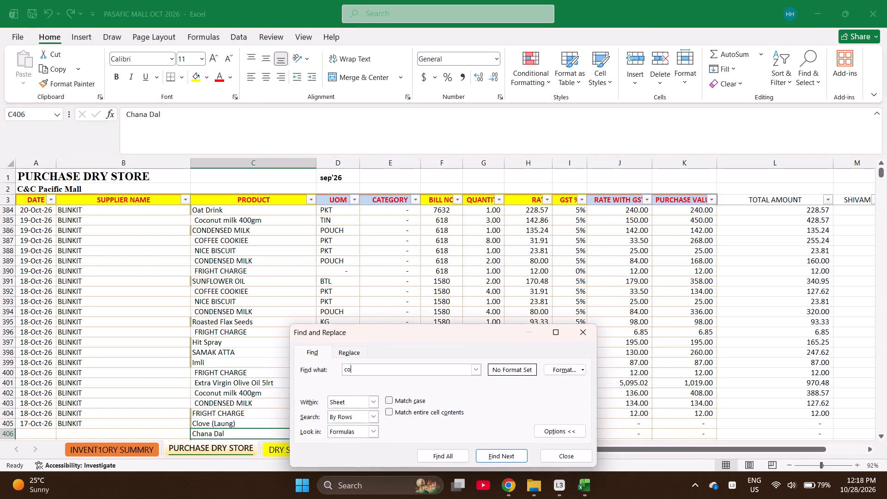
type("ffee cook")
key("Return")
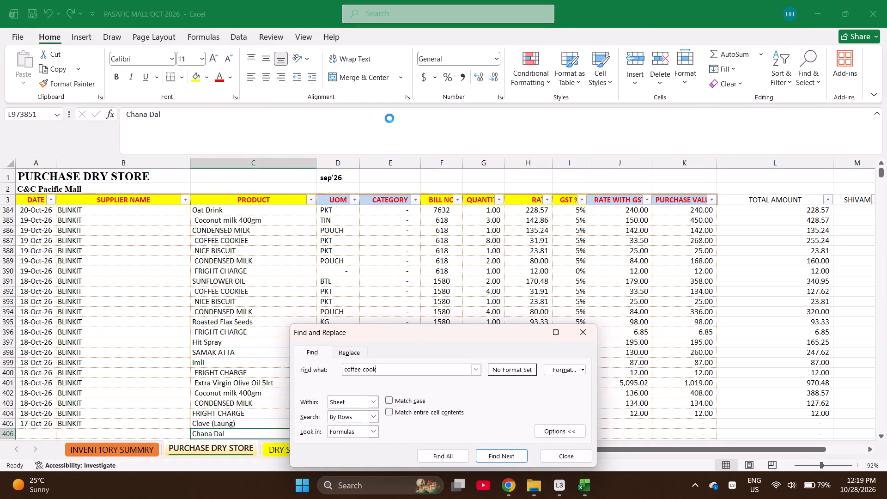
key("Escape")
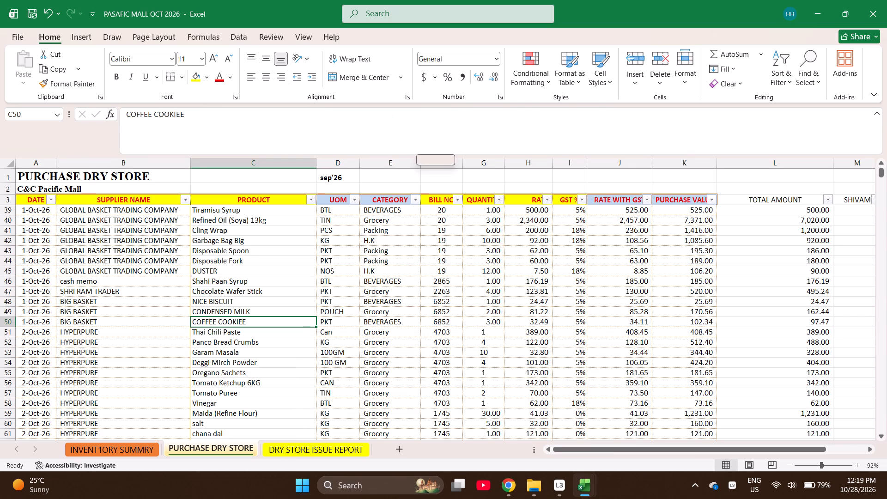
key("ctrl+c")
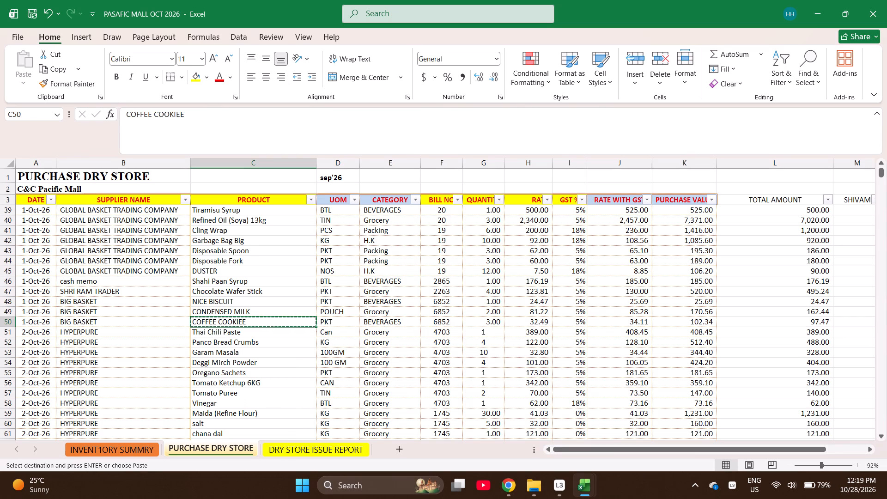
key("ctrl+Down")
key("Down")
key("ctrl+Down")
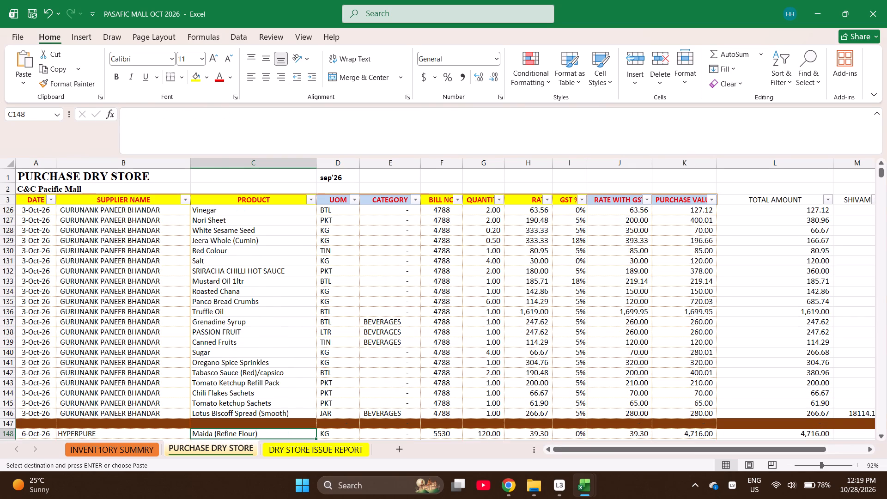
key("ctrl+Down")
key("Down")
key("Return")
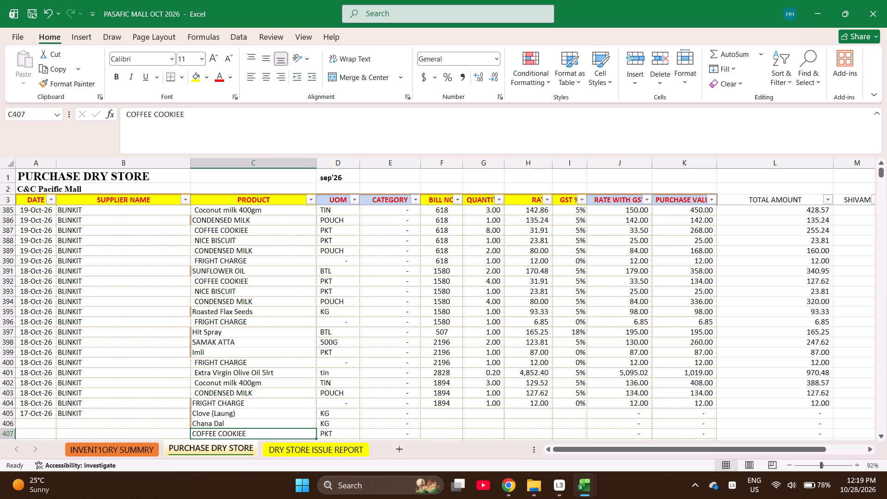
Enter CONDENSED MILK as the product in row 408.
key("Down")
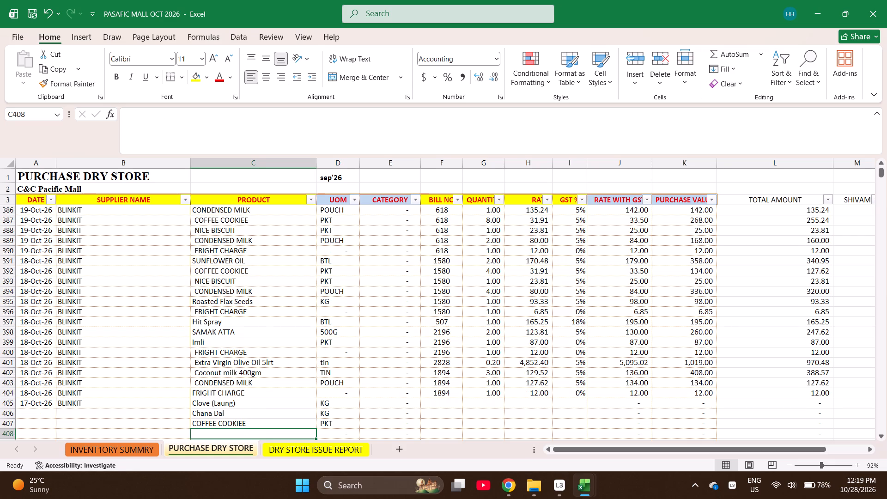
type("con")
key("Up")
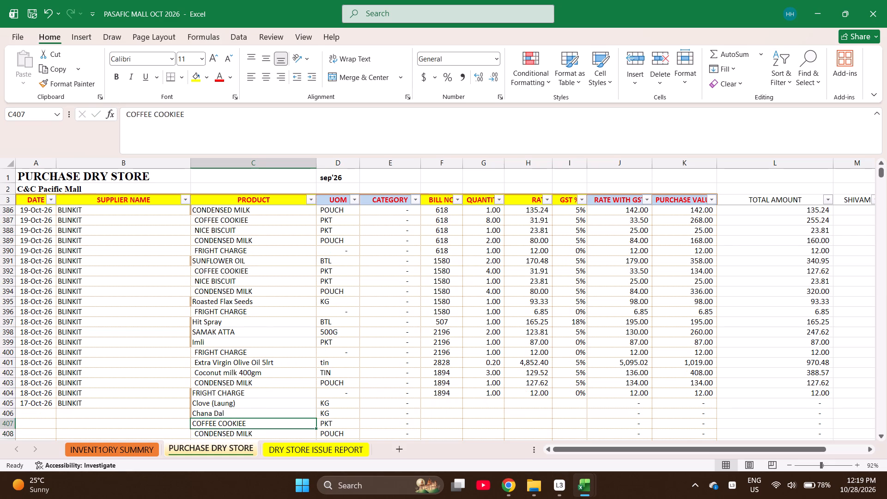
key("Down")
key("shift+Up")
key("shift+Up")
key("shift+Up")
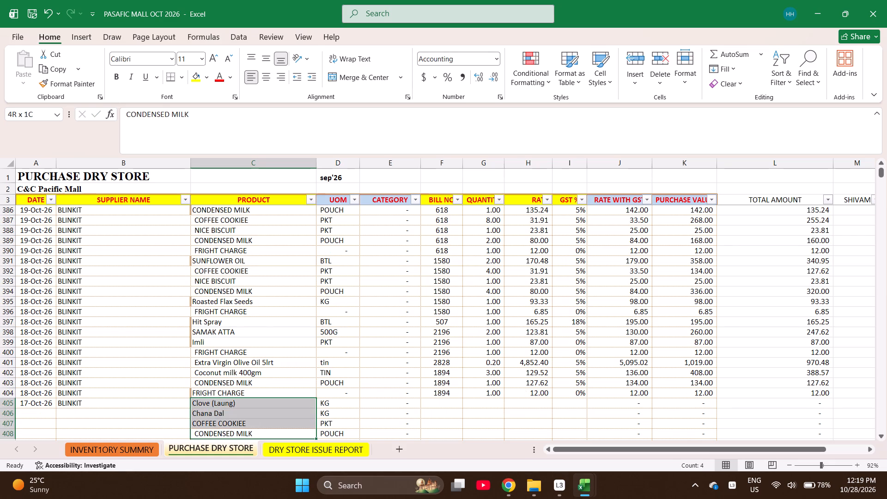
Enter bill number 6251 for the Clove (Laung) purchase in row 405.
key("Right")
key("Right")
key("Right")
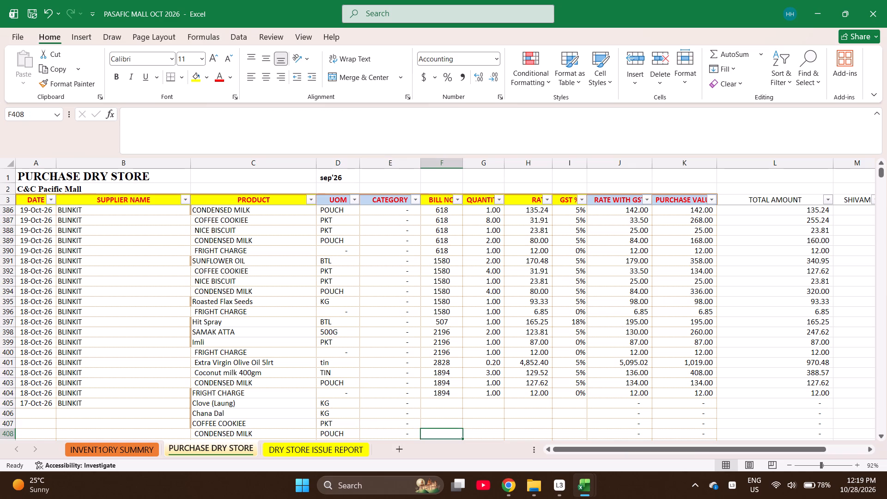
key("ctrl+Up")
key("Down")
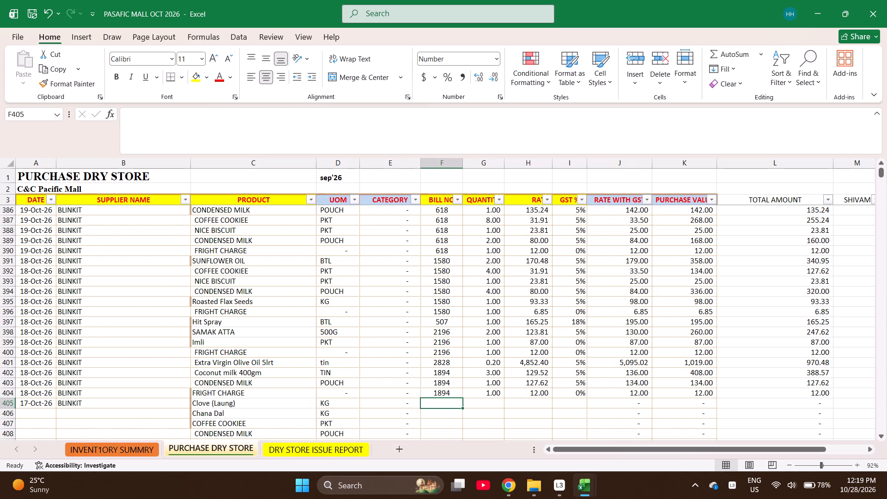
type("6251")
key("Right")
Enter the quantities 3, 3, 6 and 2 for the four products in rows 405 to 408.
key("Up")
key("Down")
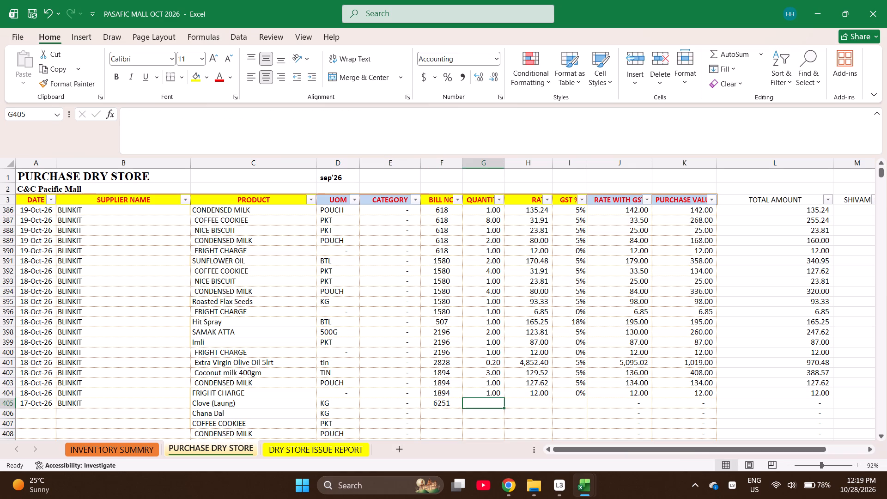
key("3")
key("Return")
key("3")
key("Return")
key("6")
key("Return")
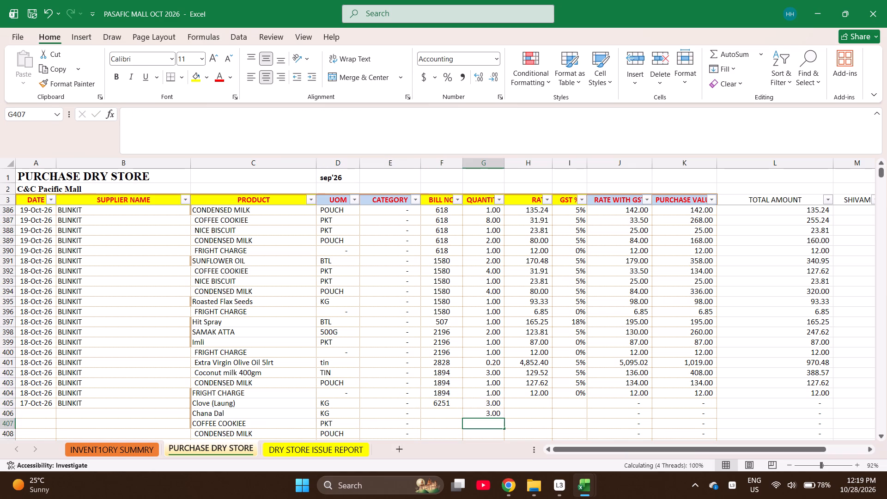
key("2")
key("Return")
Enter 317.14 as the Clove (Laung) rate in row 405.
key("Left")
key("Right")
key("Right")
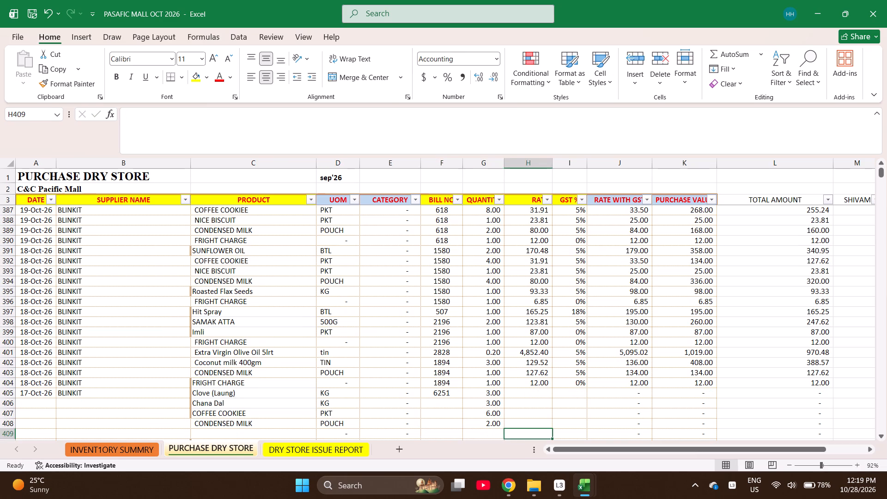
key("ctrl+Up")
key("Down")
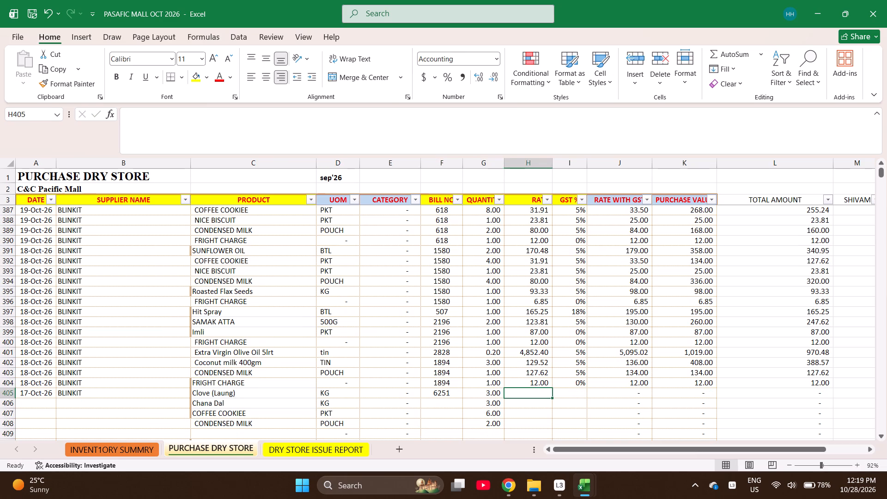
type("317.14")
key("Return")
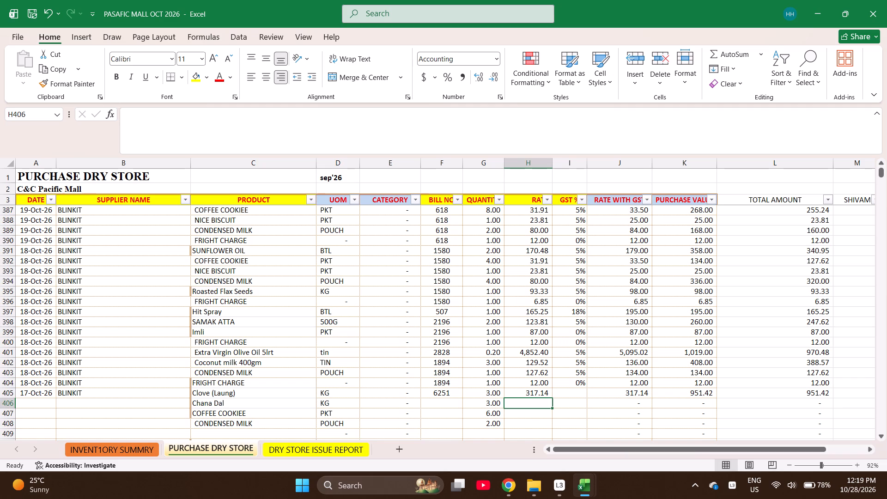
Correct the Clove (Laung) rate in row 405 to =317.14/3.
key("Up")
key("minus")
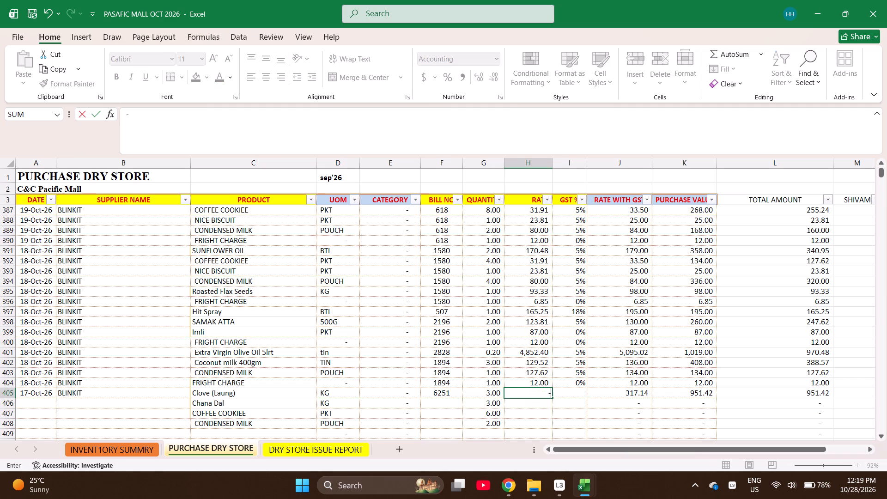
key("BackSpace")
key("equal")
type("317")
type(".14")
type("/3")
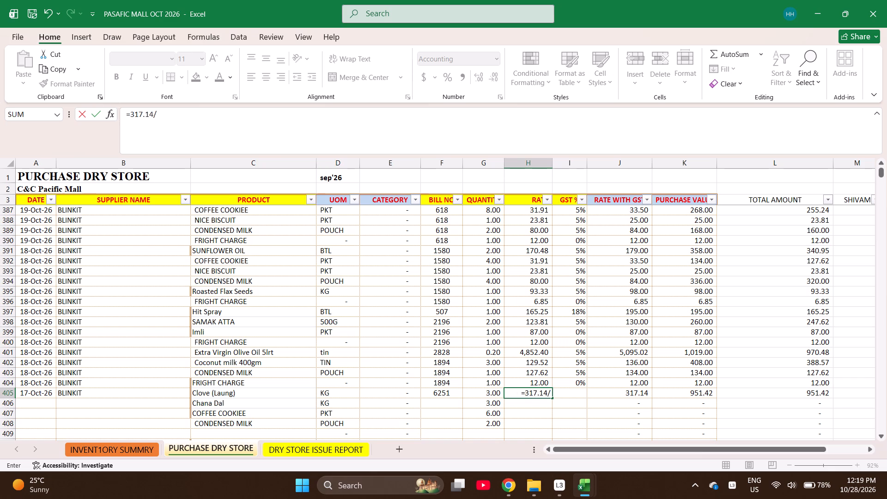
key("Return")
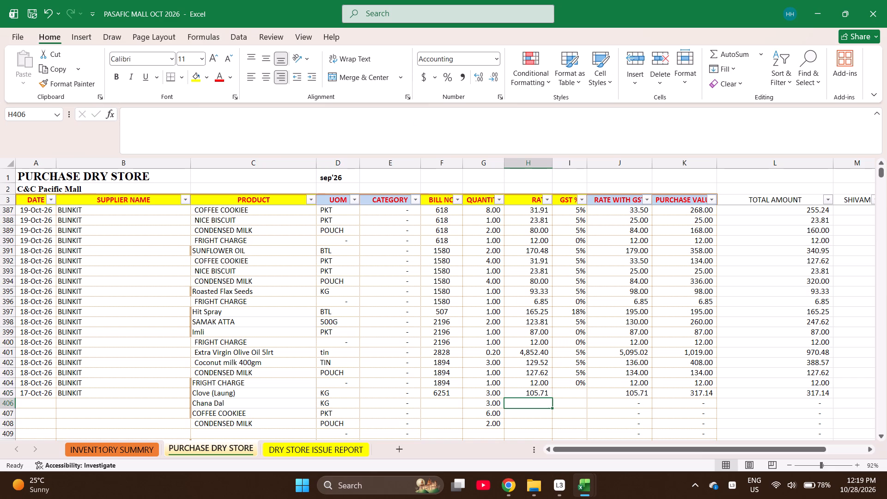
Enter the rates =291.43/3 for Chana Dal, =191.43/6 for COFFEE COOKIEE and =160/2 for CONDENSED MILK in rows 406 to 408.
type("=291.")
type("43/")
key("3")
key("Return")
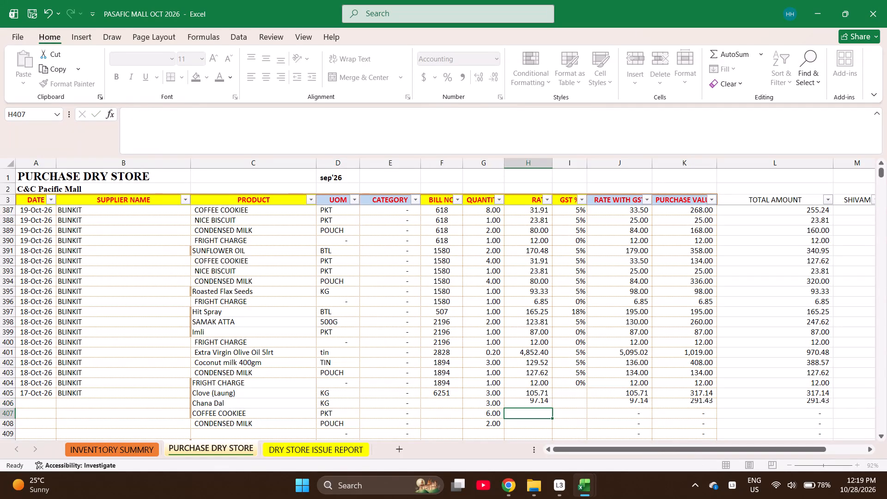
key("equal")
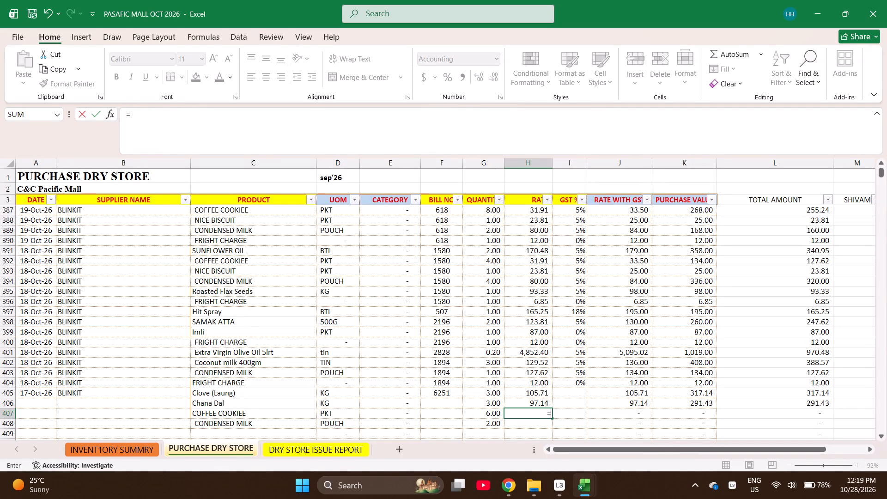
type("191.43/")
key("6")
key("Return")
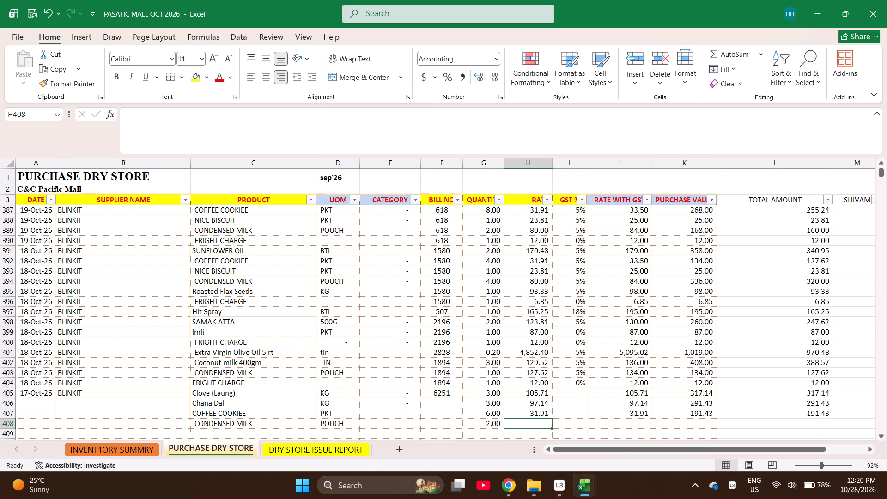
key("equal")
type("160")
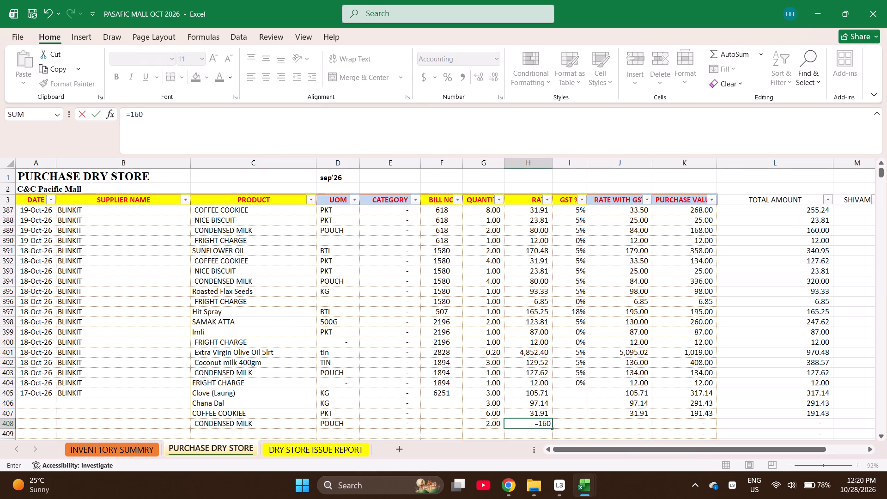
type("/2")
key("Return")
key("Right")
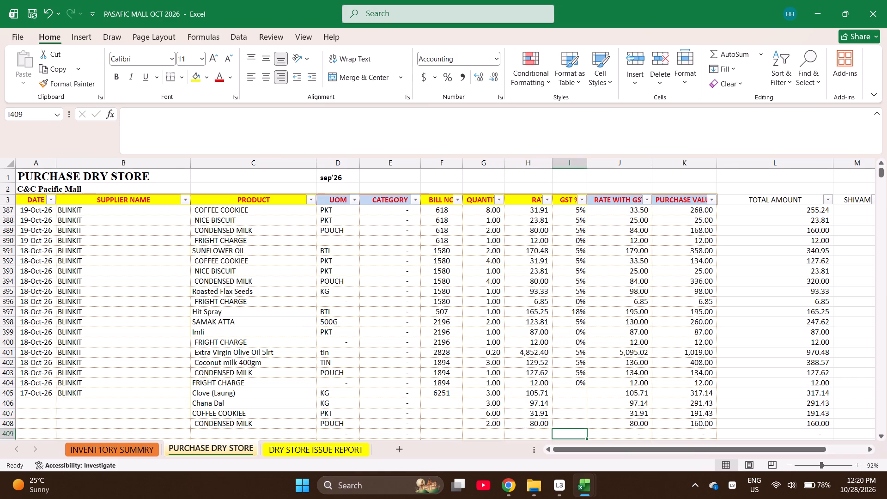
Enter 5% GST for the four products in rows 405 to 408.
key("ctrl+Up")
key("Down")
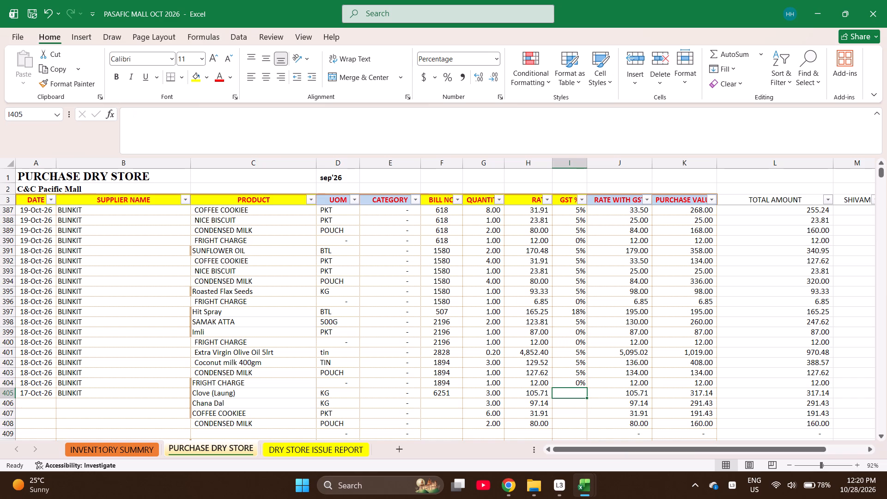
key("5")
key("Return")
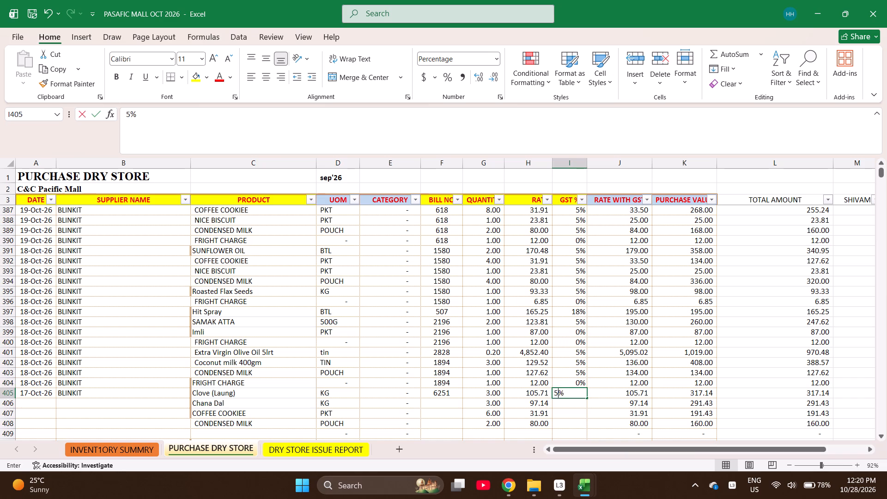
key("5")
key("Return")
key("5")
key("Return")
key("5")
key("Return")
Fill the 17-Oct-26 date and BLINKIT supplier from row 405 down through row 408.
key("ctrl+Left")
key("ctrl+Left")
key("ctrl+Left")
key("ctrl+Left")
key("ctrl+Left")
key("ctrl+Left")
key("ctrl+Left")
key("ctrl+Left")
key("ctrl+Left")
key("ctrl+Left")
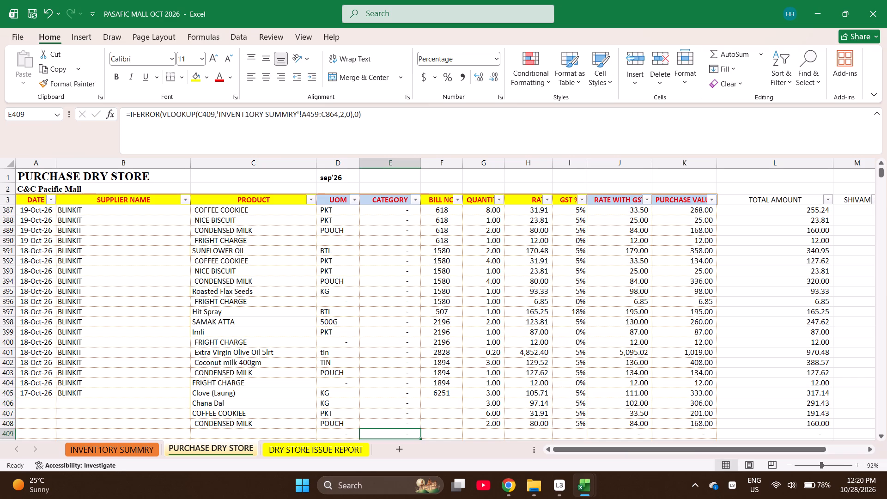
key("ctrl+Up")
key("shift+Right")
key("shift+Down")
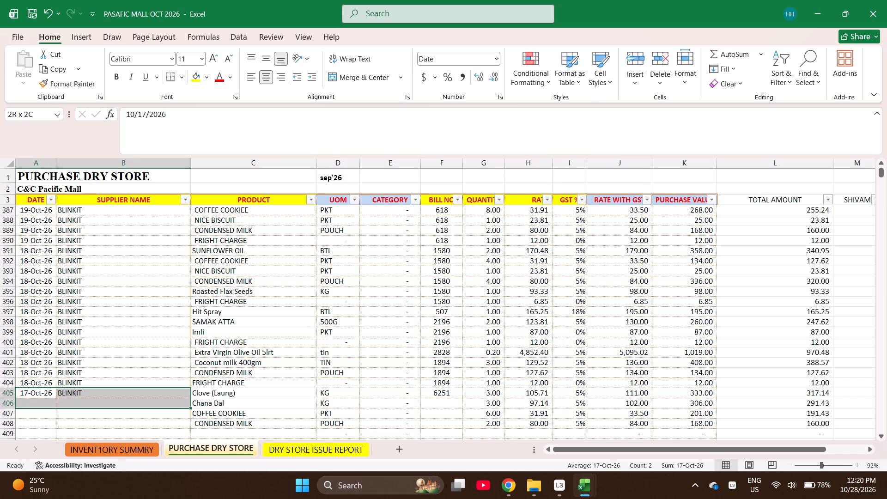
key("shift+Down")
key("shift+Down")
key("ctrl+d")
Fill bill number 6251 from row 405 down through row 408.
key("Down")
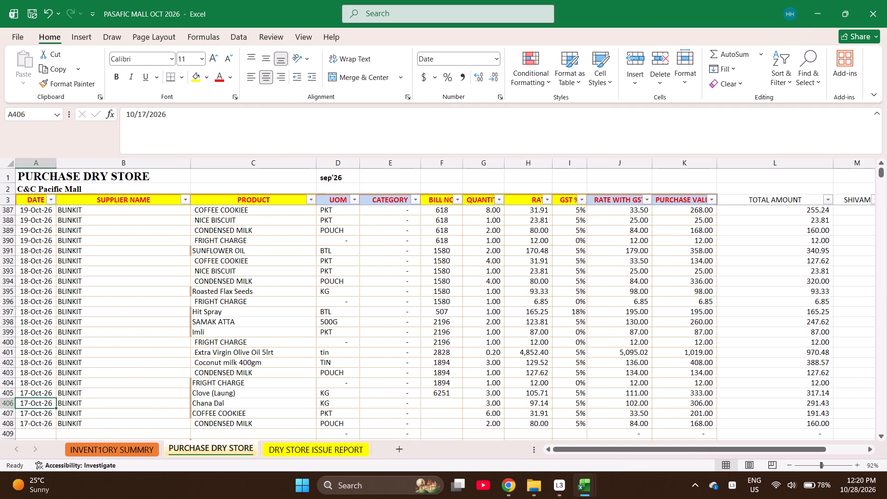
key("ctrl+Right")
key("Right")
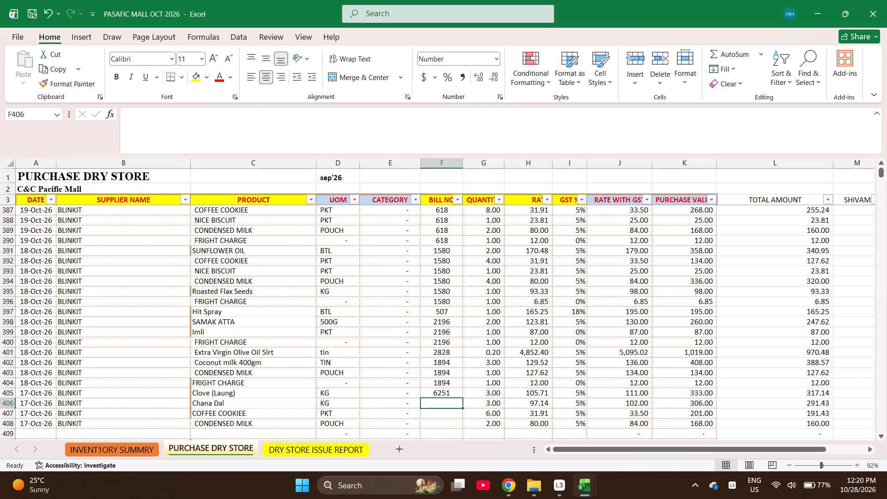
key("Up")
key("shift+Down")
key("shift+Down")
key("shift+Down")
key("ctrl+d")
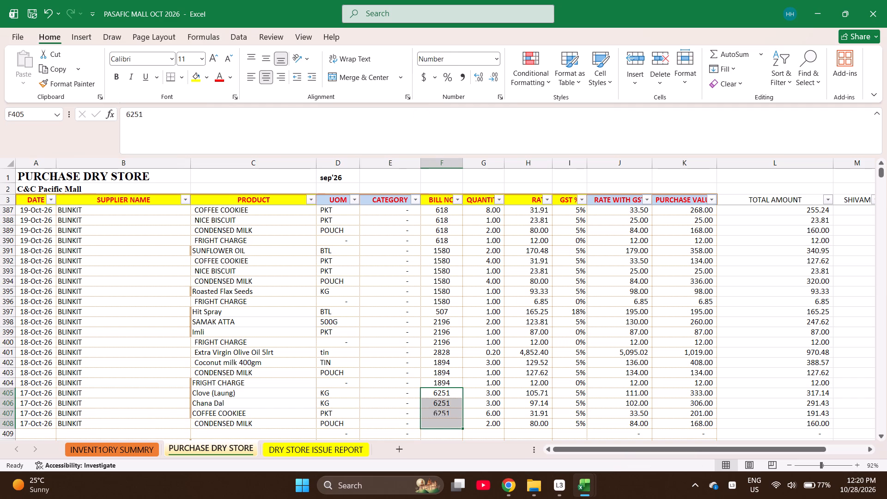
Check the combined purchase value of the four bill 6251 products in rows 405 to 408.
key("Right")
key("Right")
key("Right")
key("Right")
key("Right")
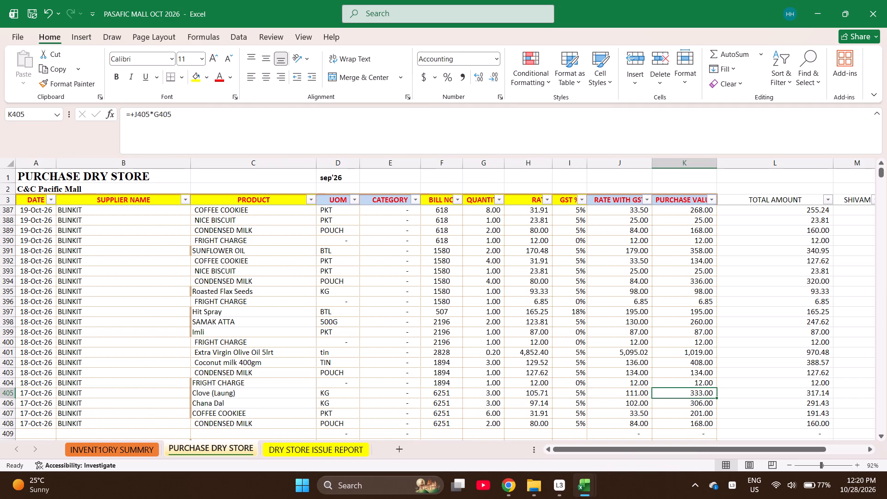
key("shift+Down")
key("shift+Down")
key("shift+Down")
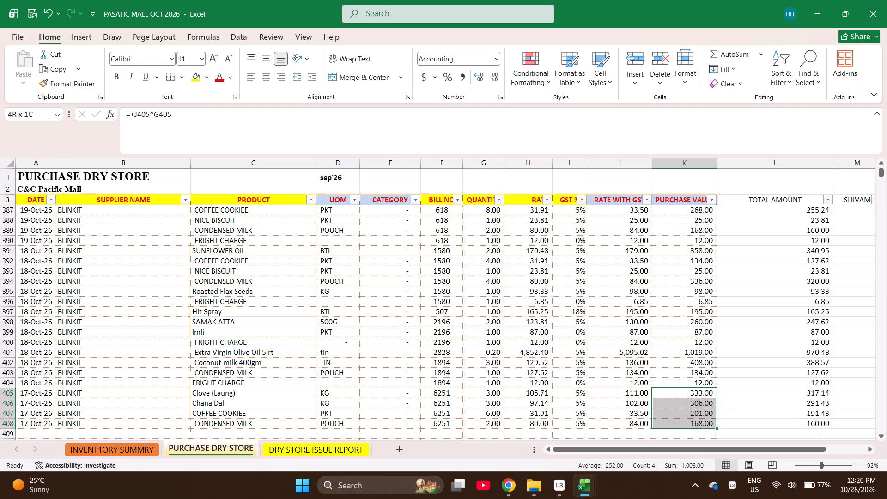
Copy the 17-Oct-26 date and BLINKIT supplier from row 408 into row 409.
key("Left")
key("Left")
key("Left")
key("Left")
key("Left")
key("Left")
key("Left")
key("Left")
key("Left")
key("Left")
key("Left")
key("Left")
key("Left")
key("Left")
key("Left")
key("Left")
key("Left")
key("Left")
key("Left")
key("Left")
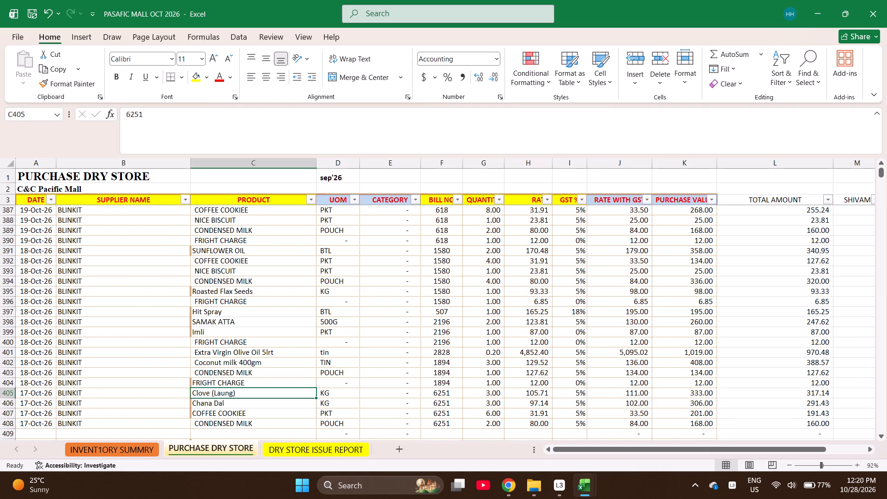
key("Down")
key("Down")
key("Down")
key("shift+Right")
key("shift+Down")
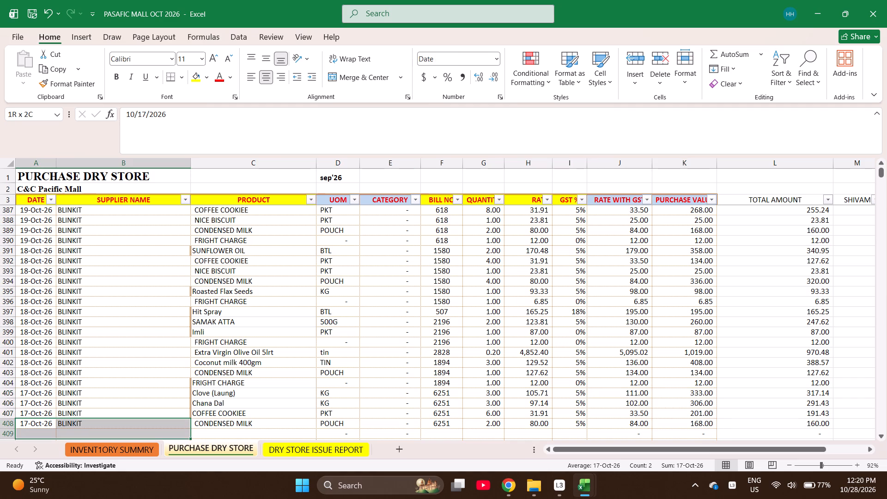
key("ctrl+d")
Enter FRIGHT CHARGE as the product in row 409 and copy bill number 6251 into that row.
key("Right")
key("Right")
key("Down")
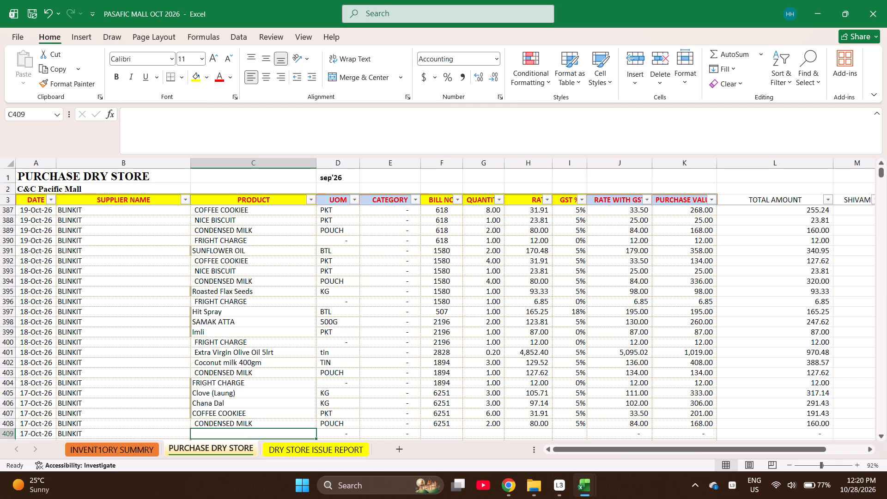
type("fr")
key("Right")
key("Right")
key("Right")
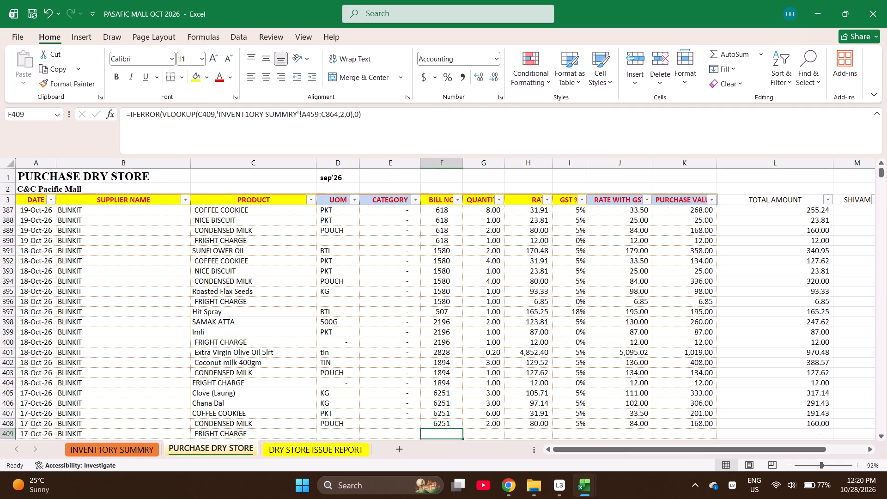
key("ctrl+d")
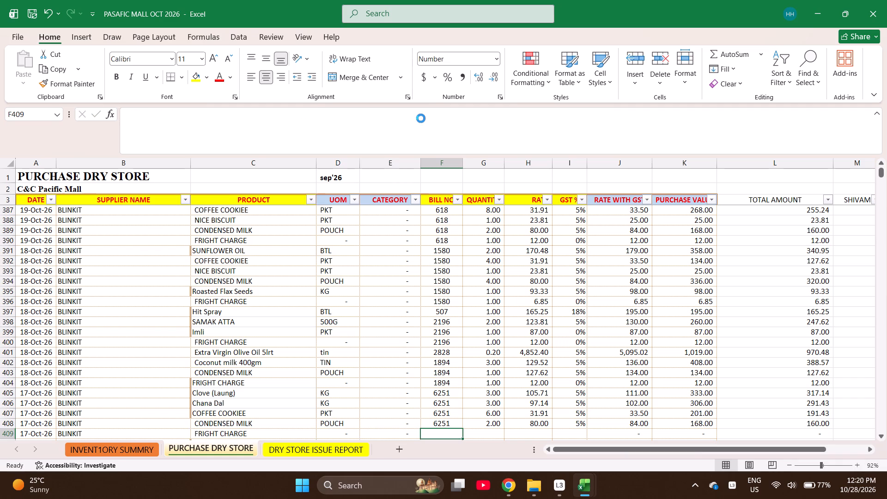
Enter quantity 1, rate 12 and GST 0% for the FRIGHT CHARGE in row 409.
key("Right")
key("1")
key("Right")
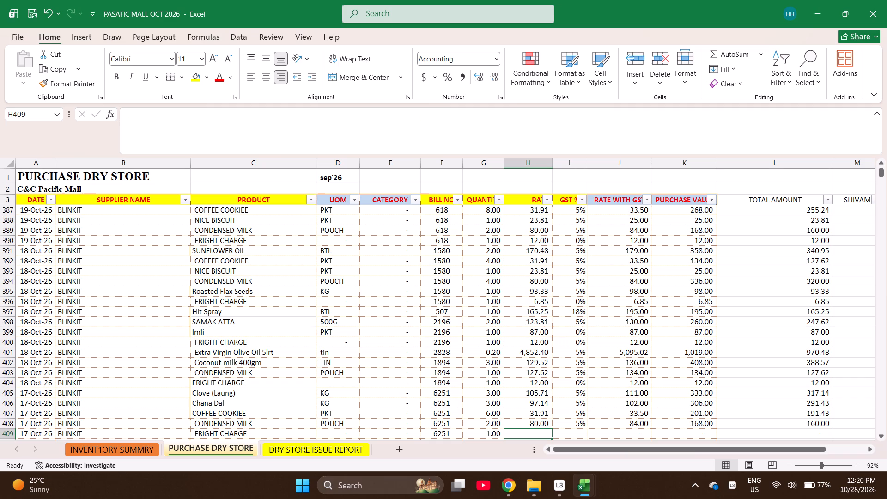
type("12")
key("Right")
key("0")
key("Right")
Check the combined purchase value of bill 6251 across rows 405 to 409.
key("Right")
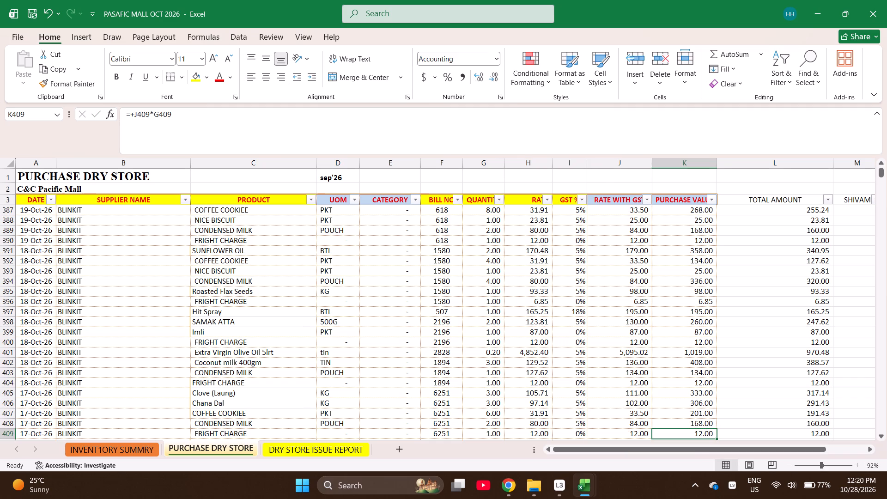
key("Up")
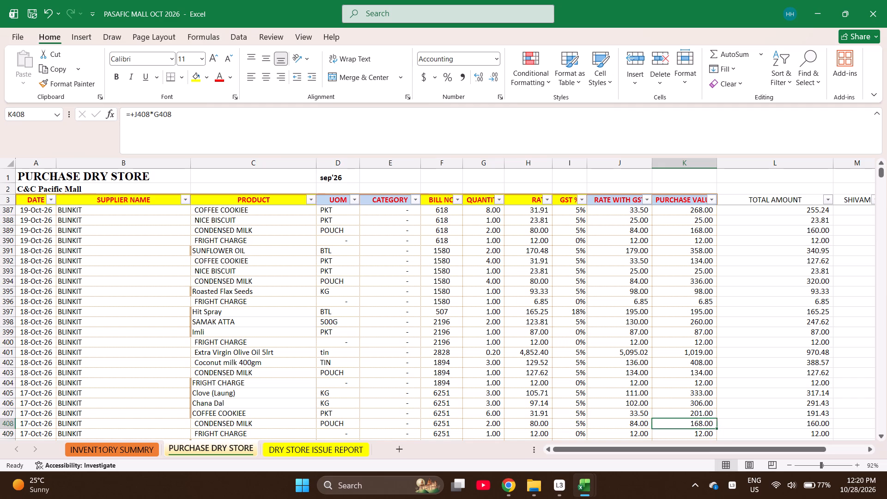
key("Up")
key("Up")
key("Up")
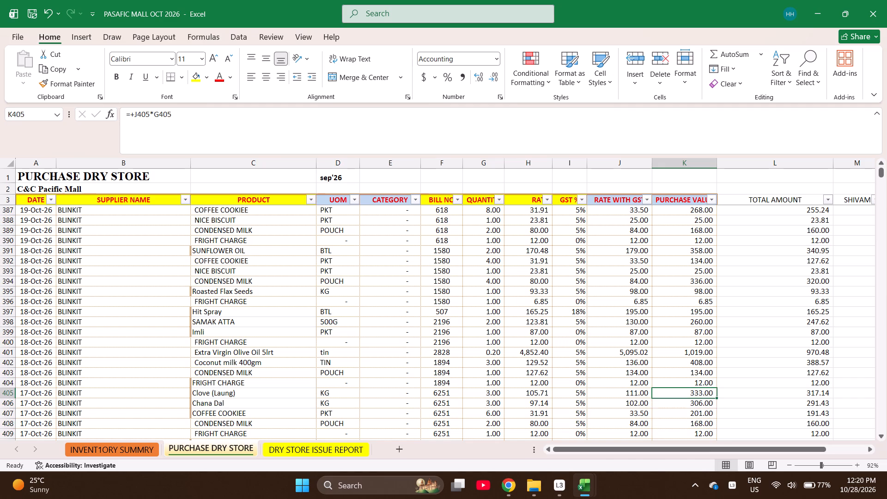
key("shift+Down")
key("shift+Down")
key("shift+Down")
key("shift+Down")
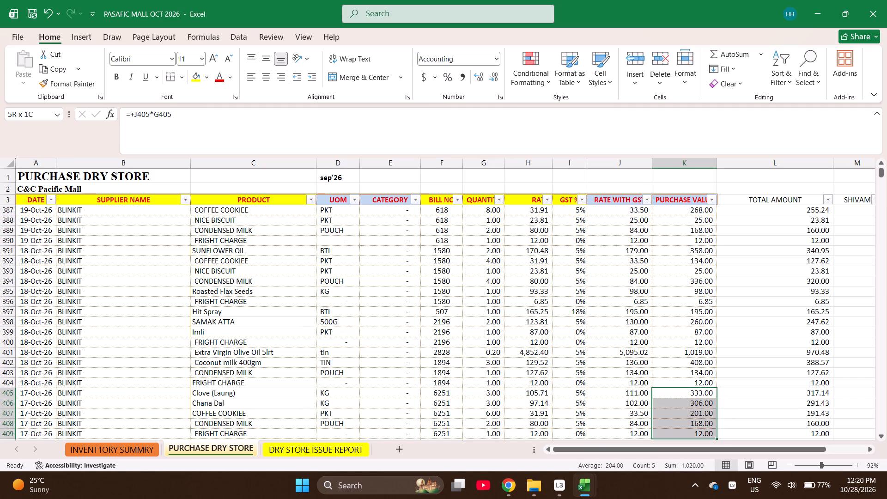
Set the FRIGHT CHARGE rate in row 409 to 13.
key("Left")
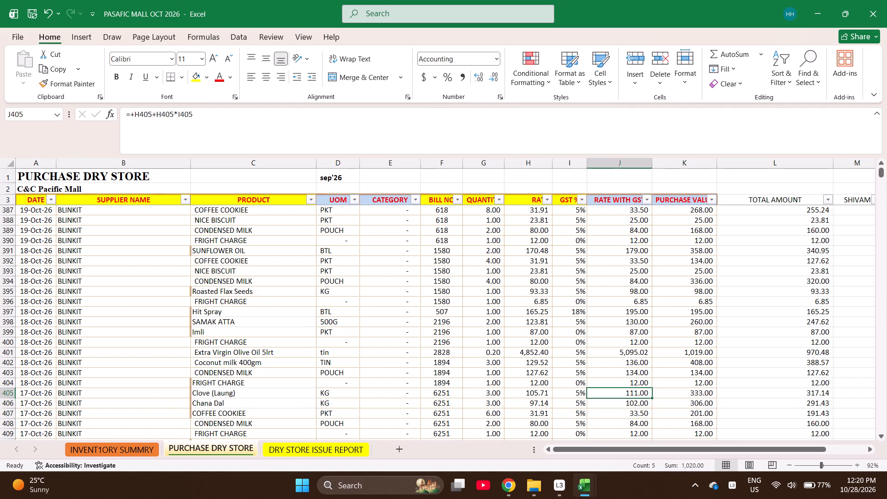
key("Down")
key("Down")
key("Down")
key("Down")
type("13")
key("Escape")
key("Left")
key("Left")
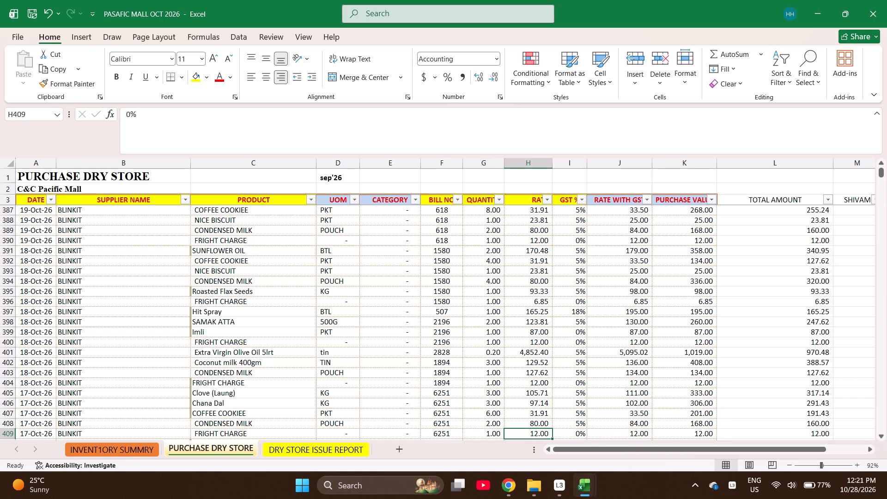
type("13")
key("Right")
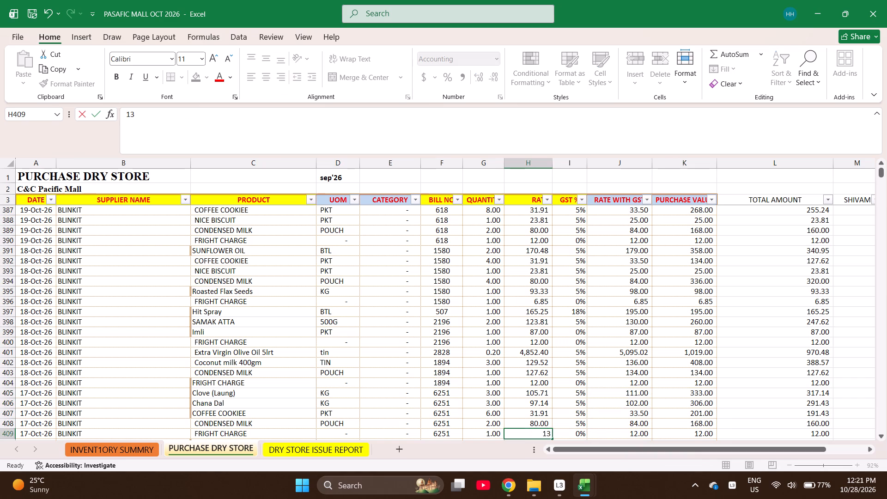
Recheck the combined purchase value of bill 6251 across rows 405 to 409.
key("Right")
key("Right")
key("shift+Up")
key("shift+Up")
key("shift+Up")
key("shift+Up")
key("shift+Up")
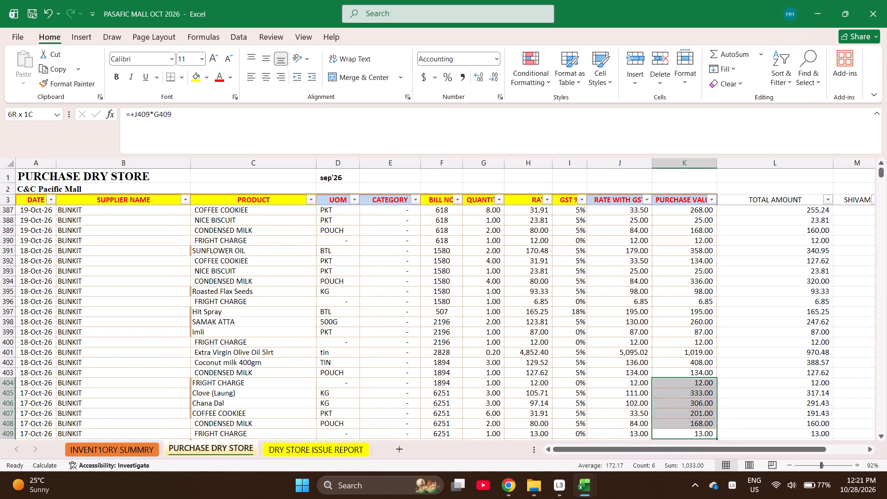
key("shift+Down")
key("ctrl+Left")
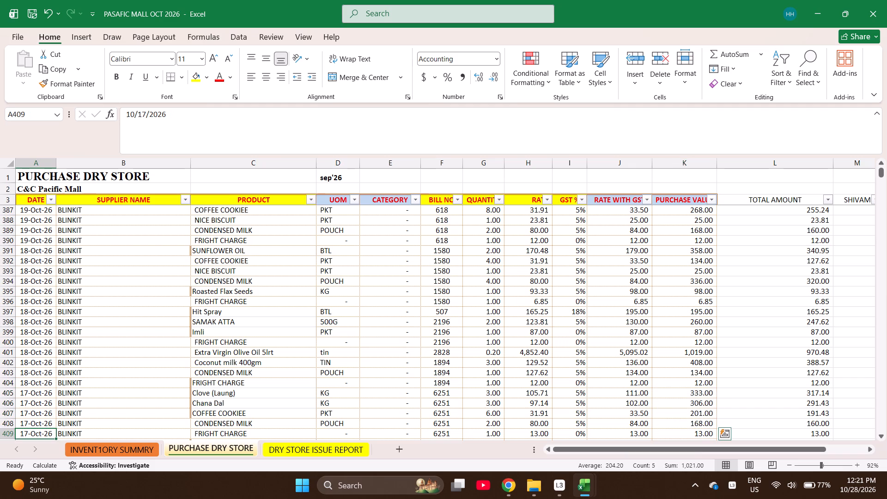
key("Down")
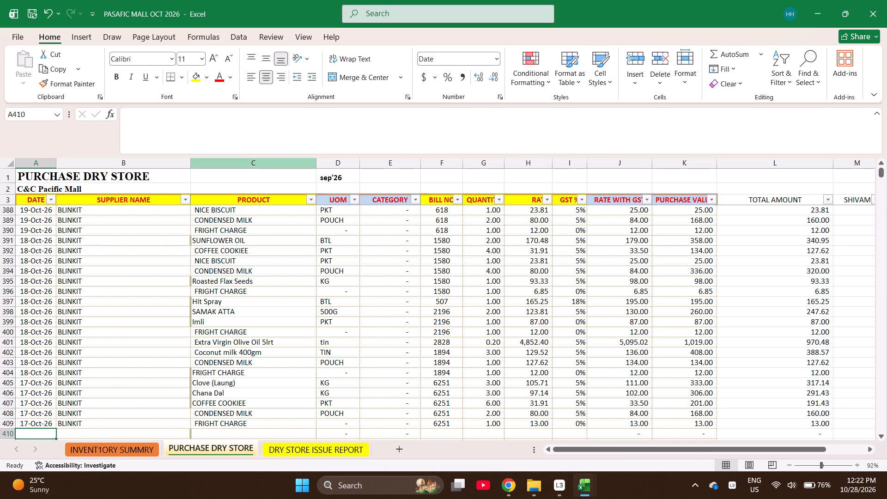
Review the rate, quantity and total amount entries of Clove (Laung) in row 405 against the Chana Dal rate.
left_click(538, 381)
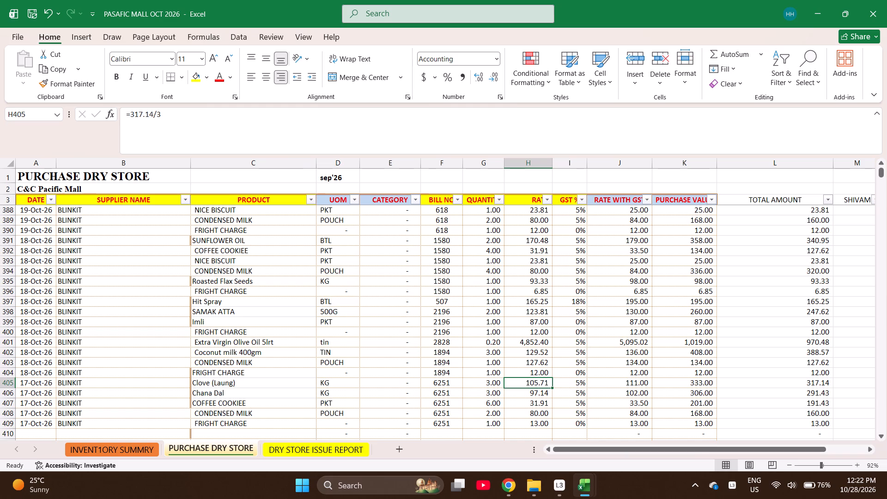
left_click(491, 381)
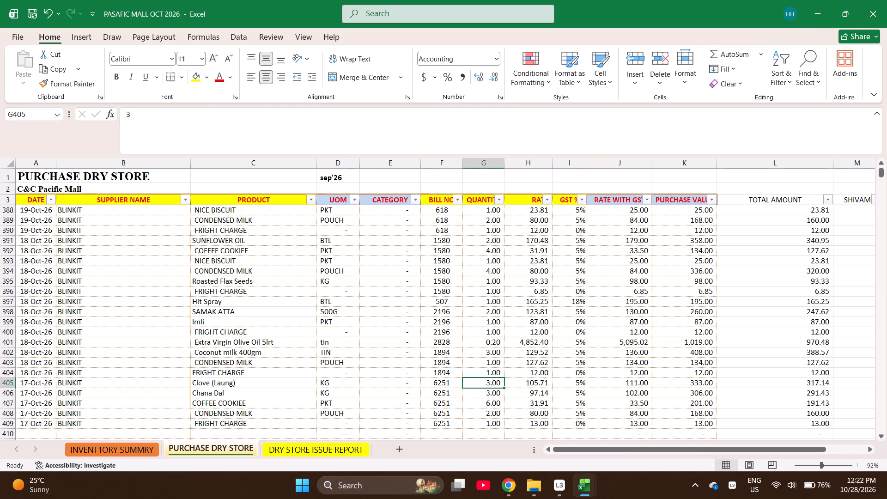
key("Right")
key("Right")
key("Right")
key("Right")
key("Right")
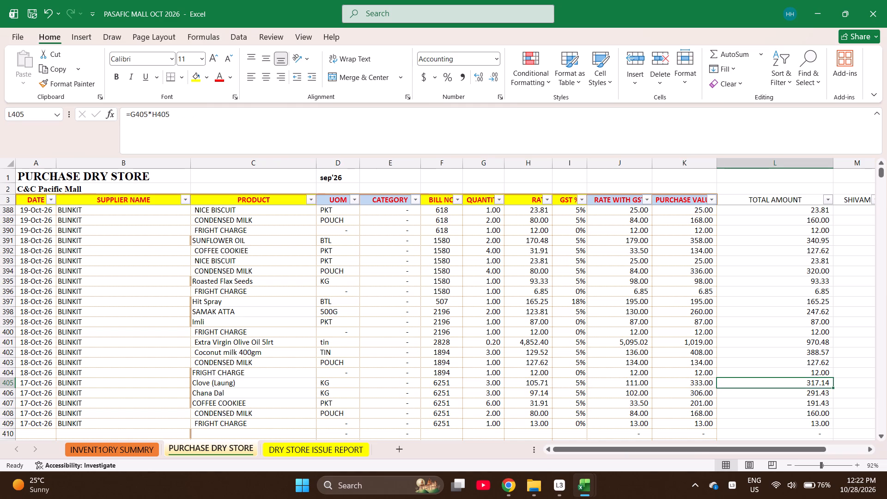
key("Left")
key("Left")
key("Left")
key("Left")
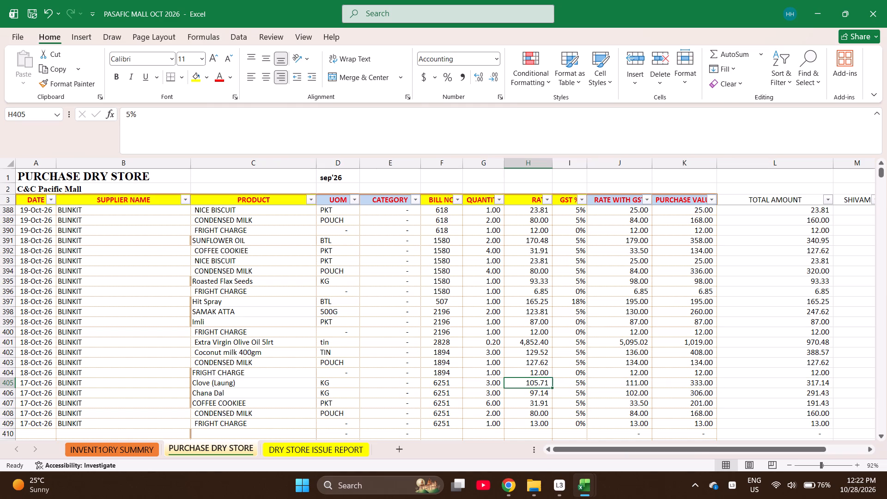
key("Down")
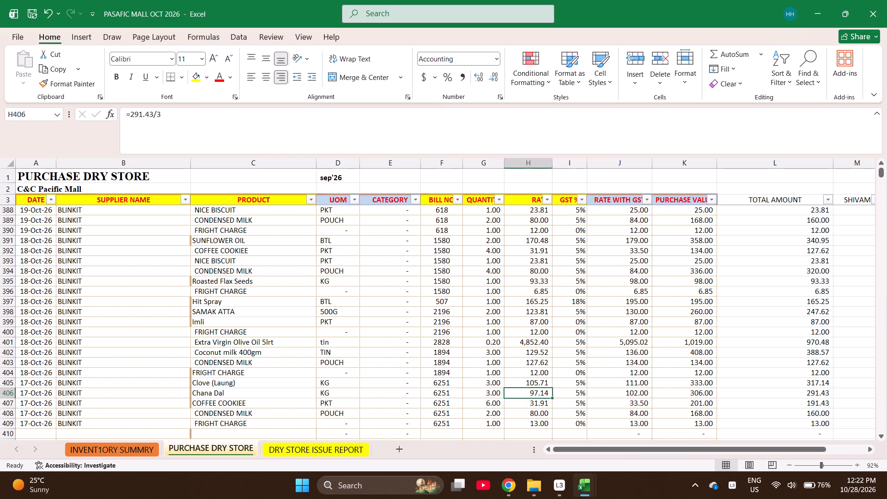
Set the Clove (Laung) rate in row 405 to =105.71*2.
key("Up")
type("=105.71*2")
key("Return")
Set the Clove (Laung) rate in row 405 to =211.42*10.
key("Up")
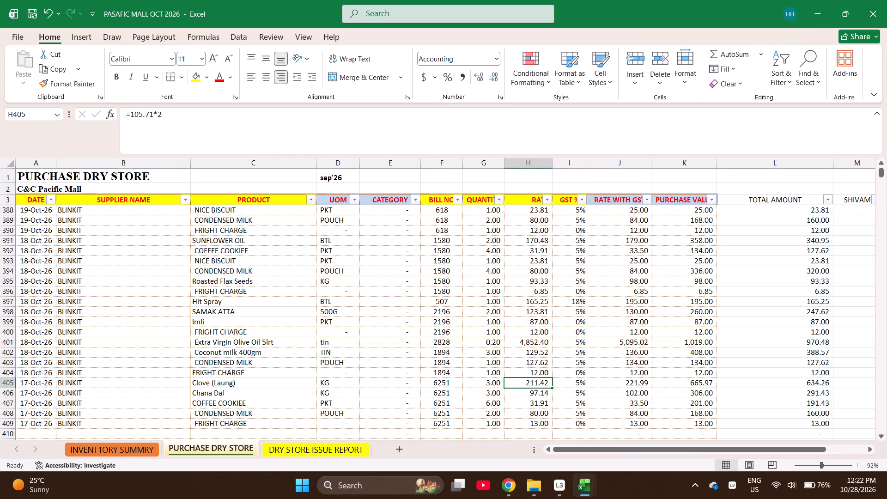
key("equal")
type("211.42*10")
key("Return")
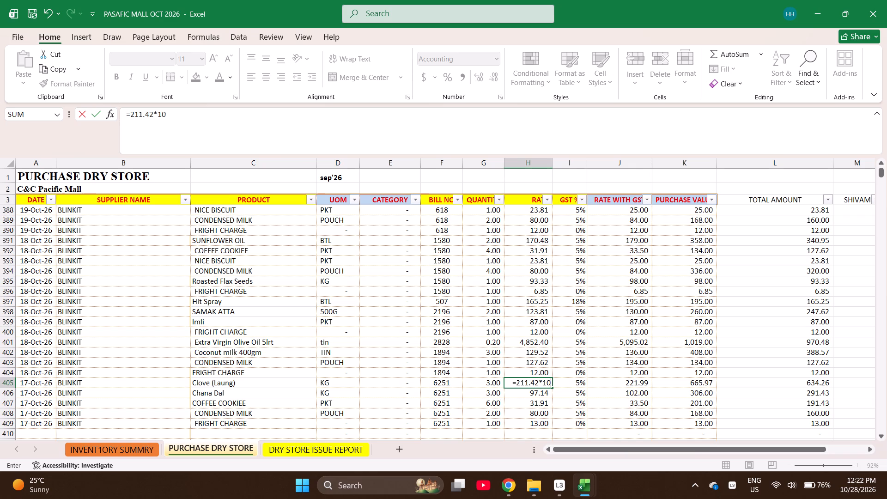
Set the Clove (Laung) quantity in row 405 to 0.15.
key("Up")
key("Left")
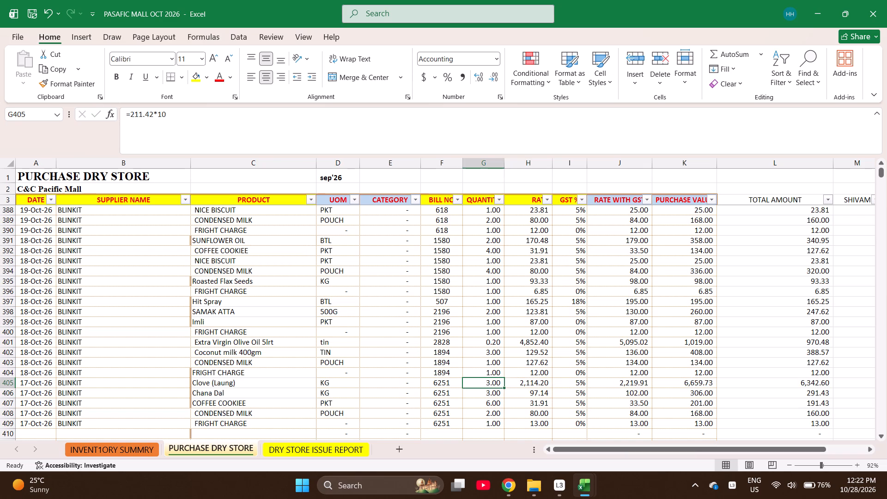
type("0.15")
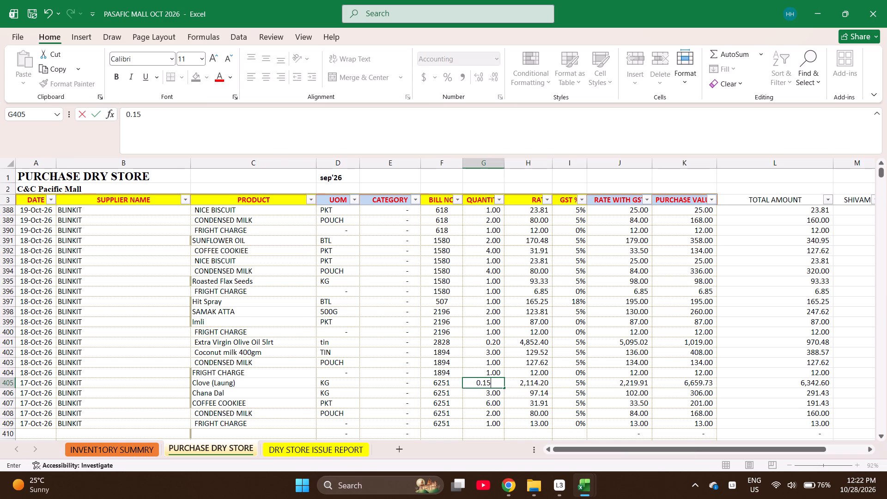
key("Return")
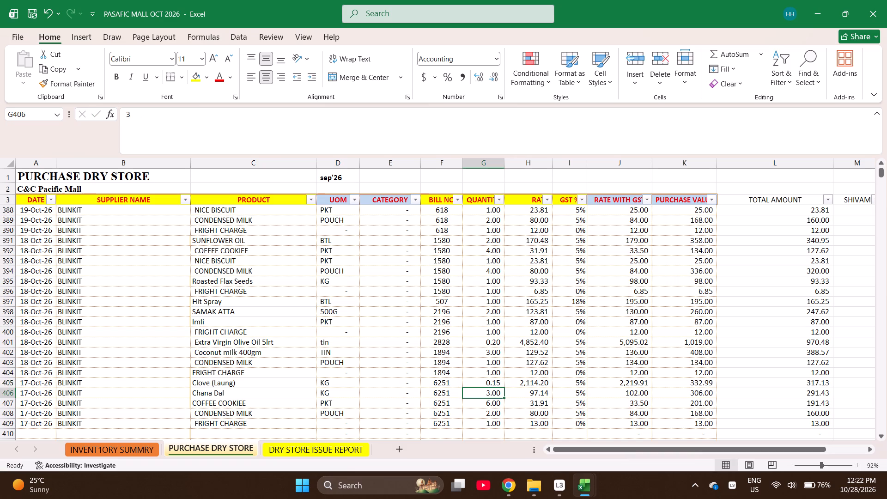
Check the rate, purchase value and total amount of Clove (Laung) in row 405.
key("Up")
key("Right")
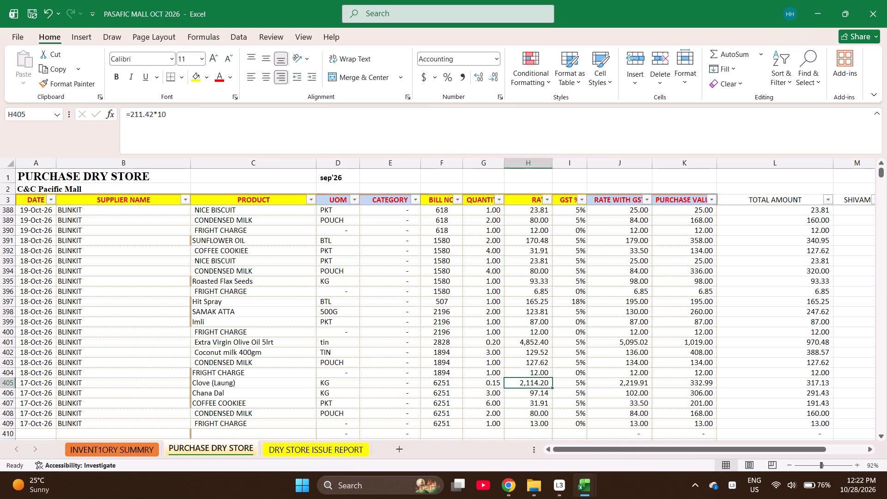
key("Right")
key("Right")
key("Right")
key("Right")
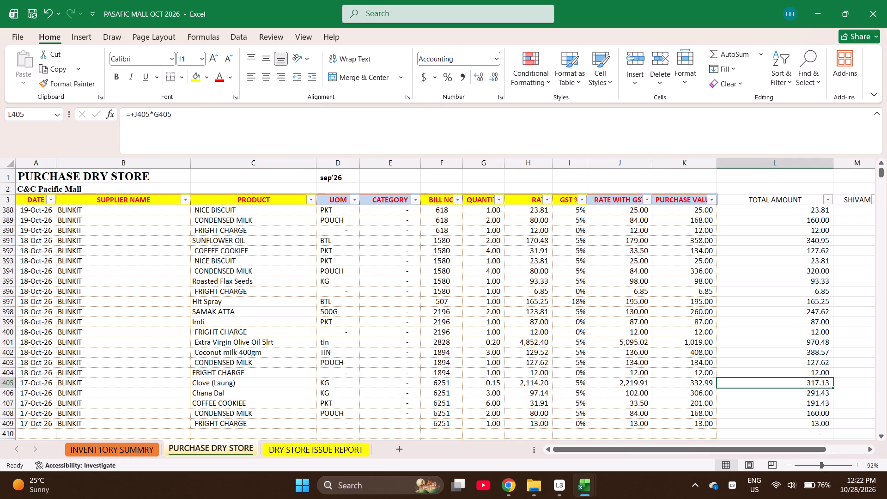
key("Left")
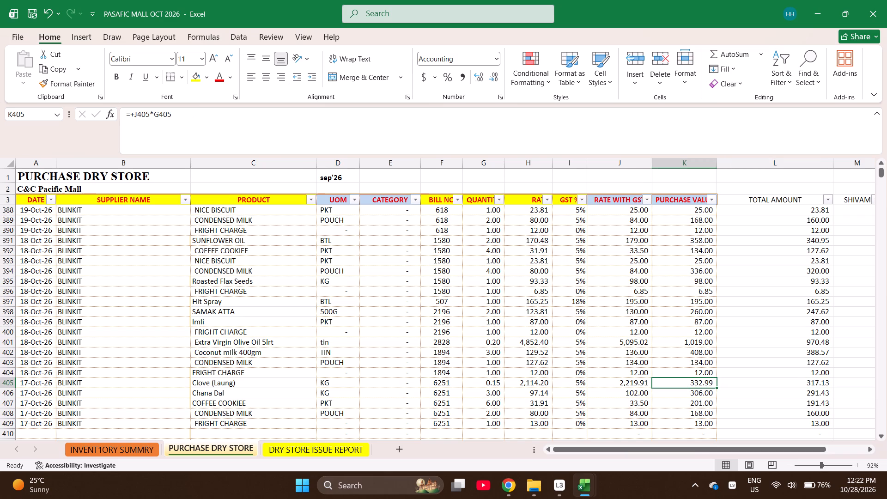
Find SAMAK ATTA in the inventory summary sheet and copy it into the product cell of row 410 in the purchase sheet.
key("Left")
key("Left")
key("Left")
key("Left")
key("Left")
key("Left")
key("Left")
key("Left")
key("Left")
key("Left")
key("Left")
key("Left")
key("Left")
key("Left")
key("Left")
key("Left")
key("Left")
key("Left")
key("Left")
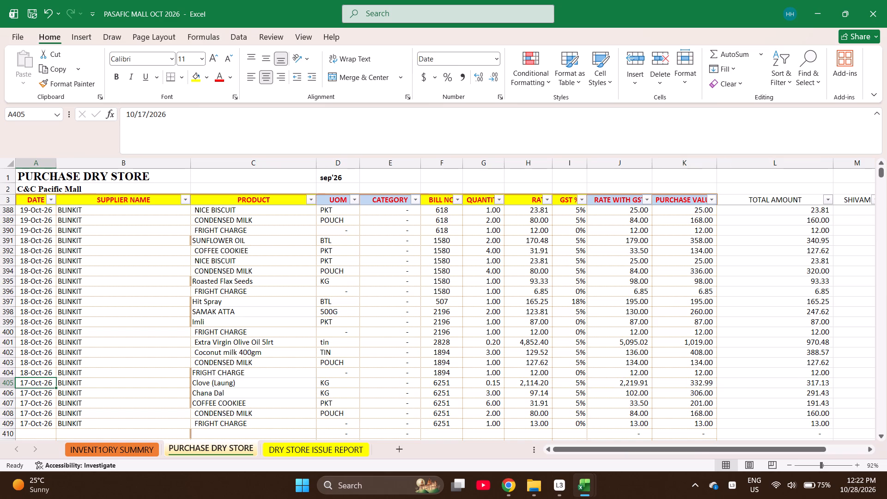
key("ctrl+Down")
key("Down")
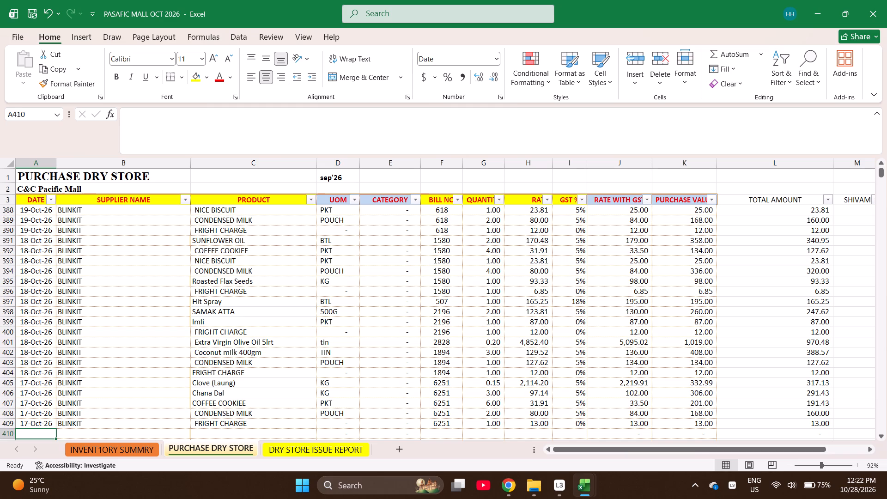
key("ctrl+Page_Up")
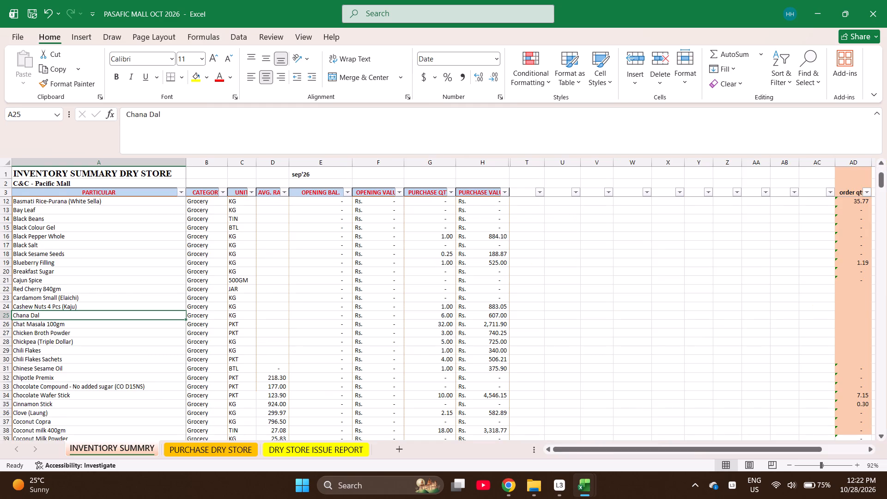
key("Page_Down")
key("Page_Down")
key("Page_Down")
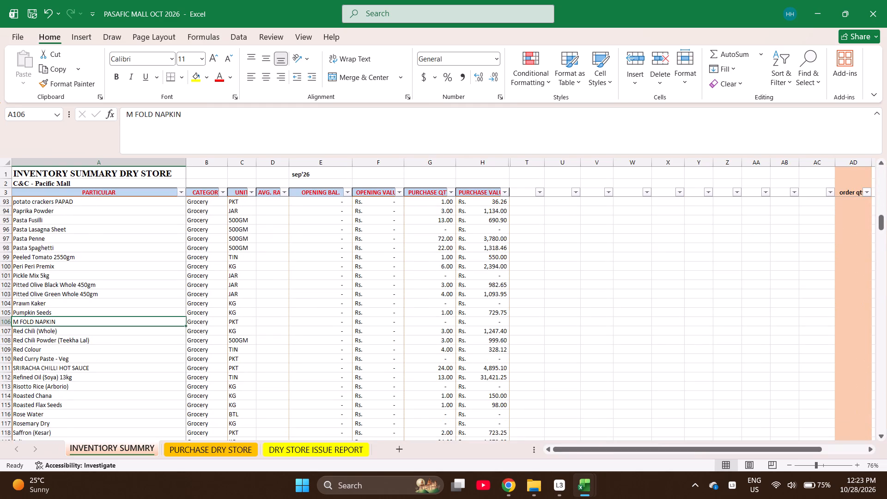
key("Page_Down")
key("Page_Down")
key("Page_Down")
key("Page_Down")
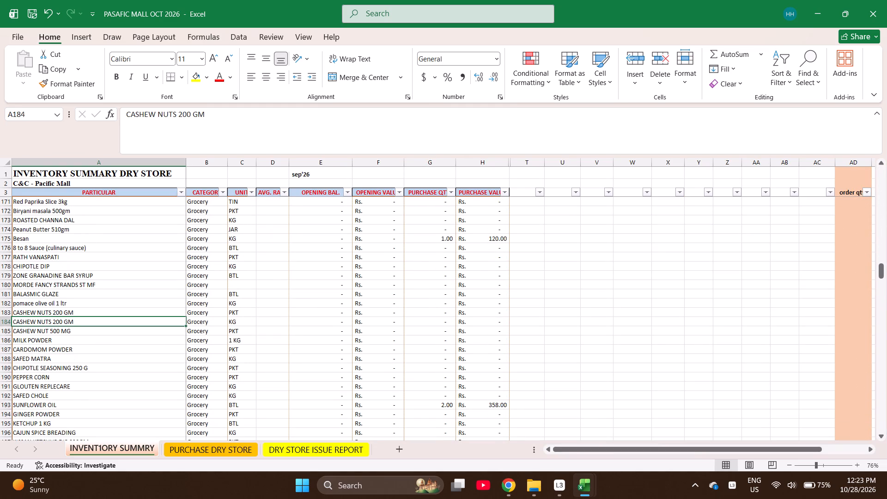
key("Page_Down")
key("Page_Up")
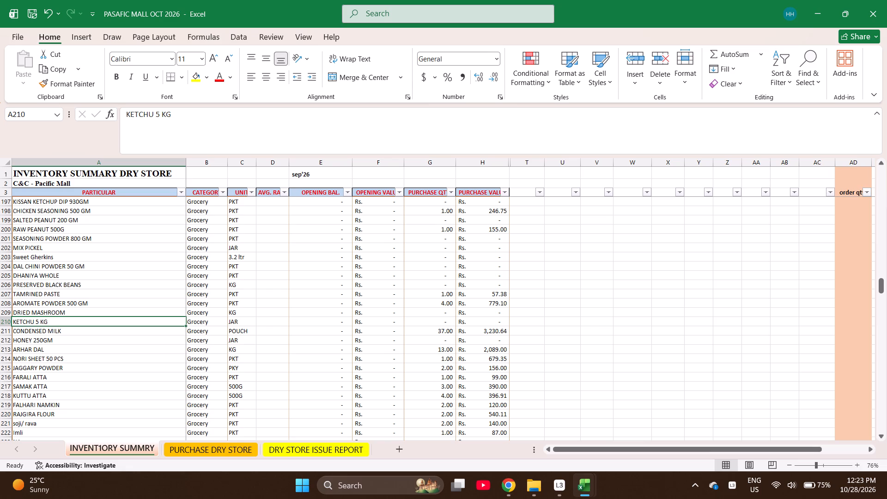
key("Down")
key("Down")
key("Down")
key("Down")
key("Down")
key("Down")
key("Down")
key("Down")
key("Down")
key("Up")
key("Up")
key("Up")
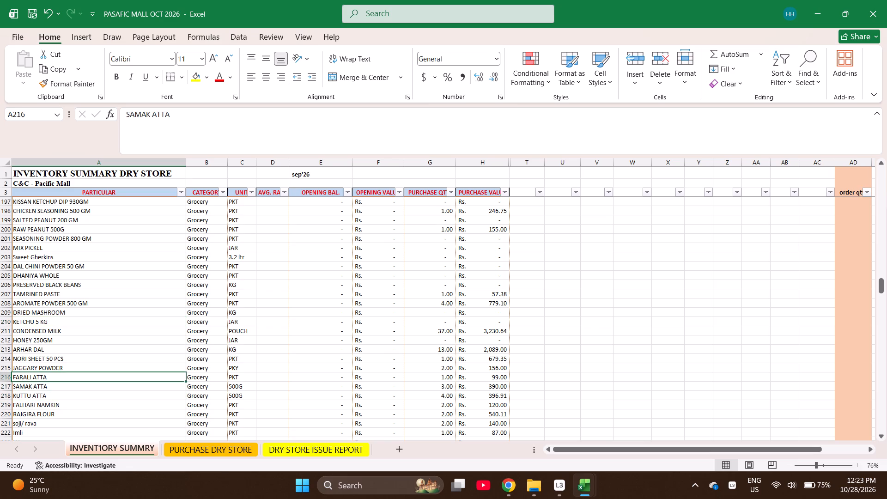
key("Up")
key("Up")
key("Up")
key("Up")
key("Up")
key("Up")
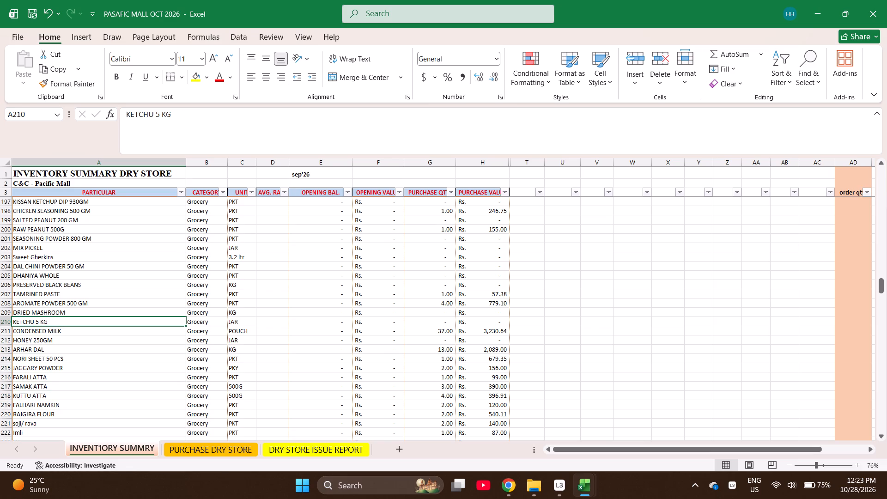
key("Down")
key("Down")
key("Down")
key("Down")
key("Down")
key("Down")
key("Down")
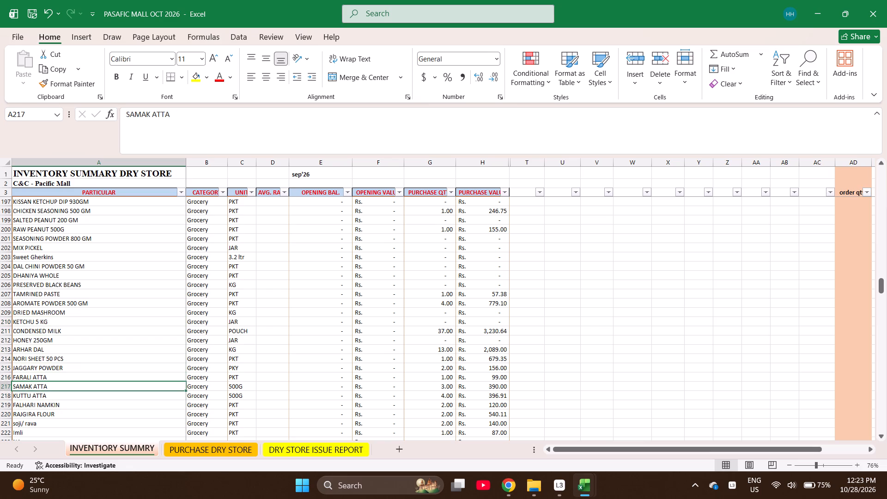
key("ctrl+c")
key("Right")
key("Right")
key("Right")
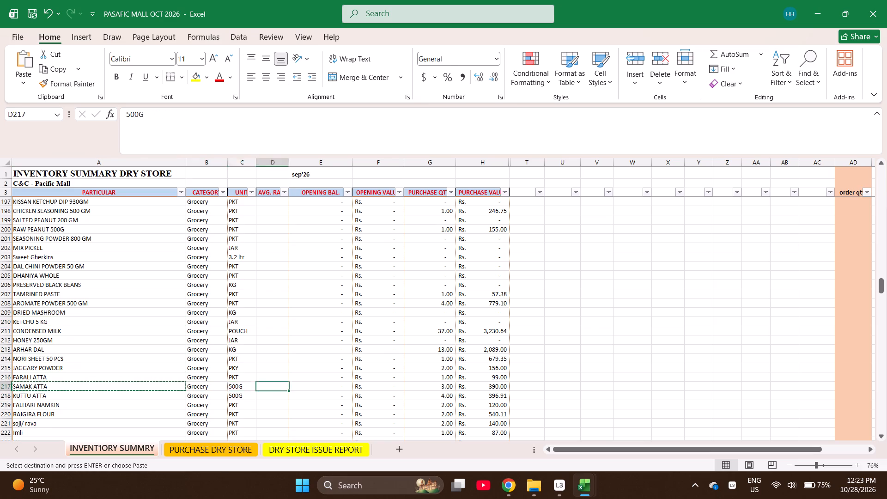
key("Right")
key("Right")
key("Right")
key("ctrl+Page_Down")
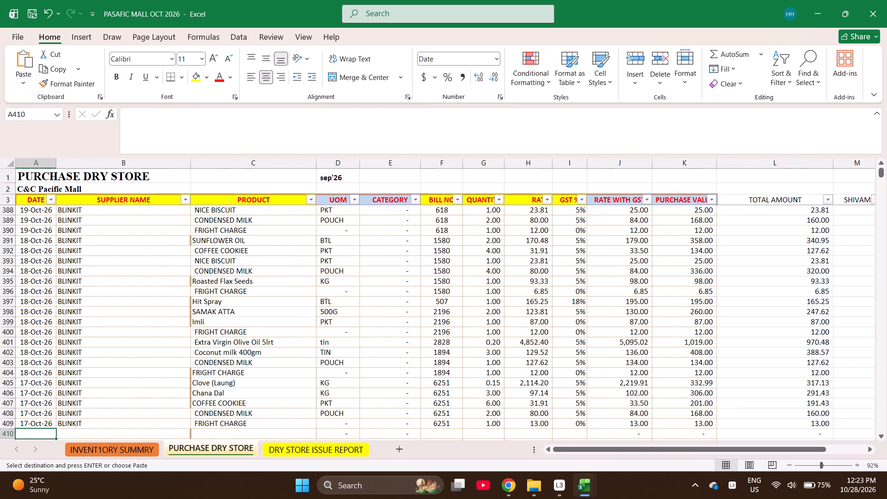
key("Right")
key("Right")
key("Return")
Fill the date 17-Oct-26 and supplier BLINKIT down from row 409 into row 410.
key("Left")
key("Left")
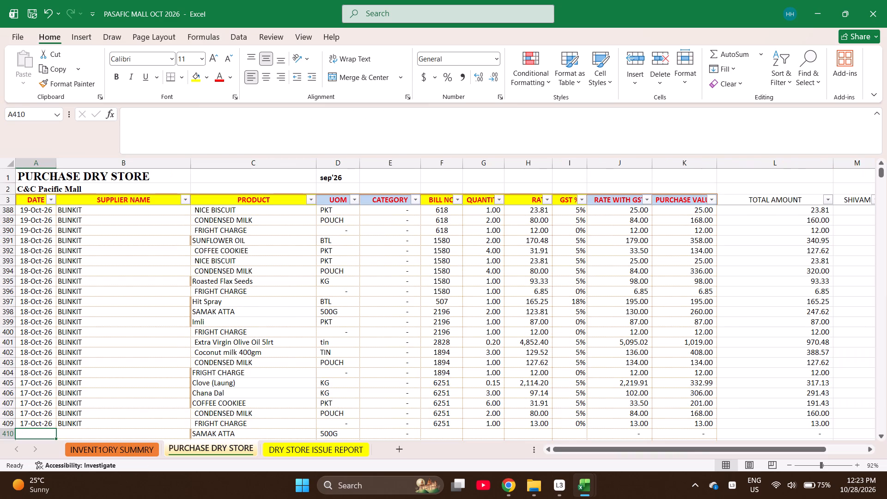
key("shift+Right")
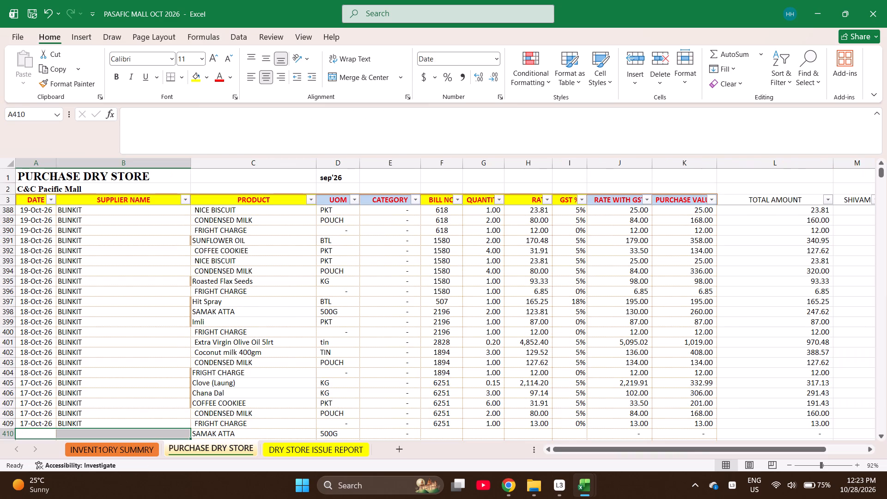
key("ctrl+d")
Enter the products Coconut milk 400gm in row 411 and FRIGHT CHARGE in row 412.
key("Down")
key("Right")
key("Right")
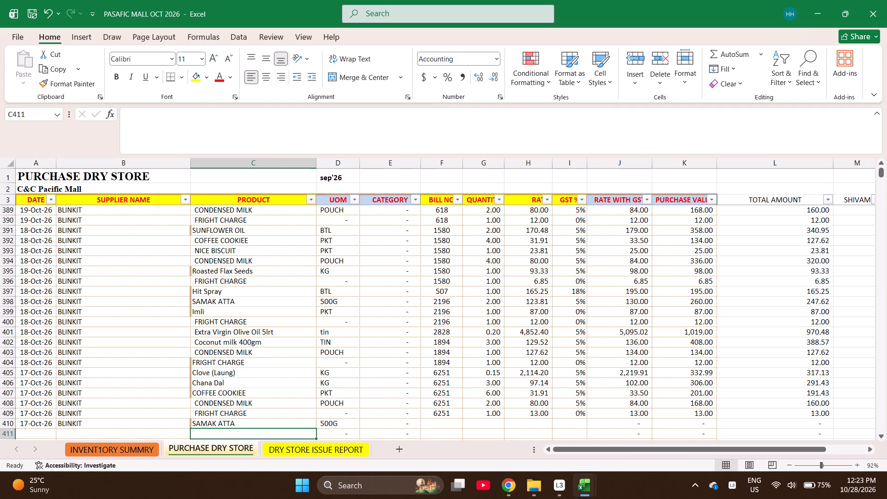
type("COOC")
key("BackSpace")
key("BackSpace")
type("CONU")
key("Return")
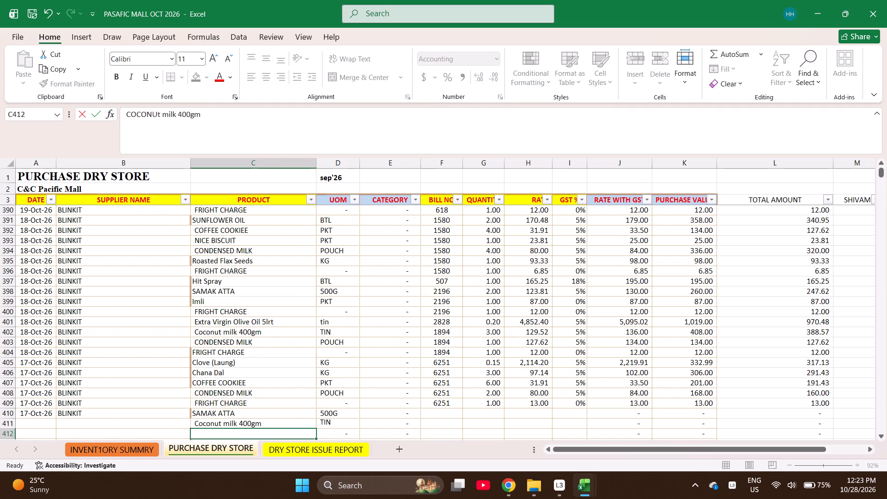
type("FR")
key("Right")
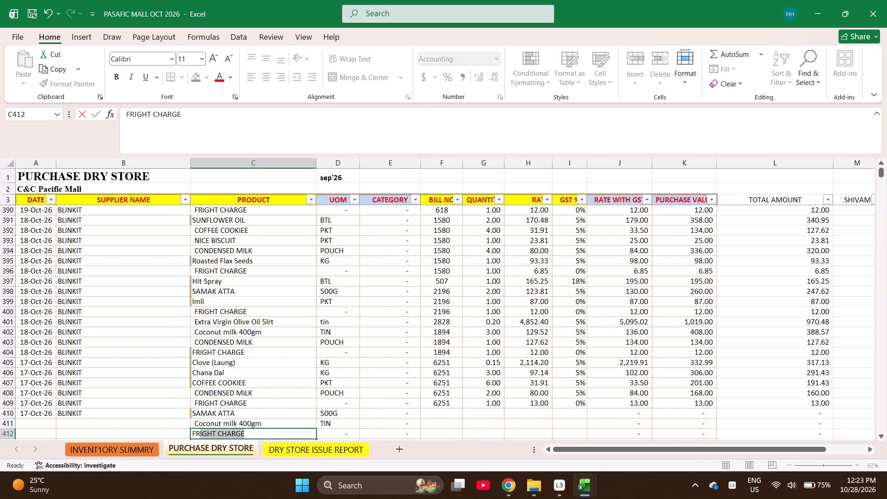
Enter bill number 8461 for SAMAK ATTA in row 410.
key("Right")
key("Right")
key("ctrl+Up")
key("Down")
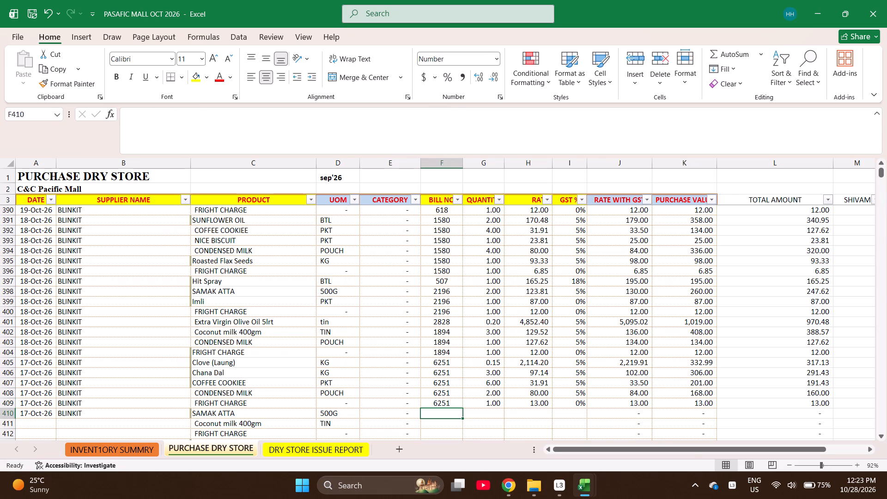
type("8461")
key("Return")
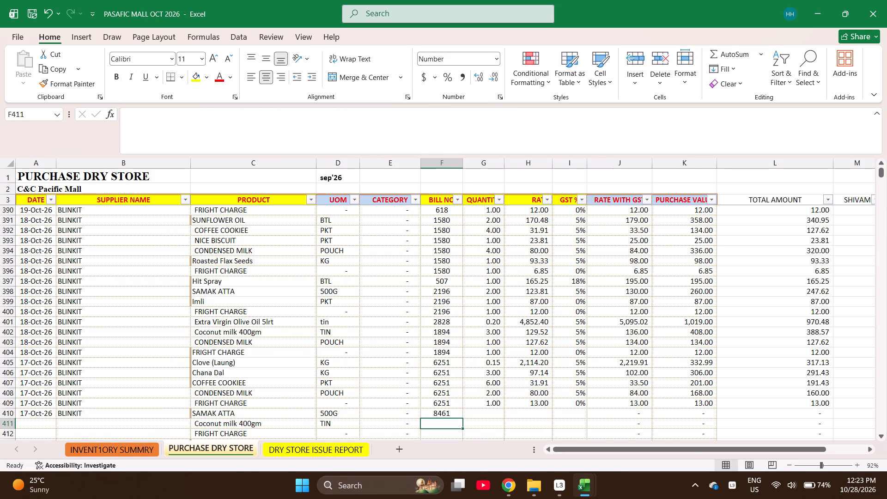
Enter quantities 1 for SAMAK ATTA, 4 for Coconut milk 400gm and 1 for FRIGHT CHARGE in rows 410 to 412.
key("Up")
key("Right")
key("Up")
key("Down")
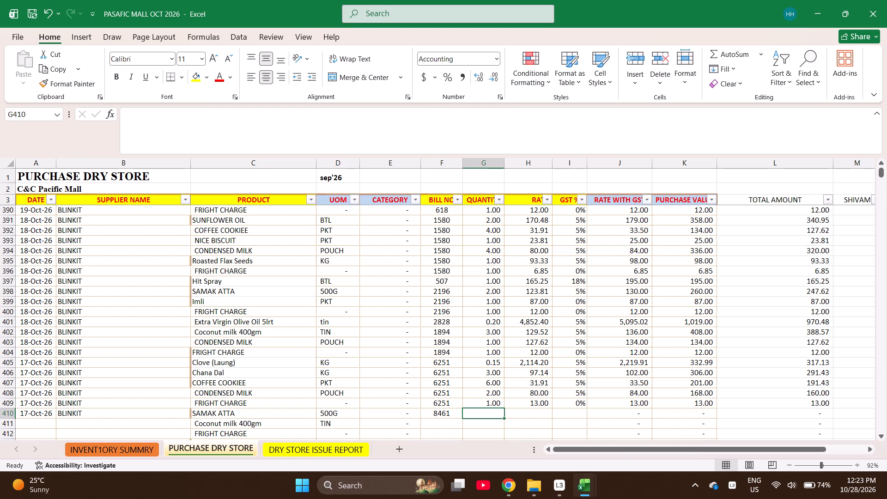
key("1")
key("Return")
type("14")
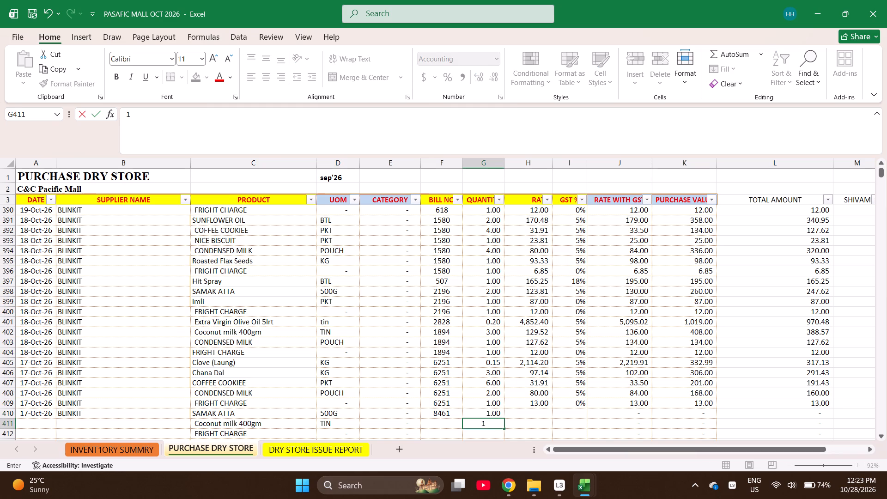
key("BackSpace")
key("BackSpace")
key("4")
key("Return")
key("1")
key("Return")
Enter rates 123.81 for SAMAK ATTA, =518.10/4 for Coconut milk 400gm and 4.21 for FRIGHT CHARGE in rows 410 to 412.
key("Right")
key("ctrl+Up")
key("Down")
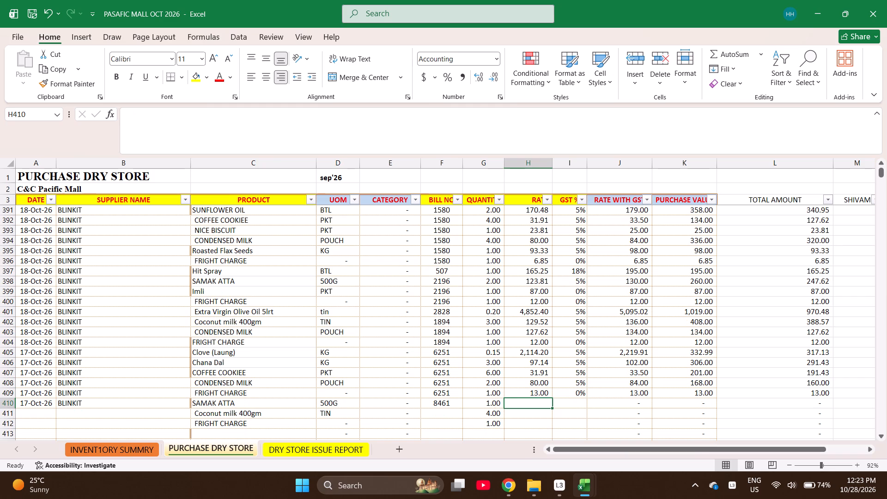
type("123.81")
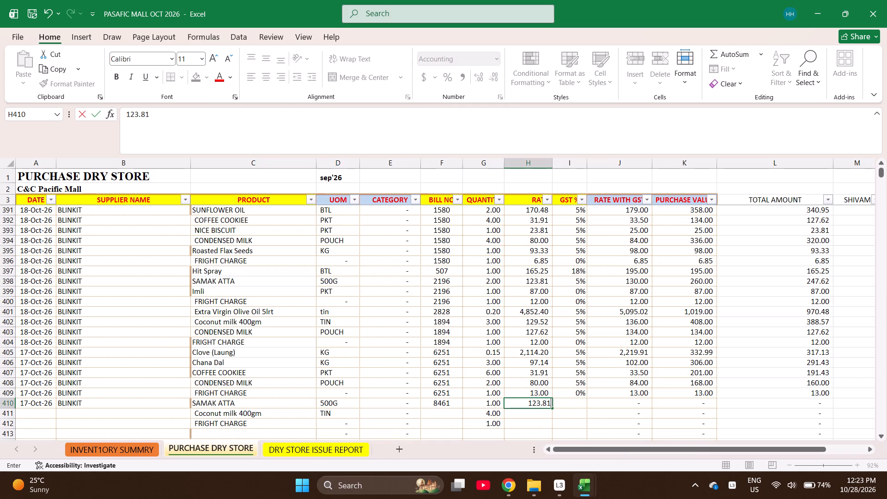
key("Return")
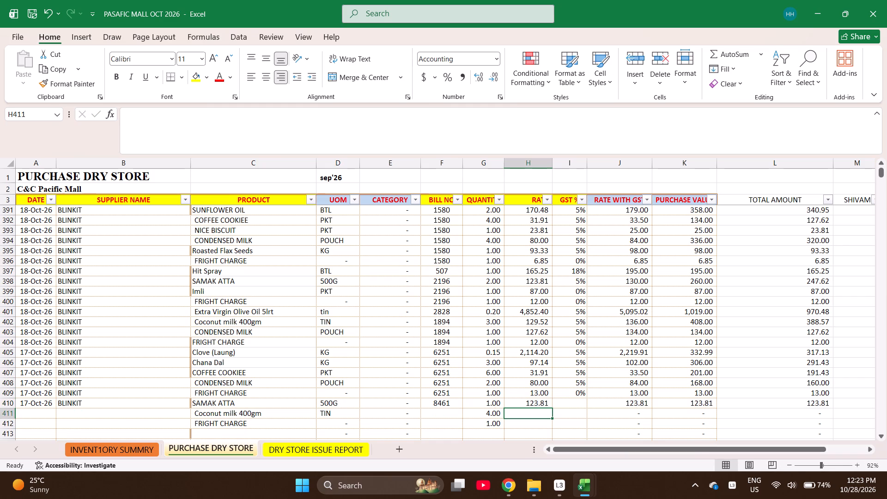
type("=518.10")
type("/4")
key("Return")
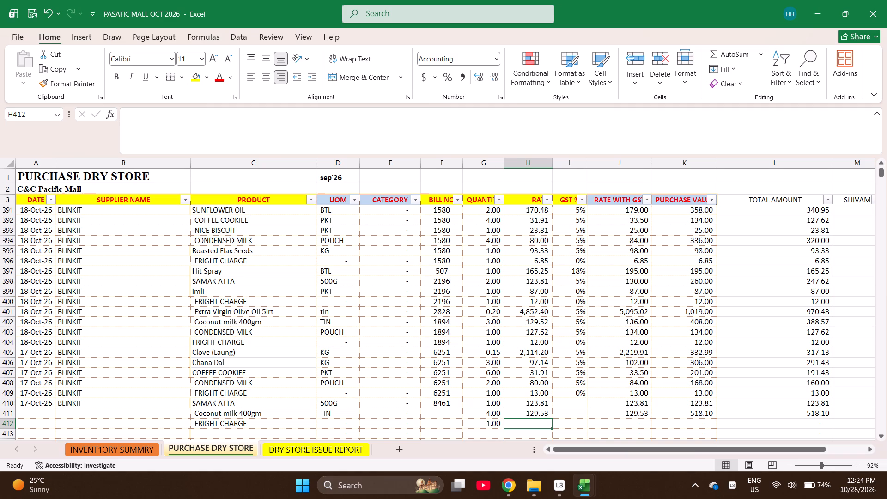
type("4.")
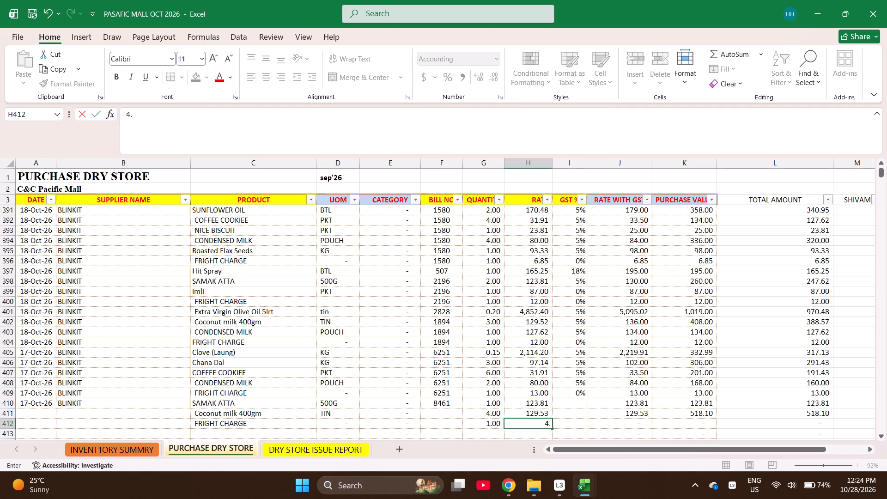
type("21")
Enter GST of 5% for SAMAK ATTA and Coconut milk 400gm and 0% for FRIGHT CHARGE in rows 410 to 412.
key("Right")
key("ctrl+Up")
key("Down")
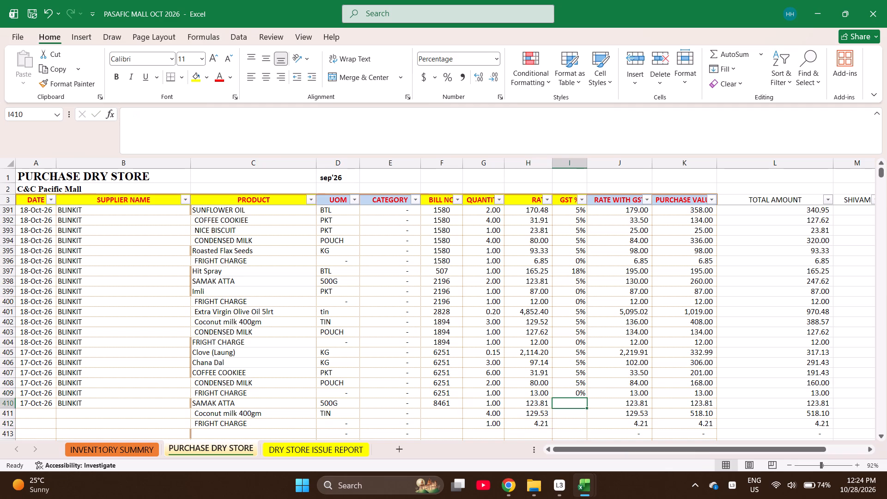
key("5")
key("Return")
key("5")
key("Return")
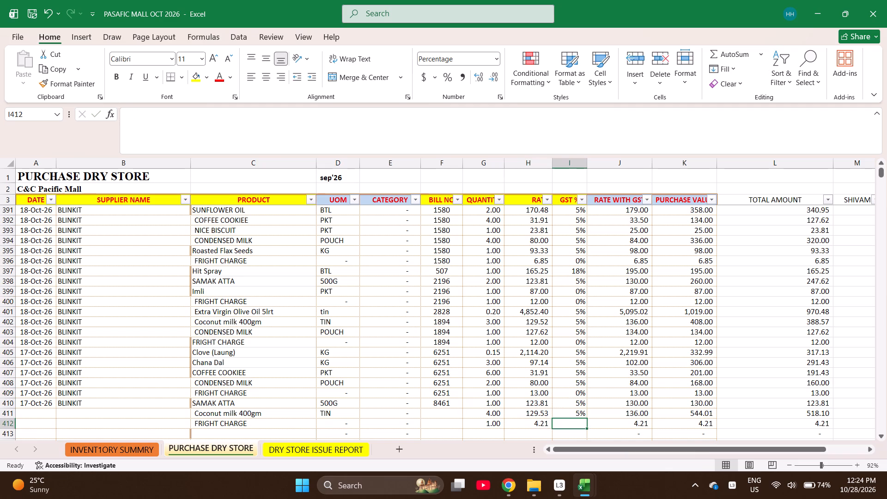
key("0")
key("Right")
Check the sum of the purchase values in rows 410 to 412.
key("Right")
key("shift+Up")
key("shift+Up")
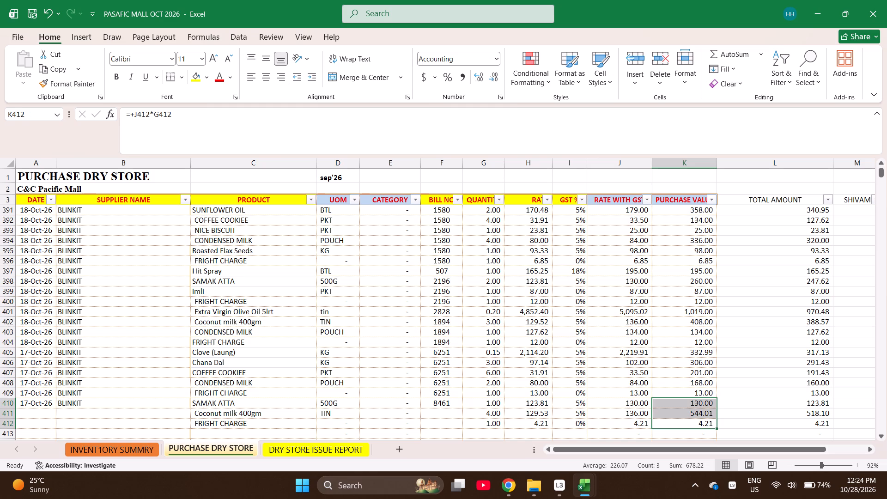
Set the FRIGHT CHARGE rate in row 412 to 4.20.
key("Left")
key("Left")
key("Left")
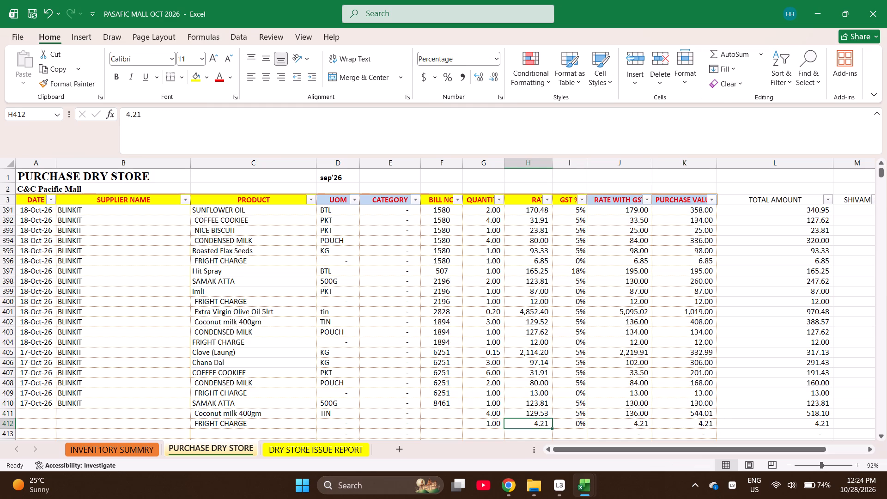
type("4.20")
key("Right")
Recheck the sum of the purchase values in rows 410 to 412.
key("Right")
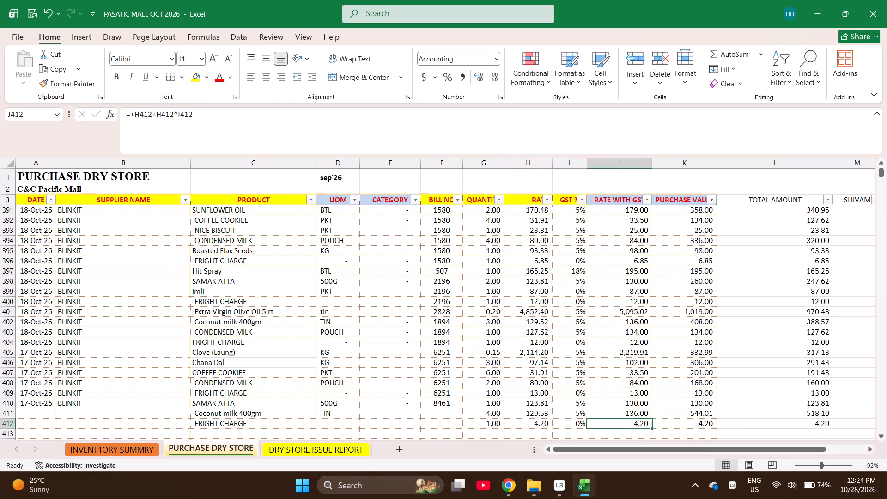
key("shift+Up")
key("shift+Up")
key("Right")
key("shift+Up")
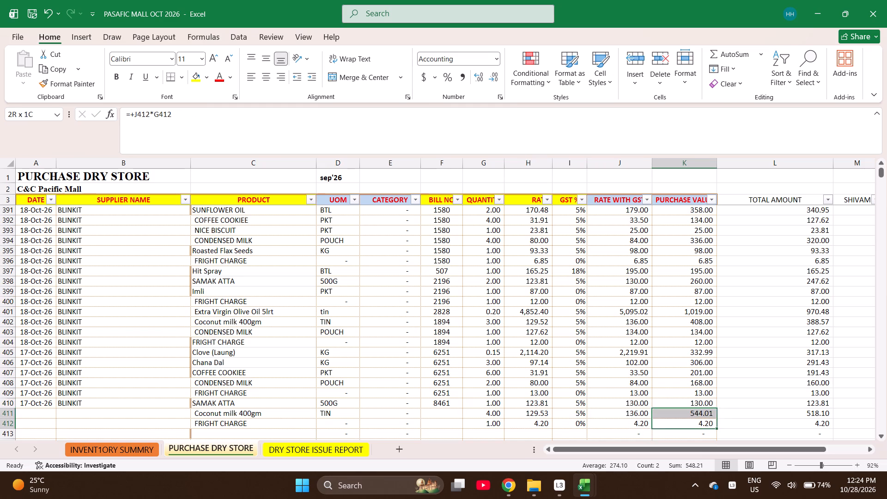
key("shift+Up")
key("shift+Up")
key("shift+Down")
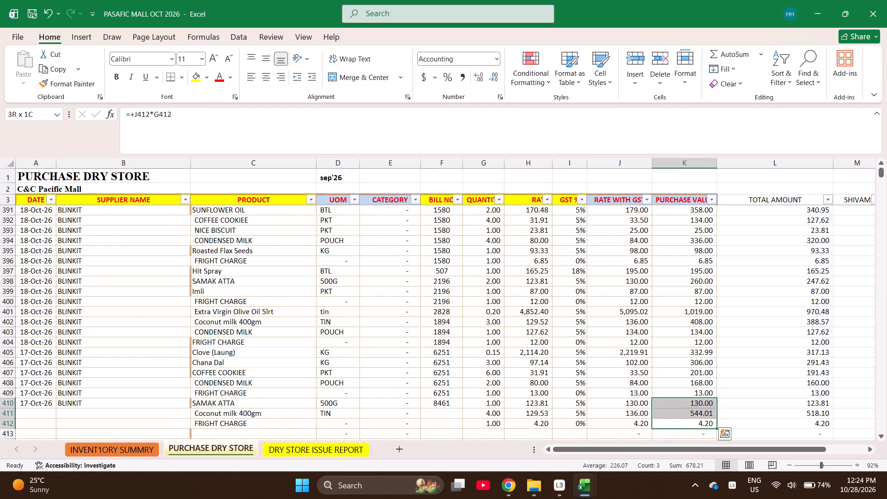
Fill the date 17-Oct-26 and supplier BLINKIT from row 410 down through rows 411 and 412.
key("ctrl+Left")
key("ctrl+Left")
key("ctrl+Left")
key("ctrl+Left")
key("ctrl+Left")
key("ctrl+Left")
key("ctrl+Left")
key("ctrl+Left")
key("ctrl+Left")
key("ctrl+Left")
key("ctrl+Left")
key("ctrl+Left")
key("ctrl+Left")
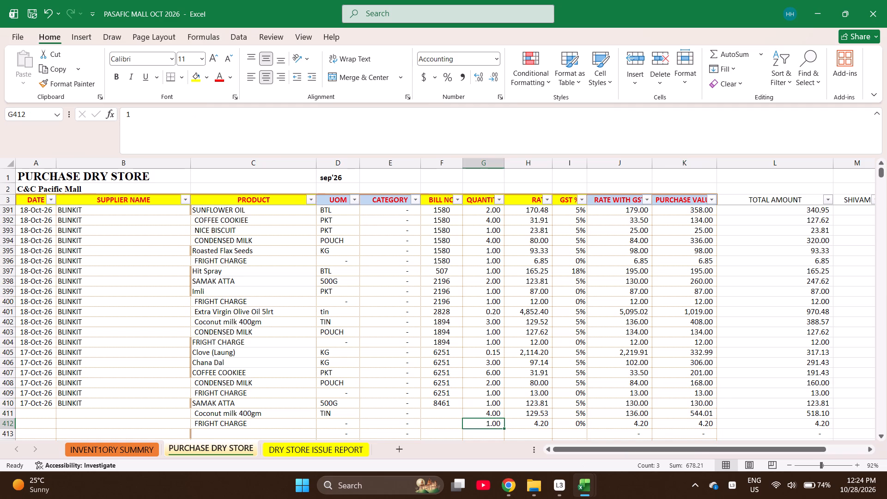
key("ctrl+Up")
key("Right")
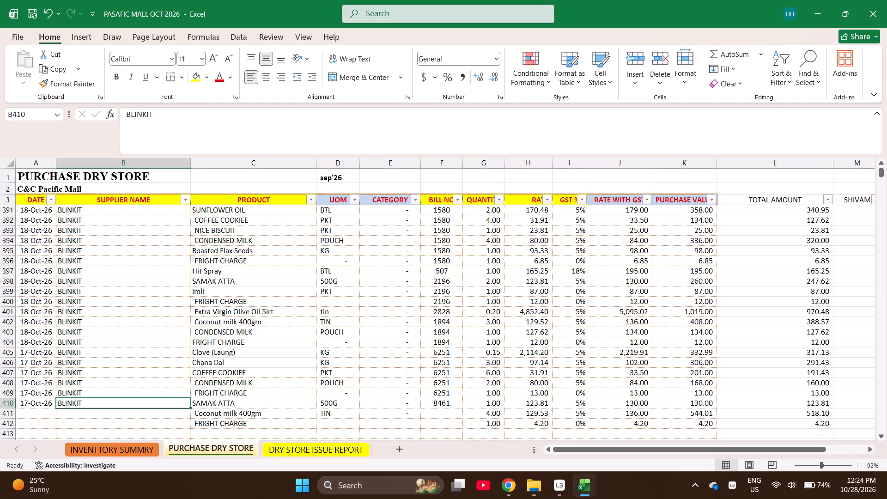
key("ctrl+Left")
key("shift+Right")
key("shift+Down")
key("shift+Down")
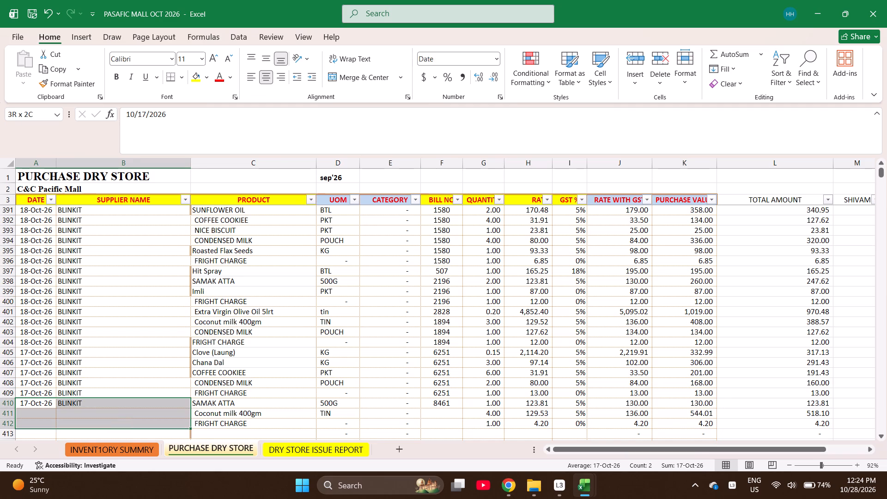
key("ctrl+d")
Fill bill number 8461 from row 410 down through rows 411 and 412, finishing on the empty date cell of row 413.
key("Down")
key("ctrl+Right")
key("Right")
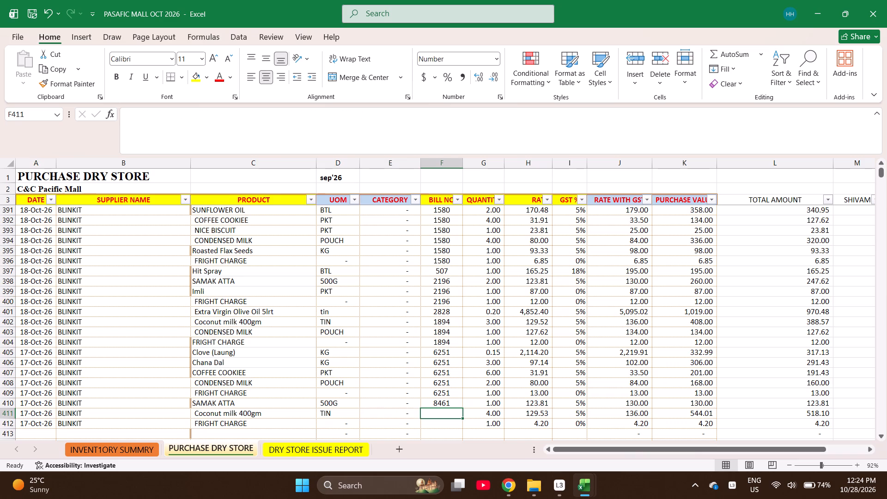
key("Up")
key("shift+Down")
key("shift+Down")
key("ctrl+d")
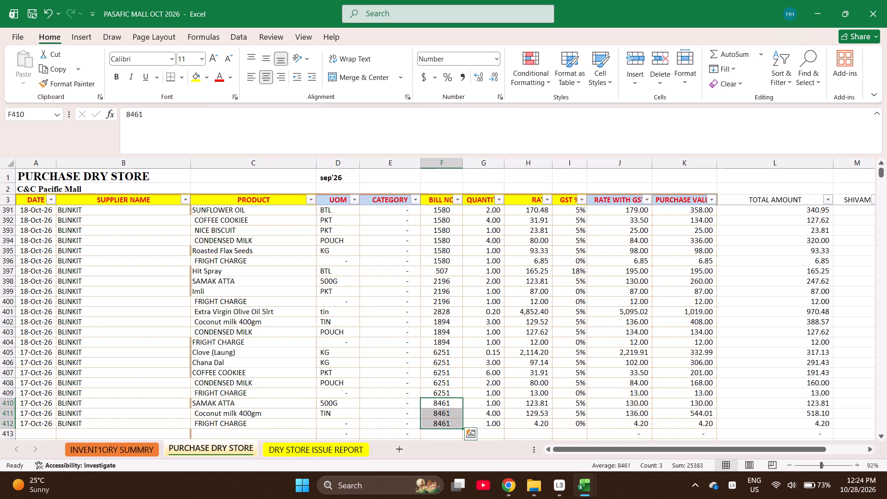
key("ctrl+Left")
key("ctrl+Left")
key("Down")
key("Down")
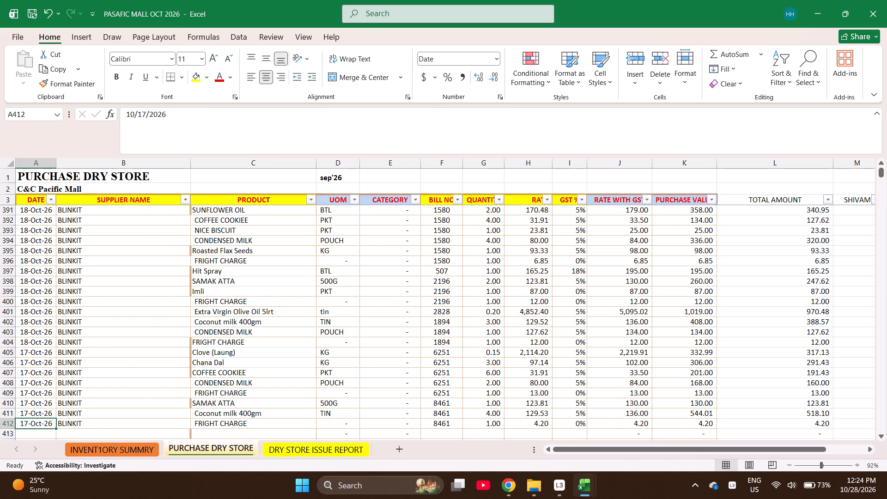
key("Down")
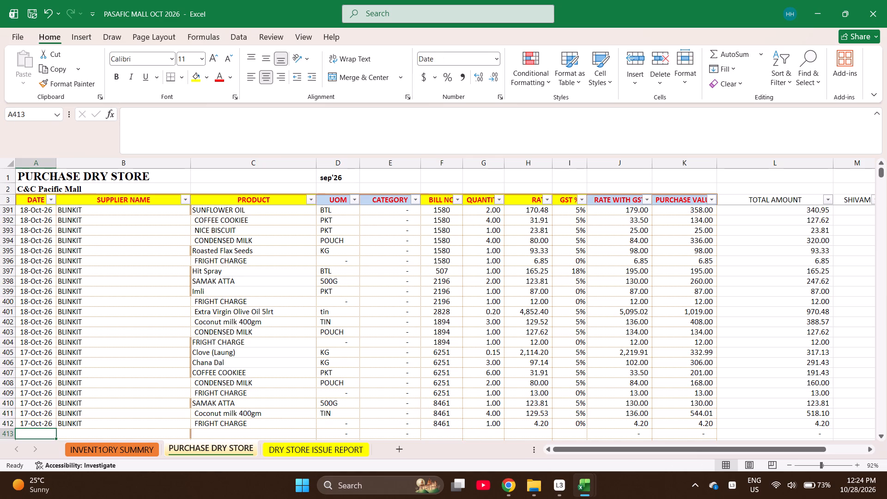
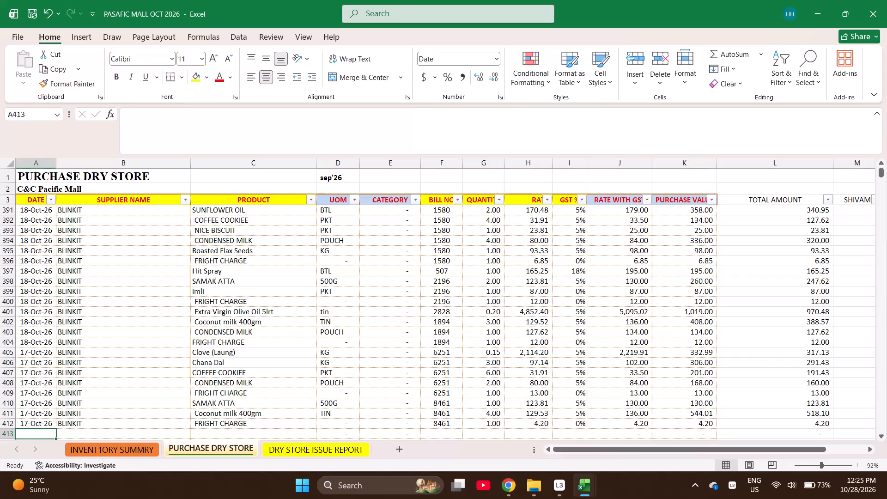
Copy the product SAMAK ATTA from row 410 into the product cell of row 413.
key("Right")
key("Right")
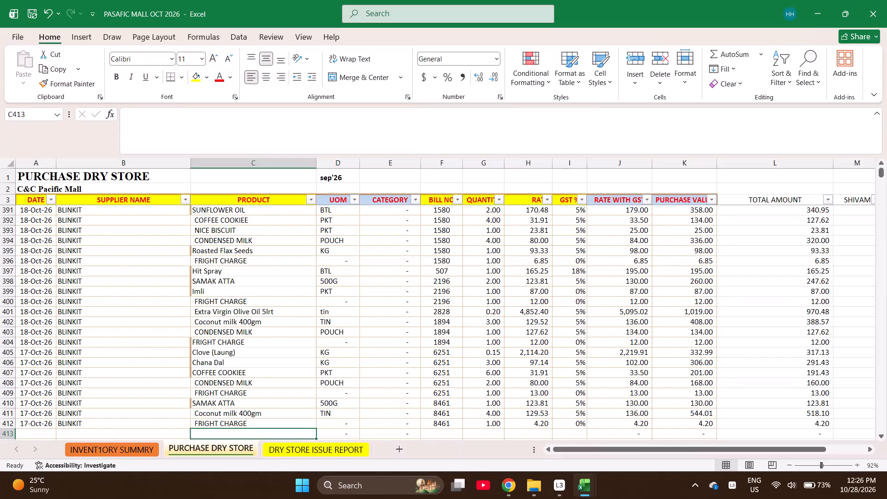
key("Right")
key("Up")
key("Up")
key("Up")
key("Left")
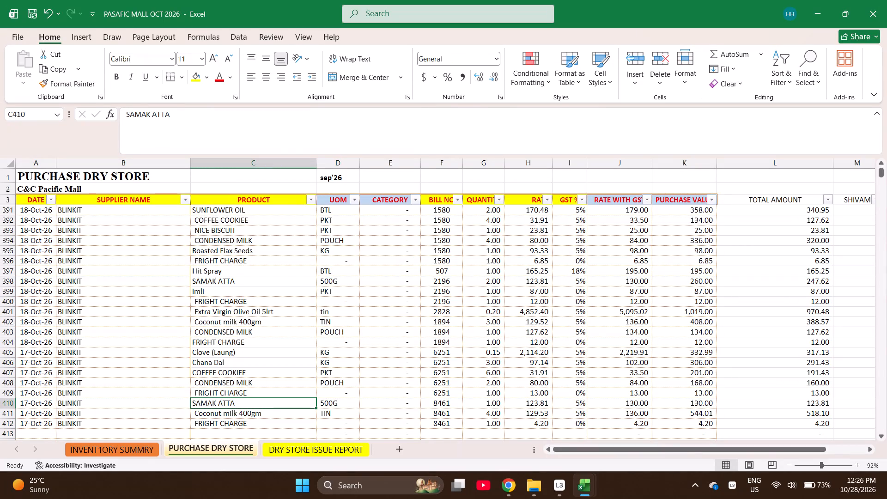
key("ctrl+c")
key("Down")
key("Down")
key("Down")
key("Return")
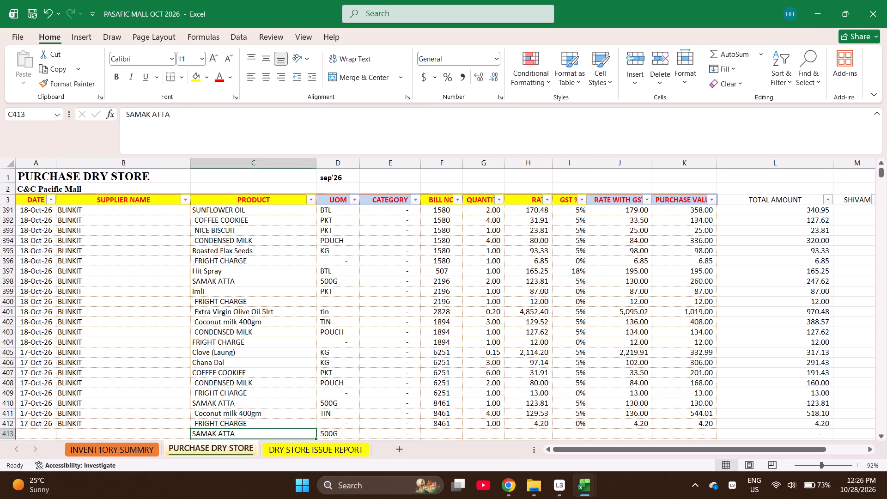
Add PISTA to the inventory summary in row 223, filling category Grocery and unit PKT down from the row above.
key("Down")
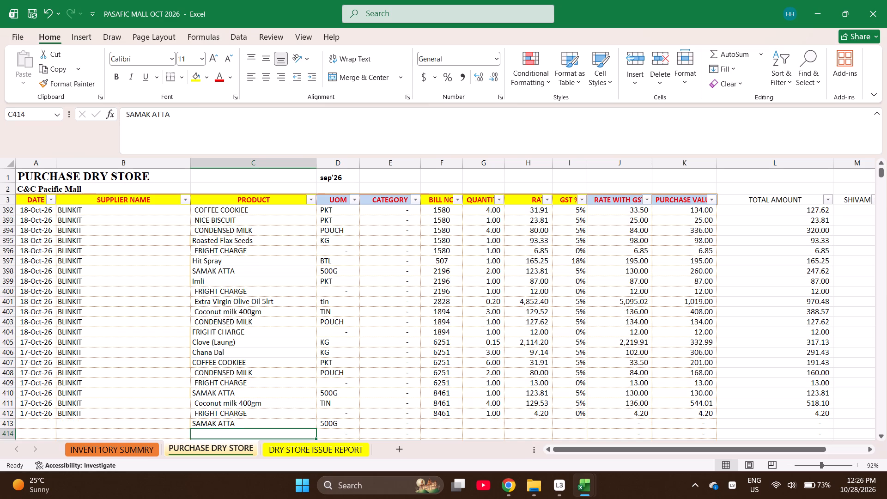
key("ctrl+Page_Up")
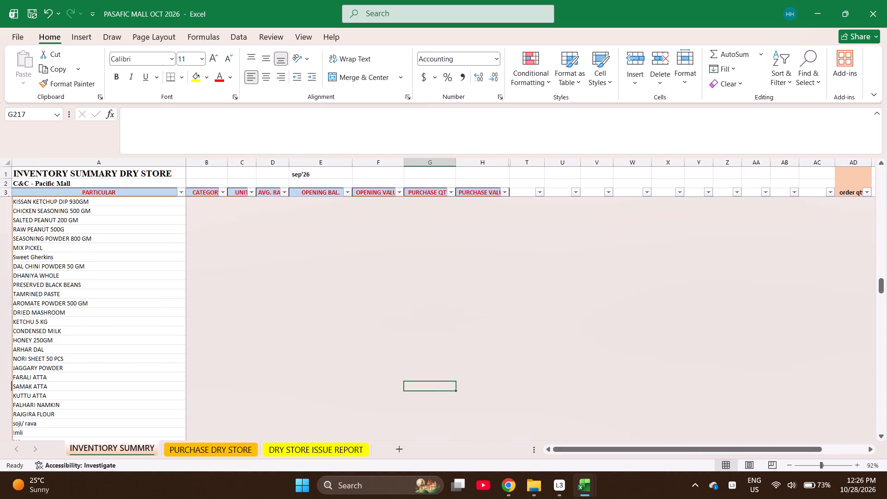
key("Down")
key("Down")
key("Left")
key("Left")
key("Left")
key("Left")
key("Left")
key("Left")
key("Left")
key("Left")
key("Left")
key("Left")
key("Left")
key("Left")
key("Left")
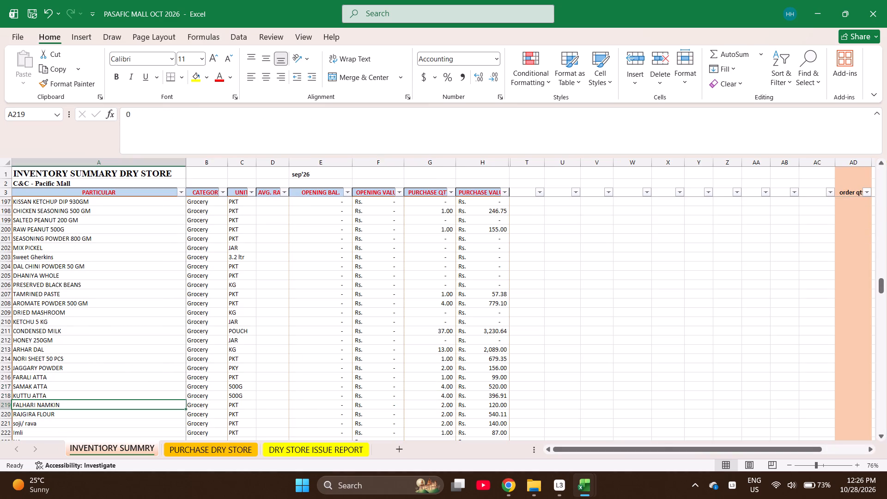
key("Down")
key("Down")
key("Down")
key("Down")
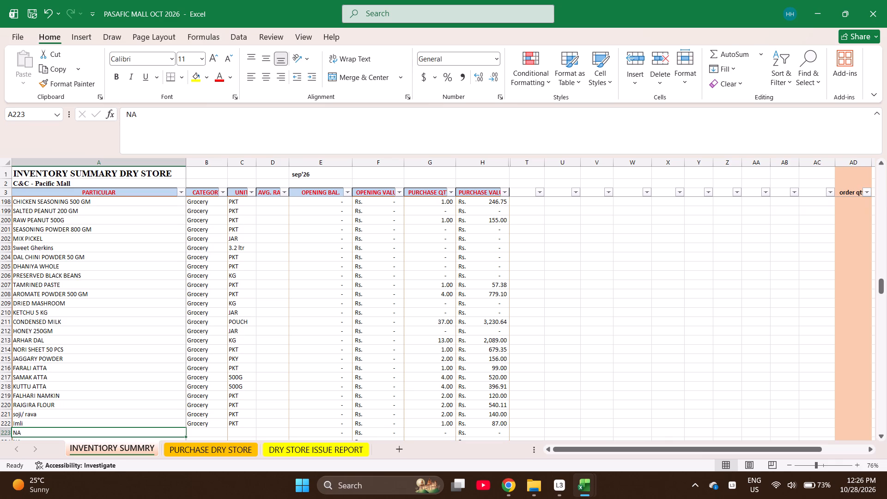
type("PISTA")
key("Right")
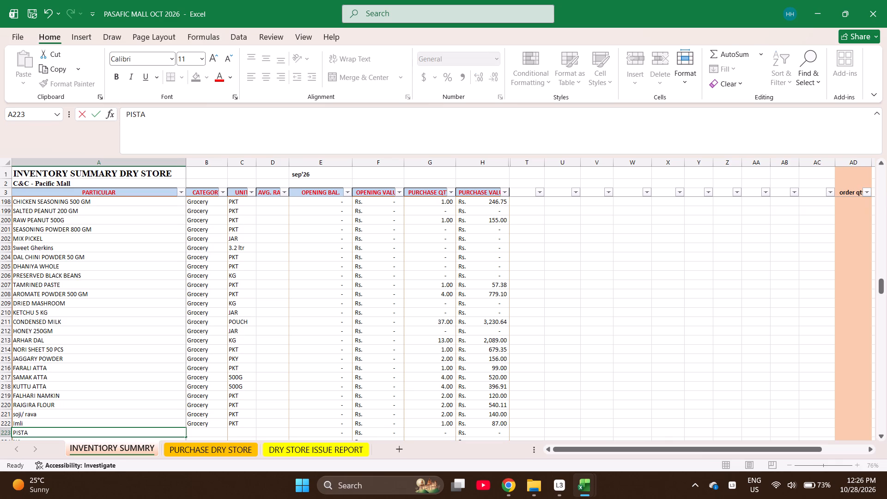
key("ctrl+d")
key("Right")
key("ctrl+d")
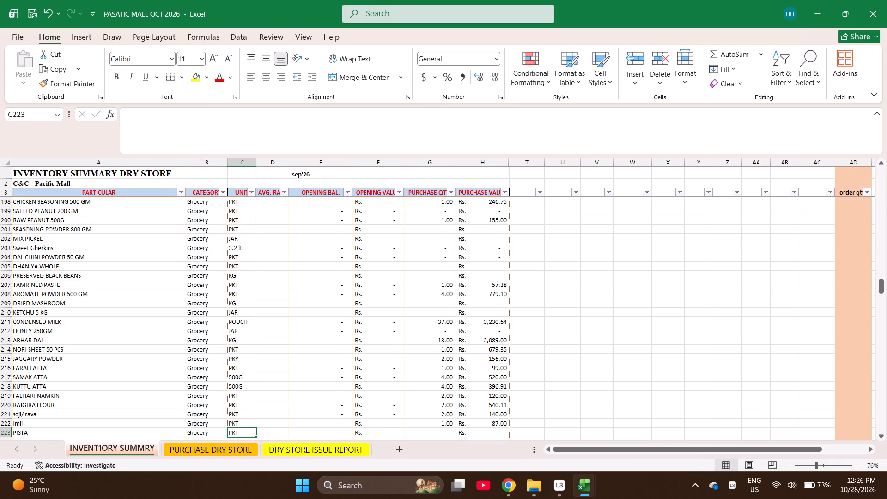
Copy the PISTA name from the inventory summary into the product cell of row 414 on the purchase sheet.
key("ctrl+Left")
key("ctrl+c")
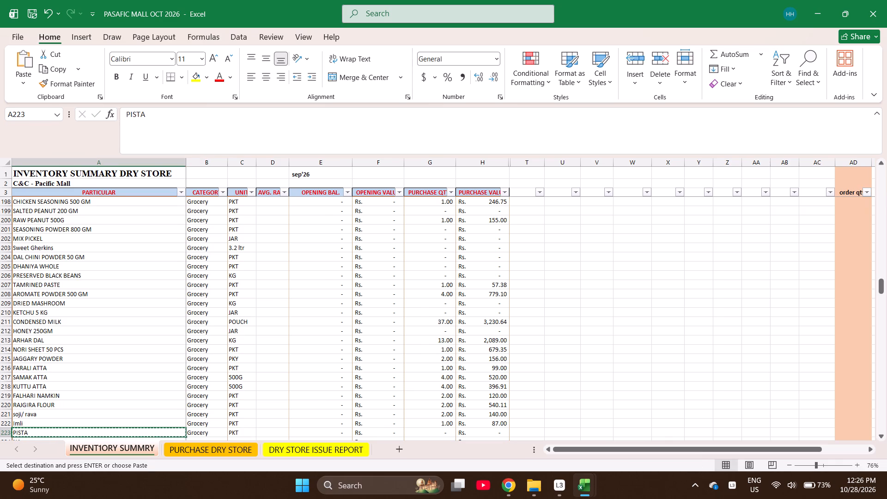
key("ctrl+Page_Down")
key("Return")
key("Down")
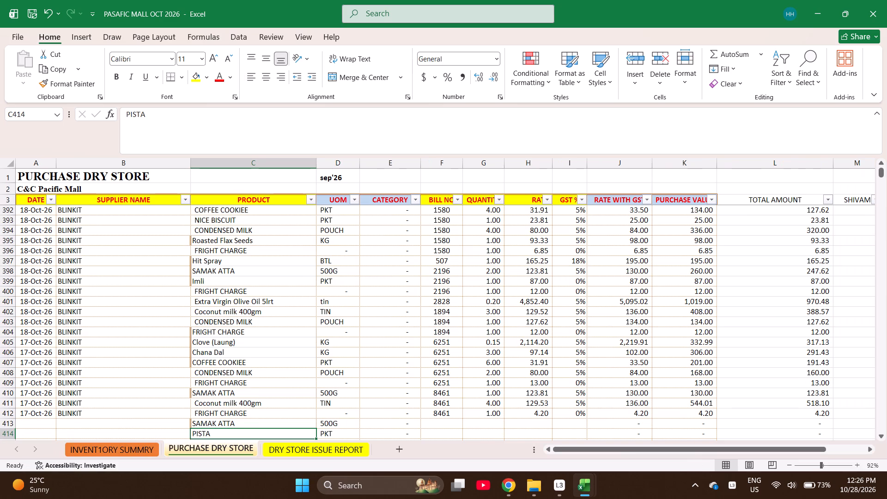
Enter bill number 4067 for the SAMAK ATTA and PISTA rows, 413 and 414.
key("Up")
key("Right")
key("Right")
key("Right")
key("Up")
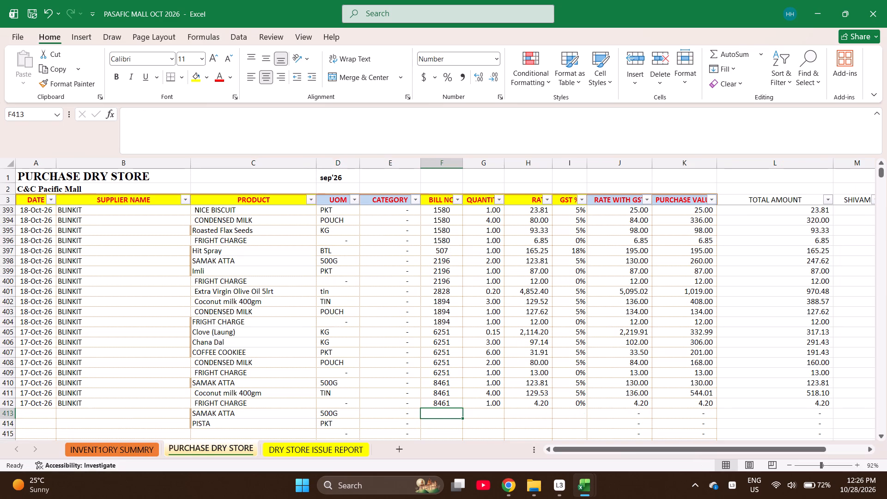
type("4067")
key("Return")
type("4067")
key("Right")
Enter a quantity of 1 for both SAMAK ATTA and PISTA in rows 413 and 414.
key("Up")
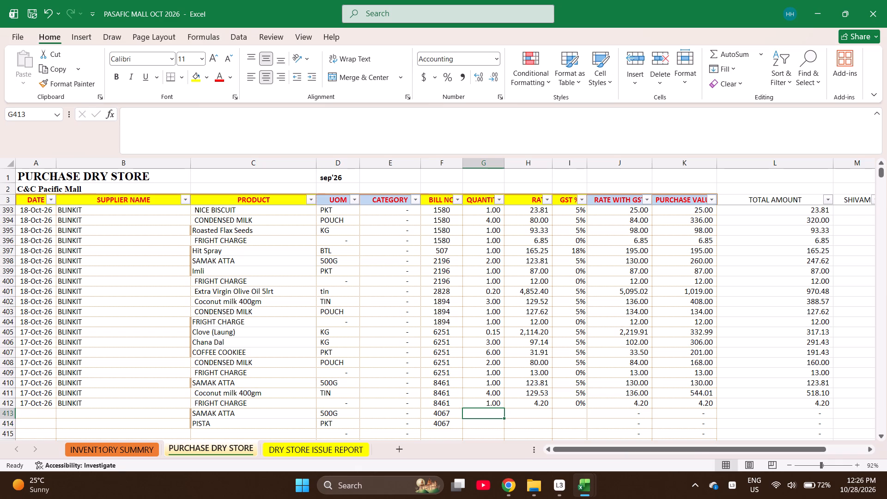
key("1")
key("Return")
key("1")
key("Return")
Enter rates of 123.81 for SAMAK ATTA in row 413 and 198.09 for PISTA in row 414.
key("Right")
key("Up")
key("Up")
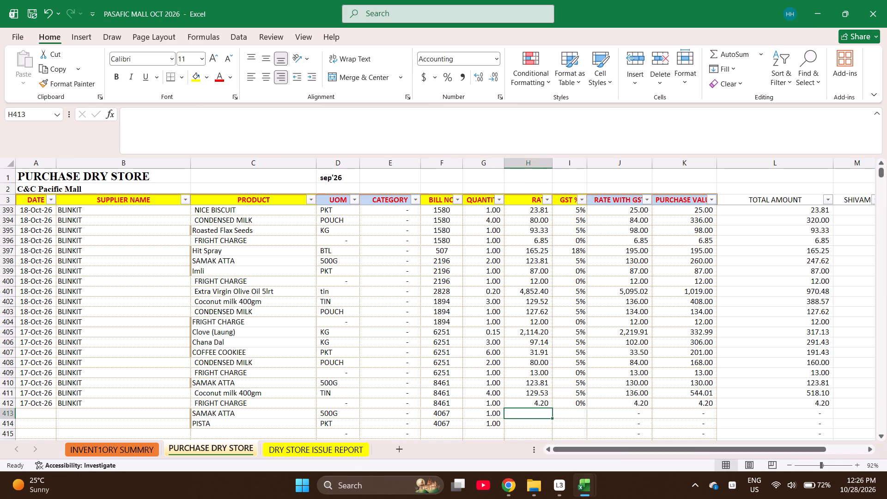
type("123.81")
key("Return")
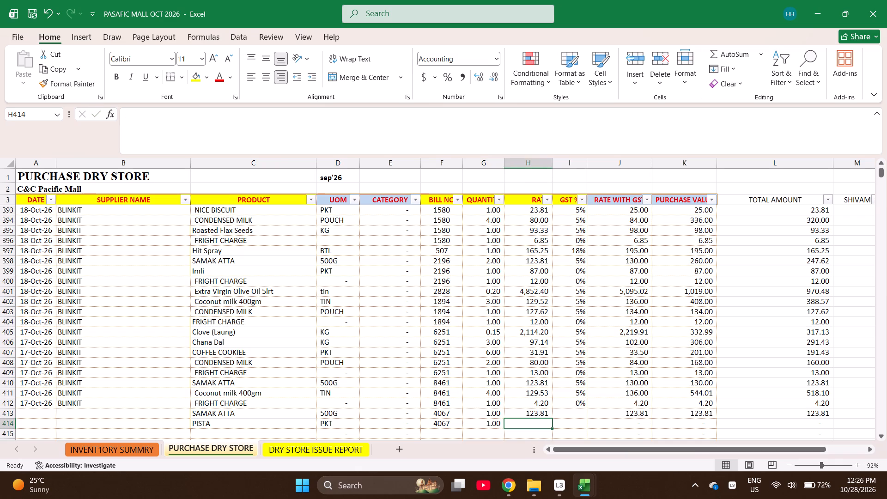
type("198.09")
key("Right")
Set the GST to 5% for the SAMAK ATTA and PISTA rows, 413 and 414.
key("Up")
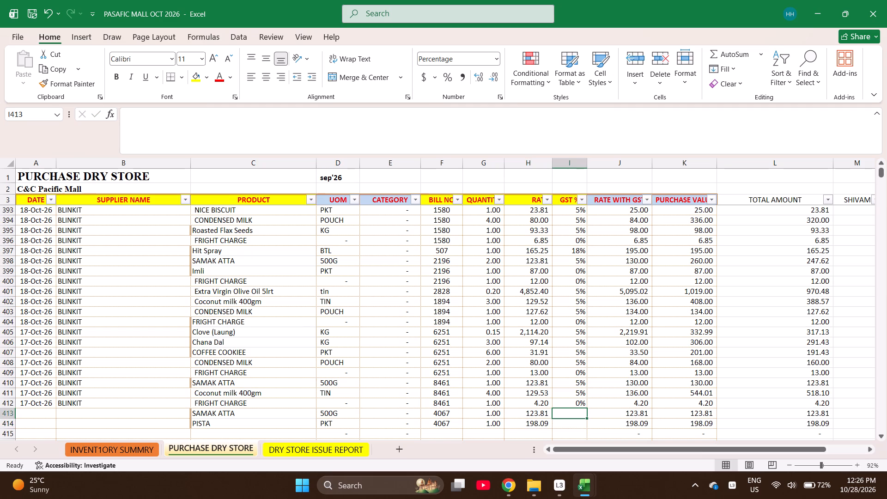
key("5")
key("Return")
key("5")
key("Return")
Fill the date and supplier BLINKIT from row 412 down into rows 413 and 414.
key("ctrl+Left")
key("ctrl+Left")
key("ctrl+Left")
key("ctrl+Left")
key("ctrl+Left")
key("ctrl+Left")
key("ctrl+Left")
key("ctrl+Left")
key("ctrl+Left")
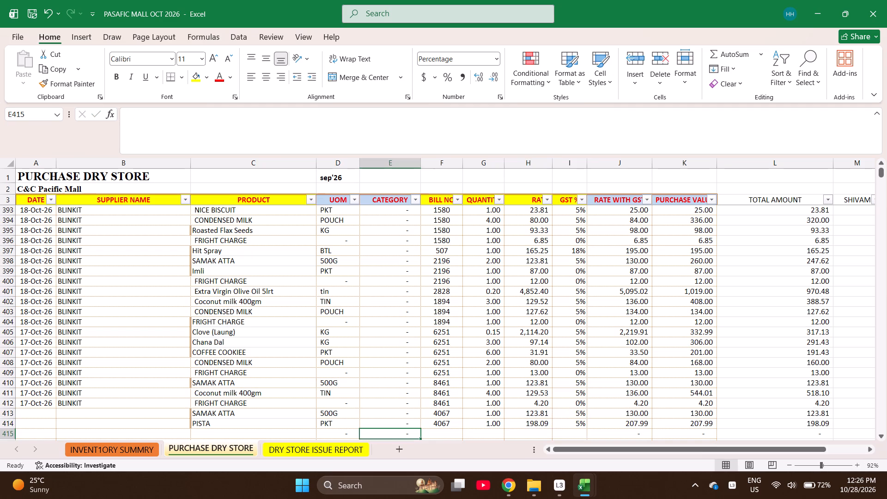
key("ctrl+Up")
key("shift+Right")
key("shift+Down")
key("shift+Down")
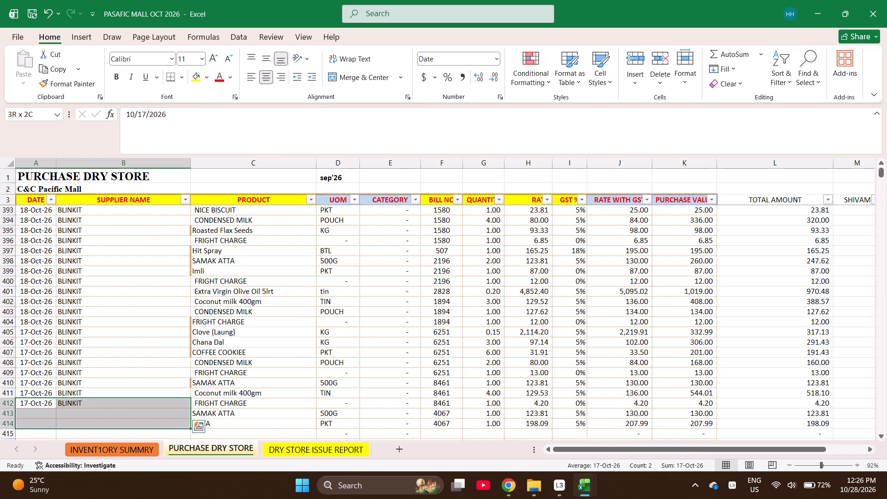
key("ctrl+d")
Set the date of rows 413 and 414 to 10-15-2026.
key("ctrl+Right")
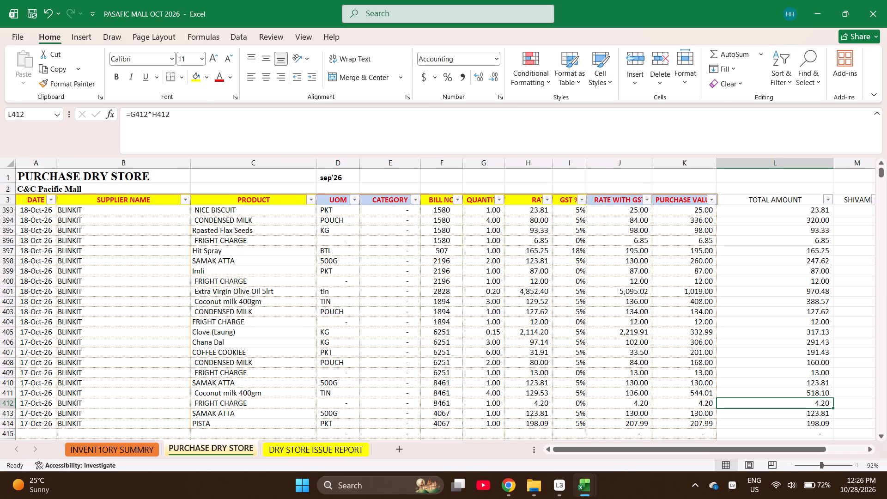
key("Left")
key("Down")
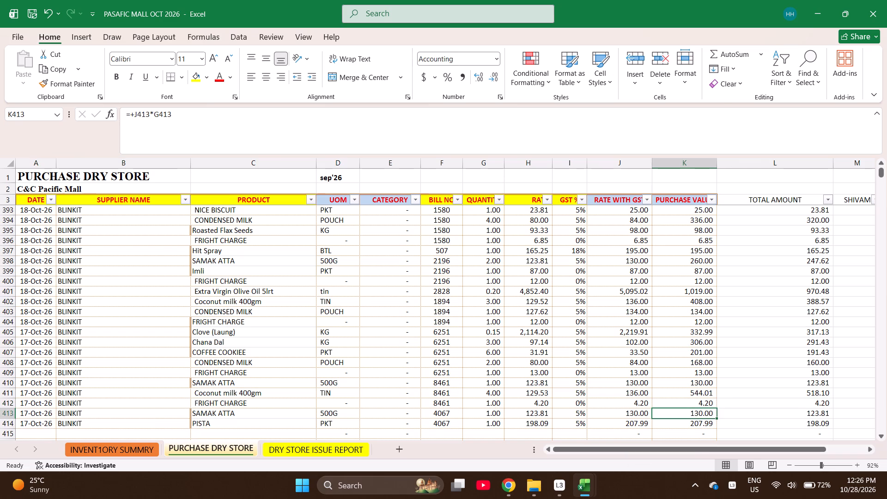
key("ctrl+Left")
key("1")
key("0")
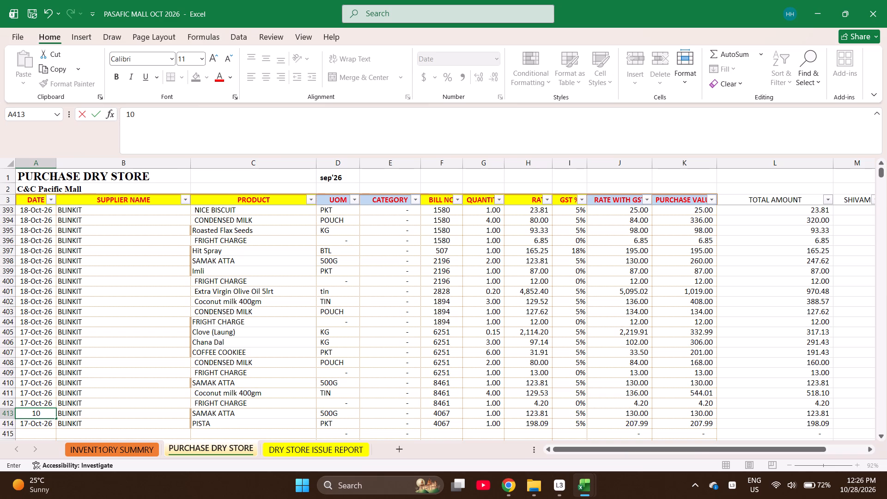
type("-15-2026")
key("Return")
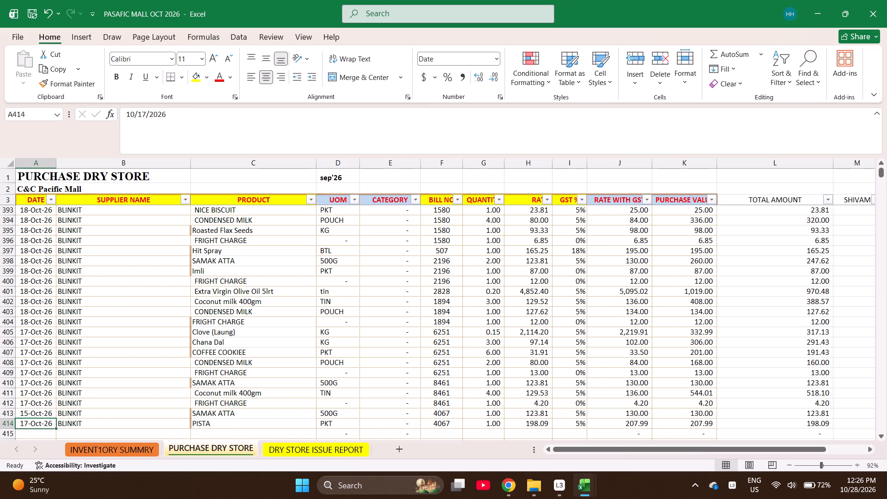
key("ctrl+d")
Add a FRIGHT CHARGE line in row 415 and fill bill number 4067 down from the row above.
key("Up")
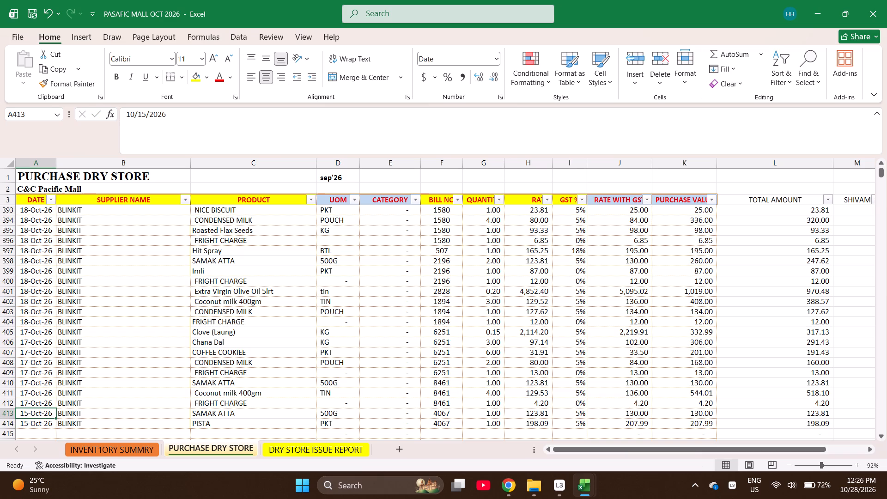
key("Up")
key("Down")
key("Down")
key("Right")
key("Right")
key("Right")
key("Left")
key("Page_Up")
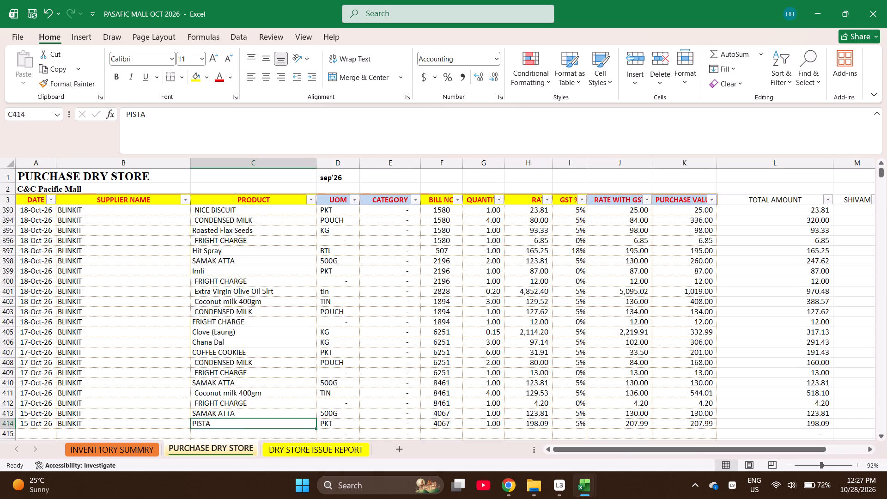
key("Down")
key("Page_Up")
key("Page_Down")
key("Page_Down")
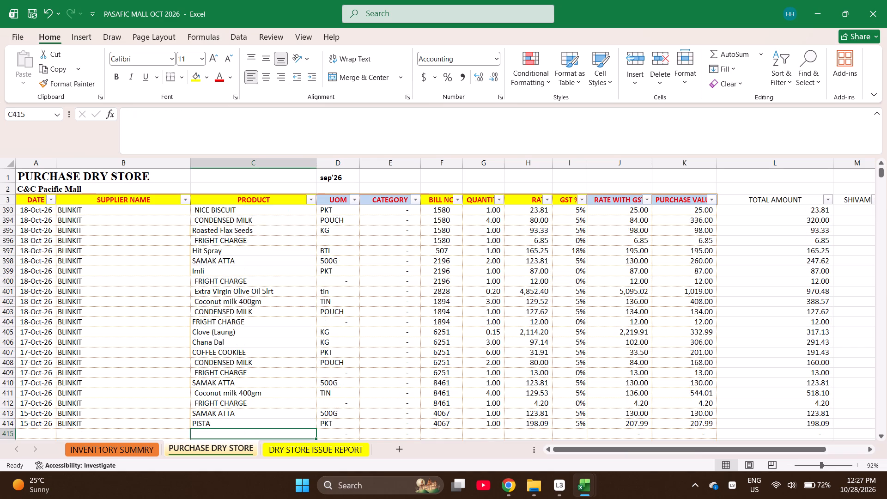
key("f")
key("Right")
key("Right")
key("Right")
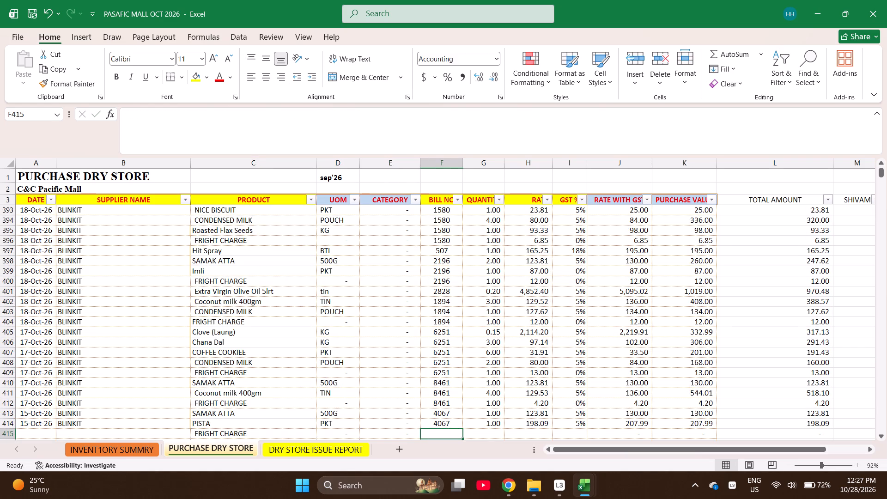
key("ctrl+d")
Enter quantity 1, rate 13 and GST 0% for the FRIGHT CHARGE in row 415.
key("Right")
key("1")
key("Right")
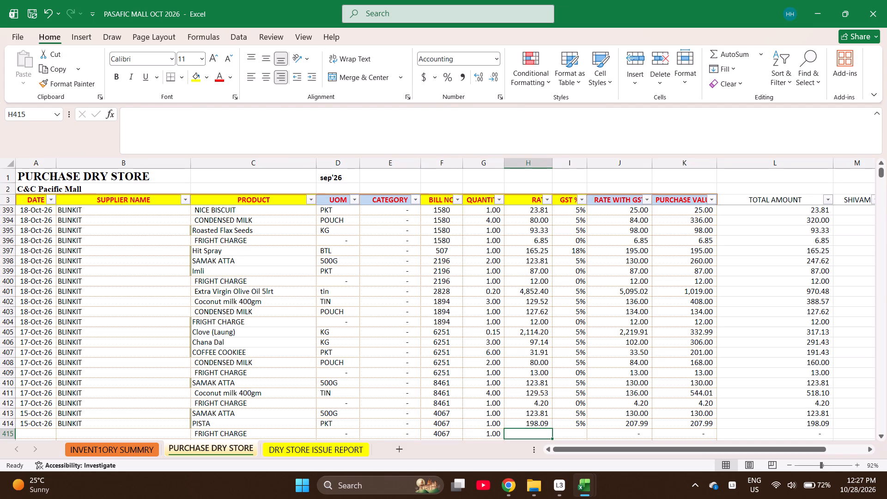
key("1")
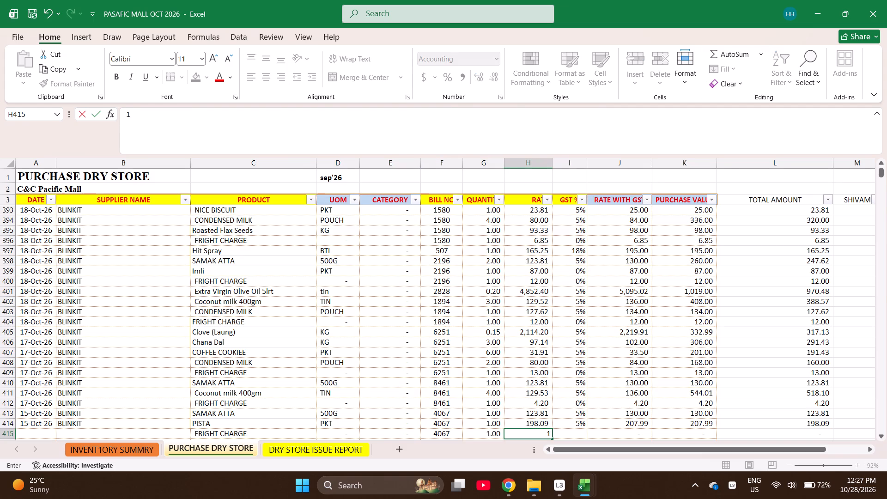
key("3")
key("Right")
key("0")
key("Right")
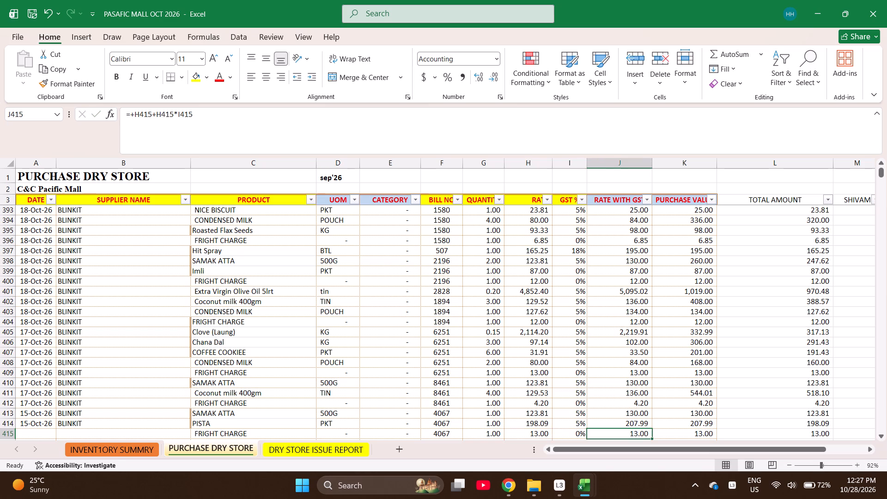
Check the sum of bill 4067's purchase values in rows 413 to 415, setting the FRIGHT CHARGE rate to 12.
key("shift+Up")
key("Right")
key("shift+Up")
key("shift+Up")
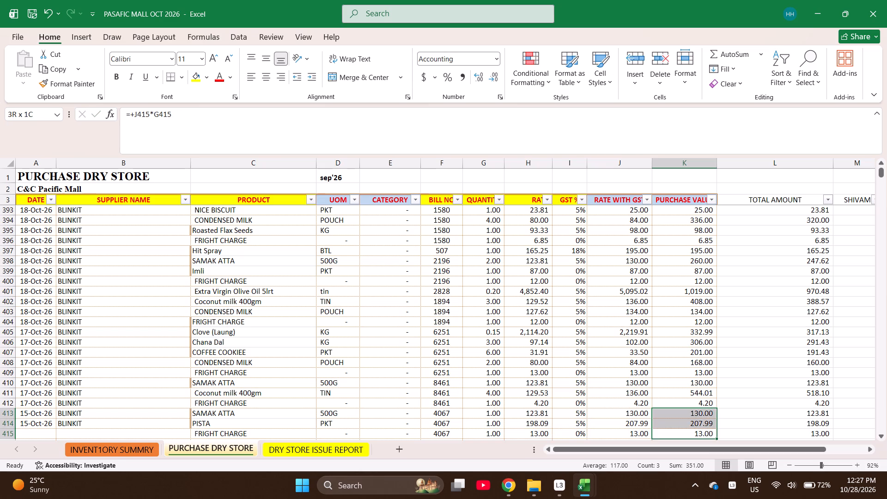
key("Left")
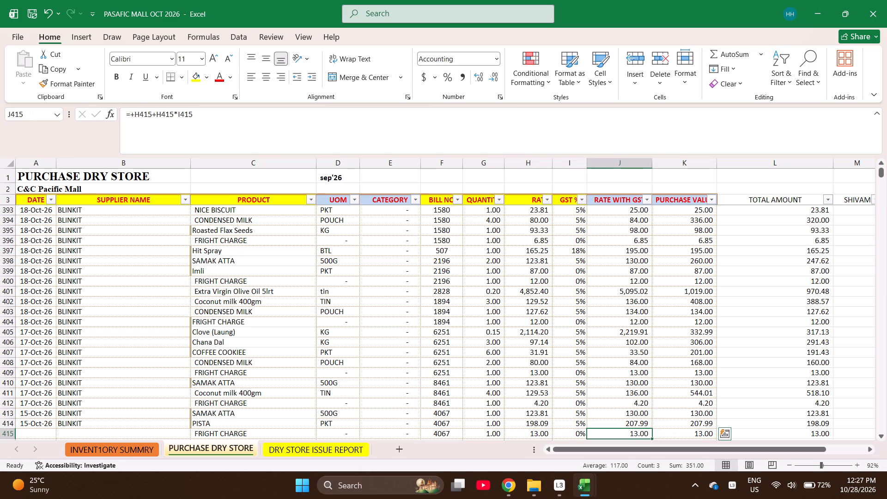
key("Left")
key("Left")
type("12")
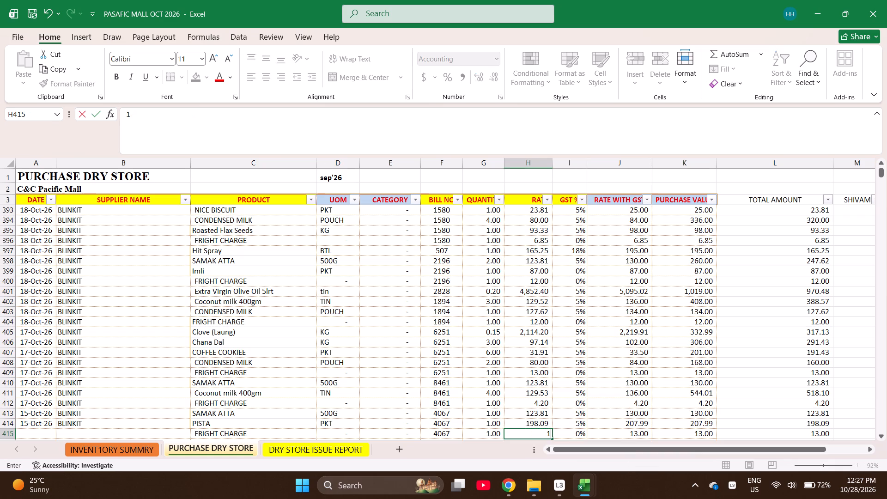
key("Right")
key("Right")
key("Right")
key("shift+Up")
key("shift+Up")
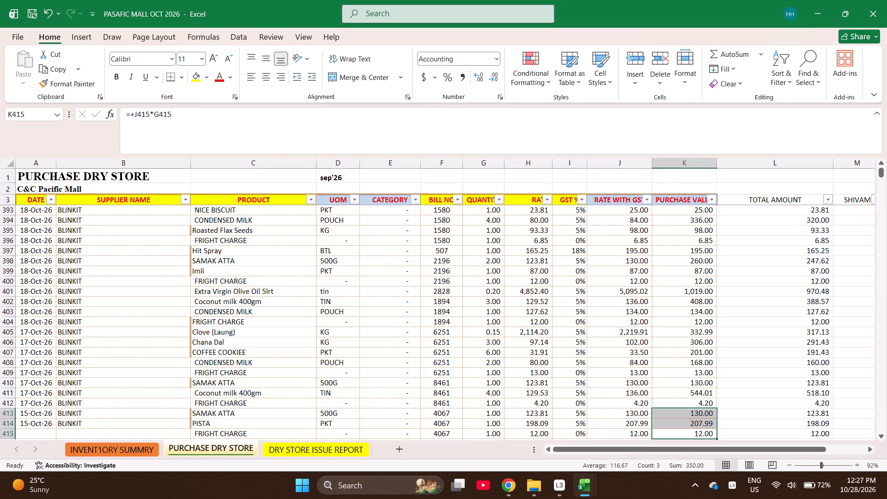
Fill the date and supplier name in row 415 down from the row above.
key("ctrl+Left")
key("ctrl+Left")
key("ctrl+Left")
key("ctrl+Left")
key("ctrl+Left")
key("ctrl+Left")
key("ctrl+Left")
key("ctrl+Left")
key("ctrl+Left")
key("ctrl+Left")
key("ctrl+Left")
key("ctrl+Left")
key("ctrl+Left")
key("ctrl+Left")
key("ctrl+Left")
key("ctrl+Left")
key("ctrl+Left")
key("ctrl+Left")
key("ctrl+Left")
key("ctrl+Left")
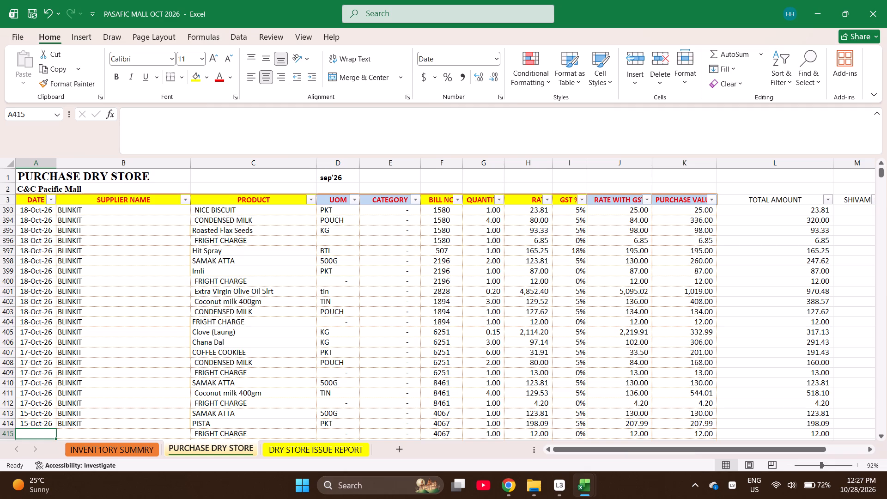
key("shift+Right")
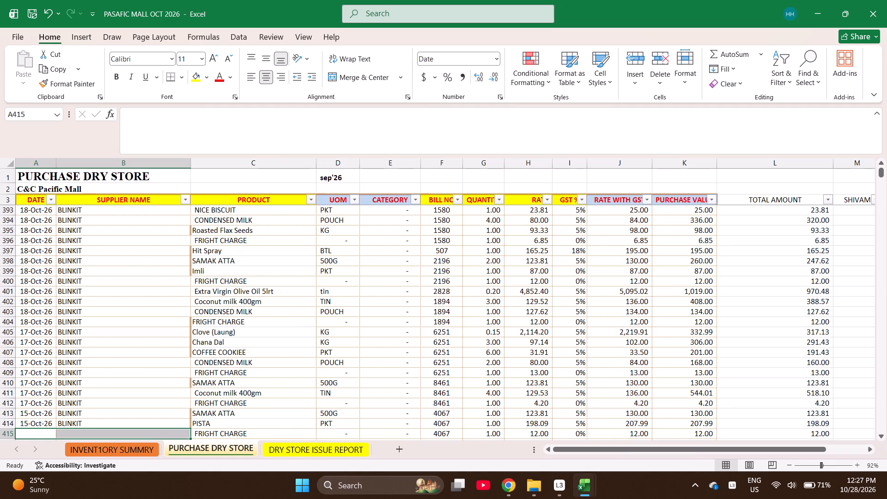
key("ctrl+d")
Start row 416 with the date 10-14-26, supplier BLINKIT and product Coconut milk 400gm.
key("ctrl+Down")
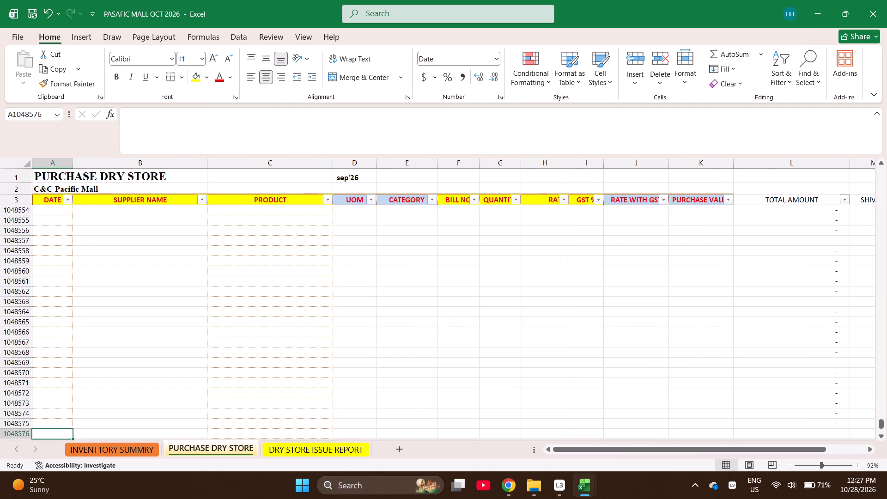
key("ctrl+Up")
key("Down")
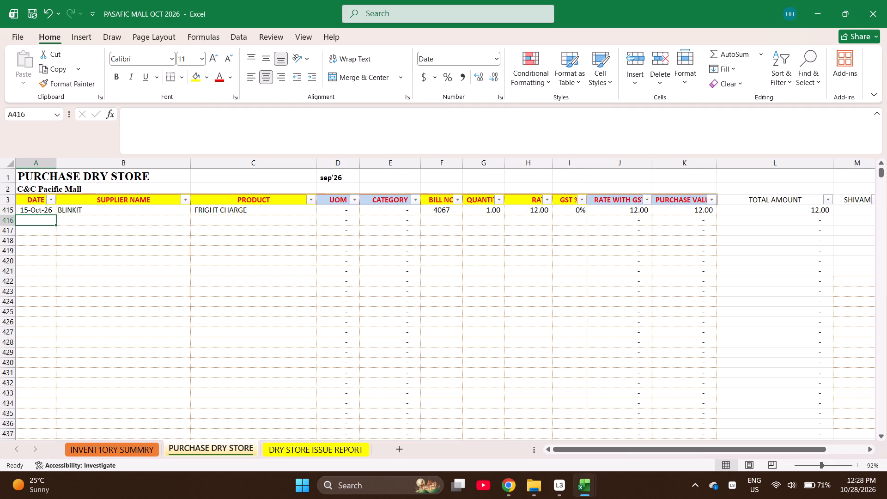
type("10-14-26")
key("Right")
key("ctrl+d")
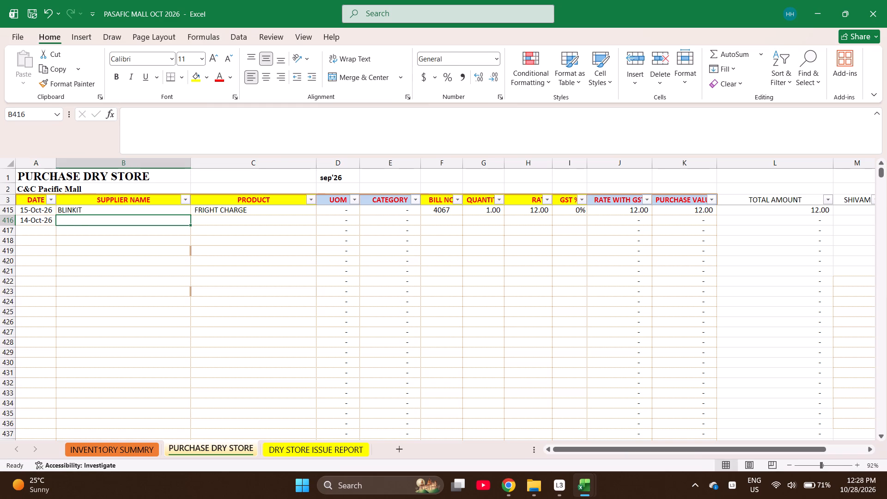
key("Right")
type("COOC")
key("BackSpace")
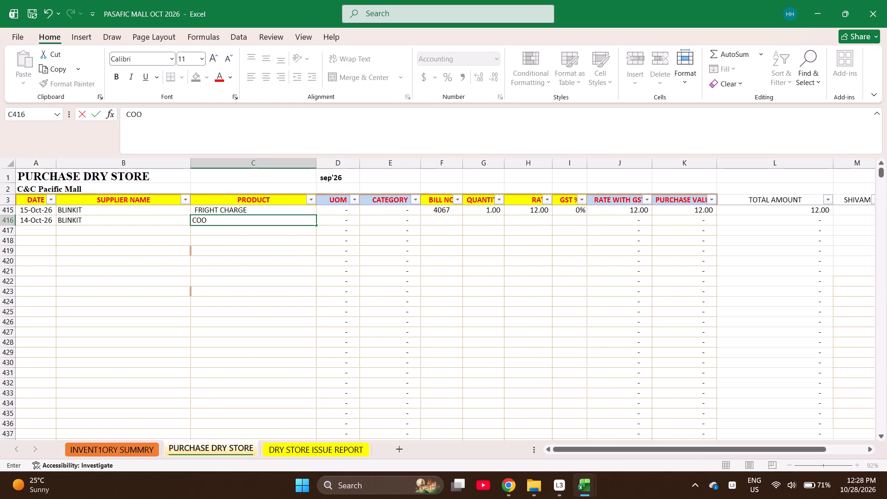
key("BackSpace")
type("CONU")
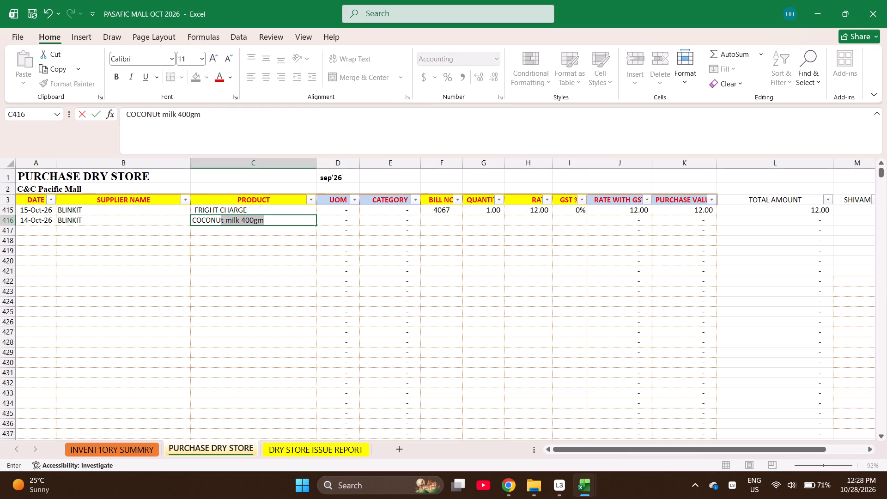
key("Right")
Enter bill number 1058, quantity 2, rate =285.71/2 and GST 5% for the Coconut milk 400gm in row 416.
key("Right")
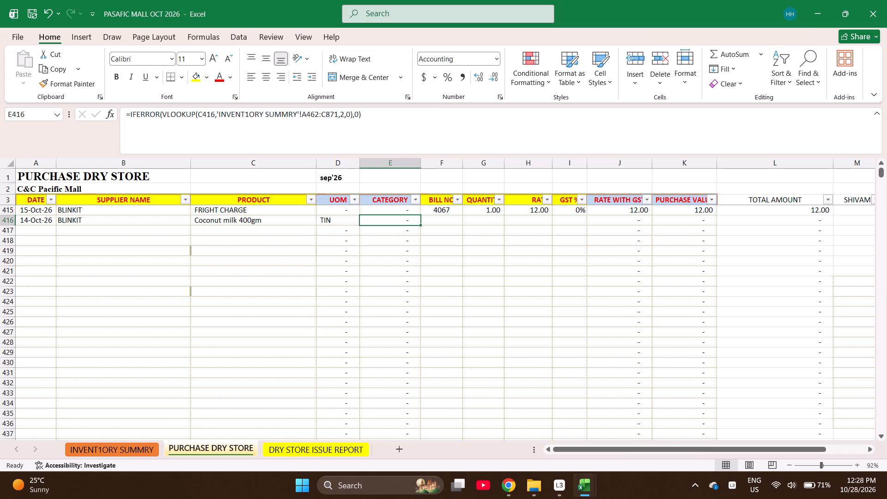
key("Right")
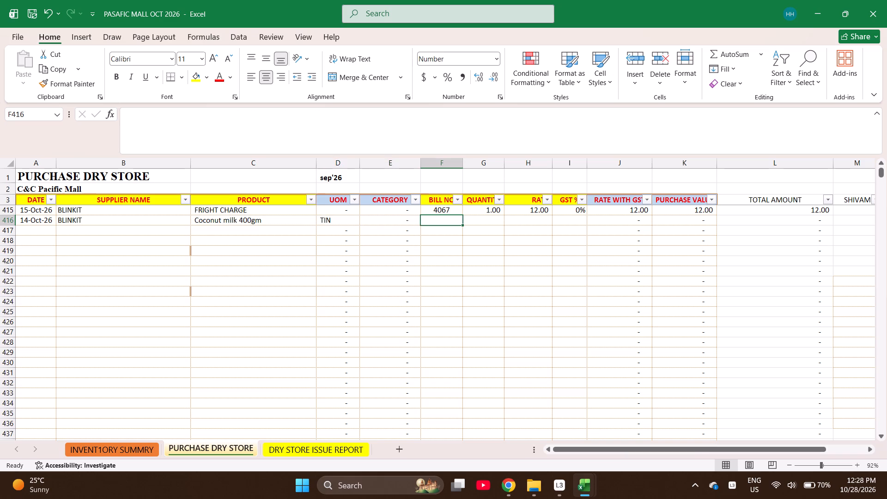
type("1058")
key("Right")
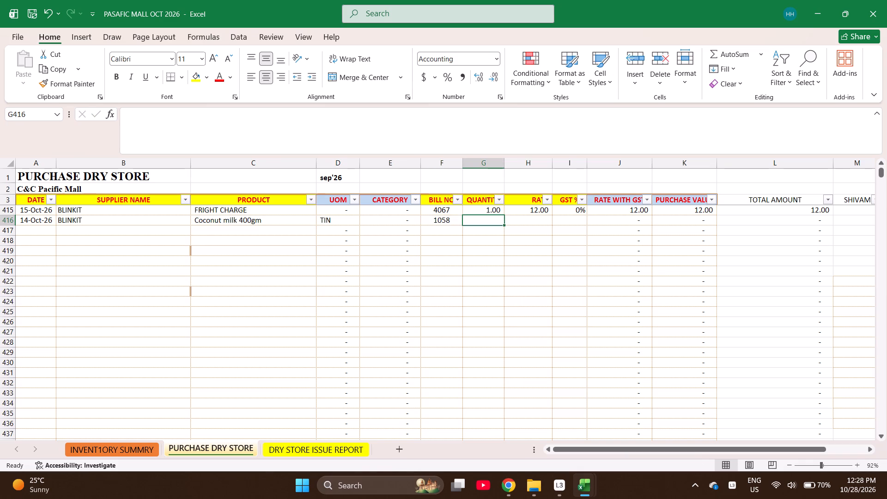
key("2")
key("Right")
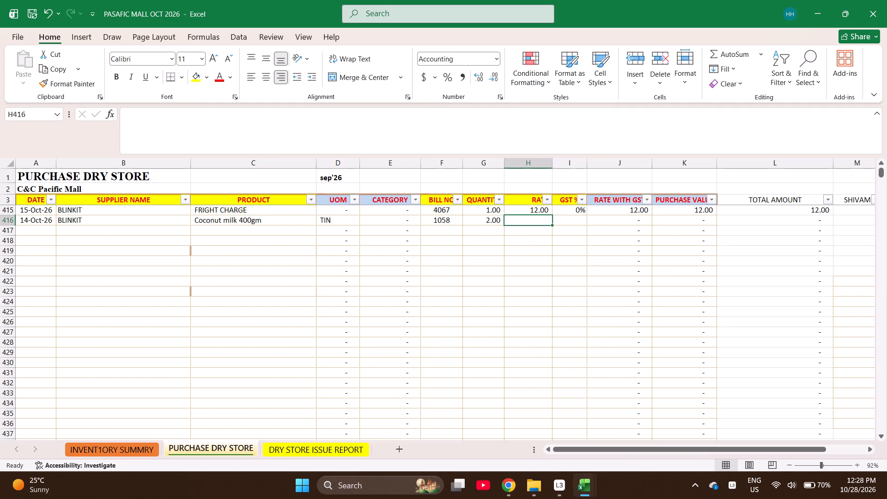
type("=285.71/2")
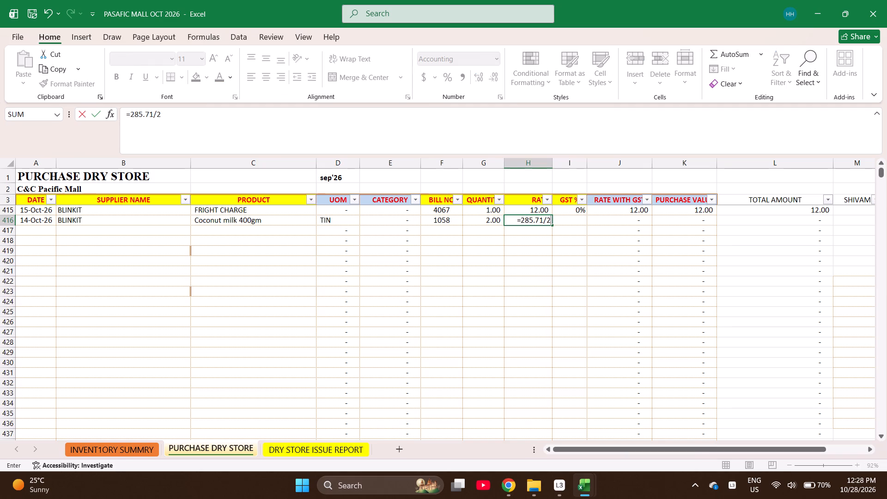
key("Right")
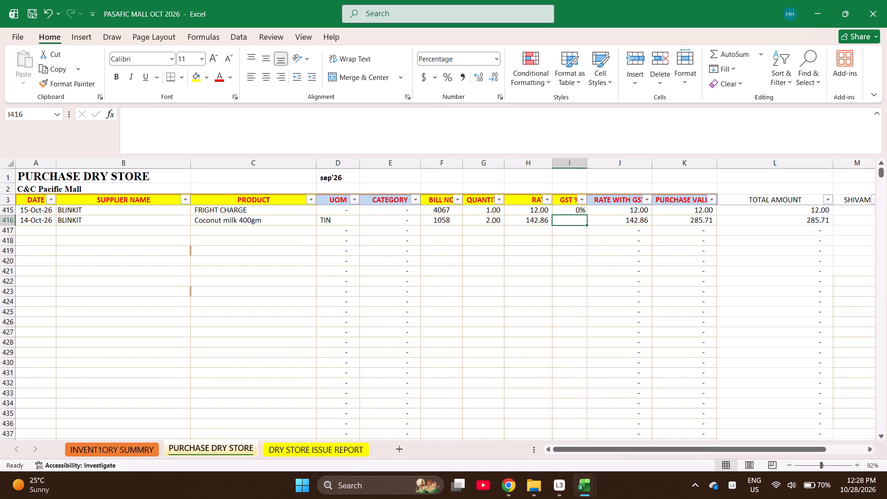
key("5")
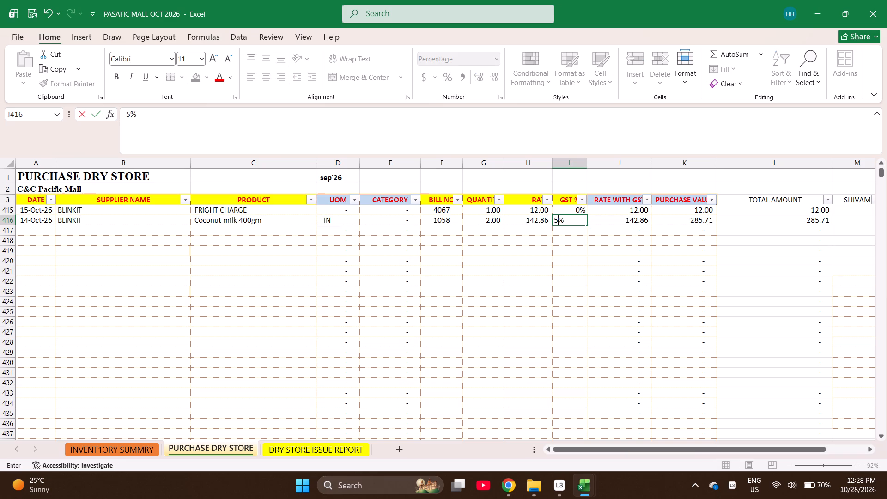
key("Right")
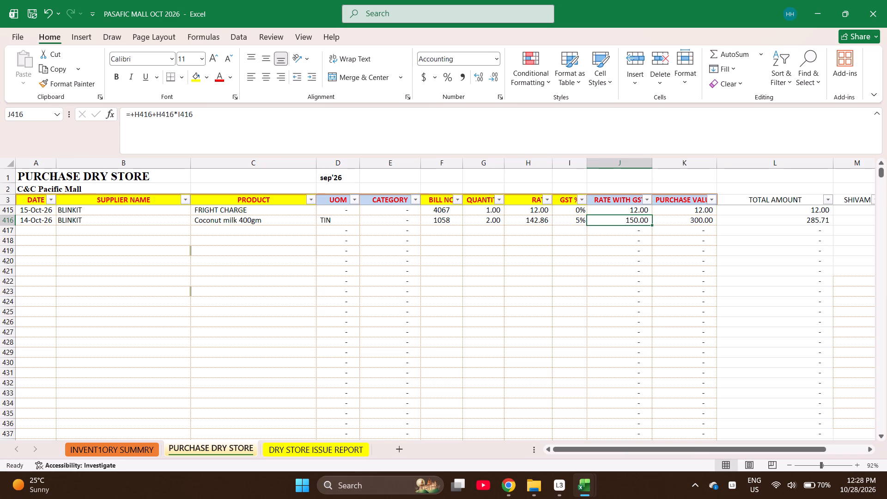
Enter quantity 1 and rate 8.11 in row 417.
key("Left")
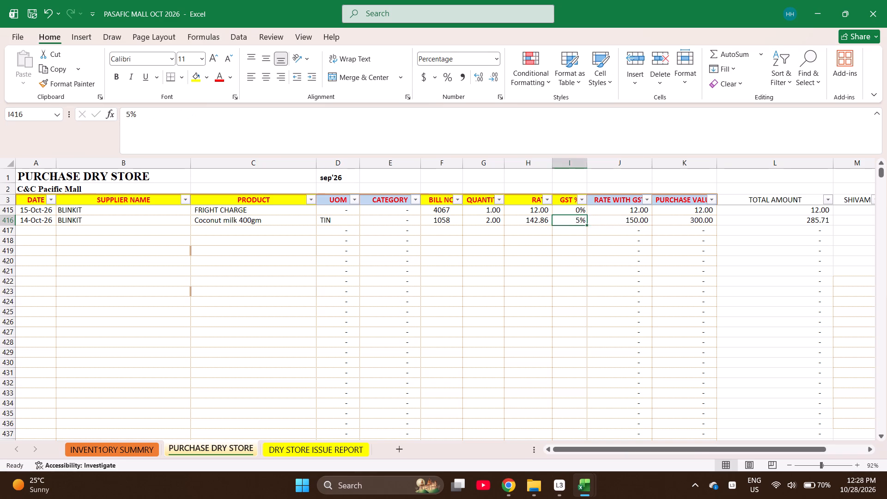
key("Left")
key("Left")
key("Down")
key("1")
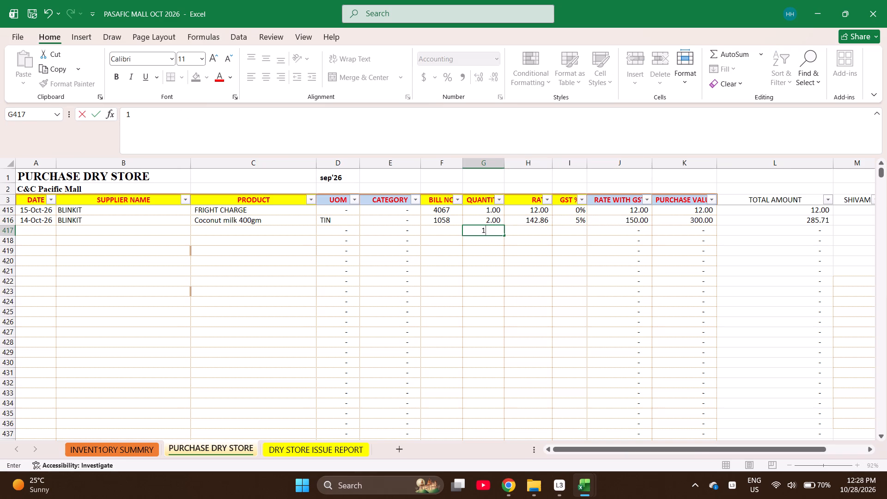
key("Right")
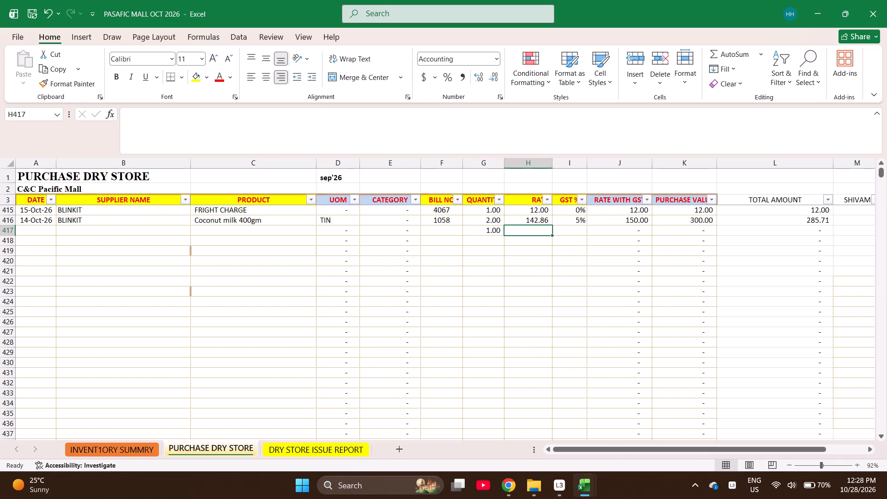
type("81")
key("BackSpace")
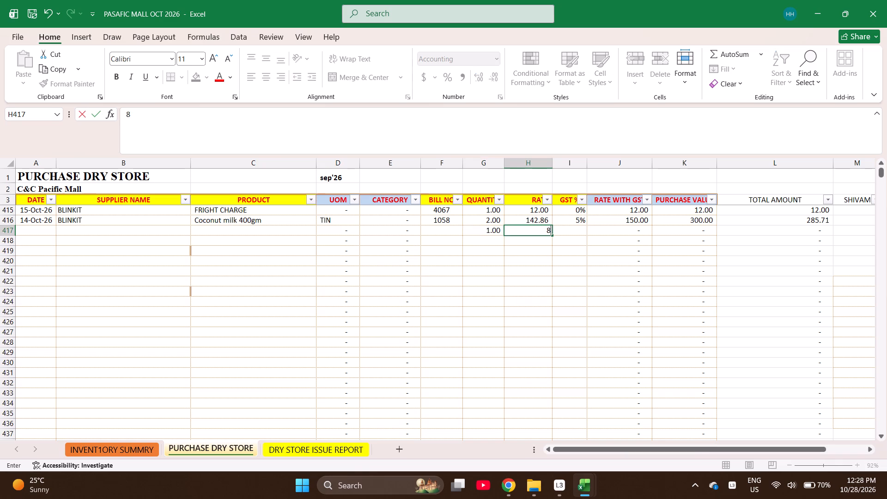
type(".11")
key("ctrl+Left")
Fill the date and supplier name in row 417 down from the row above.
key("ctrl+Left")
key("ctrl+Left")
key("ctrl+Left")
key("ctrl+Left")
key("ctrl+Left")
key("ctrl+Left")
key("ctrl+Left")
key("ctrl+Left")
key("ctrl+Left")
key("ctrl+Left")
key("ctrl+Left")
key("ctrl+Left")
key("shift+Right")
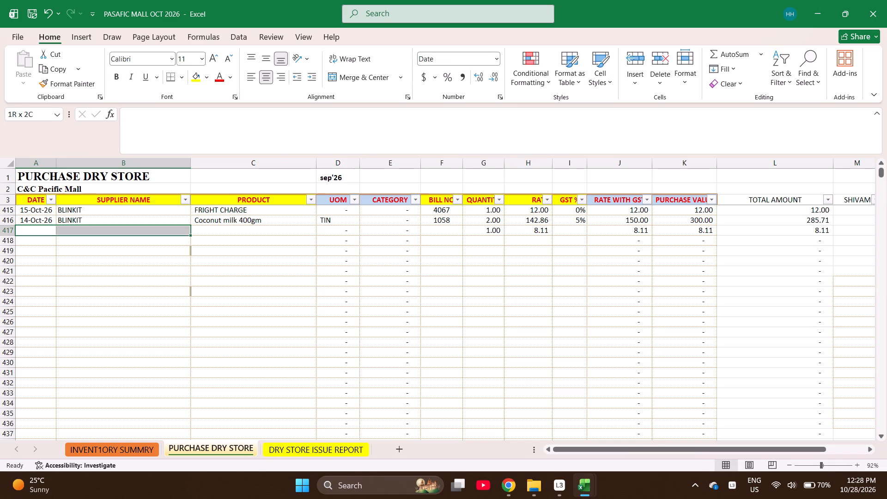
key("ctrl+d")
Set row 417's product to FRIGHT CHARGE, fill bill number 1058 down from the row above and set GST to 0%.
key("Right")
key("Down")
key("Right")
key("Up")
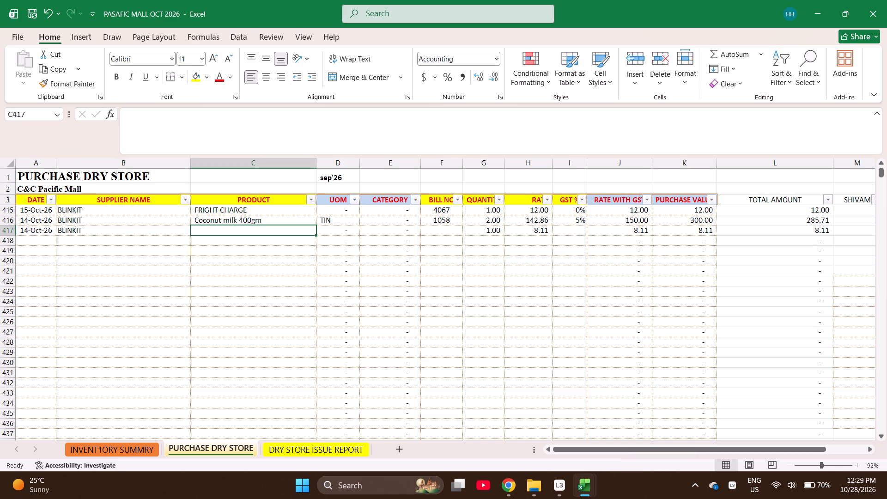
key("f")
key("Right")
key("Right")
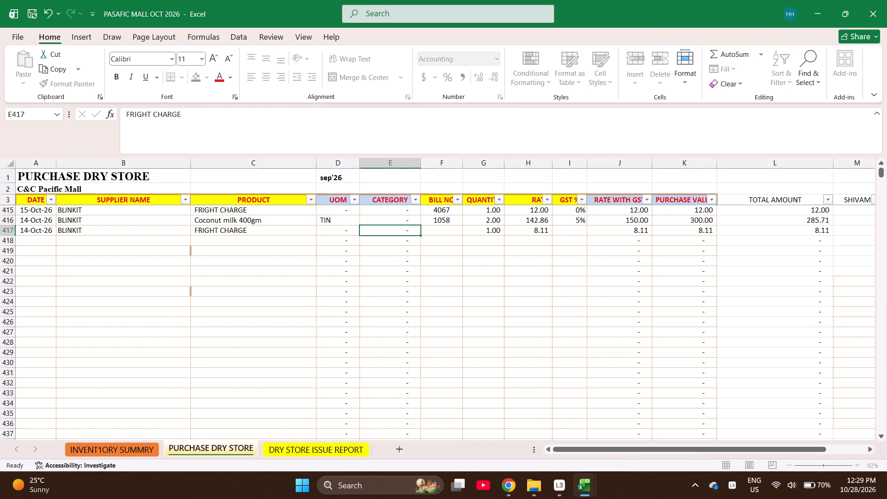
key("Right")
key("ctrl+d")
key("Right")
key("Right")
key("Right")
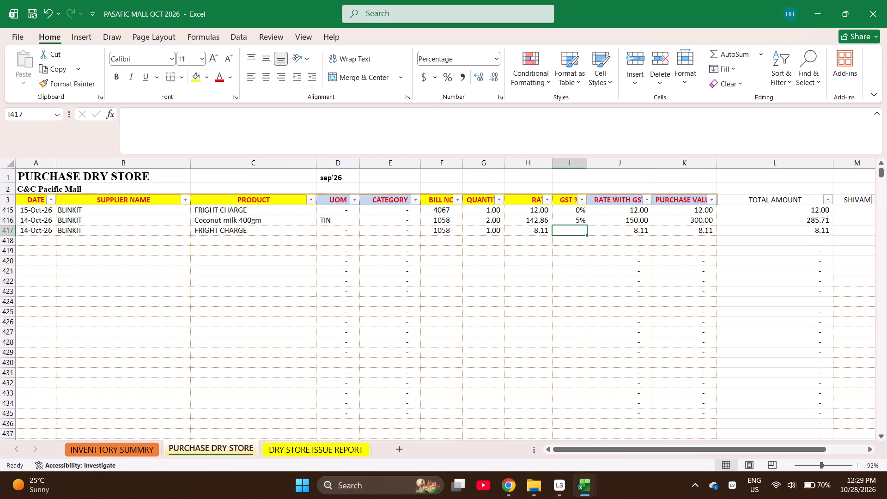
key("0")
key("Right")
Check the sum of bill 1058's purchase values in rows 416 and 417.
key("Right")
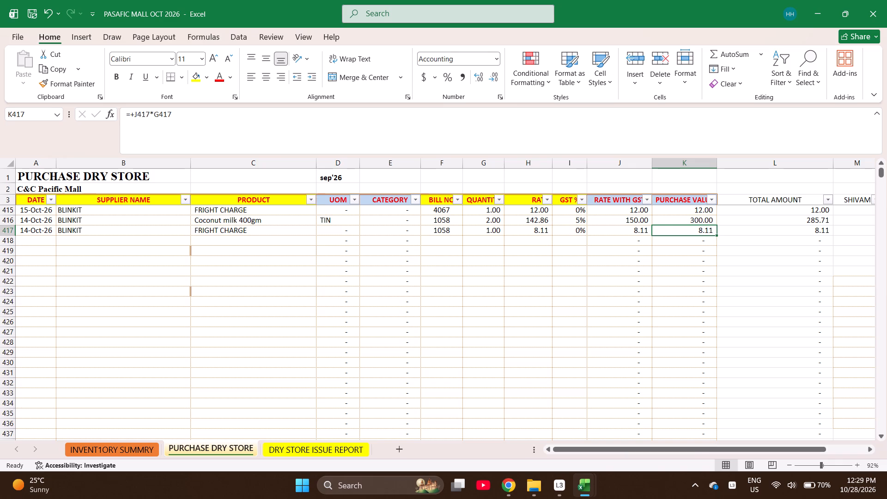
key("shift+Up")
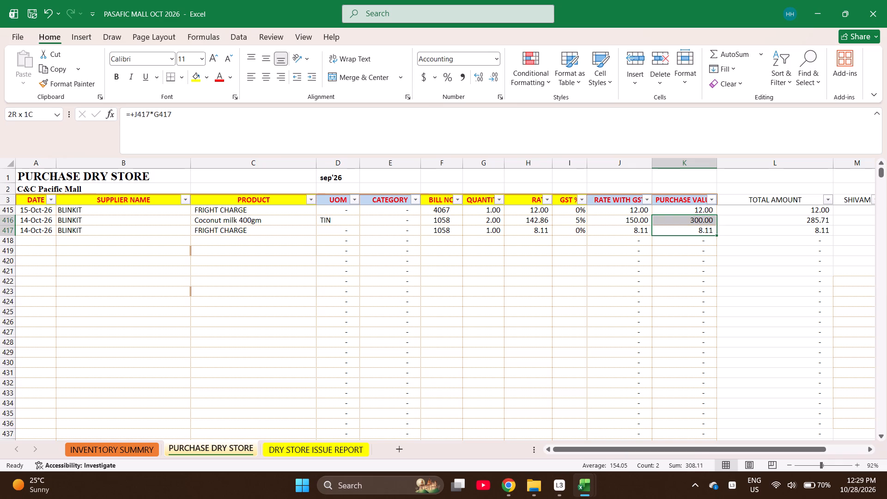
Start row 418 with the date 10-13-26 and fill the supplier BLINKIT down from the row above.
key("ctrl+Left")
key("ctrl+Left")
key("ctrl+Left")
key("ctrl+Left")
key("ctrl+Left")
key("ctrl+Left")
key("ctrl+Left")
key("ctrl+Left")
key("ctrl+Left")
key("ctrl+Left")
key("ctrl+Left")
key("ctrl+Left")
key("ctrl+Left")
key("ctrl+Left")
key("ctrl+Left")
key("ctrl+Left")
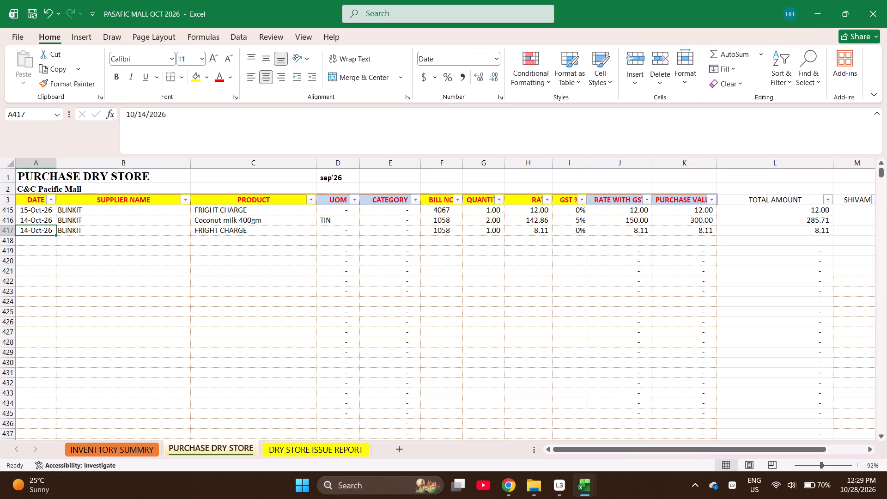
key("Down")
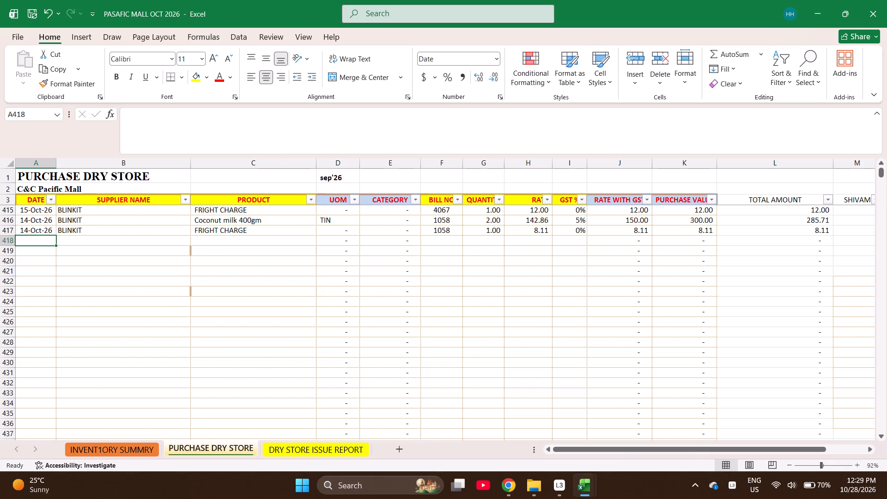
type("10-1-")
key("BackSpace")
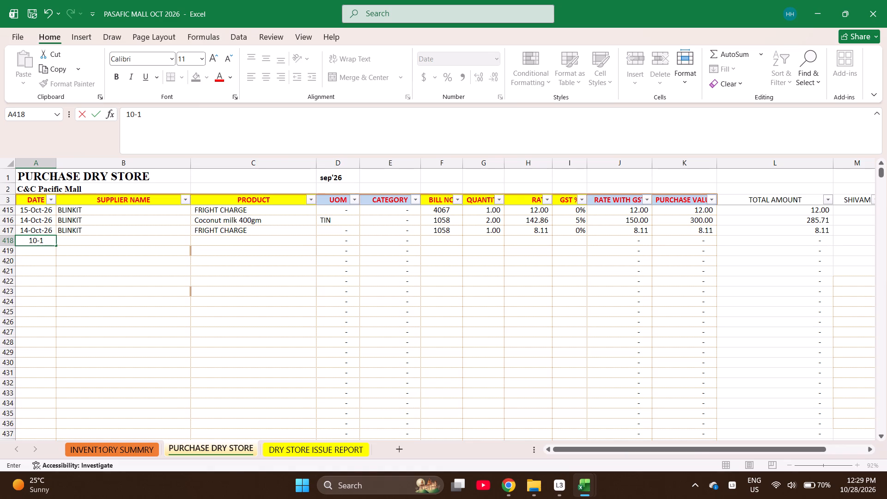
key("3")
type("-26")
key("Right")
key("ctrl+d")
Enter the products CONDENSED MILK, GEMS, Extra Virgin Olive Oil 5lrt and SOFT BROOM in rows 418 to 421.
key("Right")
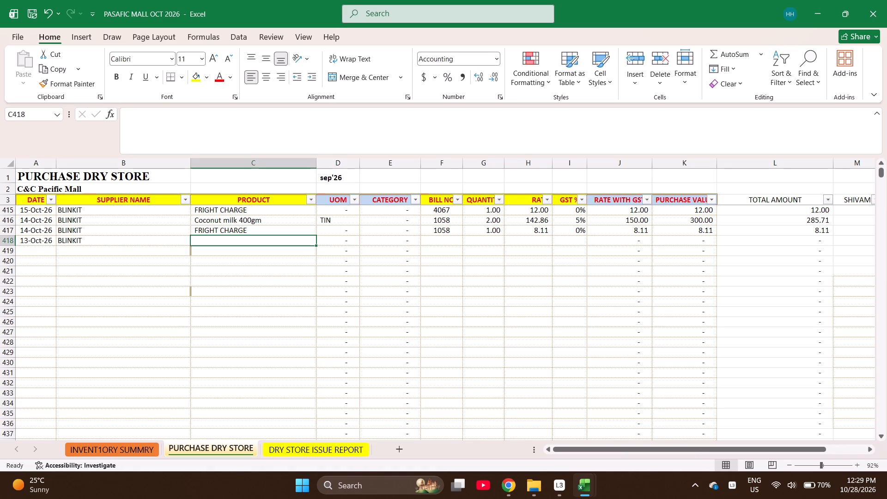
type("COND")
key("Return")
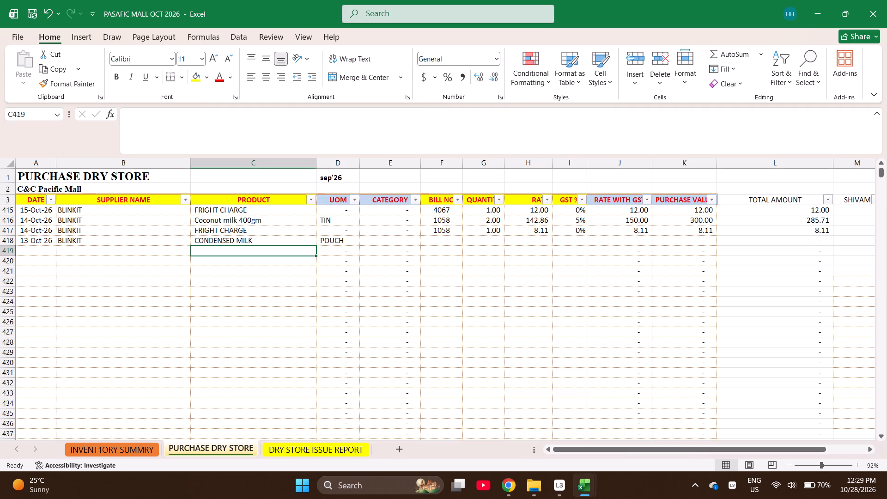
type("GEMS")
key("Return")
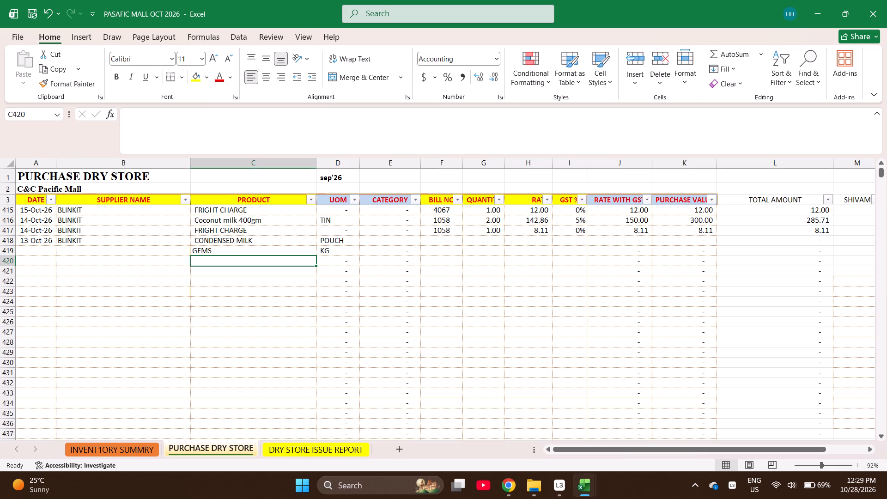
type("EX")
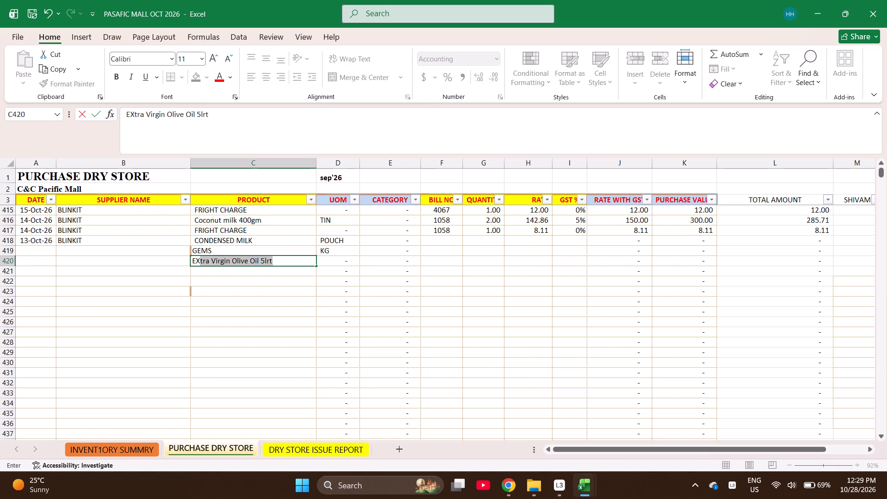
key("Return")
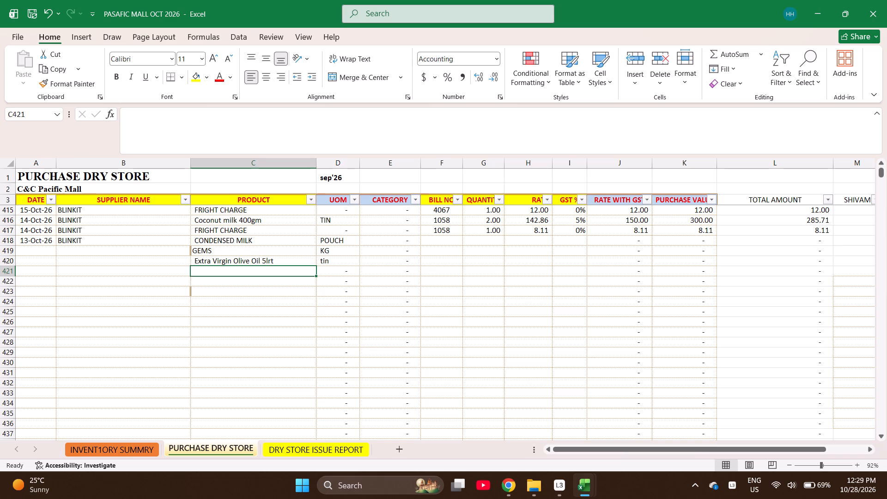
type("SOF")
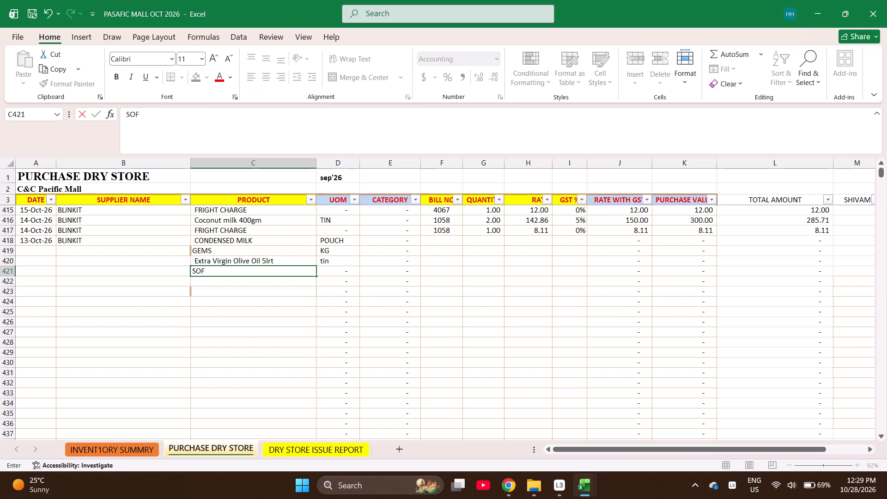
type("T BROOM")
key("Return")
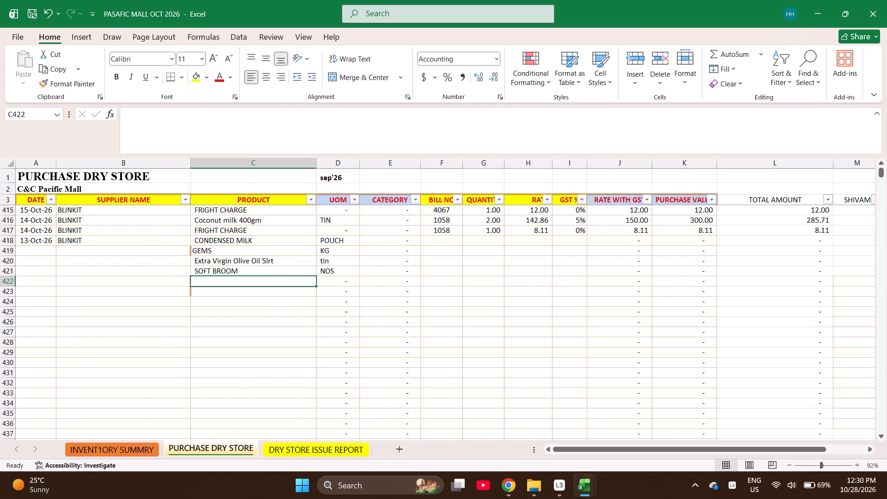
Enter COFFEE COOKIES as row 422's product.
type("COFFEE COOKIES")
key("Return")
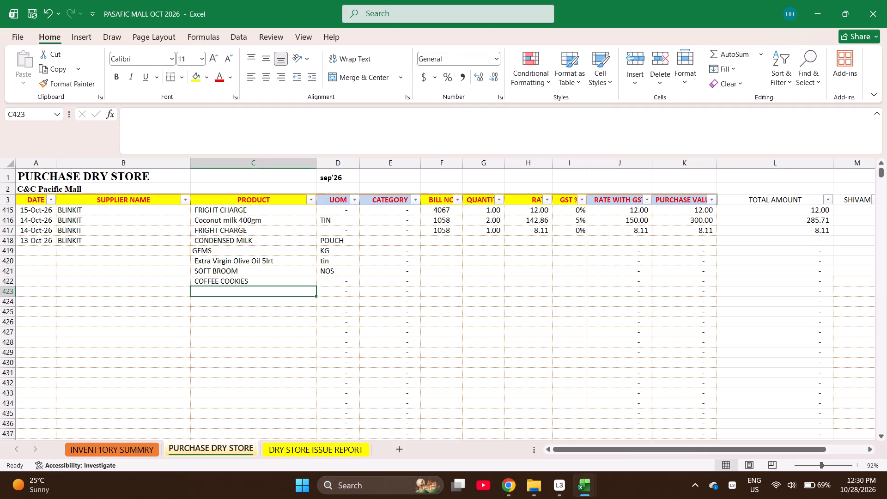
Copy the product COFFEE COOKIEE from row 392 and paste it over row 422's product.
key("Up")
key("Up")
key("Up")
key("Up")
key("Up")
key("Up")
key("Up")
key("Up")
key("Up")
key("Up")
key("Up")
key("Up")
key("Up")
key("Up")
key("Up")
key("Up")
key("Up")
key("Up")
key("Up")
key("Up")
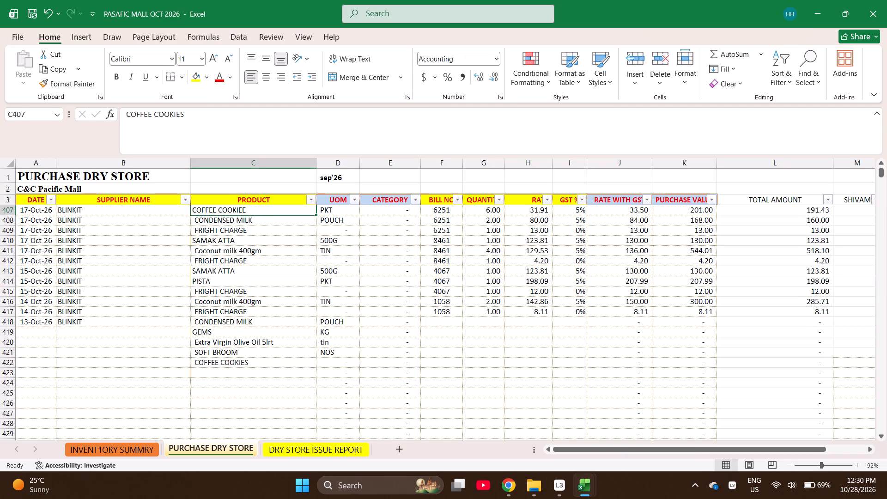
key("Up")
key("Up")
key("Up")
key("Up")
key("Up")
key("Up")
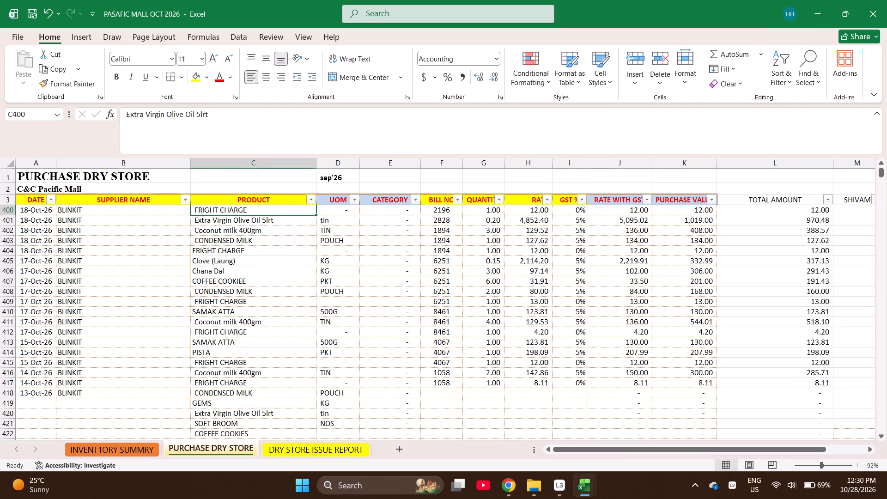
key("Up")
key("Up")
key("Up")
key("Up")
key("Up")
key("Up")
key("Up")
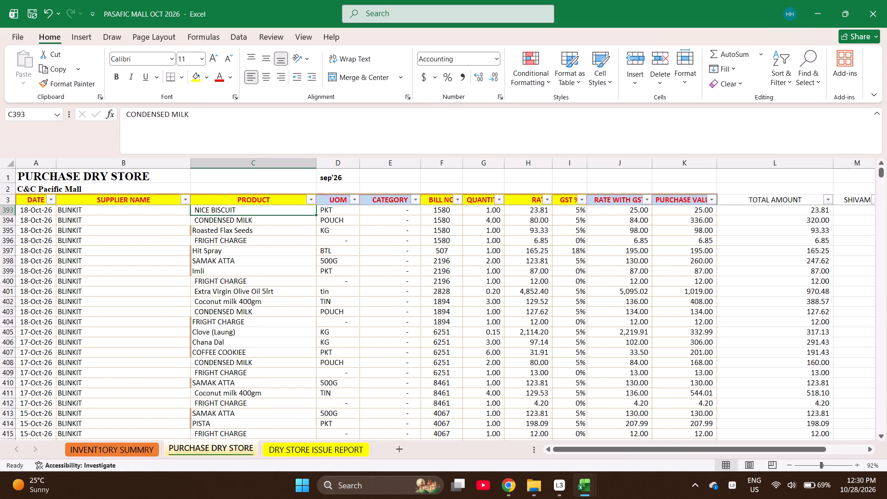
key("Up")
key("Up")
key("Down")
key("ctrl+c")
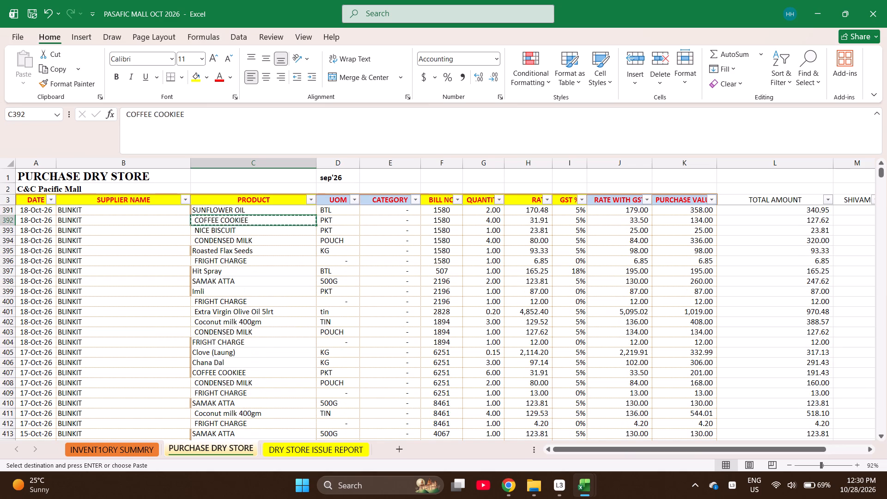
key("ctrl+Down")
key("Return")
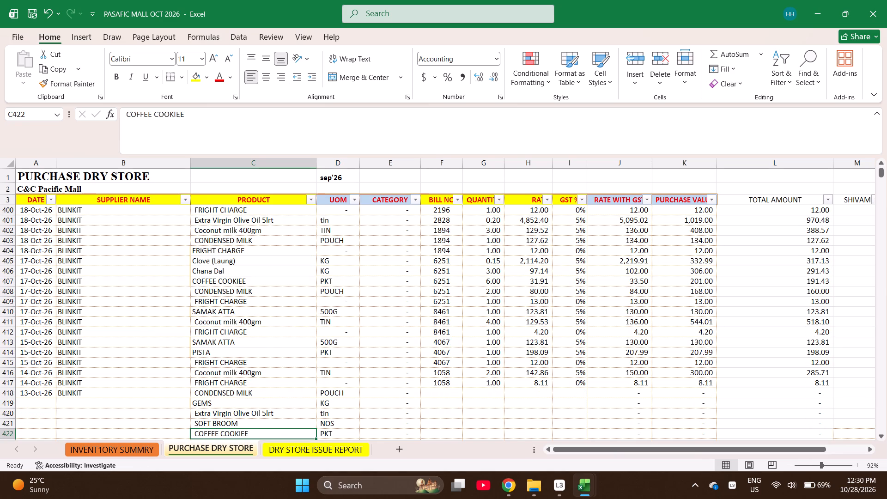
Enter NICE BISCUIT as the product in row 423.
key("Down")
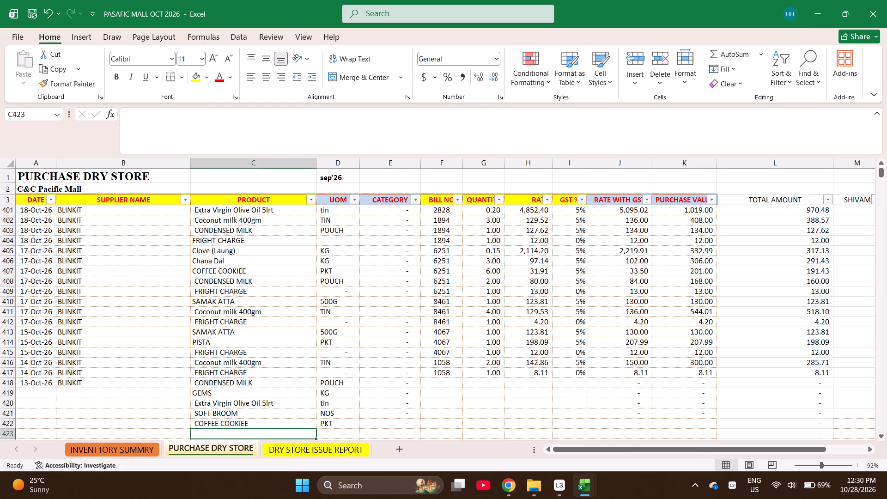
type("NIC")
key("Return")
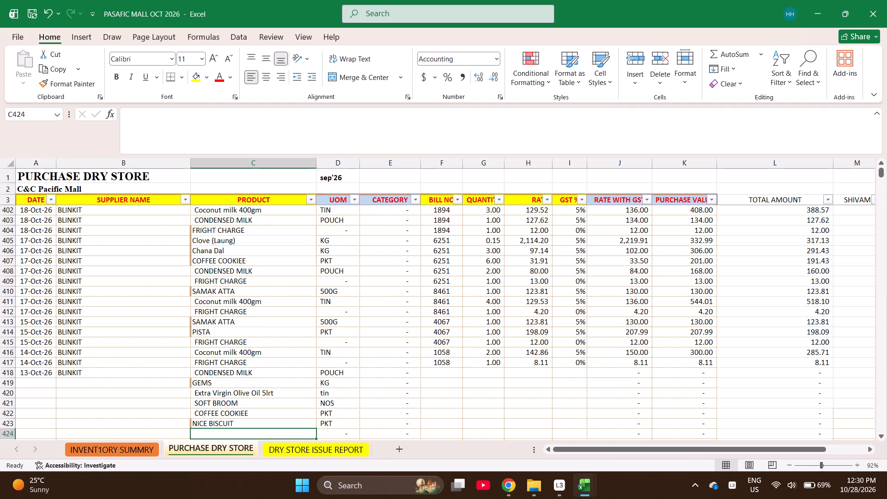
Search the inventory summary for DUST and rename the item Dustpan with Broom in row 245 as DUSTPAN.
key("ctrl+Page_Up")
key("ctrl+f")
type("DUST")
key("Return")
key("Return")
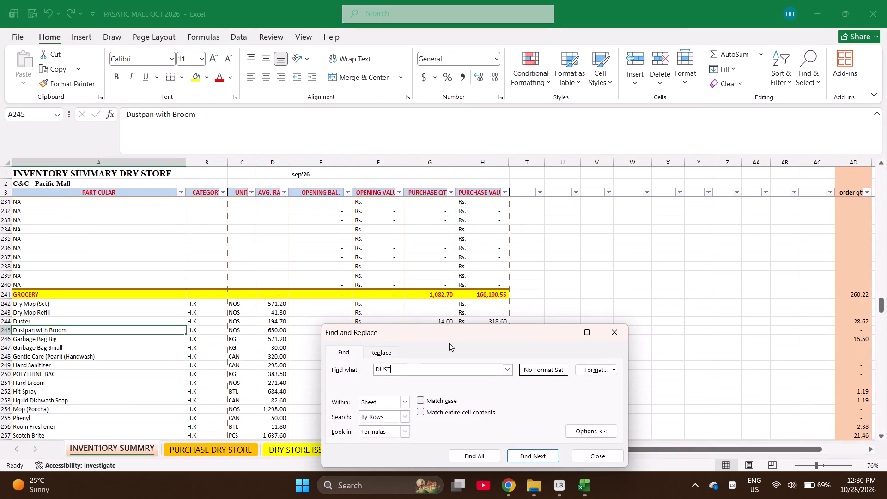
key("Return")
key("Return")
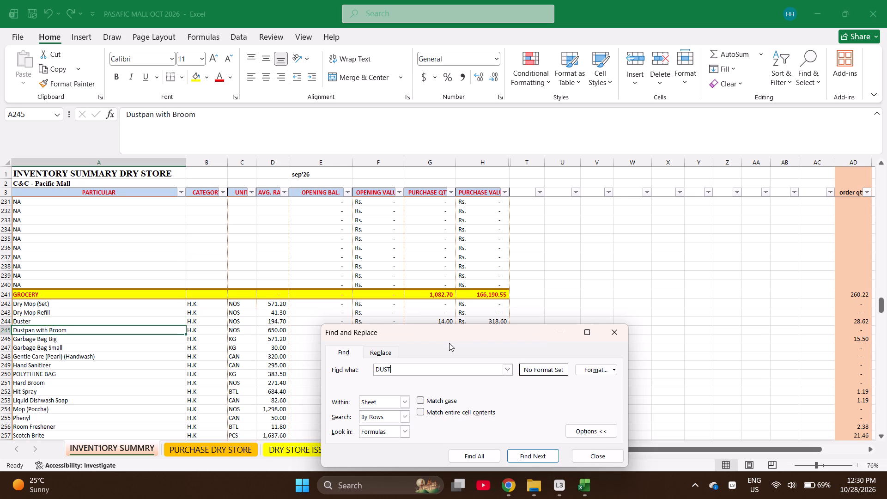
key("Return")
key("Return")
key("Return")
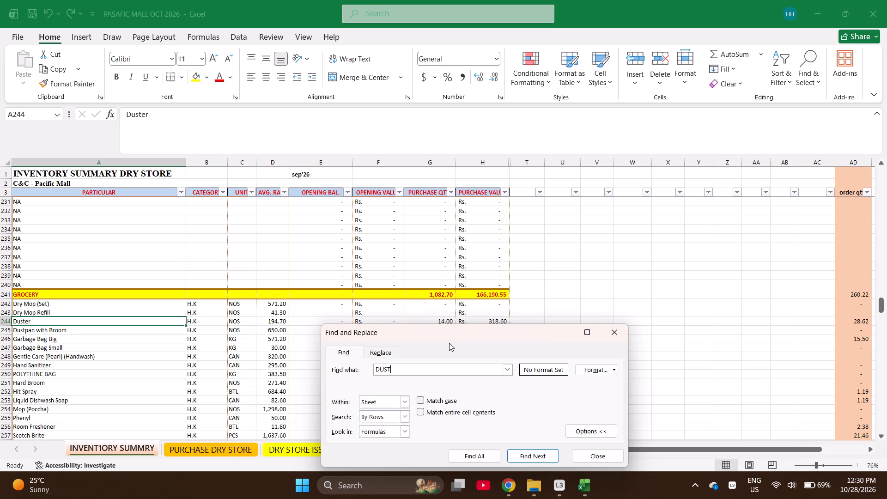
key("Return")
key("Escape")
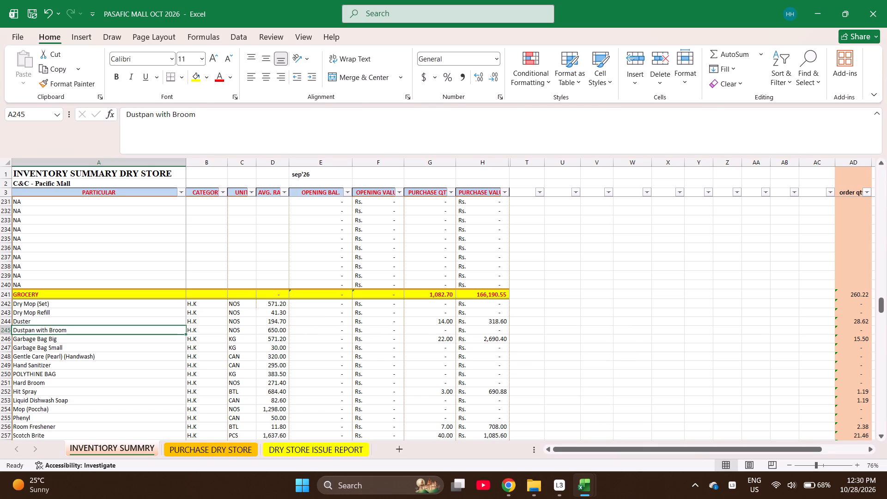
type("DUST")
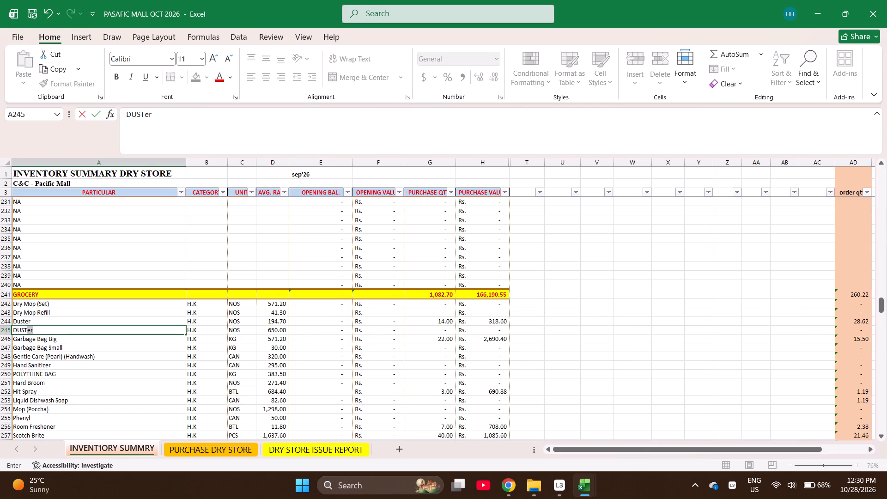
type("PAN")
key("Return")
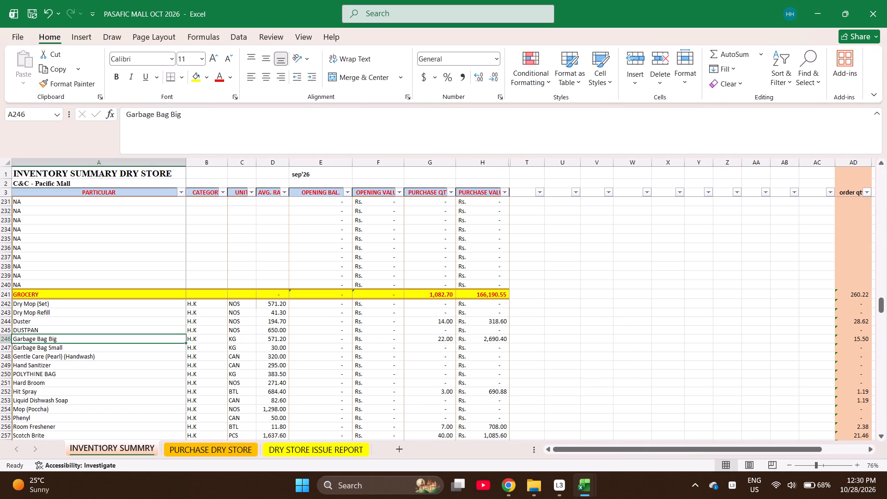
Copy the DUSTPAN item name from the inventory summary into row 424's product cell in the purchase sheet.
key("Up")
key("ctrl+c")
key("ctrl+Page_Down")
key("Return")
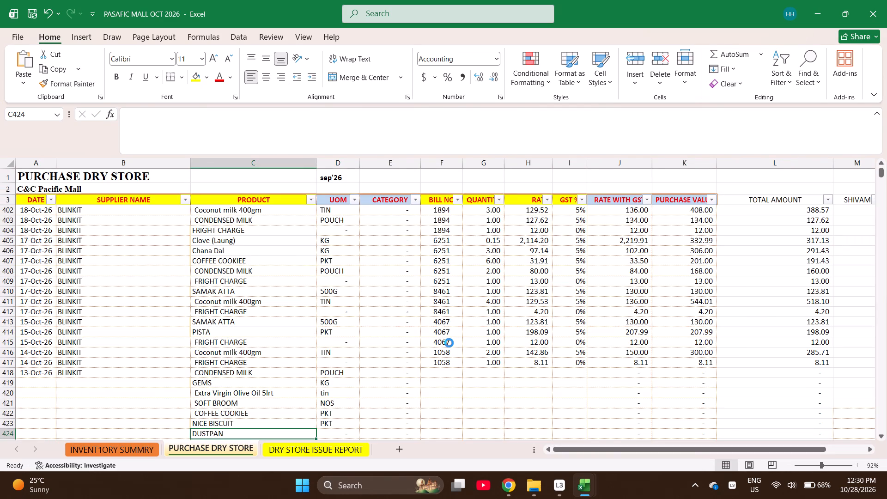
Enter bill number 8308 for the CONDENSED MILK line in row 418.
key("Down")
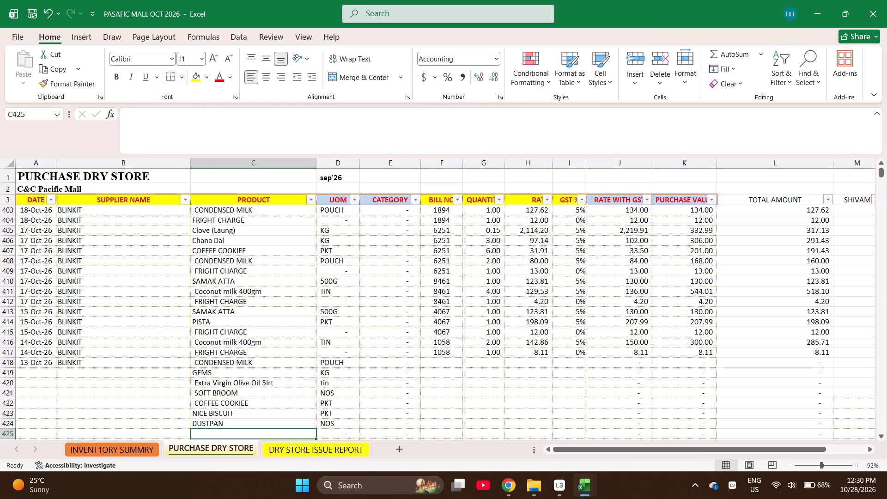
key("Right")
key("Right")
key("ctrl+Up")
key("Down")
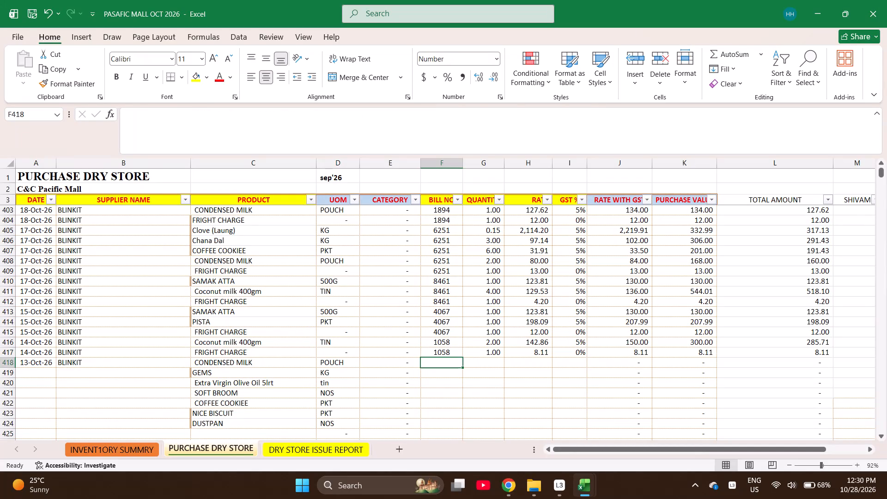
type("8309")
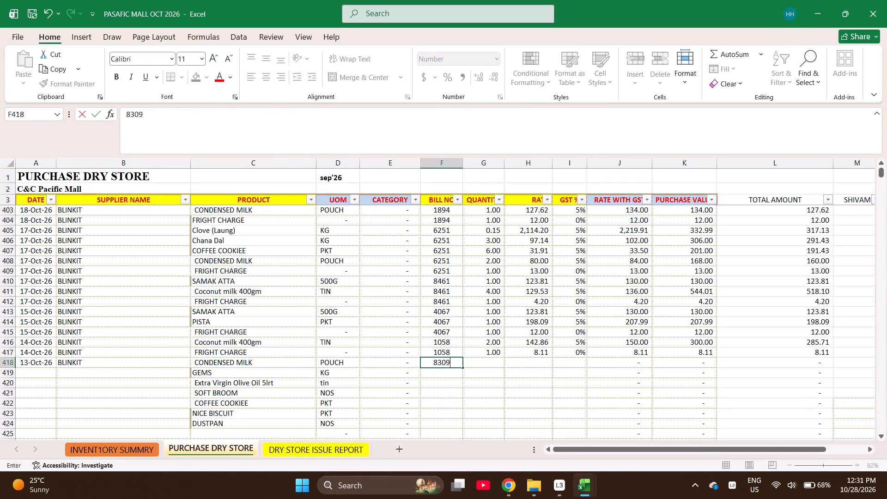
key("BackSpace")
key("8")
key("Page_Down")
Enter the quantities 2, 4, 1, 1, 1, 4 and 4 in rows 418 to 424, and 1 in row 425.
key("Right")
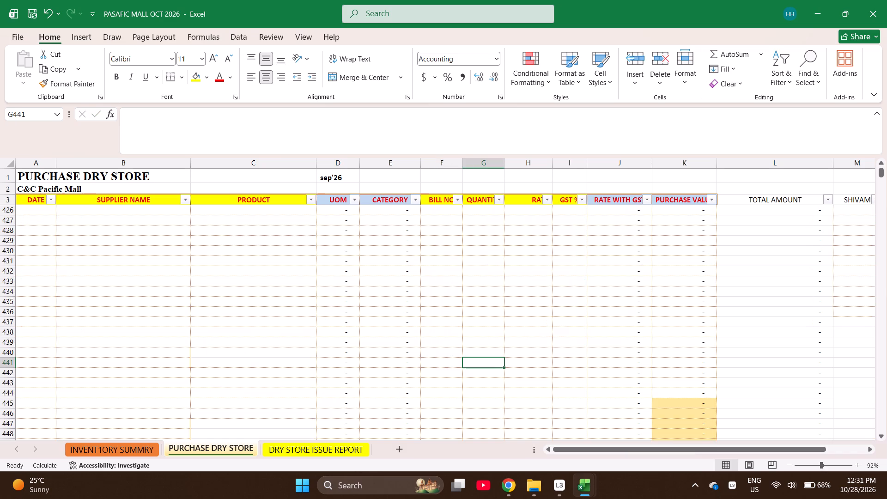
key("Page_Up")
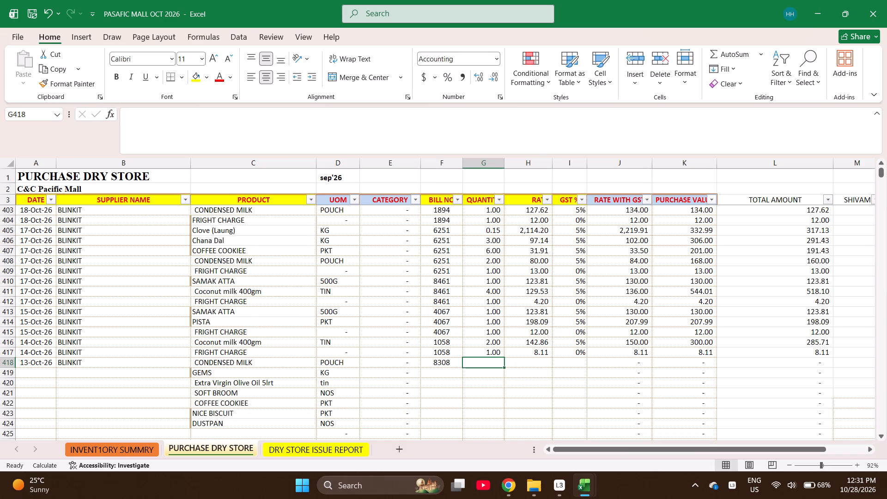
key("2")
key("Return")
key("4")
key("Return")
key("1")
key("Return")
key("1")
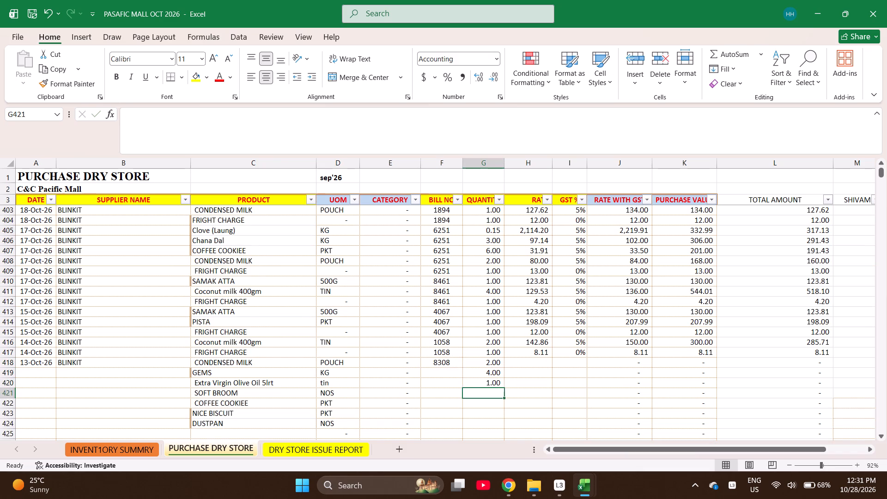
key("Return")
key("1")
key("Return")
key("4")
key("Return")
key("4")
key("Return")
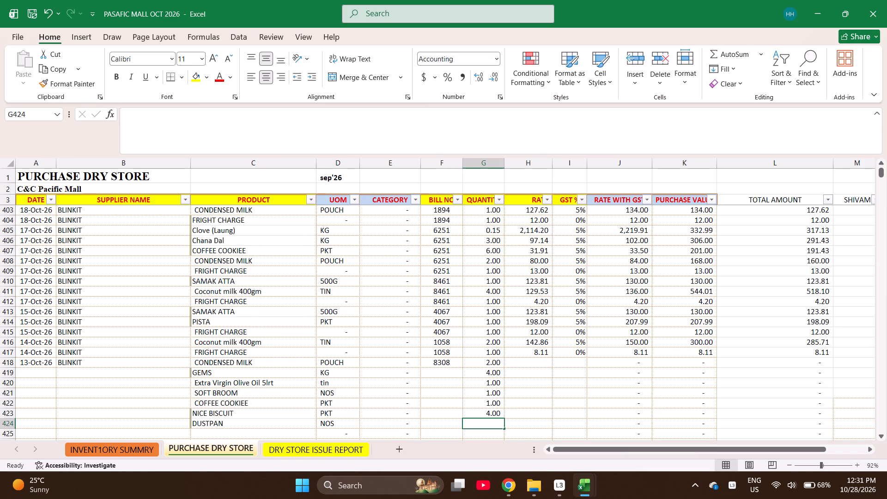
key("Return")
key("Up")
key("1")
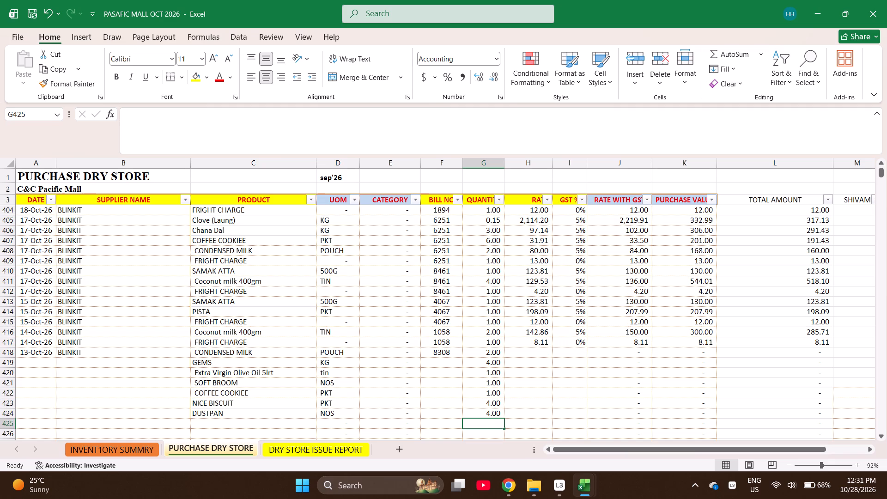
key("Right")
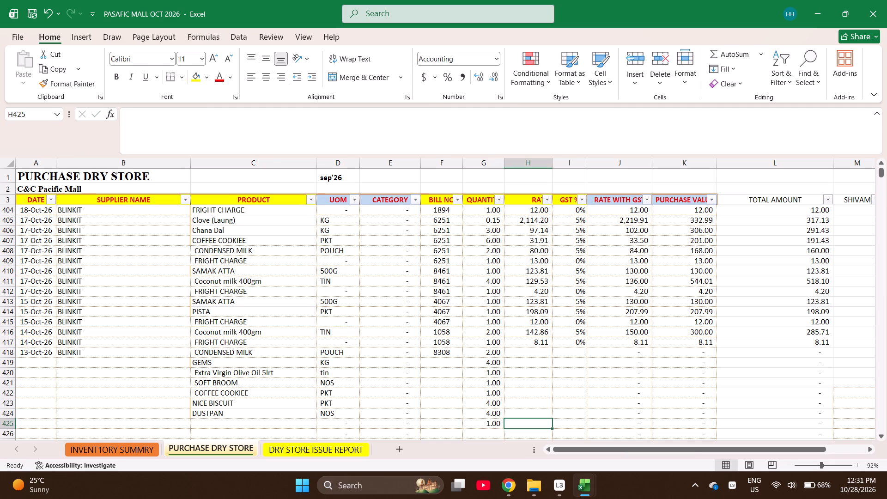
Check the count of products entered in rows 418 to 424.
key("Left")
key("Left")
key("Left")
key("Up")
key("Left")
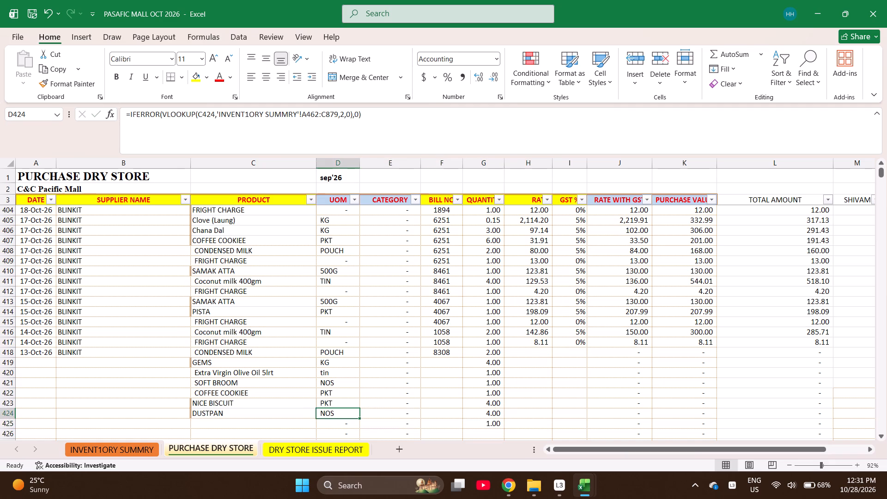
key("Left")
key("shift+Up")
key("shift+Up")
key("shift+Up")
key("shift+Up")
key("shift+Up")
key("shift+Up")
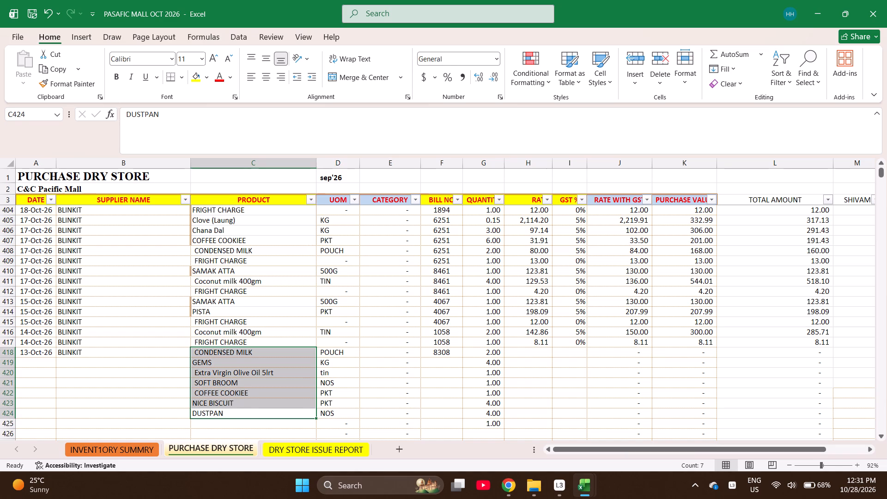
key("Down")
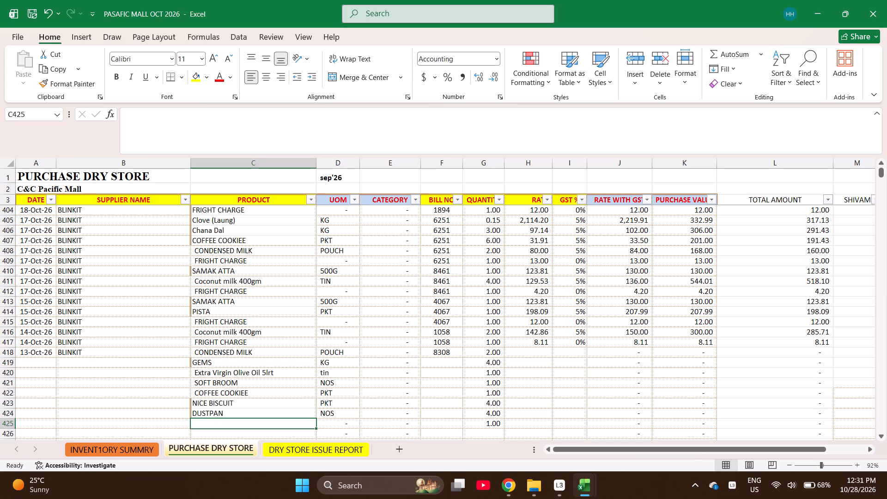
Set the quantity of the COFFEE COOKIEE line in row 422 to 5.
key("Up")
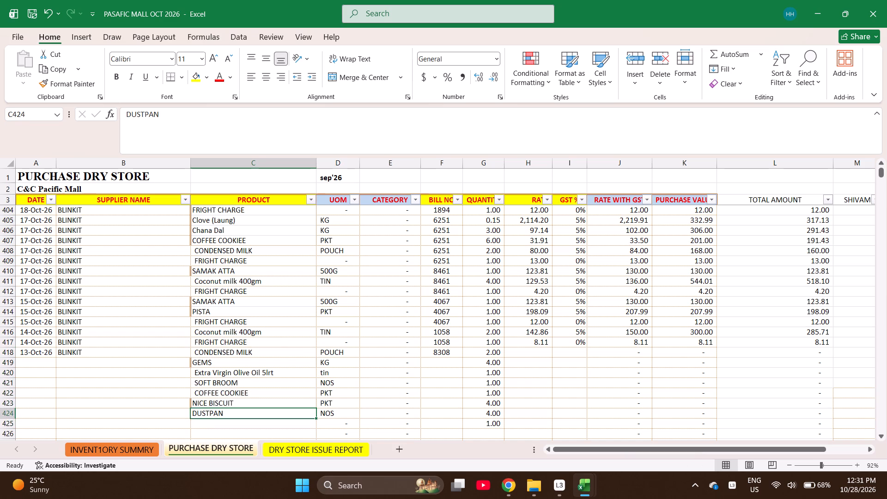
key("Up")
key("Up")
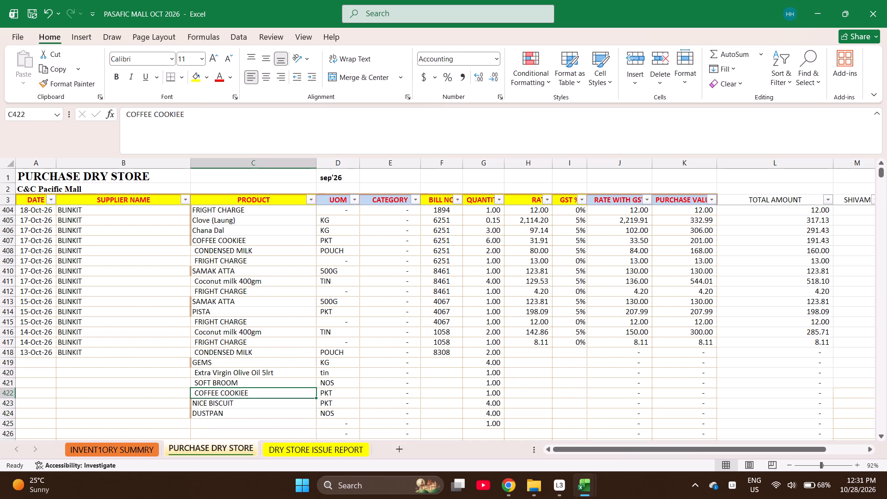
key("Right")
key("Right")
key("Right")
key("Right")
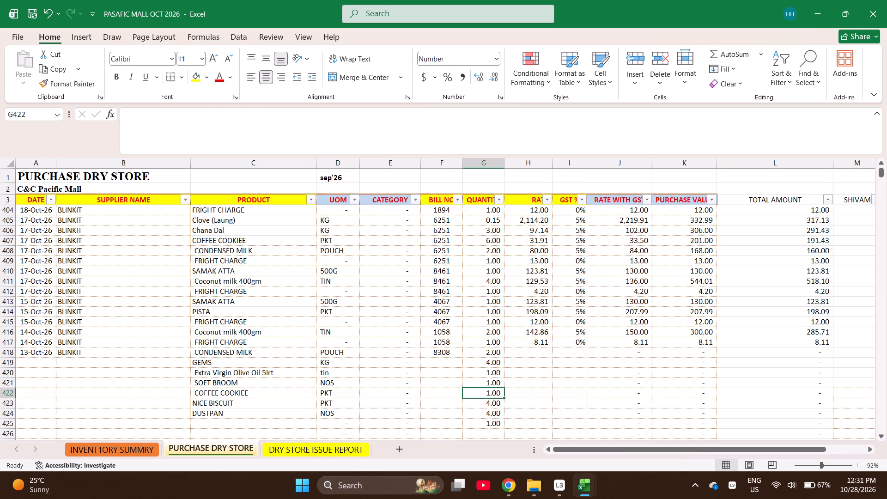
key("5")
key("Down")
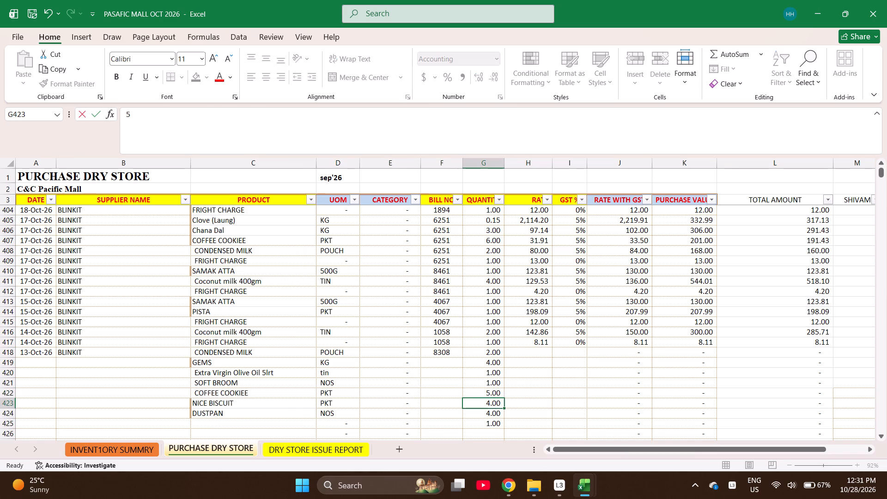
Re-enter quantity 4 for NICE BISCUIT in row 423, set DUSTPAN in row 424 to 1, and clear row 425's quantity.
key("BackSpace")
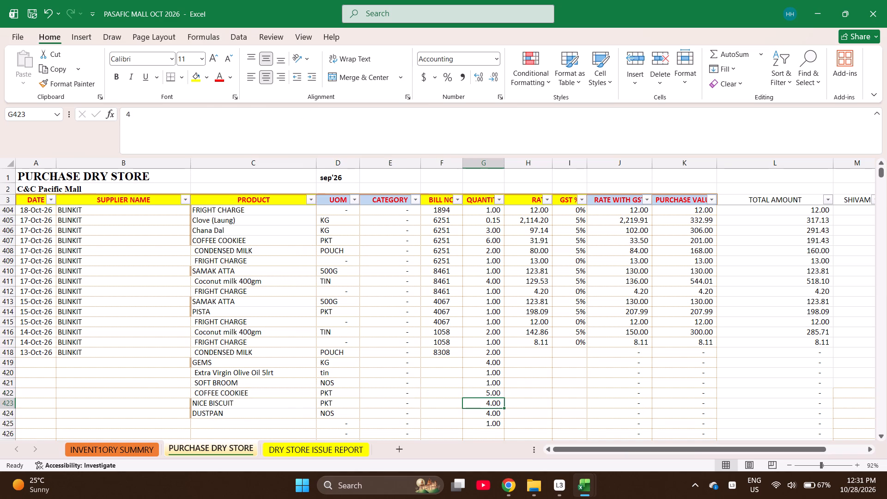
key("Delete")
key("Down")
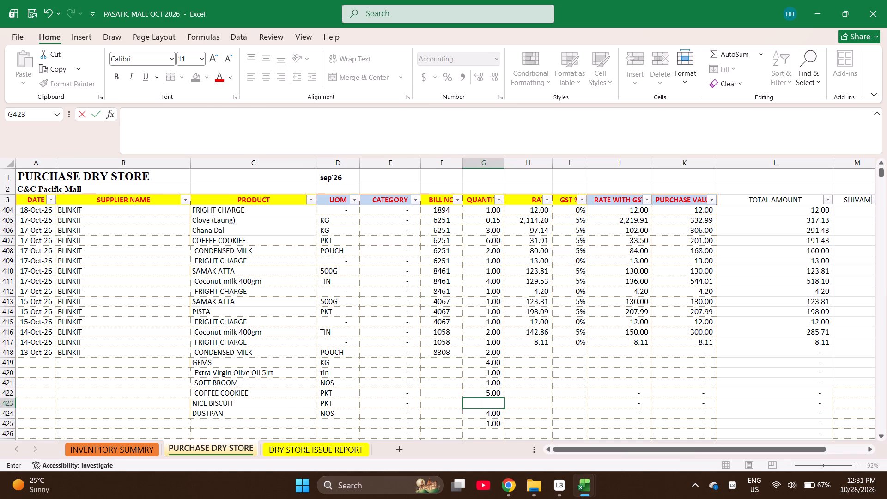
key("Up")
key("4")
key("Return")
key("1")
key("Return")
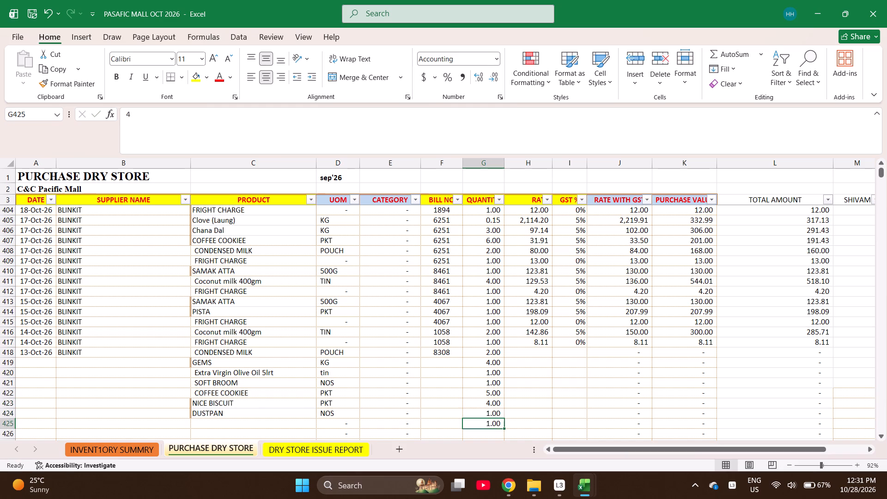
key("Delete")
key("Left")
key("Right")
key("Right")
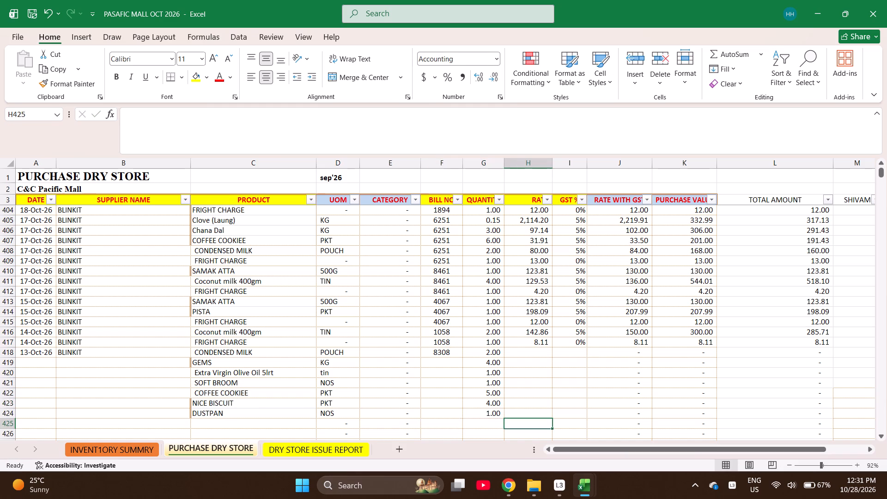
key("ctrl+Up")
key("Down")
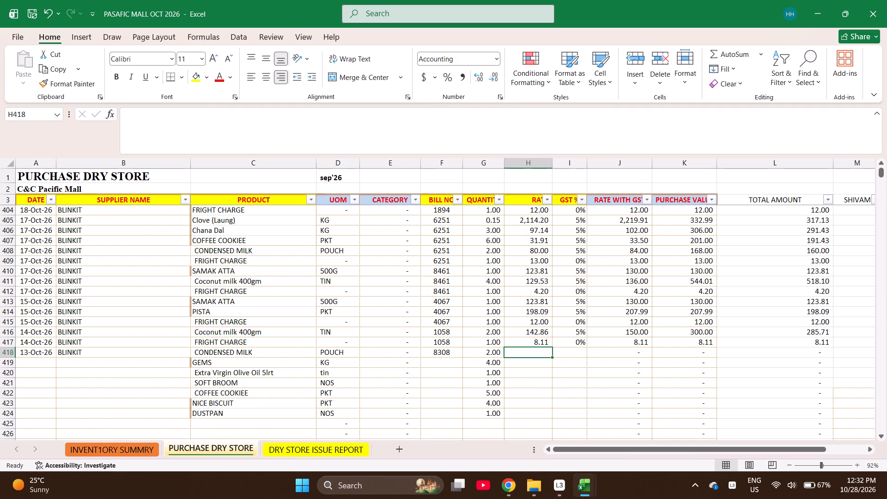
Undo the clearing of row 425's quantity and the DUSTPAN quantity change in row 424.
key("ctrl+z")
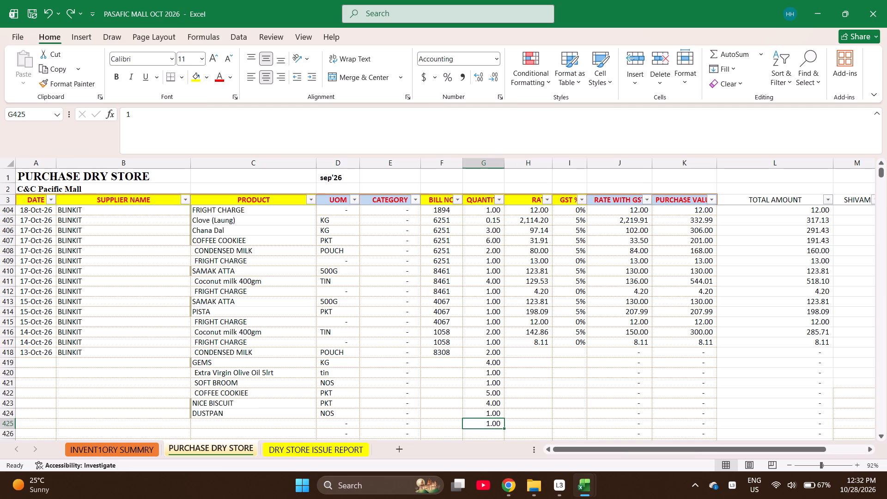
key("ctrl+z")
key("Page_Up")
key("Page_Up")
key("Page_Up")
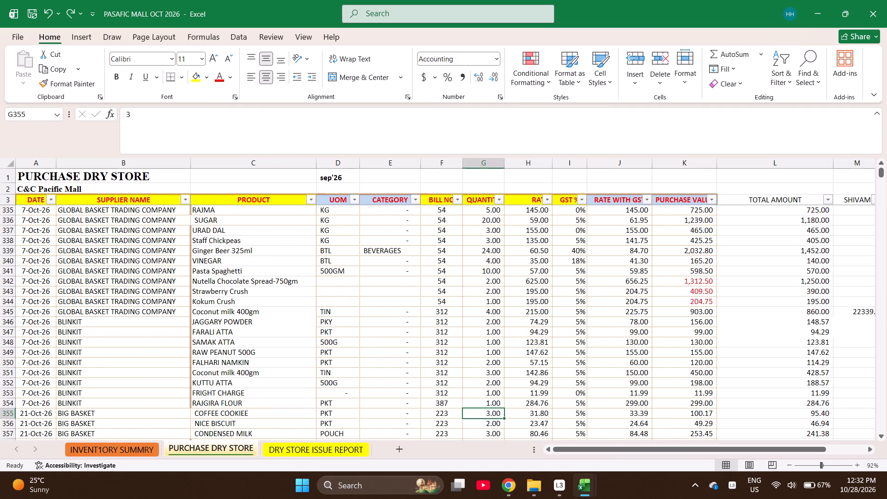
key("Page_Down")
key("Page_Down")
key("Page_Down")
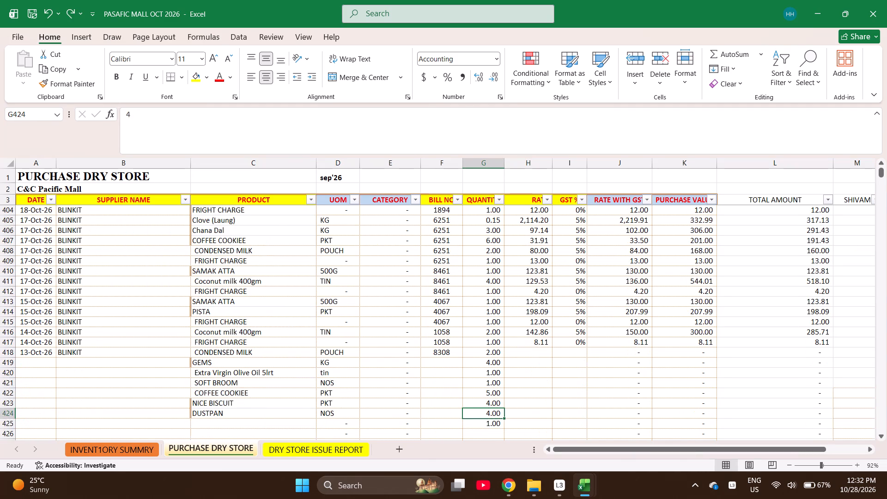
Shift the NICE BISCUIT and DUSTPAN product names down to rows 424 and 425, filling row 423 with COFFEE COOKIEE.
key("Left")
key("Left")
key("Left")
key("Left")
key("Left")
key("Up")
key("Right")
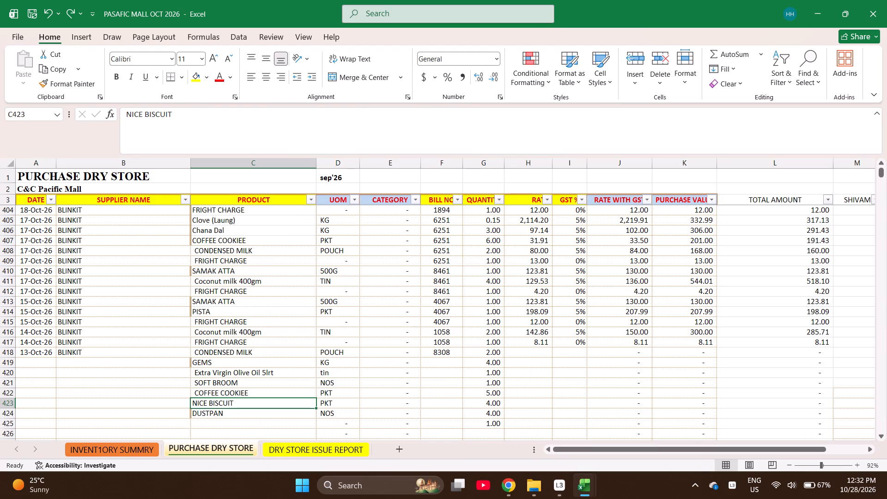
key("shift+Down")
key("ctrl+c")
key("Down")
key("Return")
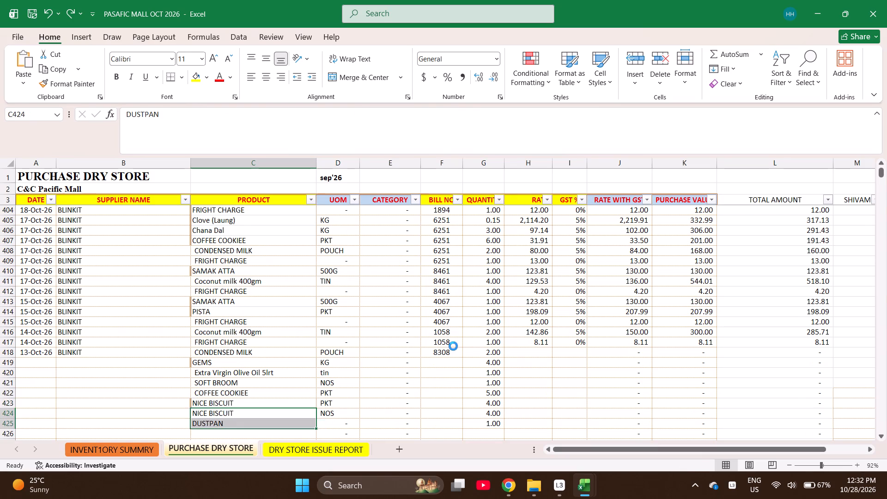
key("Up")
key("ctrl+d")
Enter the rates =255.24/2 for CONDENSED MILK in row 418 and =320/4 for GEMS in row 419.
key("Right")
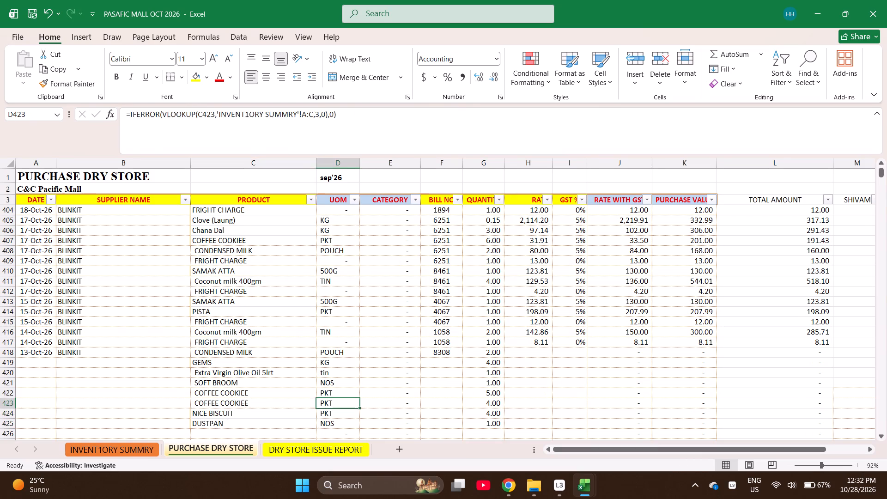
key("Right")
key("Right")
key("Right")
key("Right")
key("ctrl+Up")
key("Down")
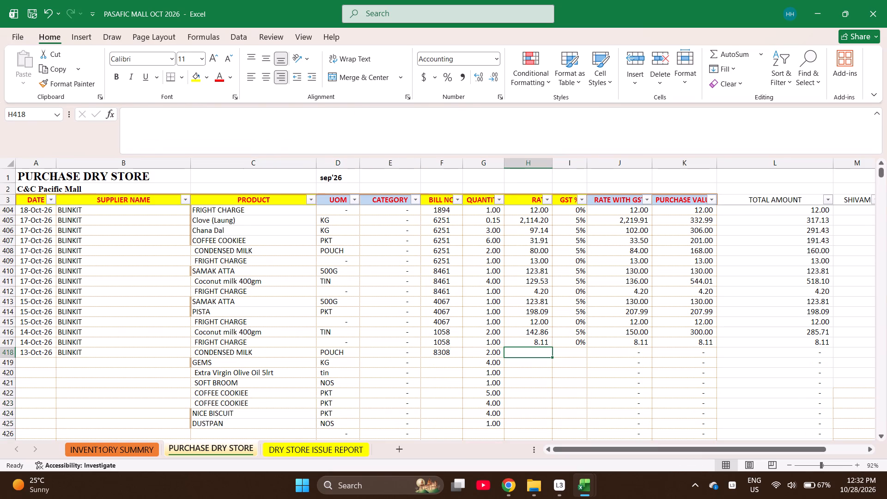
type("=255")
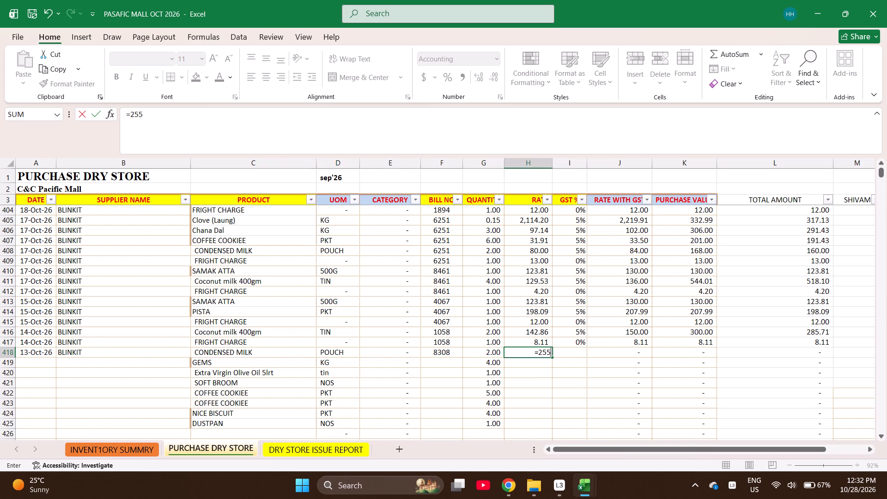
type(".24/2")
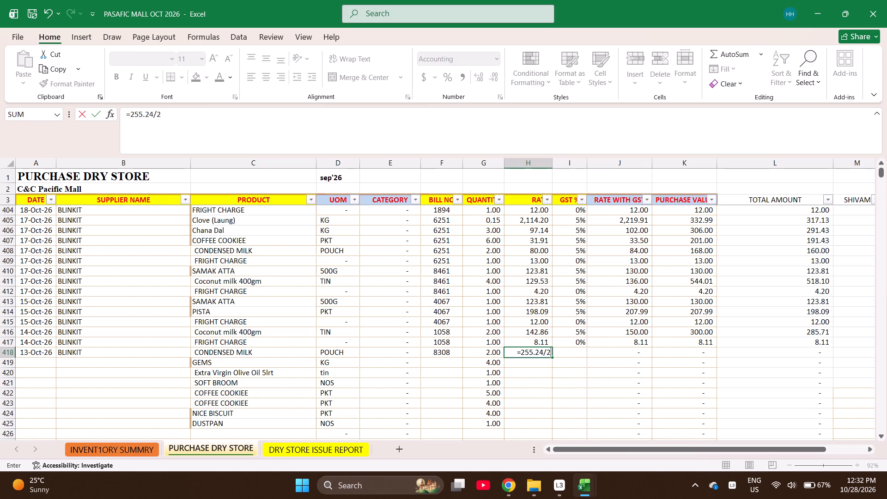
key("Return")
key("equal")
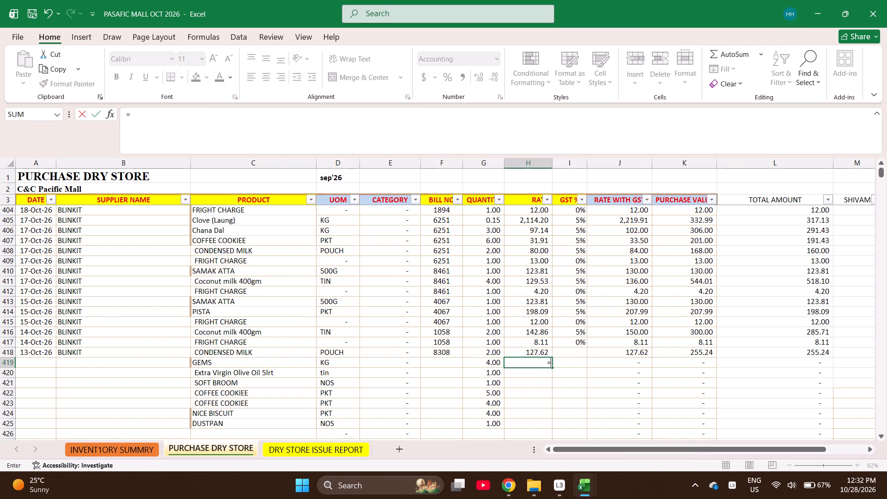
type("320")
type("/4")
key("Return")
Enter the rate =1052.38*5 for Extra Virgin Olive Oil 5lrt in row 420 and set its quantity to 0.2.
key("equal")
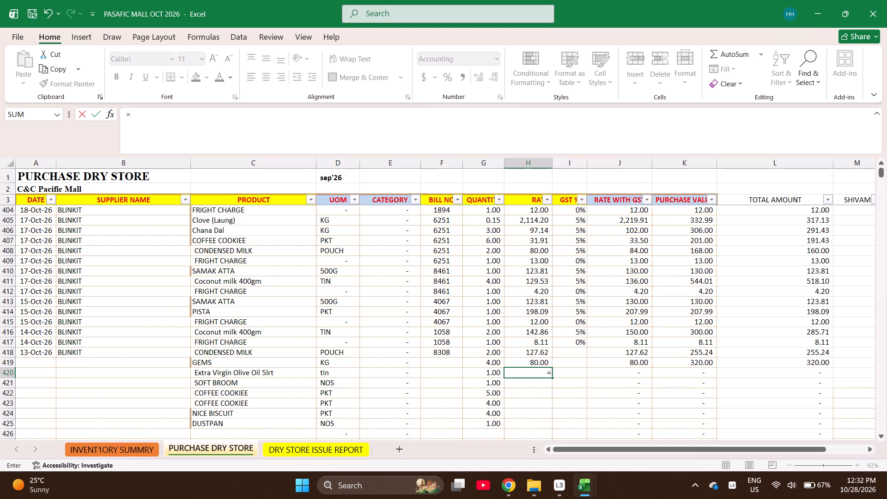
type("1052")
type(".38*5")
key("Return")
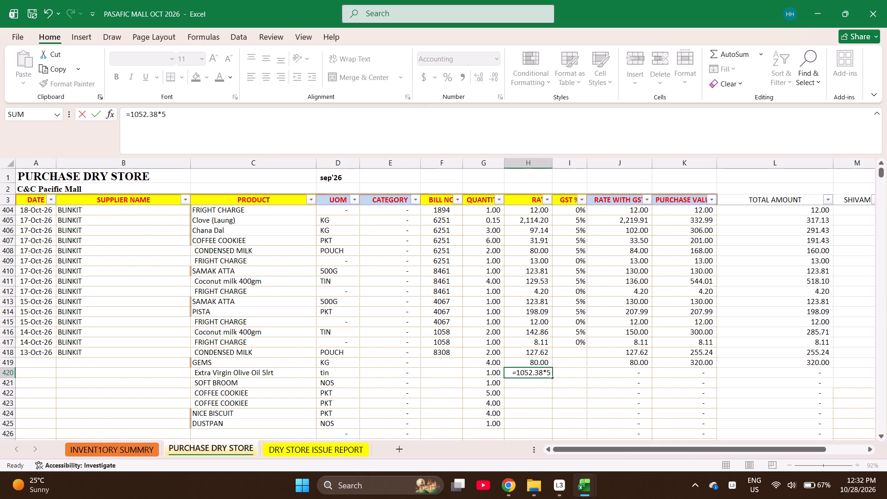
key("Up")
key("Left")
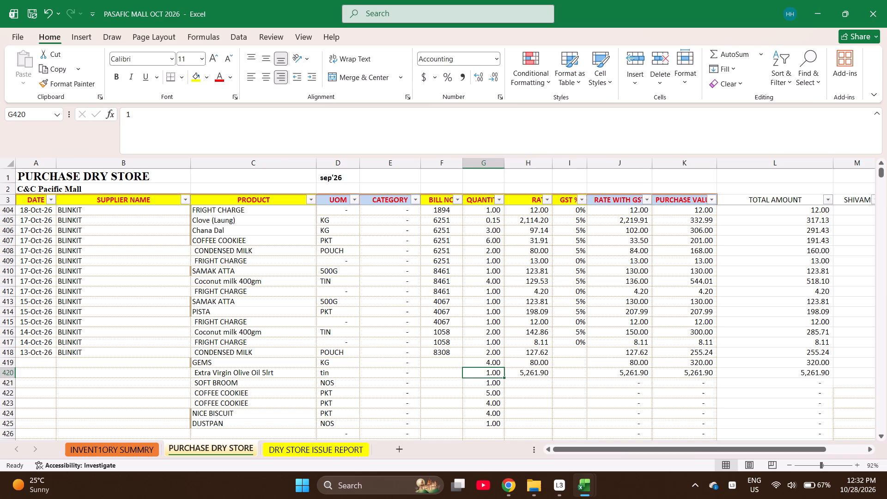
type("0.2")
key("Right")
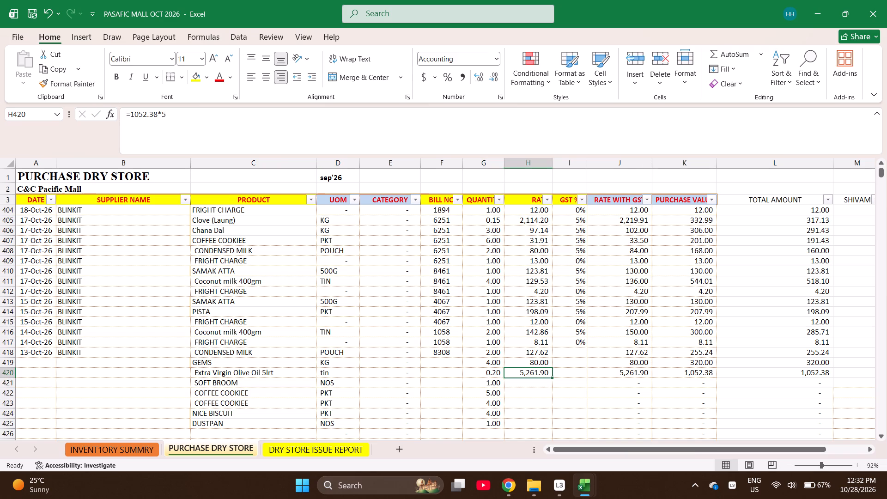
Enter the rates 59 for SOFT BROOM in row 421 and 32.38 for COFFEE COOKIEE in row 422.
key("Right")
key("Down")
key("Left")
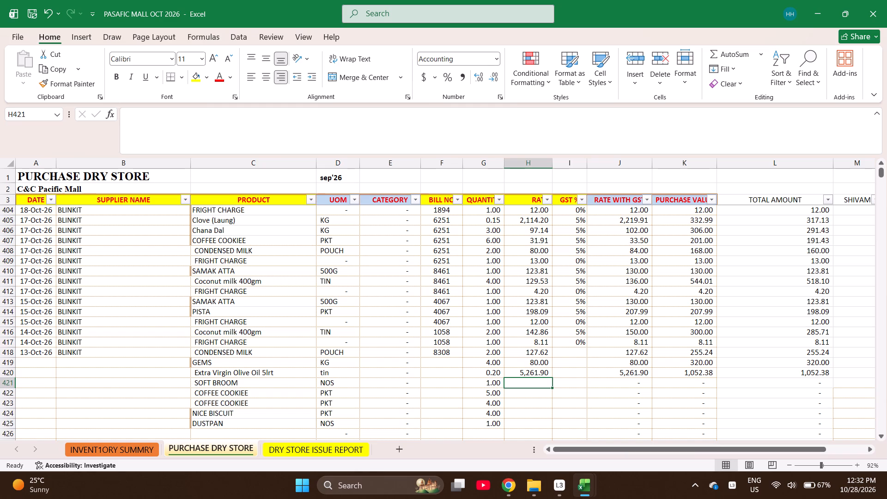
type("59")
key("Return")
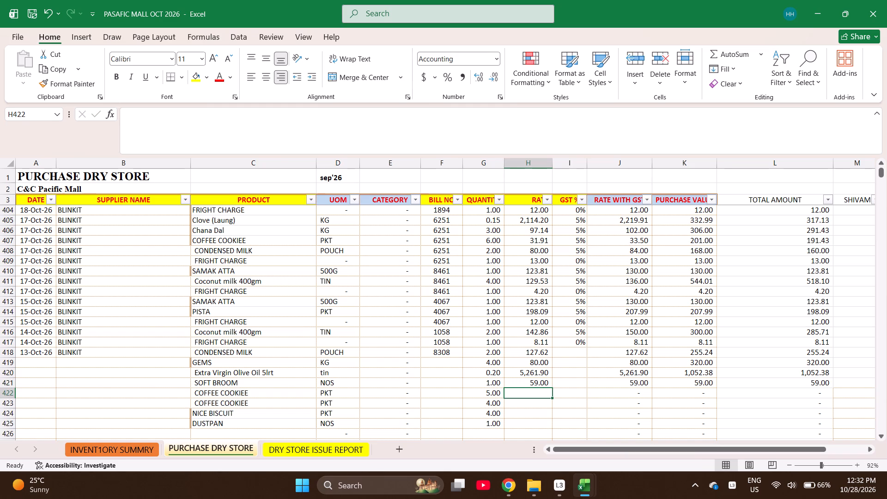
type("32.38")
key("Return")
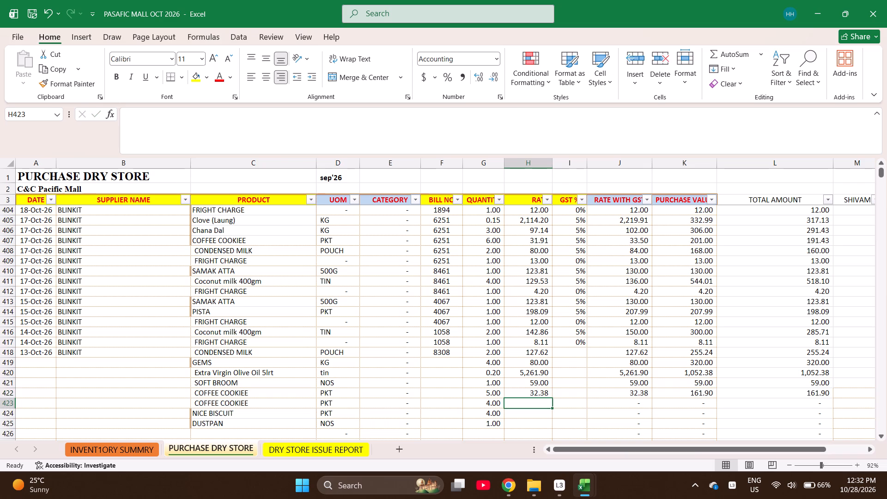
Enter the rates =127.62/4 for COFFEE COOKIEE in row 423, =95.24/4 for NICE BISCUIT and 83.90 for DUSTPAN.
key("equal")
key("4")
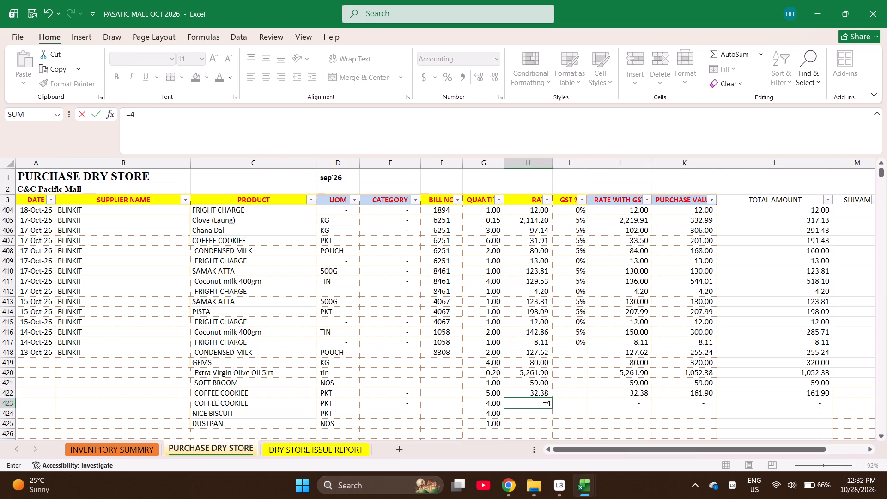
key("BackSpace")
type("127.62/")
key("4")
key("Return")
type("=95.24/")
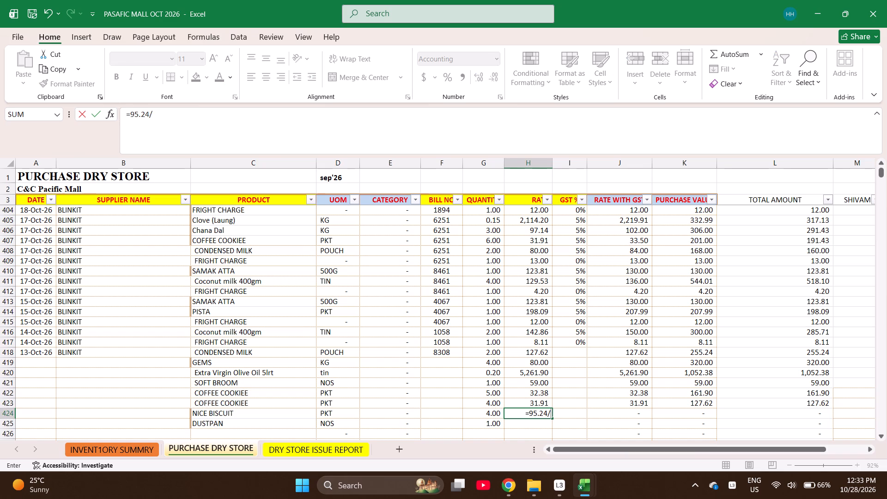
key("4")
key("Return")
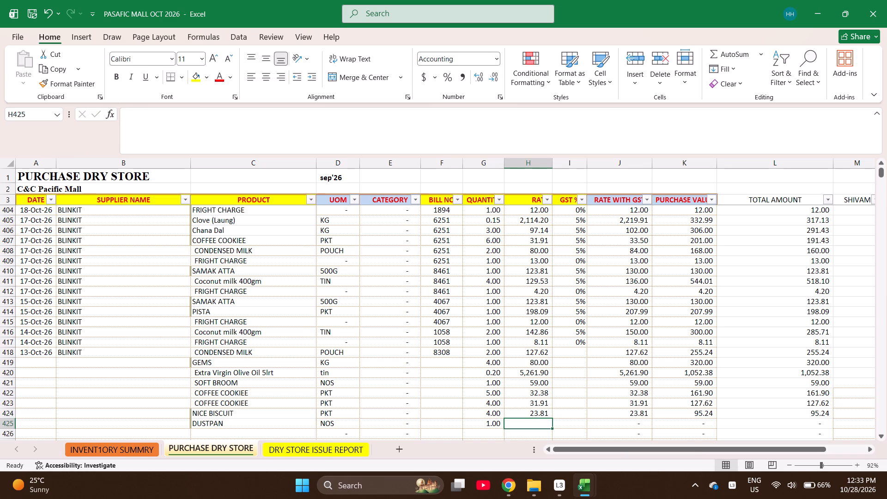
type("83.90")
Enter 5% GST for the CONDENSED MILK line in row 418.
key("Right")
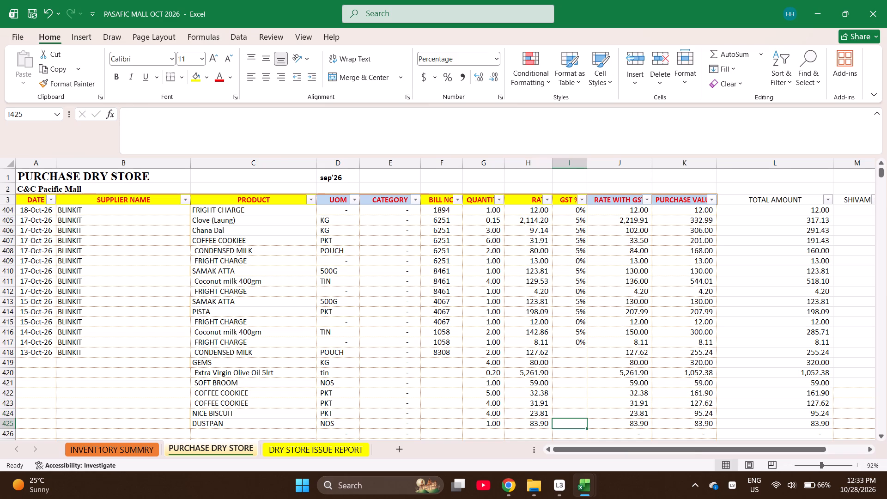
key("ctrl+Up")
key("Down")
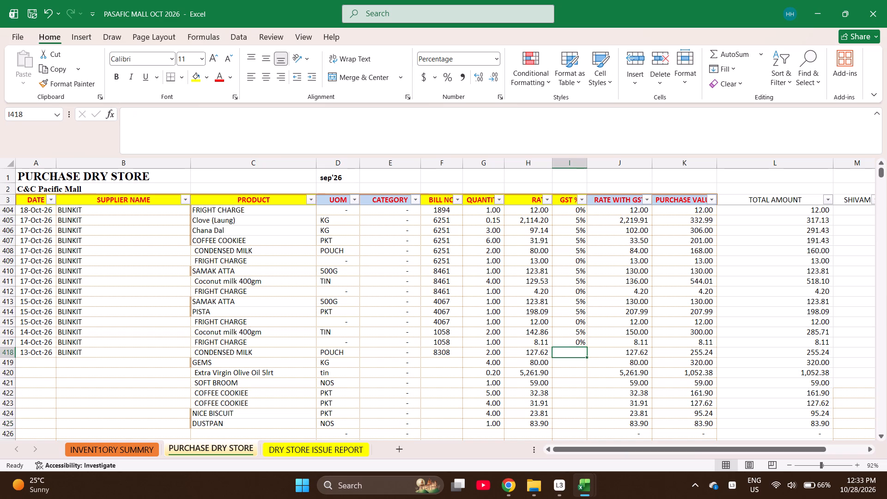
key("5")
key("Return")
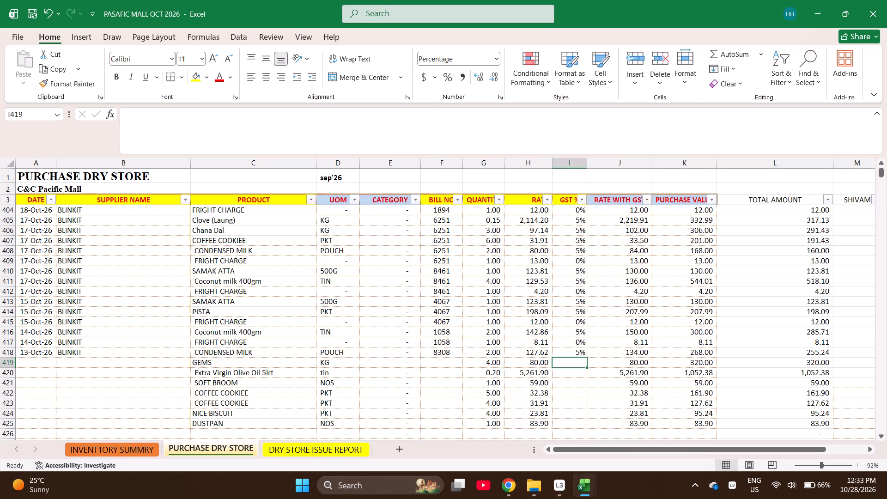
Enter 5% GST for the lines in rows 419 to 425, except 0% for SOFT BROOM in row 421.
key("5")
key("Return")
key("5")
key("Return")
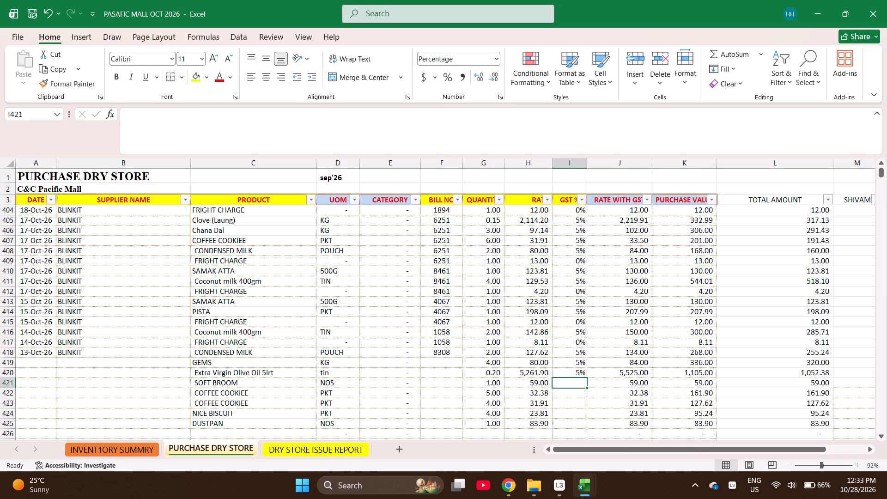
key("0")
key("Return")
key("5")
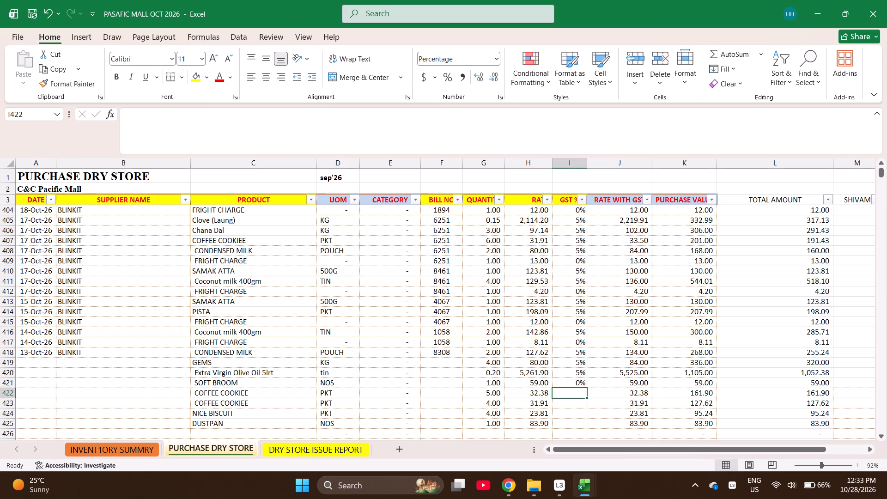
key("Return")
key("5")
key("Return")
key("5")
key("Return")
key("5")
key("Return")
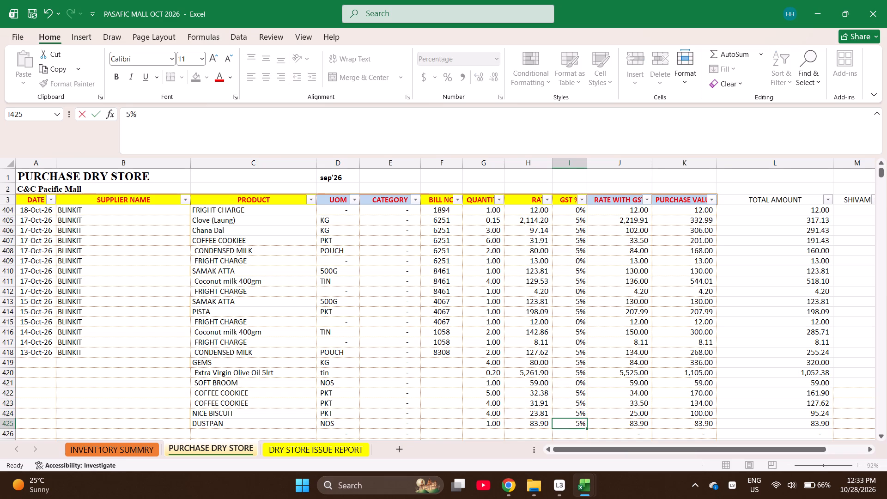
Fill bill number 8308 down from the CONDENSED MILK line in row 418 to the DUSTPAN line in row 425.
key("ctrl+Left")
key("Right")
key("ctrl+Up")
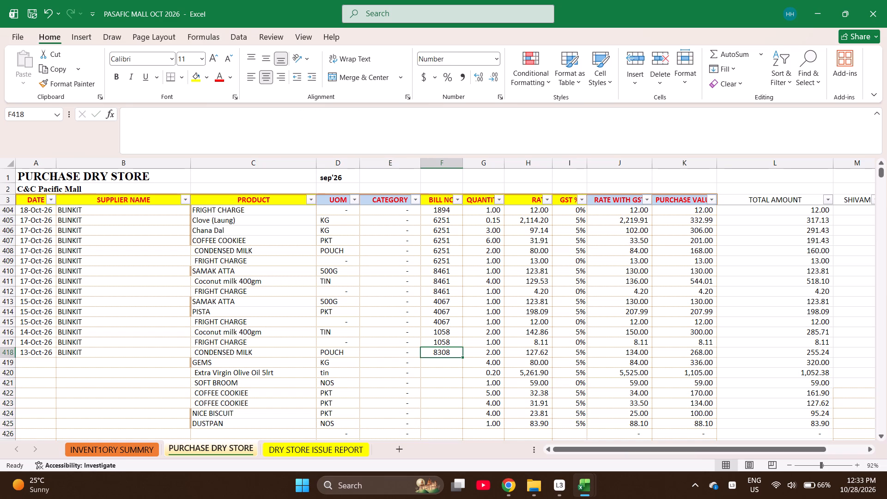
key("shift+Down")
key("shift+Down")
key("shift+Down")
key("shift+Down")
key("shift+Down")
key("shift+Down")
key("shift+Down")
key("shift+Down")
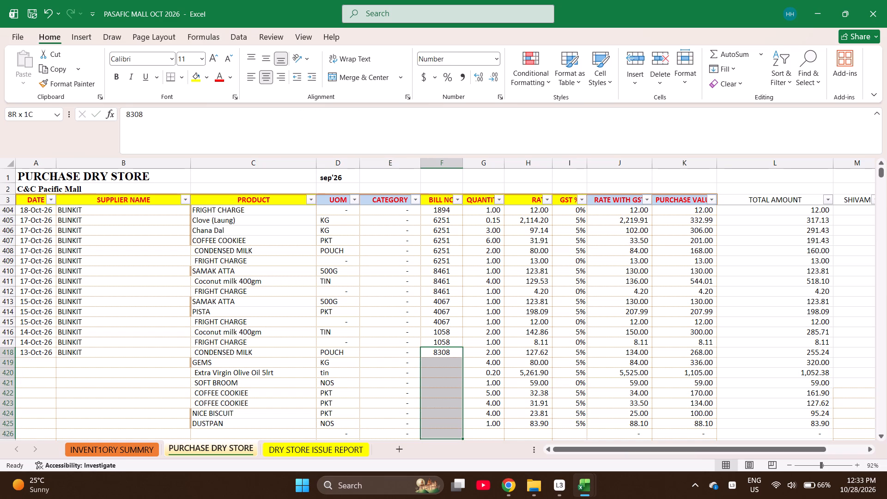
key("shift+Up")
key("ctrl+d")
Fill the date 13-Oct-26 and supplier BLINKIT down from row 418 through row 426.
key("ctrl+Left")
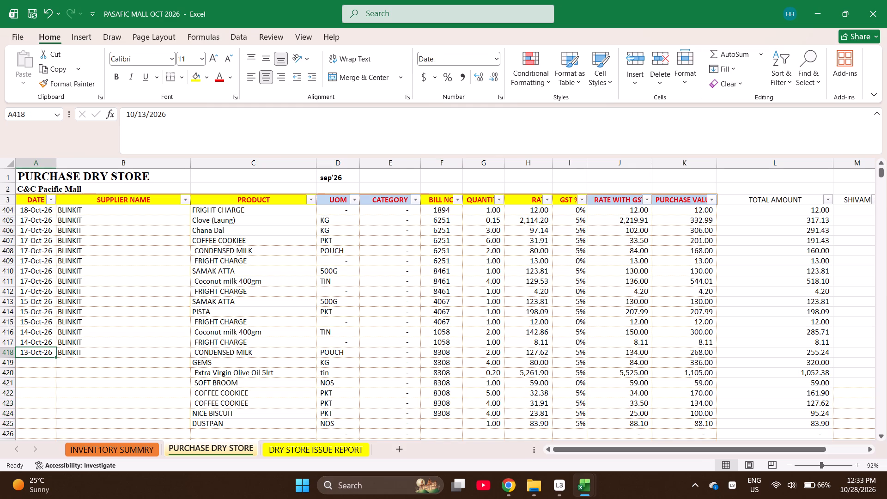
key("shift+Right")
key("shift+Down")
key("shift+Down")
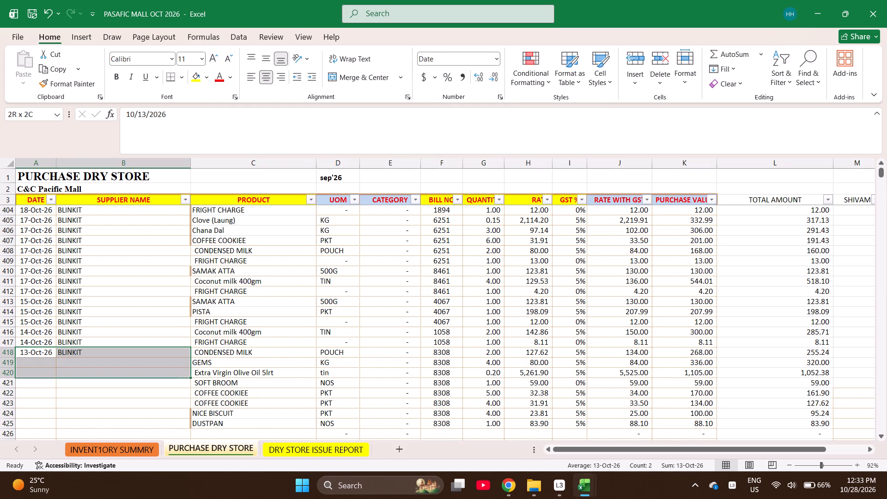
key("shift+Down")
key("shift+Down")
key("shift+Down")
key("shift+Down")
key("shift+Down")
key("shift+Down")
key("ctrl+d")
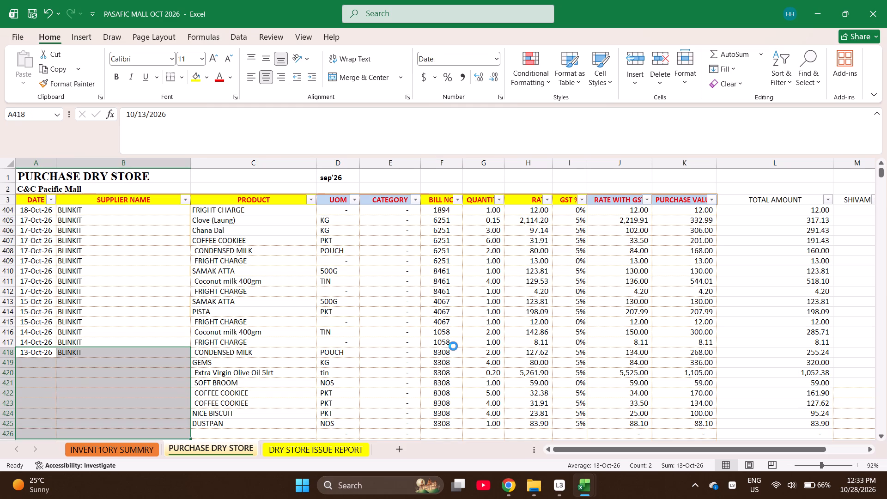
Add a FRIGHT CHARGE line in row 426 with bill number 8308, quantity 1 and rate 9.
key("ctrl+Down")
key("Right")
key("Right")
type("FR")
key("Right")
key("Right")
key("Right")
key("ctrl+d")
key("Right")
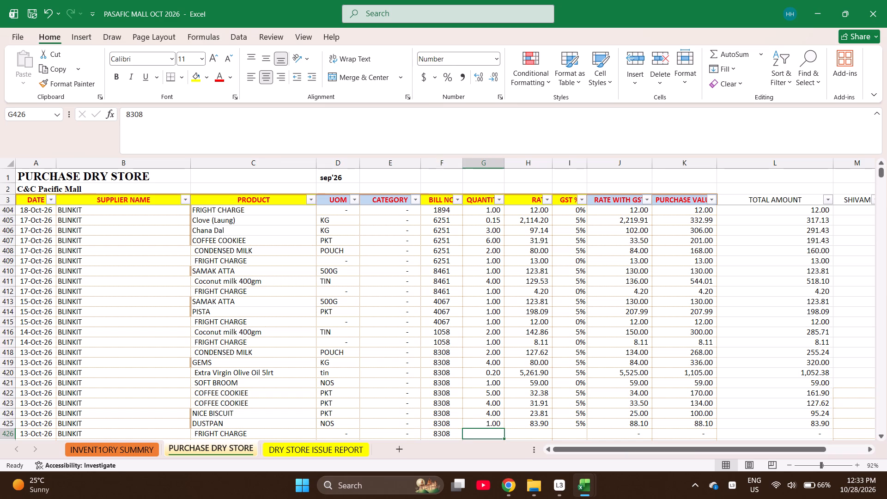
key("1")
key("Right")
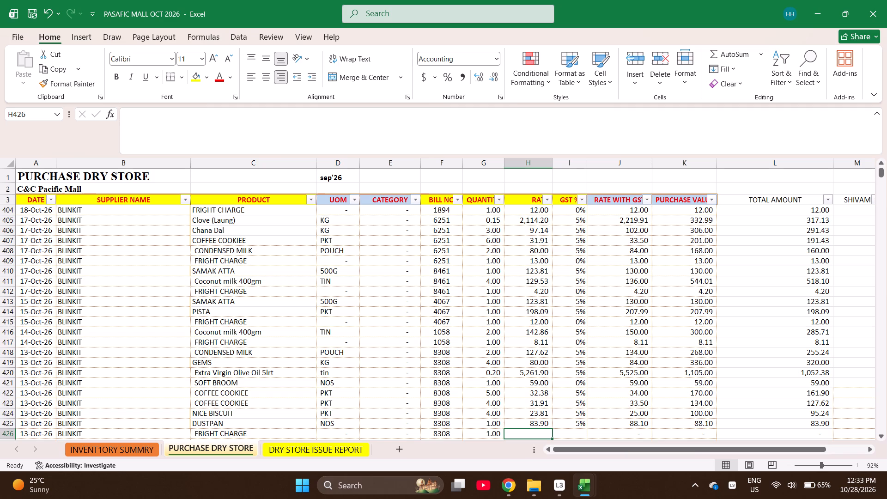
key("9")
key("Right")
key("Right")
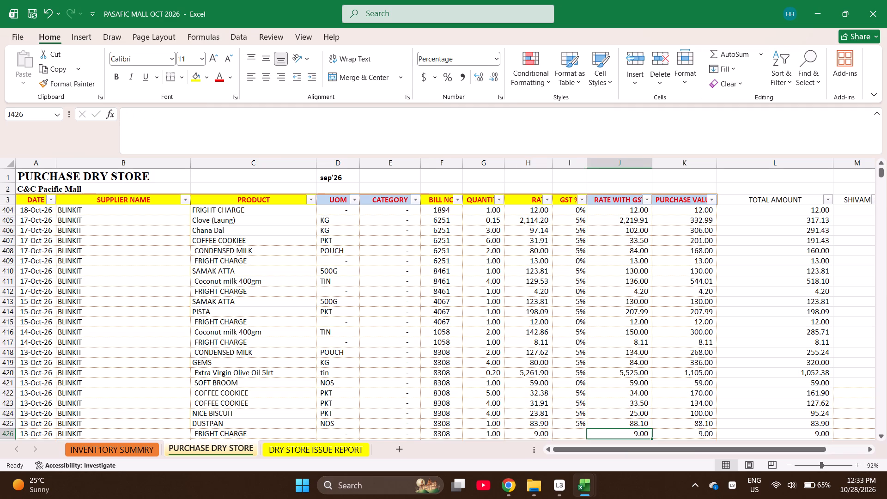
Check the sum of the purchase values for bill 8308 in rows 418 to 426.
key("Right")
key("shift+Up")
key("shift+Up")
key("shift+Up")
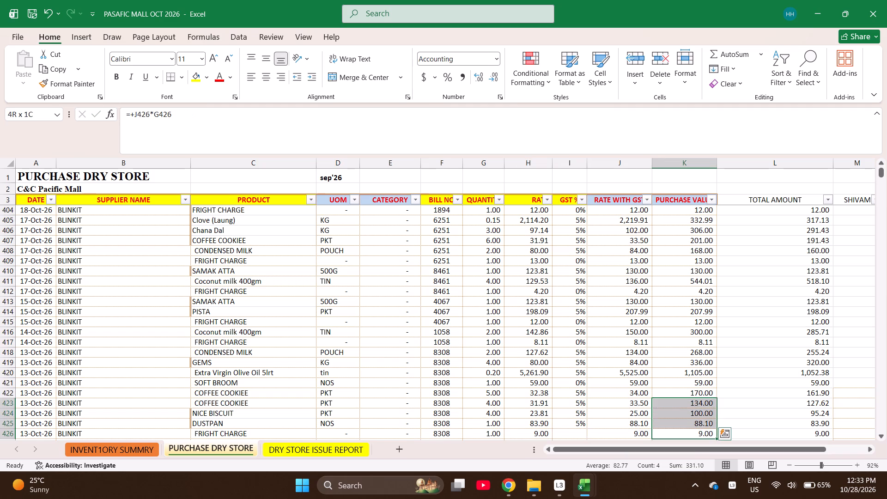
key("shift+Up")
key("shift+Up")
key("shift+Up")
key("shift+Up")
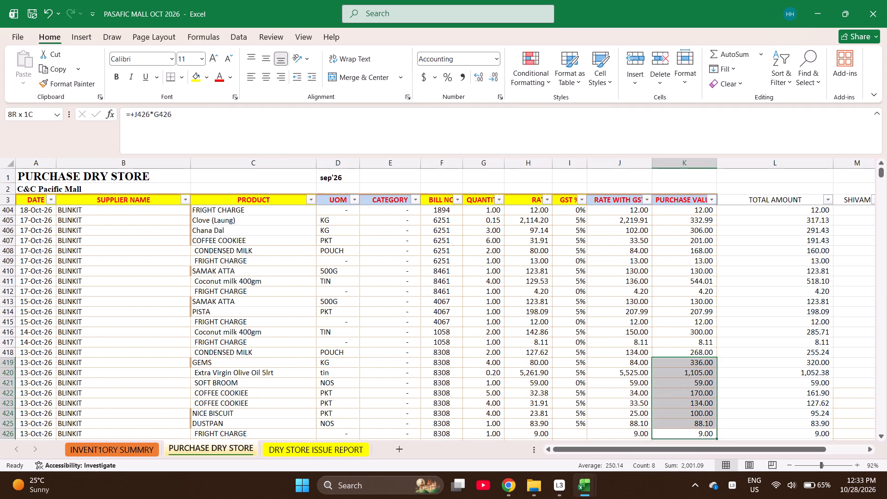
key("shift+Up")
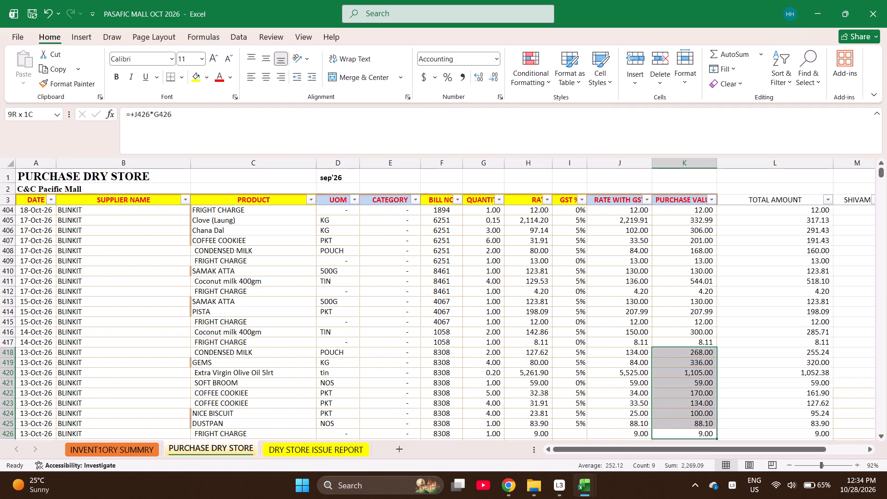
Set the COFFEE COOKIEE quantities to 1 in row 422 and 4 in row 423.
left_click(498, 392)
key("1")
key("Return")
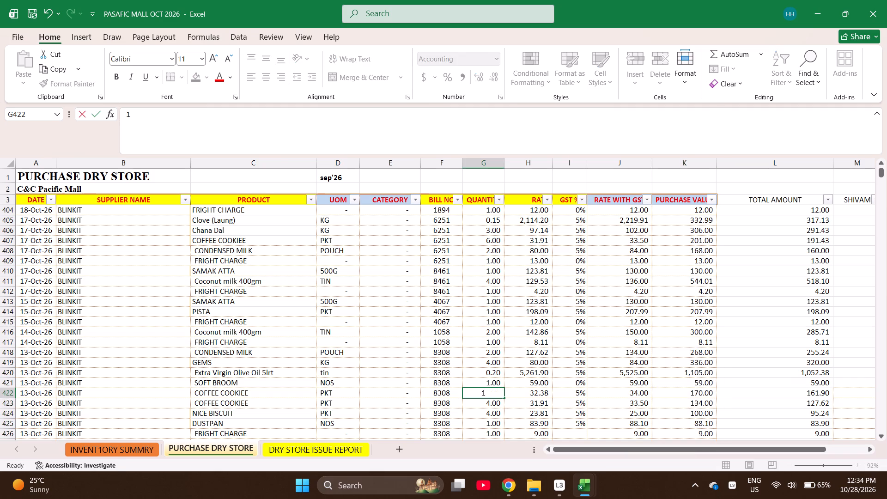
key("4")
key("Return")
Recheck the sum of bill 8308's purchase values in rows 418 to 426 against the bill.
key("Right")
key("Right")
key("Right")
key("Right")
key("Down")
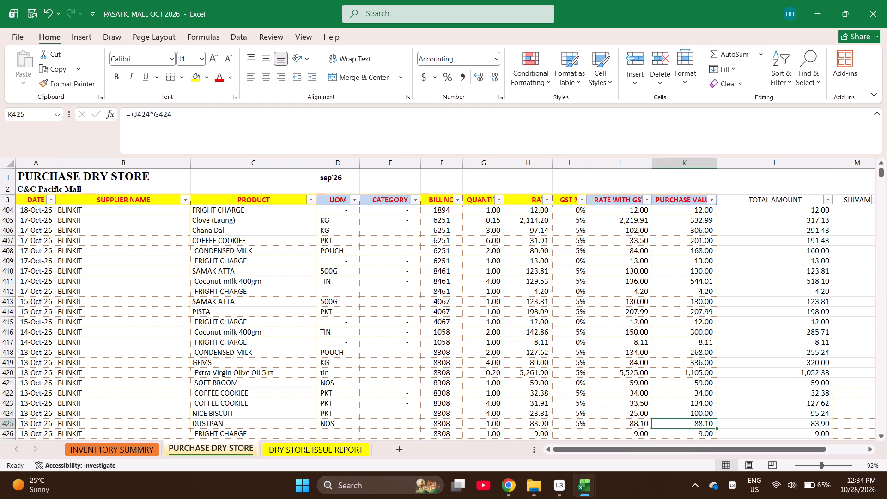
key("Down")
key("shift+Up")
key("shift+Up")
key("shift+Up")
key("shift+Up")
key("shift+Up")
key("shift+Up")
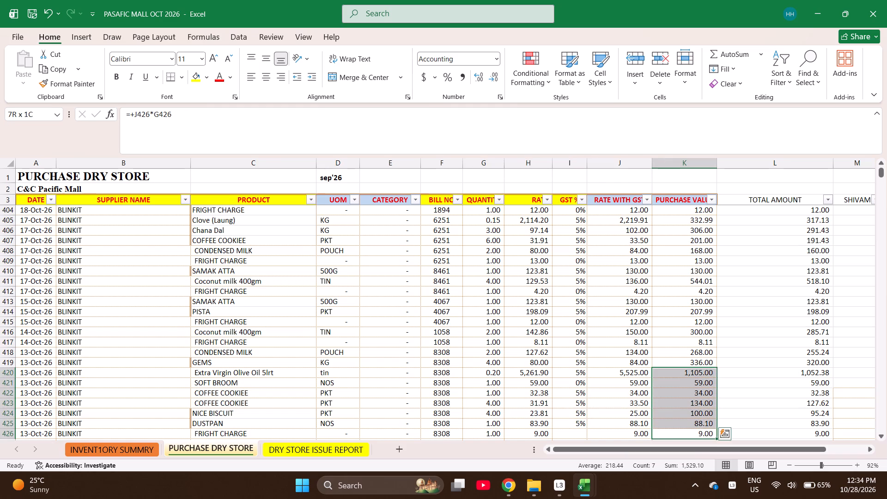
key("shift+Up")
key("shift+Up")
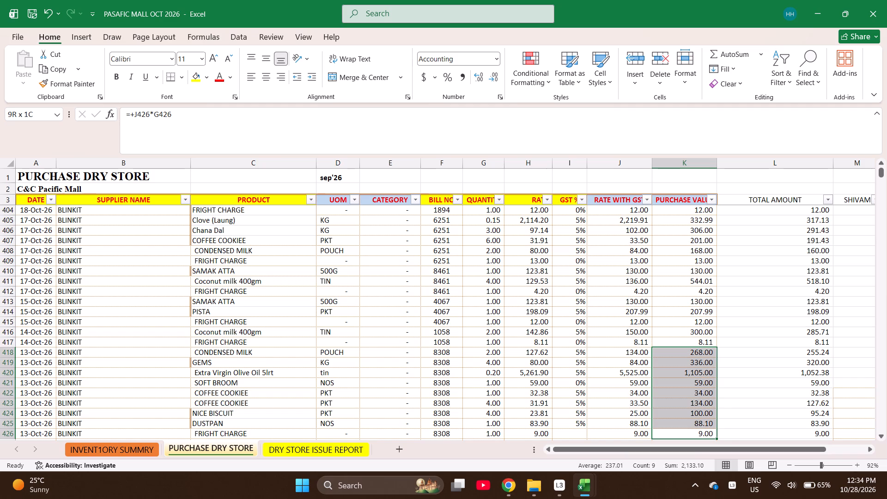
Set the GST of the DUSTPAN line in row 425 to 18%.
key("Down")
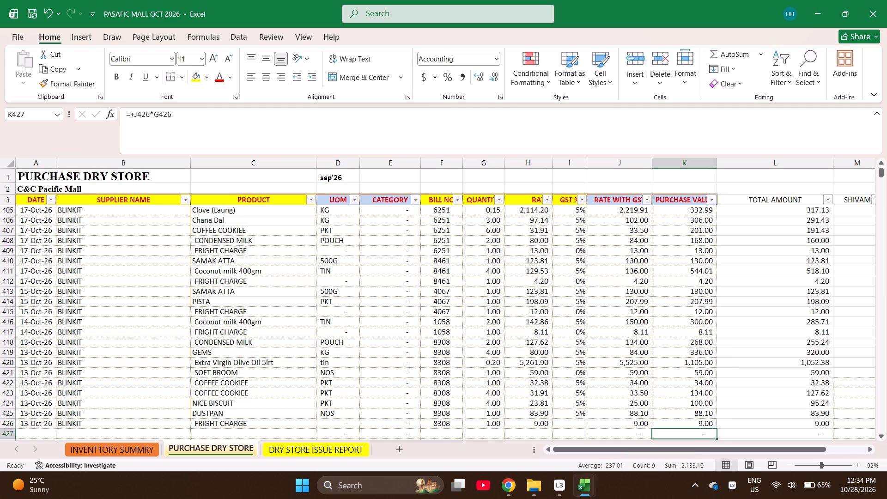
key("Left")
key("Left")
key("Left")
key("Left")
key("Up")
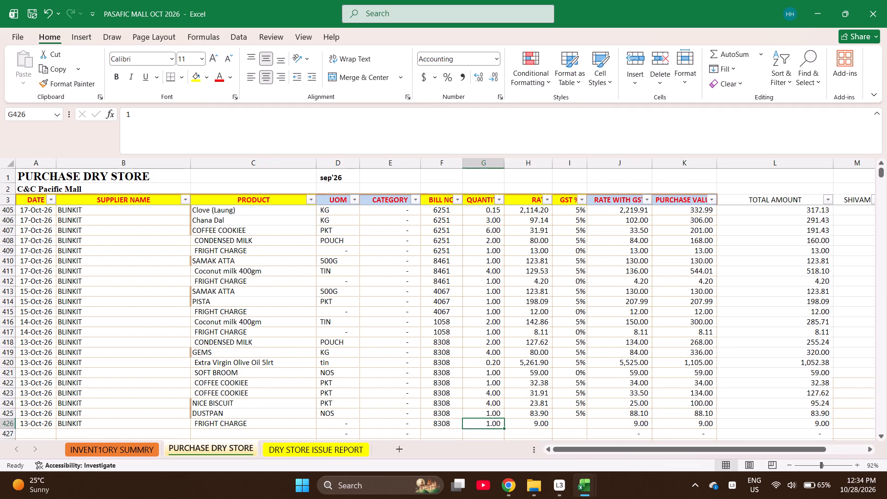
key("Page_Down")
key("Right")
key("Right")
key("Page_Up")
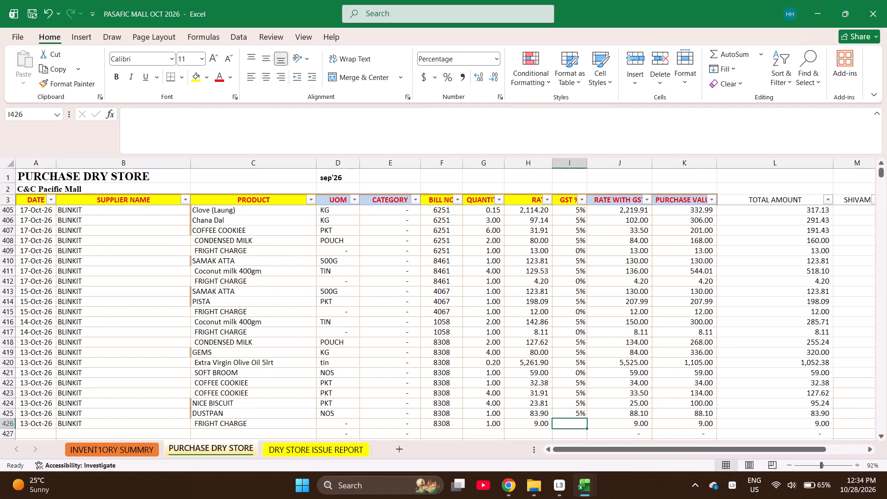
key("Up")
type("18")
key("Right")
key("Right")
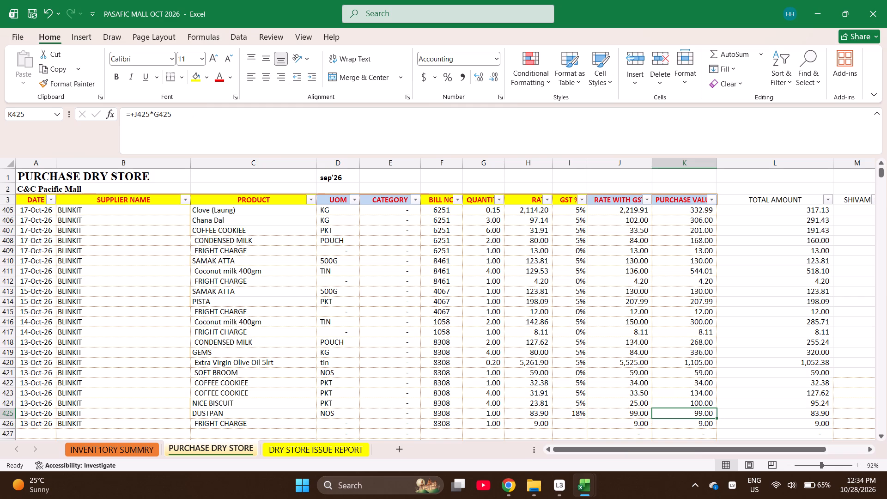
Check the sum of the purchase values in rows 418 to 426 with the corrected DUSTPAN GST.
key("Down")
key("shift+Up")
key("shift+Up")
key("shift+Up")
key("shift+Up")
key("shift+Up")
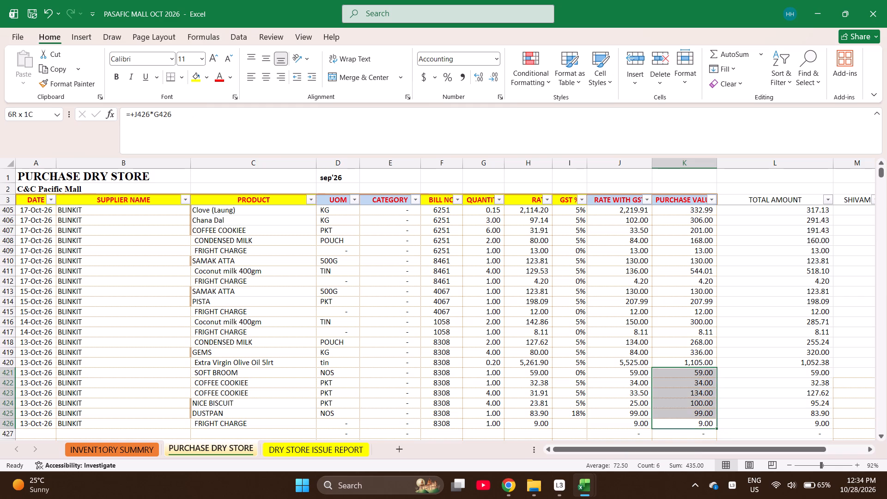
key("shift+Up")
key("shift+Up")
key("shift+Up")
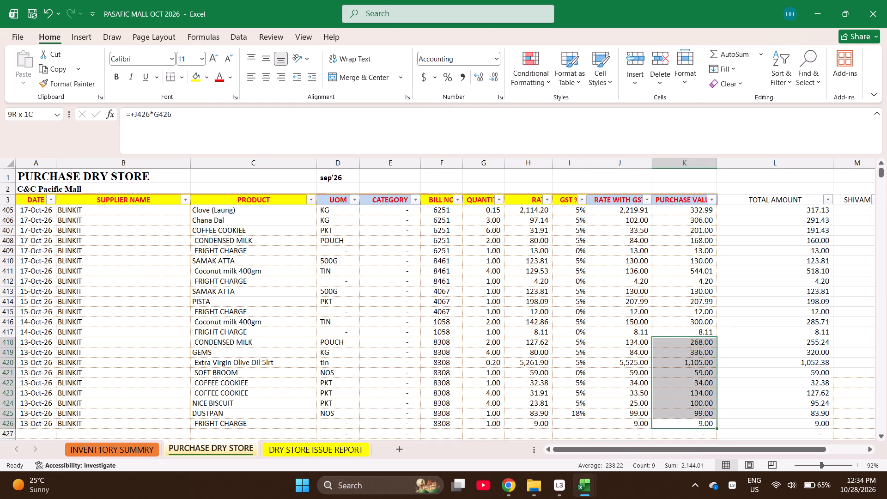
Set the FRIGHT CHARGE rate in row 426 to 9.24 and its GST to 0%.
key("Left")
key("Left")
key("Left")
type("9.24")
key("Right")
key("0")
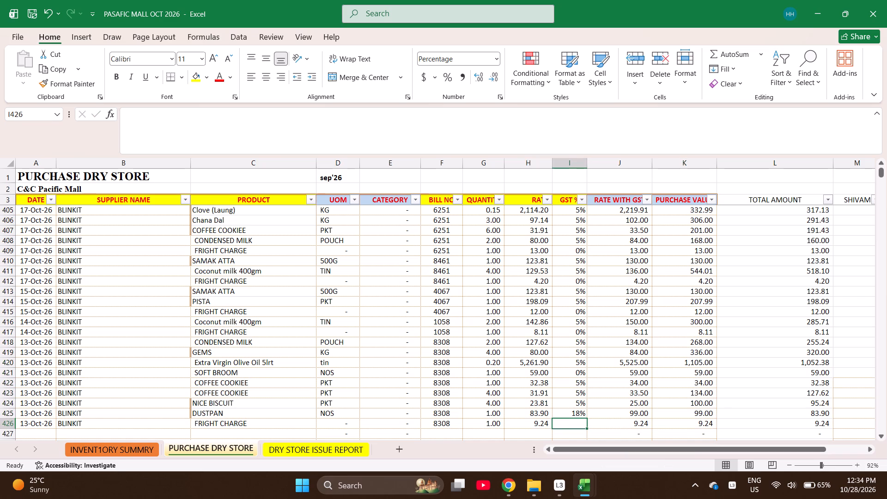
key("Right")
key("Right")
key("Right")
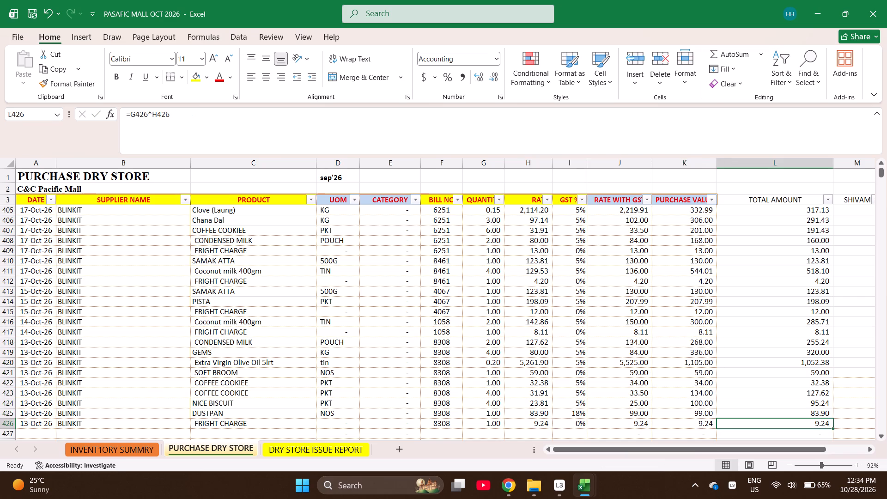
Check the sum of bill 8308's purchase values in rows 418 to 426 with the corrected freight rate.
key("Left")
key("shift+Up")
key("shift+Up")
key("shift+Up")
key("shift+Up")
key("shift+Up")
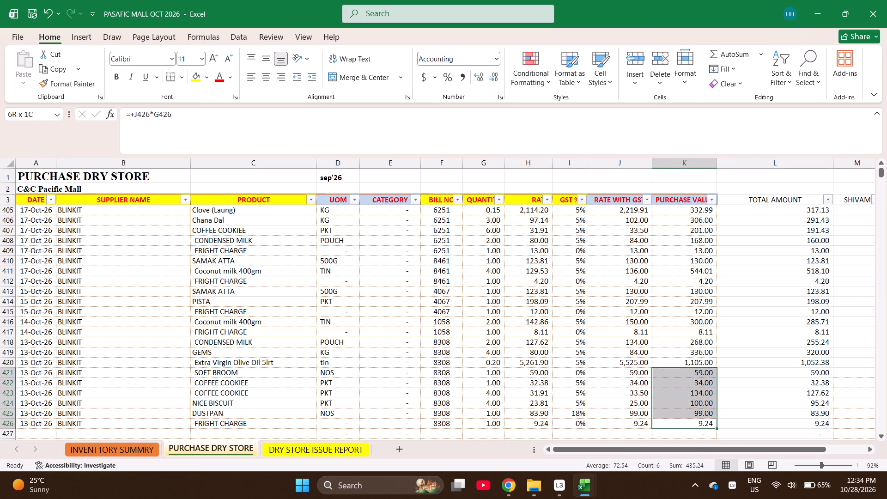
key("shift+Up")
key("shift+Up")
key("shift+Up")
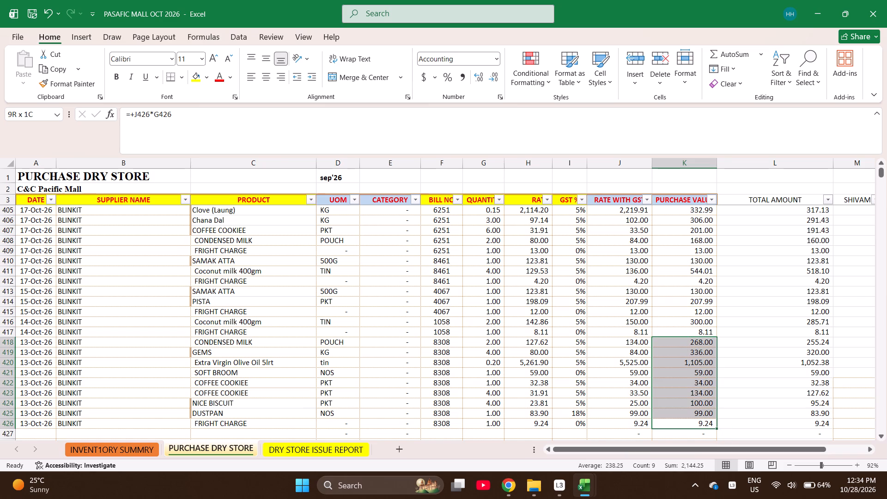
Start a new bill line in row 427 with the date 10-12-2026 and supplier BLINKIT.
key("ctrl+Left")
key("ctrl+Left")
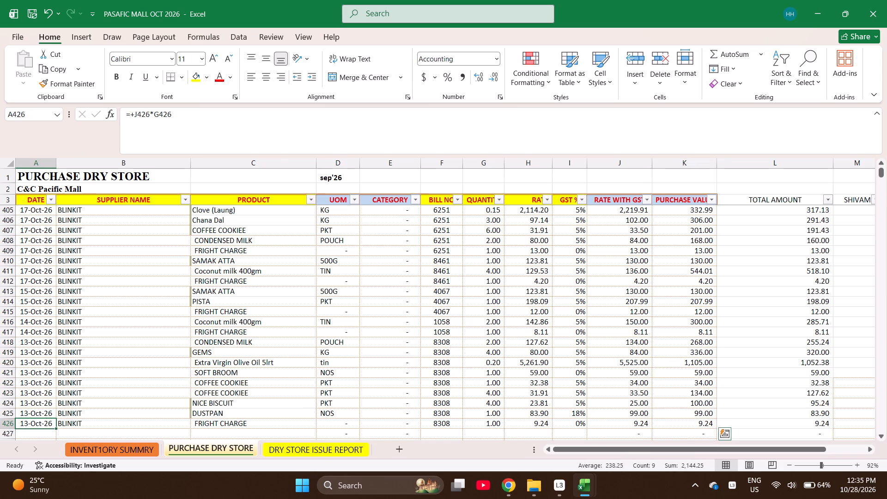
key("Down")
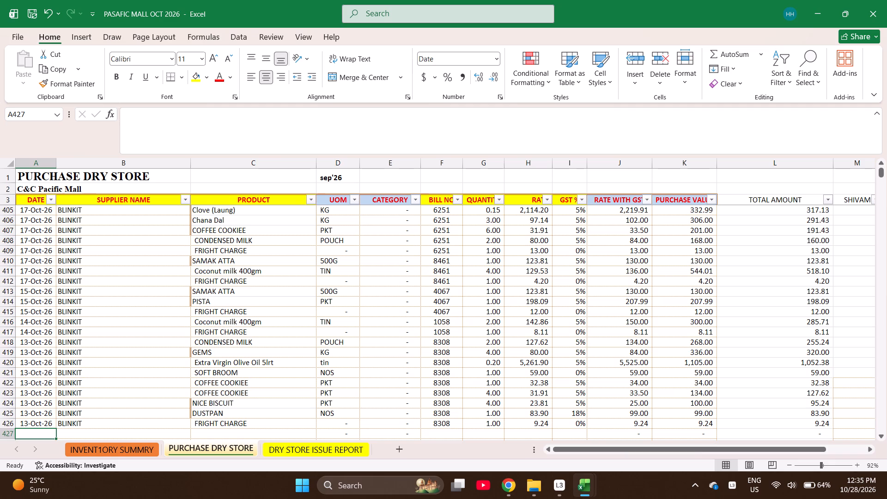
key("ctrl+d")
type("10-12-2026")
key("Right")
key("ctrl+d")
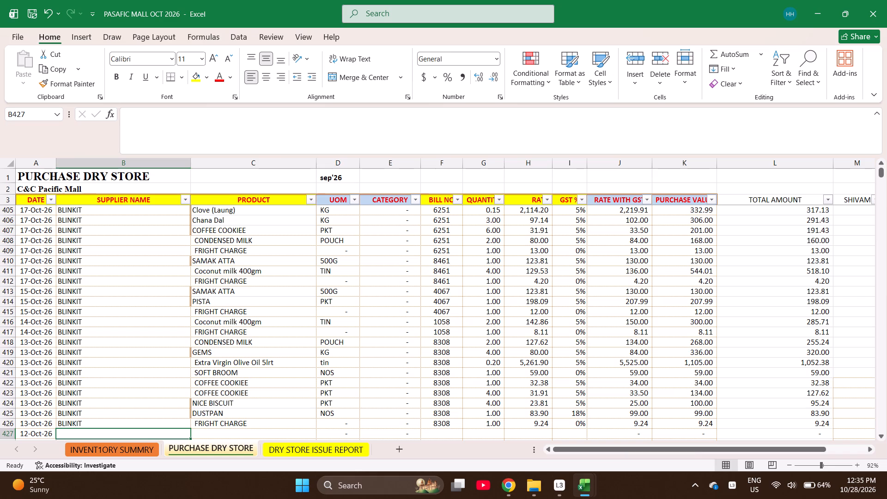
key("Right")
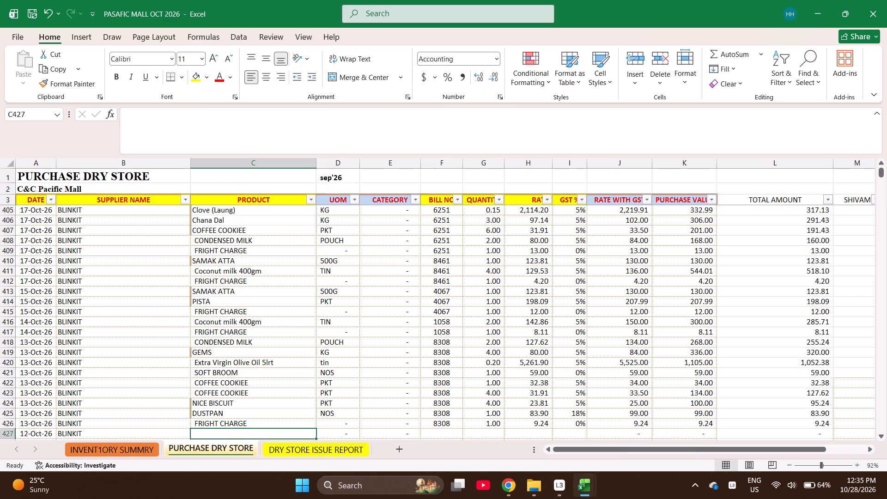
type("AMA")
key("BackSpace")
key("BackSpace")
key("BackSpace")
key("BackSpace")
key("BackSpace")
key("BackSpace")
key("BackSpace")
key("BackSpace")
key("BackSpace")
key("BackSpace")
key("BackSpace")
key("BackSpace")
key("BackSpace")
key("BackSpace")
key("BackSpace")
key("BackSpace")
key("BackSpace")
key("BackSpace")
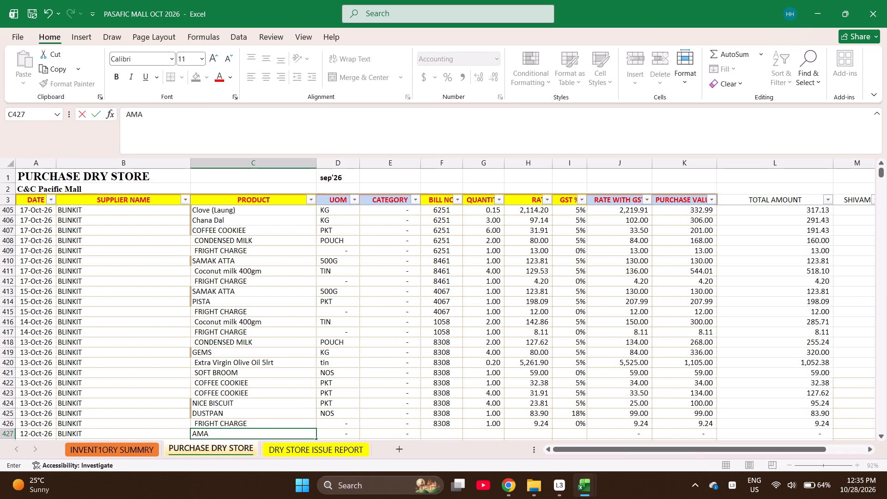
Enter RAJGIRA FLOUR as the product in row 427.
type("RAJGI")
key("Return")
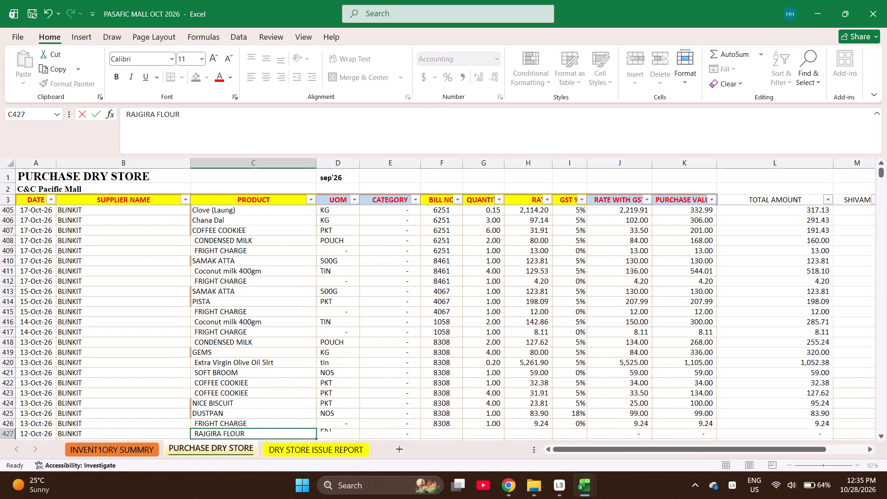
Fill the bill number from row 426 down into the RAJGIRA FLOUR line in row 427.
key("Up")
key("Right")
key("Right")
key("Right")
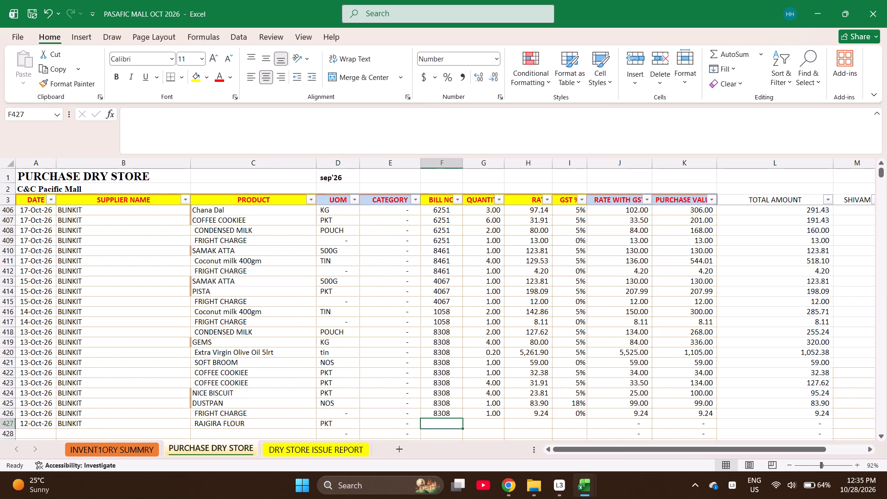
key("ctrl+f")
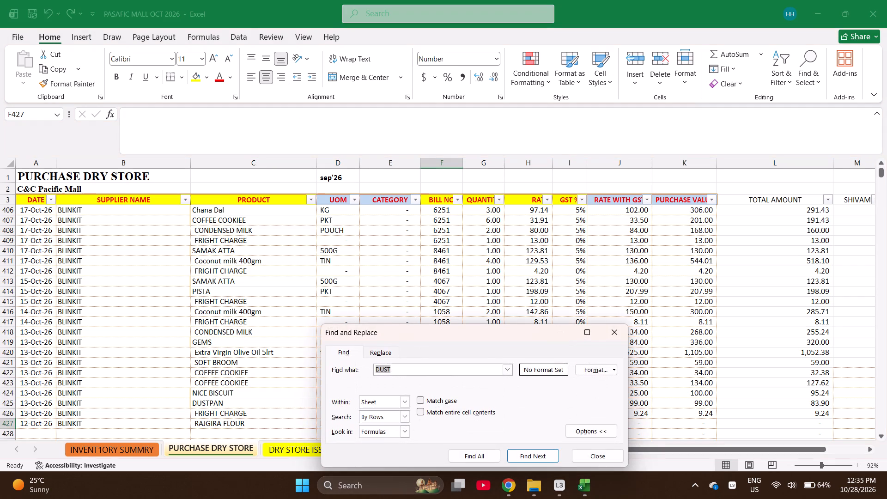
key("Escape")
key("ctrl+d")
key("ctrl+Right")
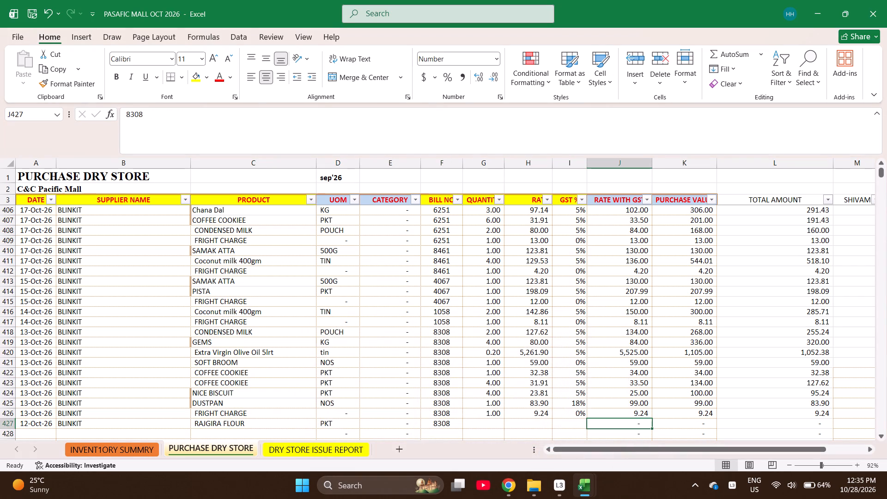
Enter 3637 as the bill number of the RAJGIRA FLOUR line in row 427.
key("Left")
key("Left")
key("Left")
key("Left")
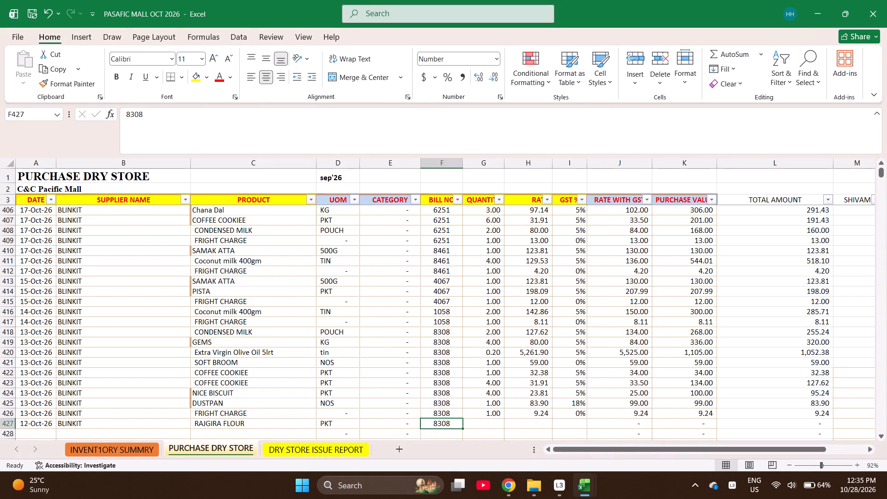
key("Up")
key("Up")
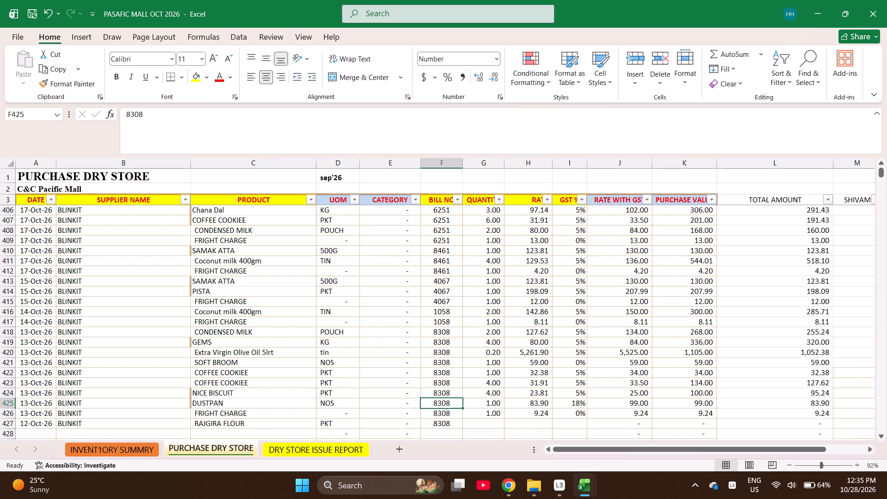
key("Up")
key("Up")
key("Up")
key("Up")
key("Up")
key("Up")
key("Down")
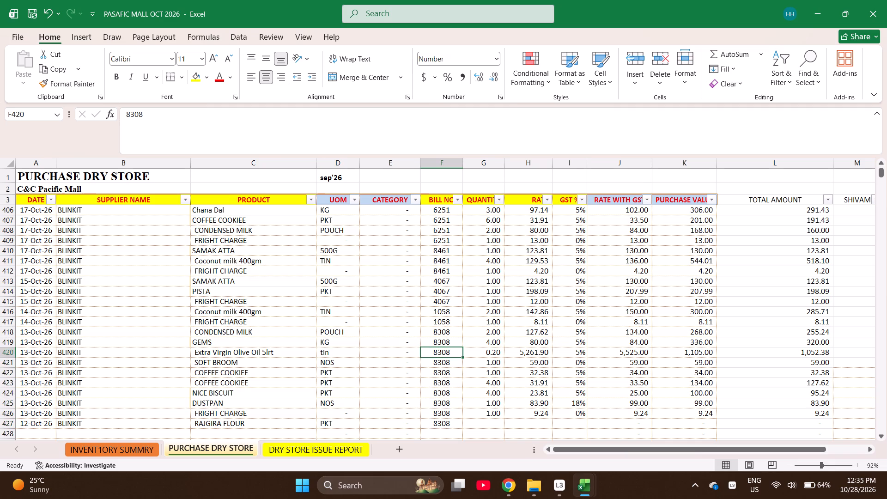
key("ctrl+Down")
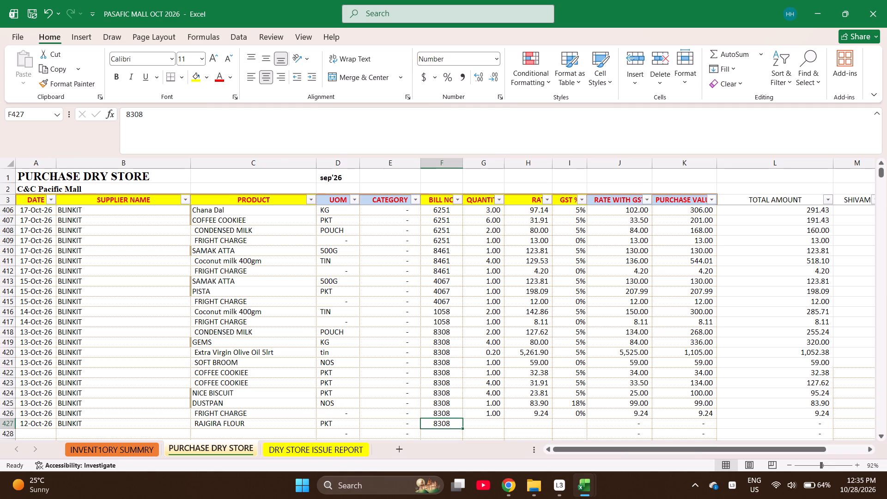
type("3637")
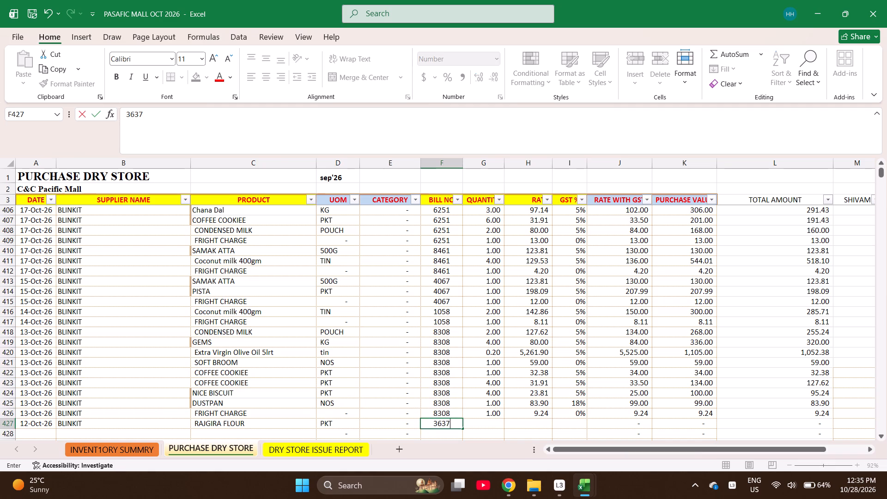
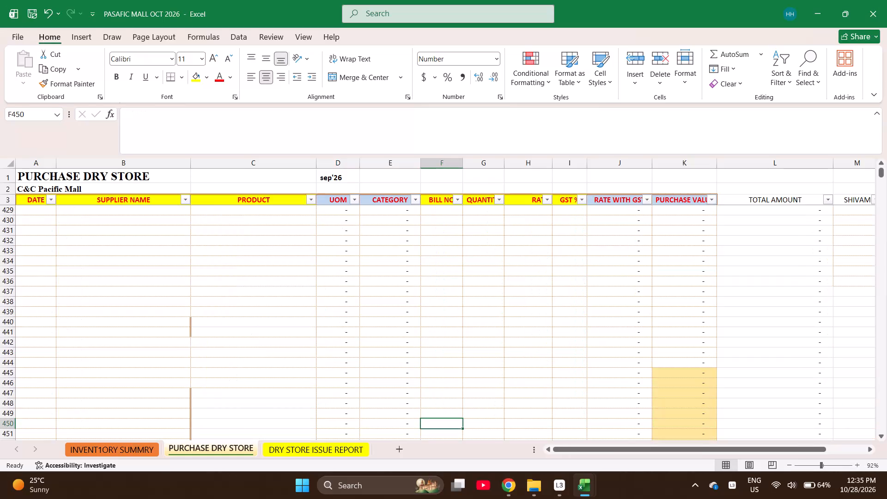
Complete the RAJGIRA FLOUR line in row 427 with quantity 2, rate =569.52/2 and GST 5%.
key("Page_Up")
key("Page_Down")
key("Page_Up")
key("Right")
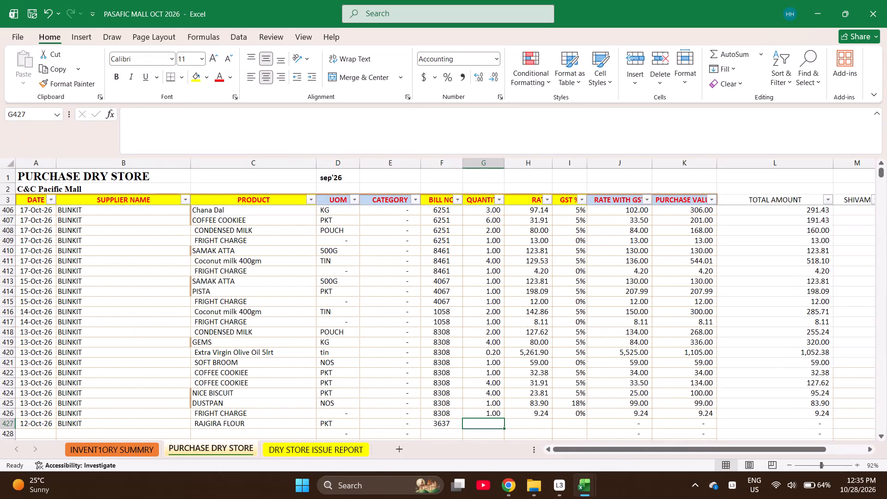
key("2")
key("Right")
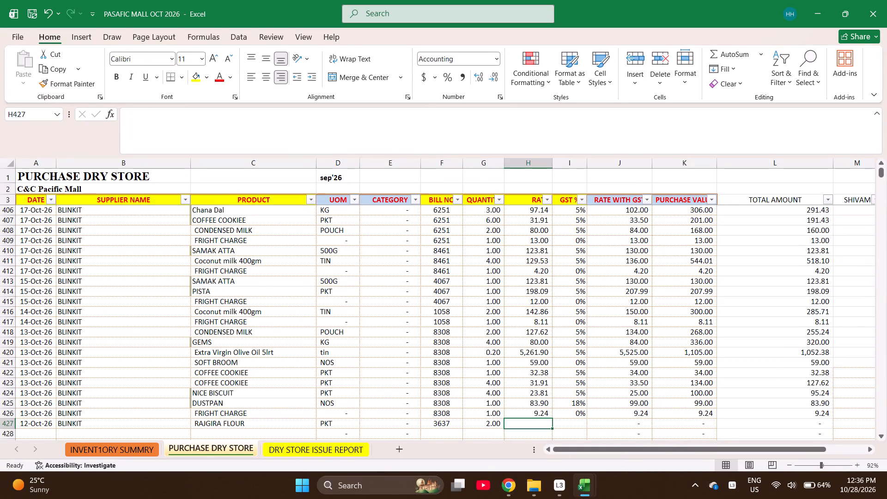
type("=569.52/2")
key("Right")
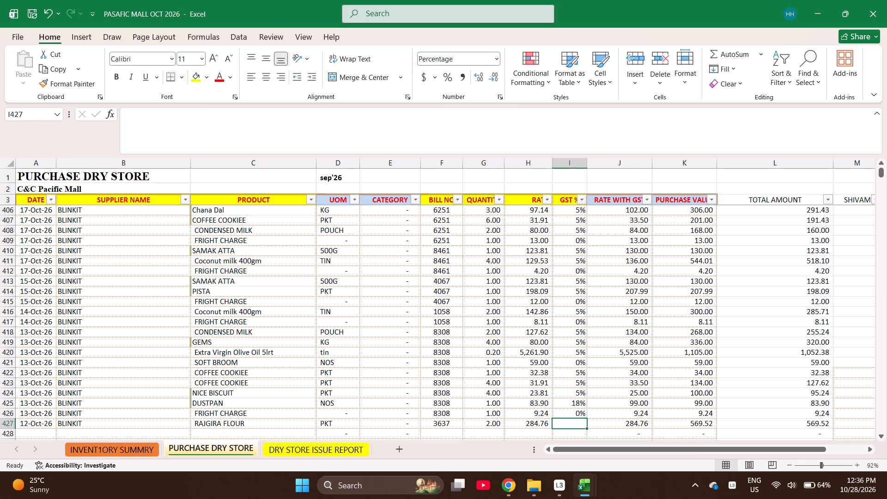
key("5")
key("Right")
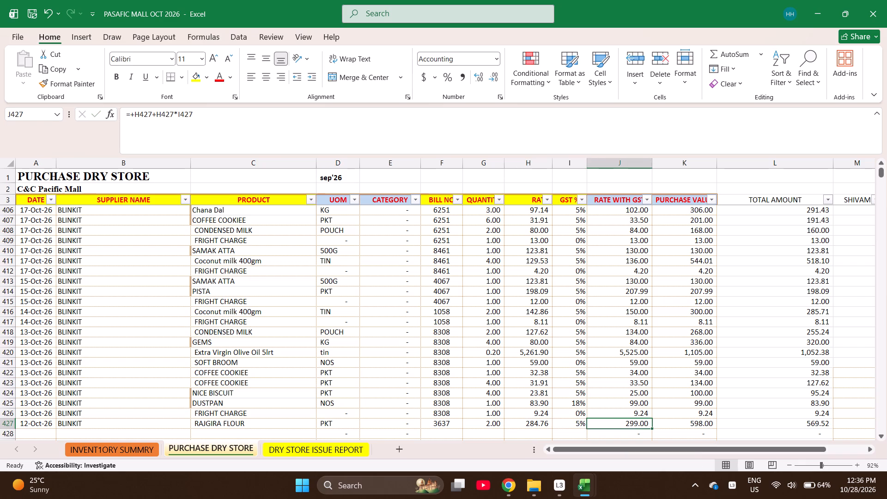
Start row 428 by filling the date and the supplier BLINKIT down from row 427.
key("ctrl+Left")
key("ctrl+Left")
key("ctrl+Left")
key("ctrl+Left")
key("ctrl+Left")
key("ctrl+Left")
key("ctrl+Left")
key("ctrl+Left")
key("ctrl+Left")
key("ctrl+Left")
key("ctrl+Left")
key("ctrl+Left")
key("ctrl+Left")
key("ctrl+Left")
key("ctrl+Left")
key("ctrl+Left")
key("ctrl+Left")
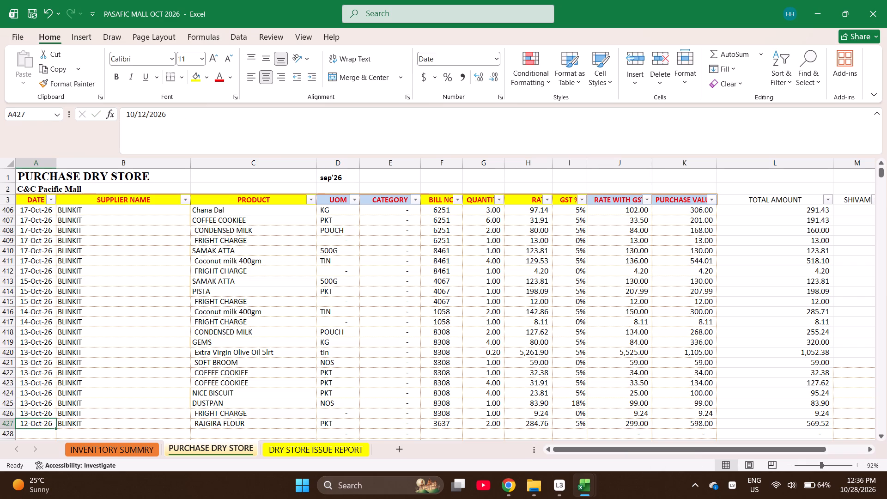
key("Down")
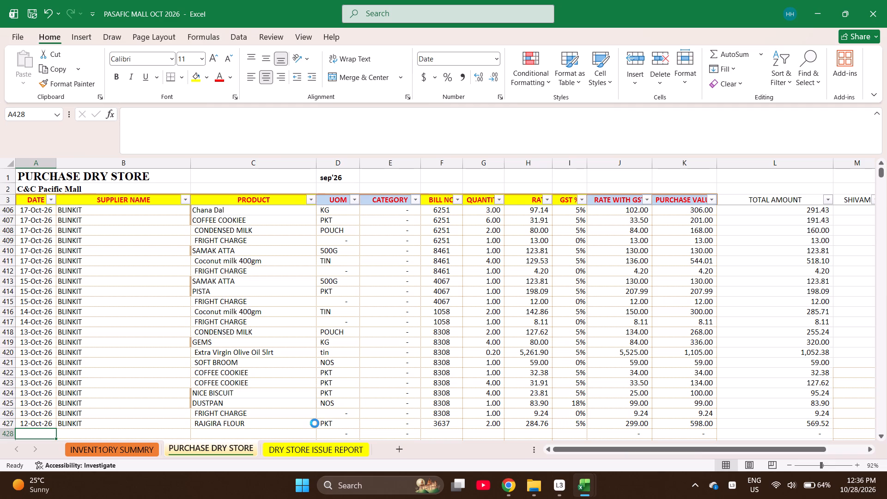
key("ctrl+d")
key("Right")
key("ctrl+d")
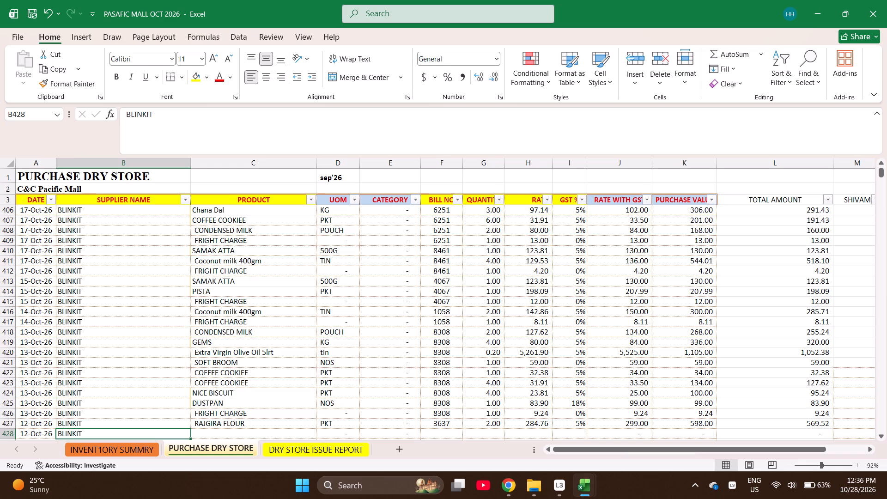
Search the inventory summary's item names for PEAN and examine the matching products.
key("Right")
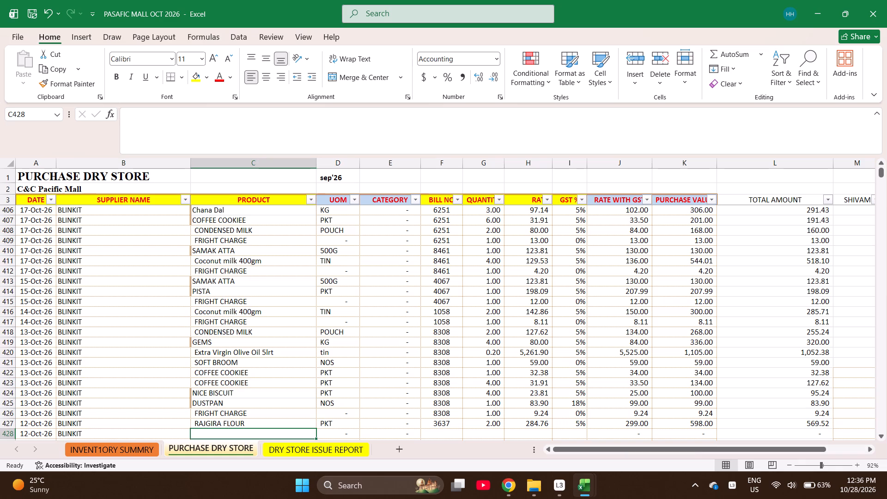
key("ctrl+Page_Up")
key("ctrl+f")
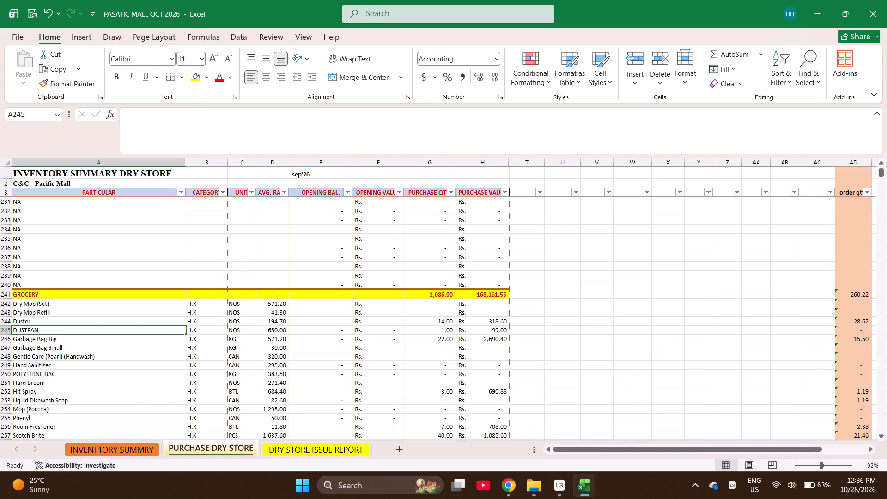
type("PEAN")
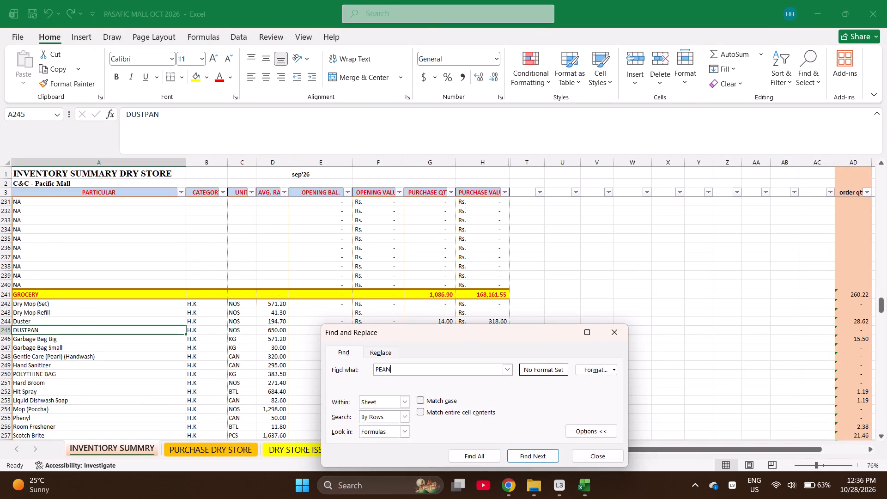
key("Return")
key("Return")
key("Return")
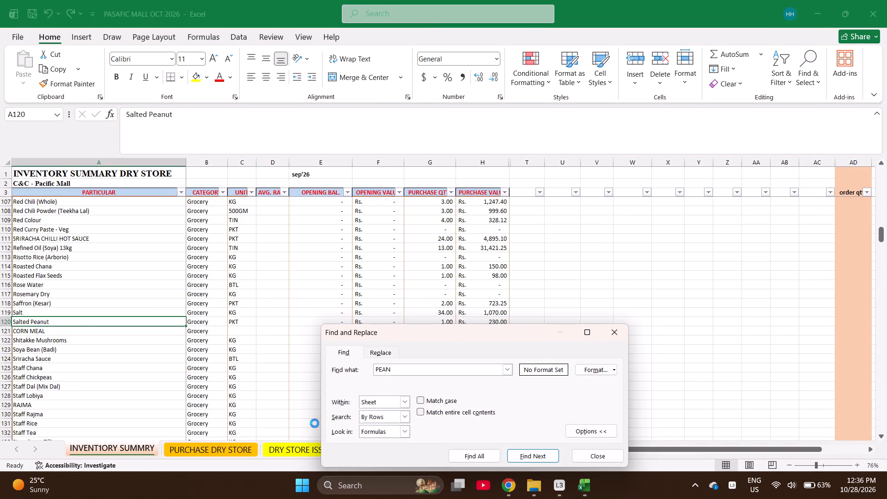
key("Return")
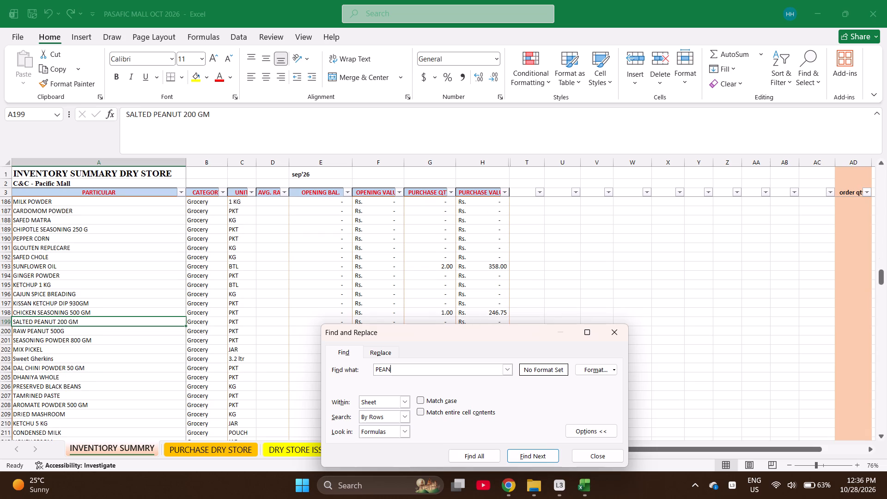
key("Return")
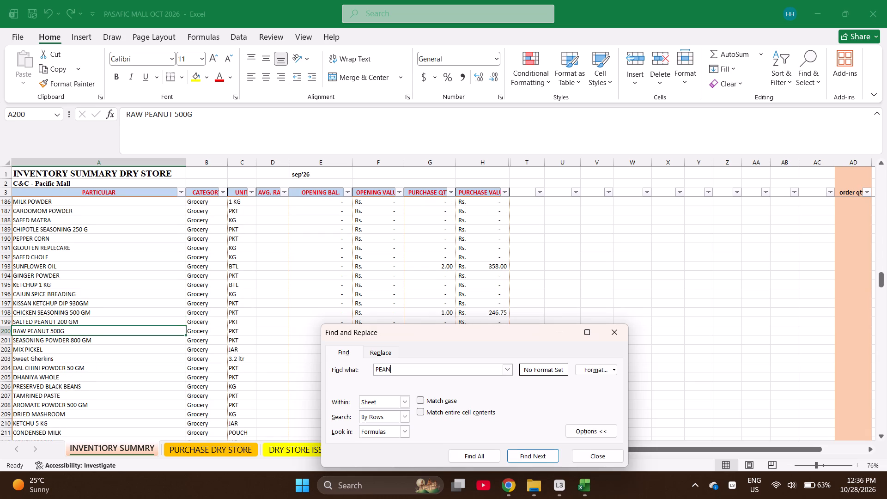
key("Escape")
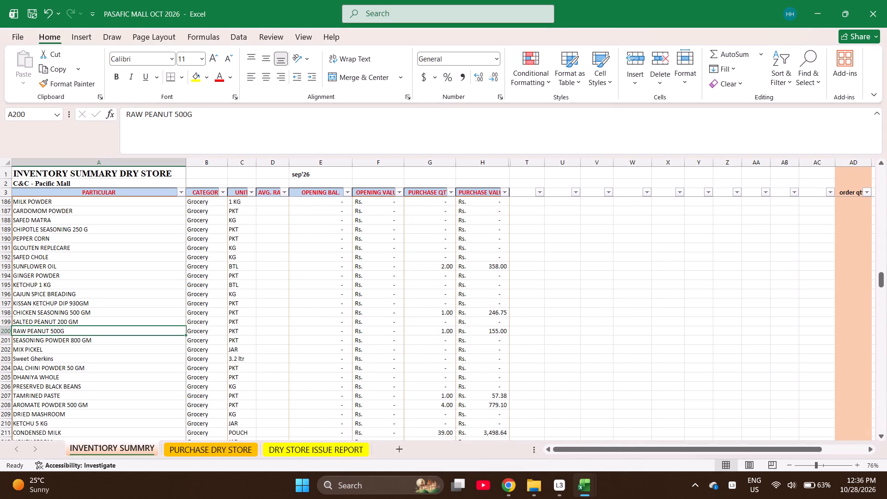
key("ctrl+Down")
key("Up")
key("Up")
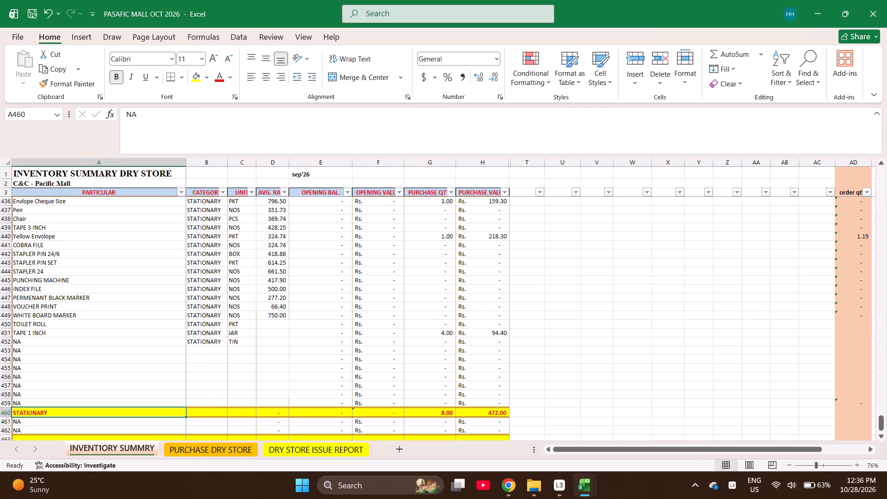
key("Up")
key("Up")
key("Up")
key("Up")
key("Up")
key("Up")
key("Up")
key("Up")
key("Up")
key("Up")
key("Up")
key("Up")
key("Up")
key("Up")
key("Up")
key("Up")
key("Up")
Find Salted Peanut in the inventory summary and copy it into the product cell of row 428 on the purchase sheet.
key("ctrl+f")
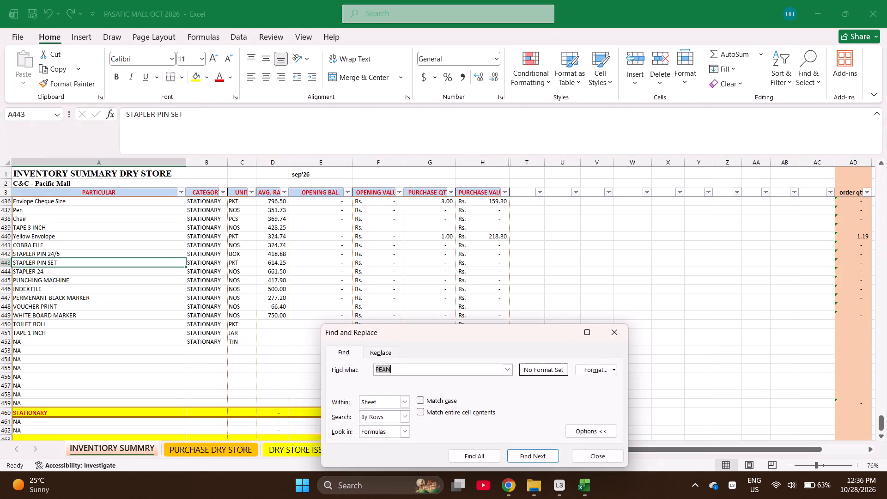
key("Return")
key("Escape")
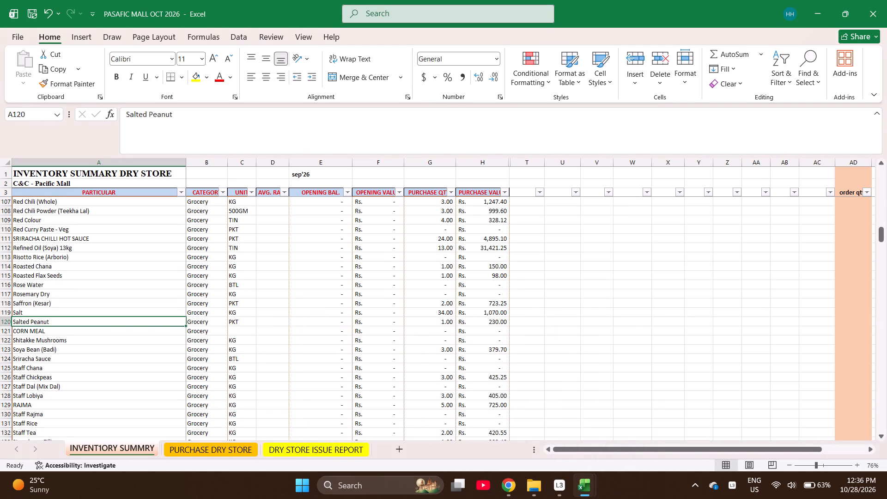
key("ctrl+c")
key("ctrl+Page_Down")
key("Return")
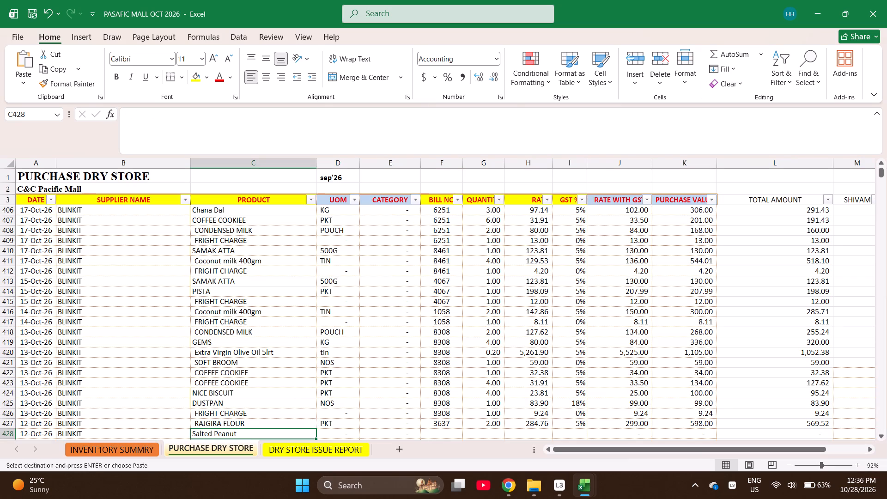
Enter 6222 as the bill number of the Salted Peanut line in row 428.
key("Down")
key("Right")
key("Right")
key("Right")
key("Right")
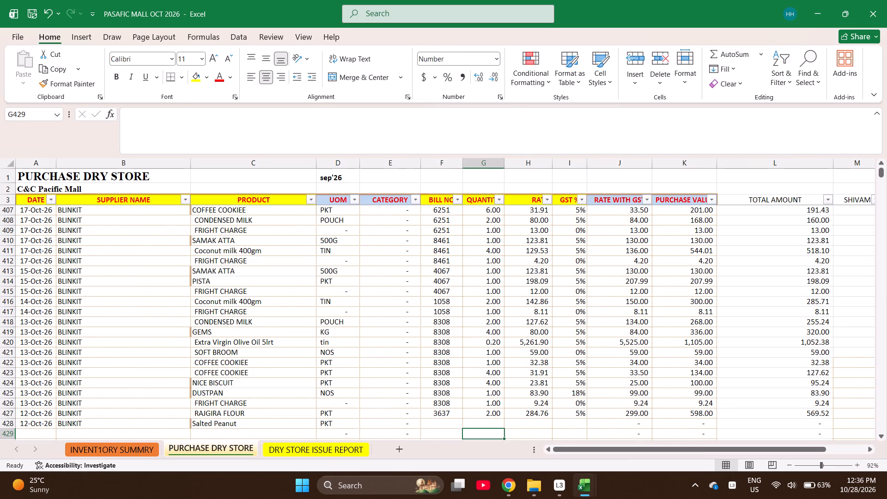
key("Up")
key("Left")
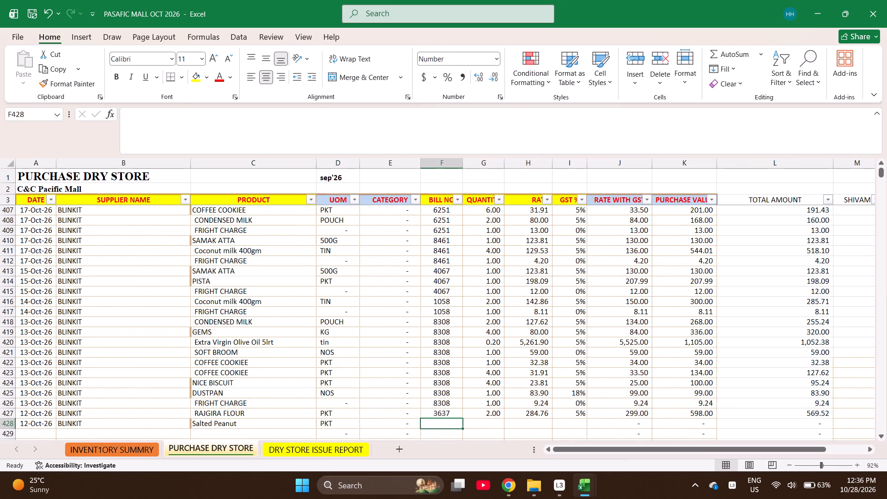
key("6")
type("222")
key("Right")
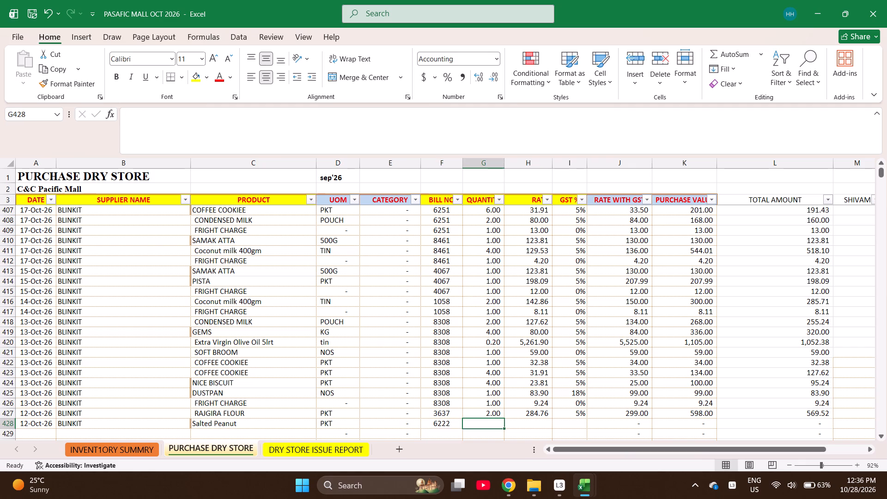
Enter SAMAK ATTA and Coconut milk 400gm as the products in rows 429 and 430.
key("Left")
key("Down")
key("Left")
key("Left")
key("Left")
key("Left")
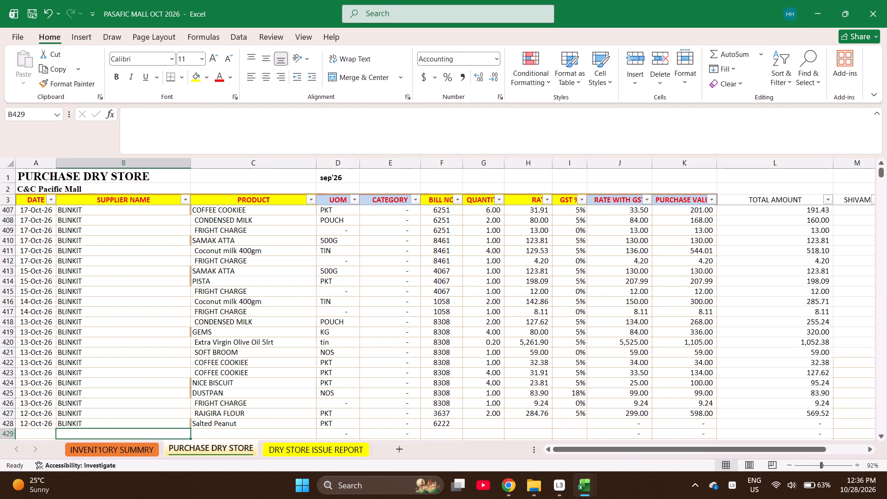
key("Right")
key("Right")
key("Left")
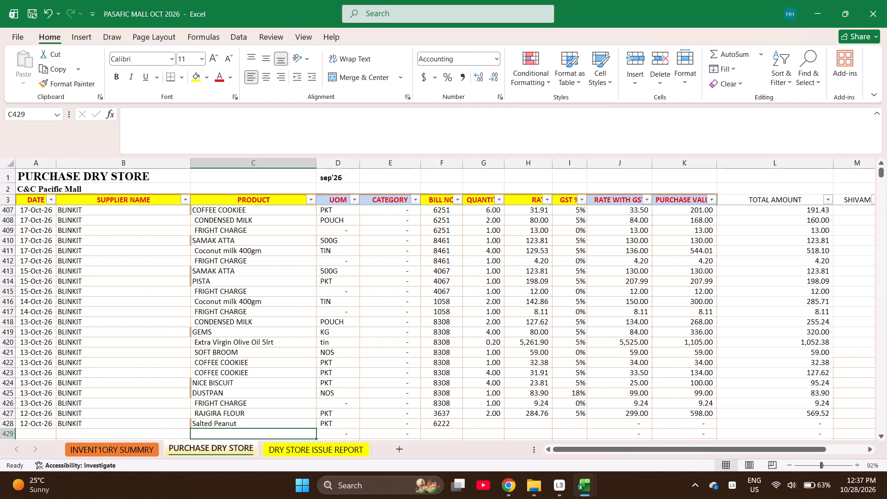
type("SAMA")
key("Return")
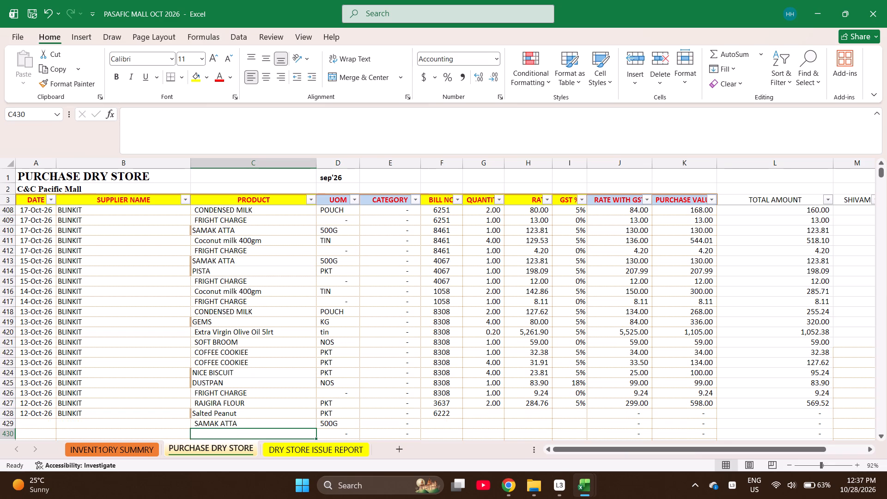
type("COOC")
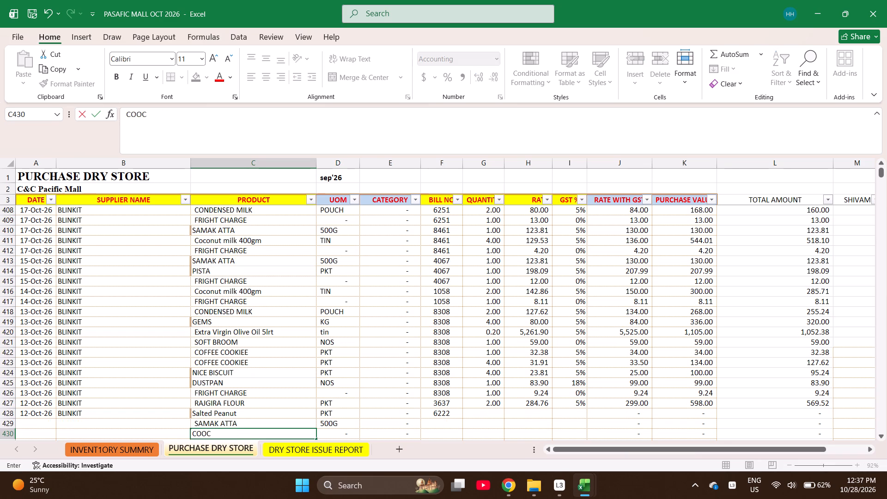
key("BackSpace")
key("BackSpace")
type("CONU")
key("Return")
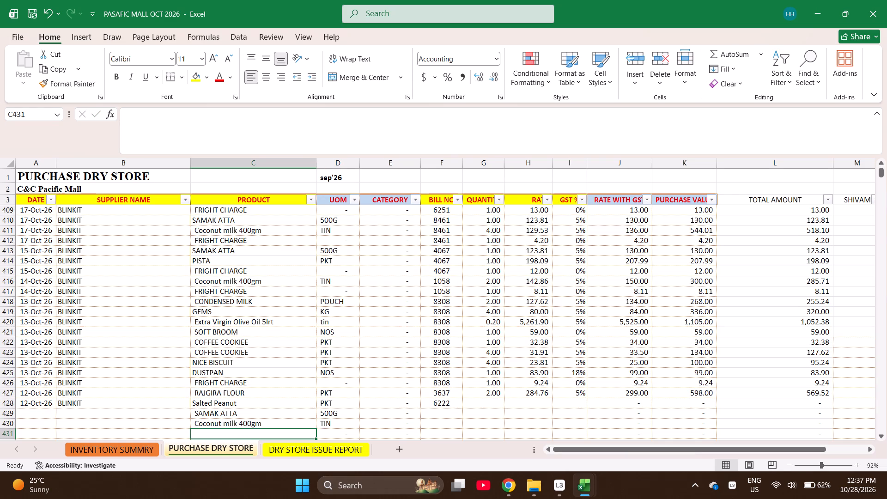
Enter KUTTU ATTA and FRIGHT CHARGE as the products in rows 431 and 432.
type("KU")
type("TT")
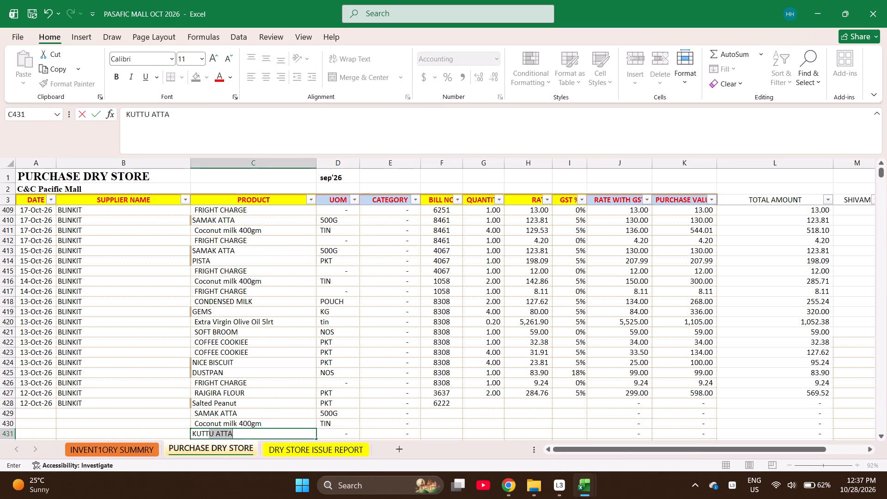
key("Return")
key("Right")
key("Right")
key("Right")
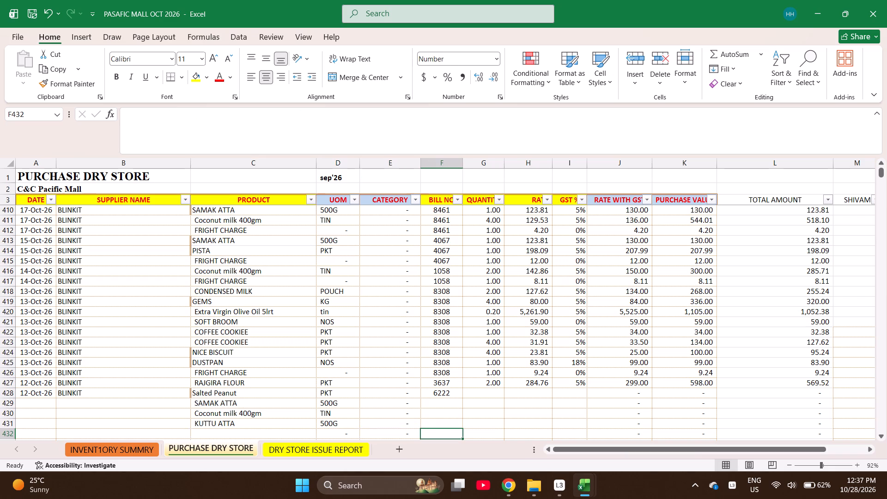
key("Left")
key("Left")
key("Left")
type("FR")
key("Right")
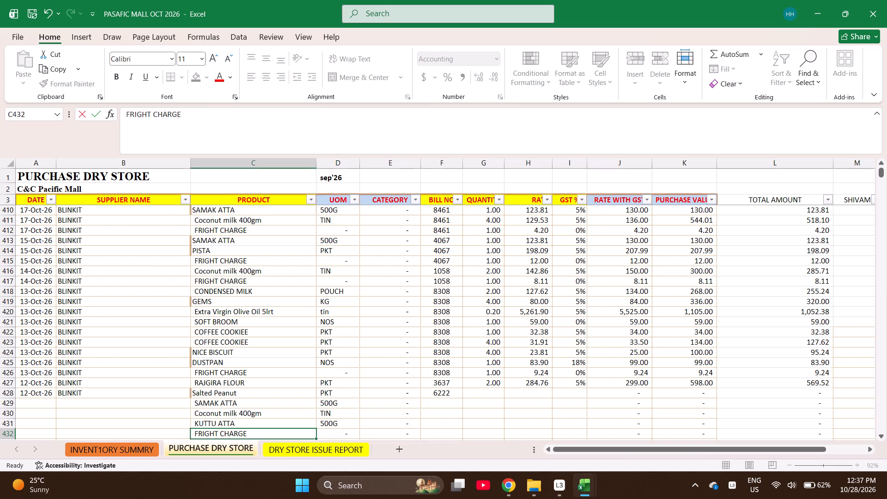
Enter 1, 1, 2 and 4 in the bill number column for rows 429 to 432.
key("Right")
key("Right")
key("ctrl+Up")
key("Down")
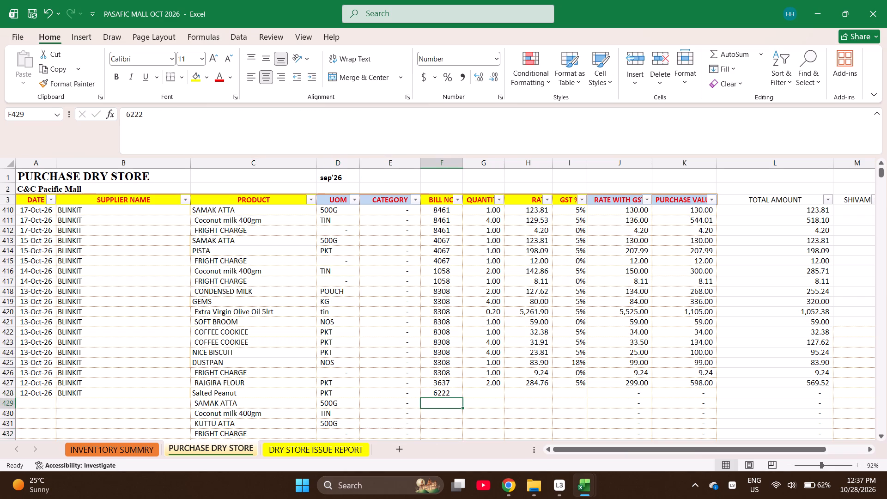
key("1")
key("Return")
key("1")
key("Return")
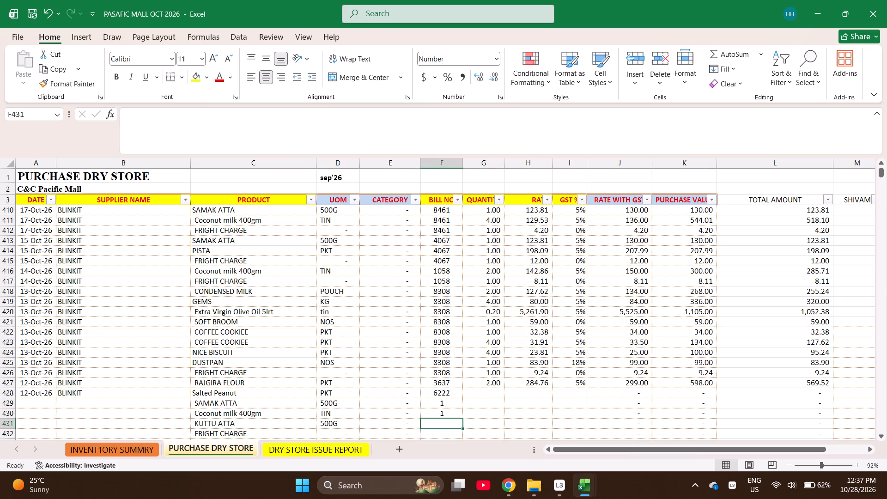
key("2")
key("Return")
key("4")
key("Return")
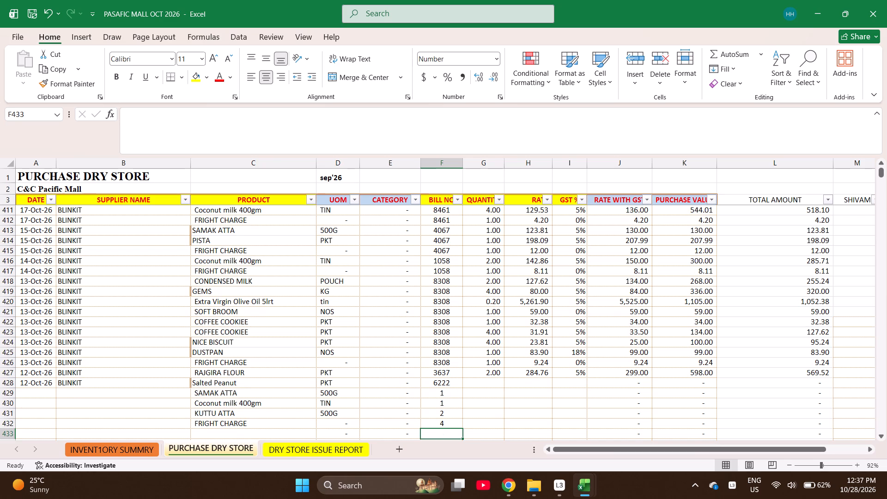
Enter a quantity of 1 for both the Salted Peanut and SAMAK ATTA lines in rows 428 and 429.
key("Right")
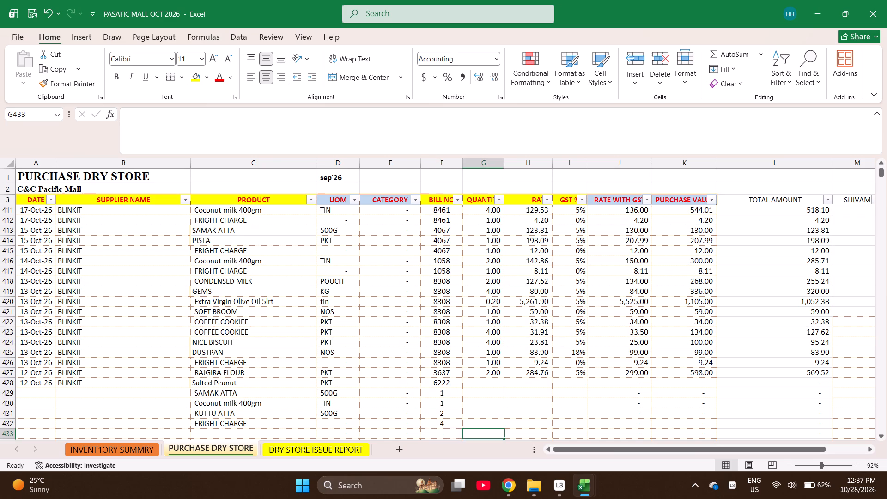
key("Right")
key("Up")
key("Up")
key("Up")
key("Up")
key("Up")
key("Left")
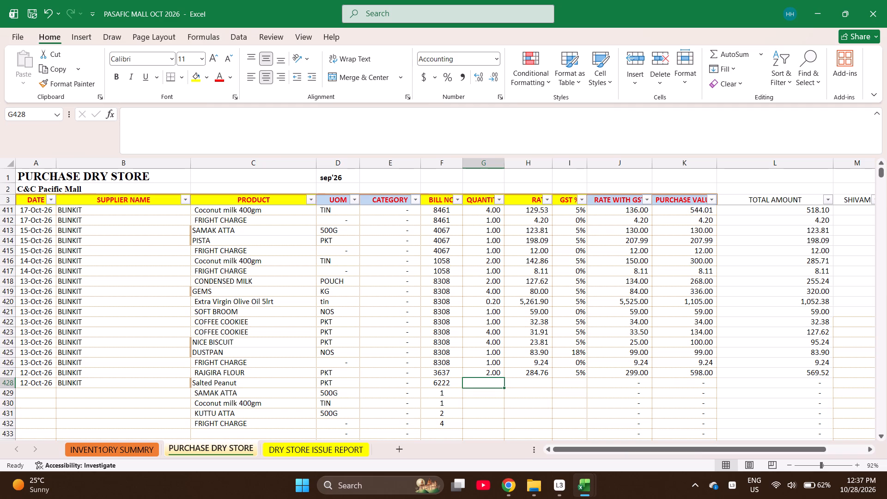
key("1")
key("Return")
key("1")
key("Return")
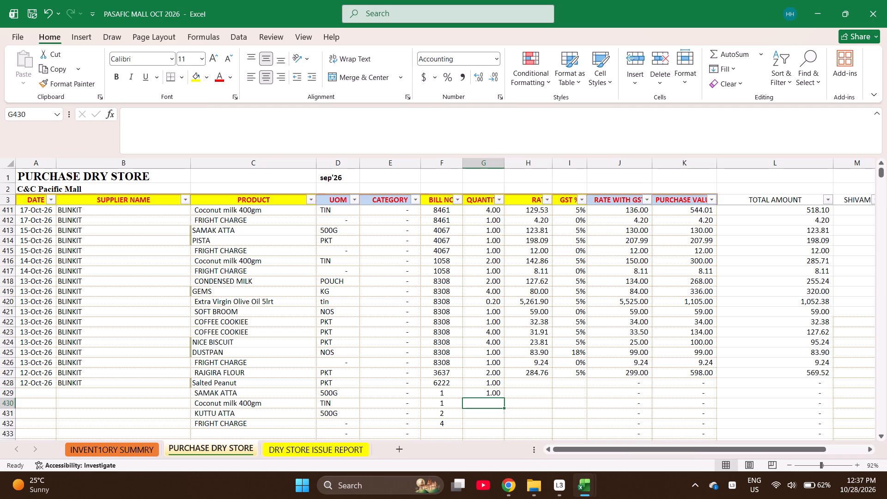
Enter quantities 2, 4 and 1 for the Coconut milk, KUTTU ATTA and FRIGHT CHARGE lines in rows 430 to 432.
key("Return")
key("Up")
key("2")
key("Return")
key("4")
key("Return")
key("1")
key("Return")
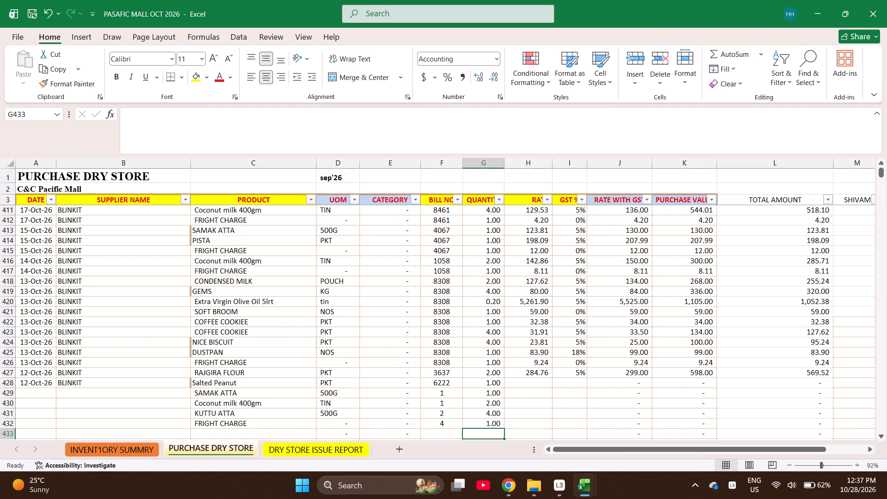
Fill bill number 6222 from row 428 down through row 432, replacing the wrongly entered numbers.
key("Left")
key("Up")
key("Up")
key("Up")
key("Up")
key("Up")
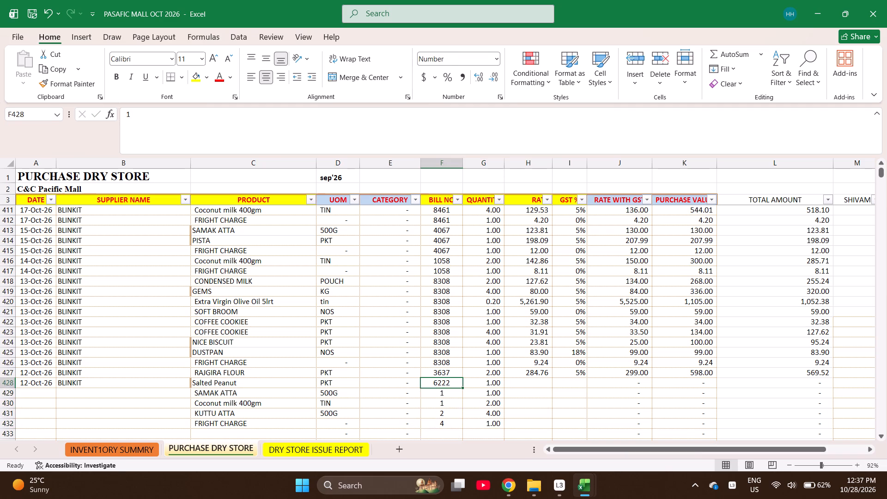
key("shift+Down")
key("shift+Down")
key("shift+Down")
key("shift+Down")
key("shift+Down")
key("shift+Up")
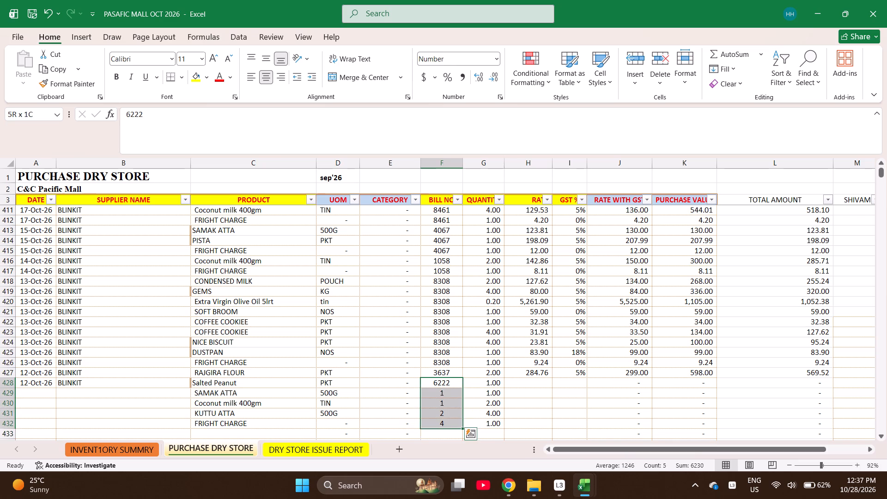
key("ctrl+d")
Enter rates of 84.71 for Salted Peanut and 123.81 for SAMAK ATTA in rows 428 and 429.
key("Right")
key("Right")
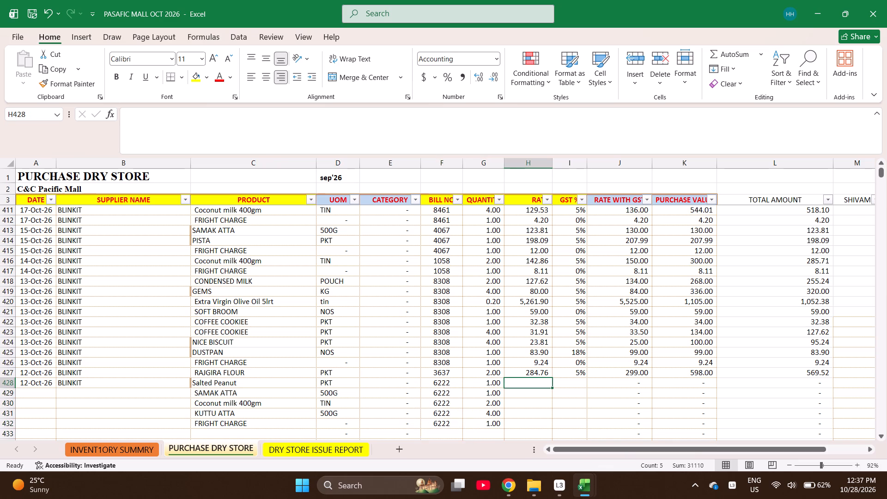
type("84.71")
key("Return")
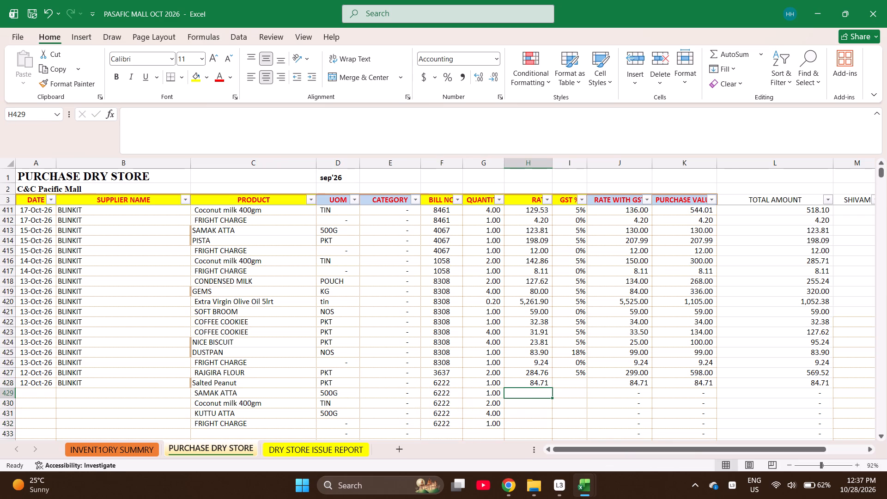
type("123.81")
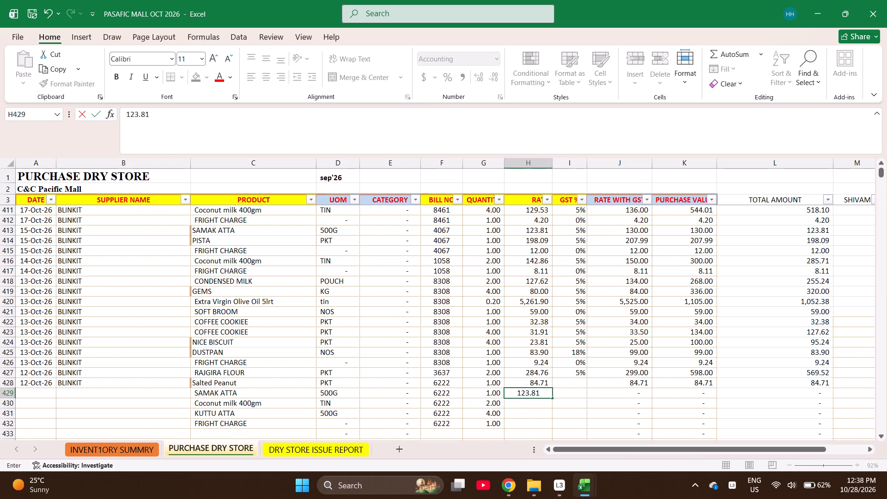
key("Return")
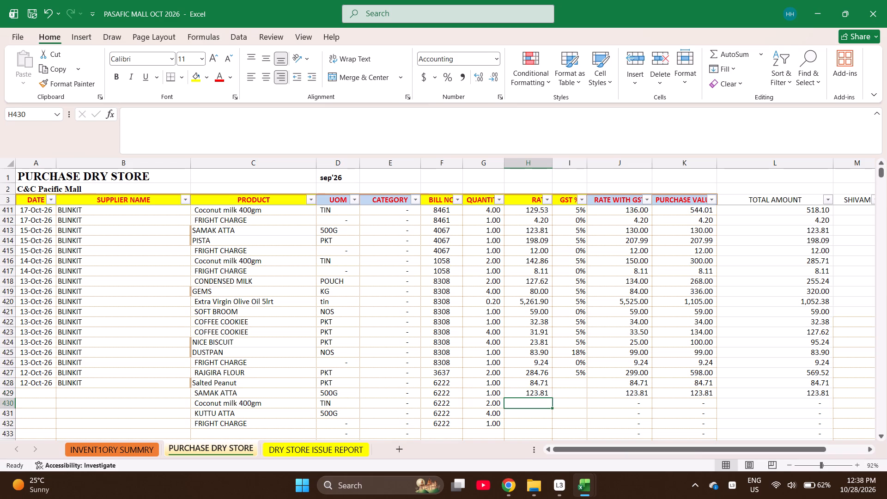
Enter rates =285.71/2 for Coconut milk, =323.81/4 for KUTTU ATTA and 10 for FRIGHT CHARGE in rows 430 to 432.
type("=285.71/")
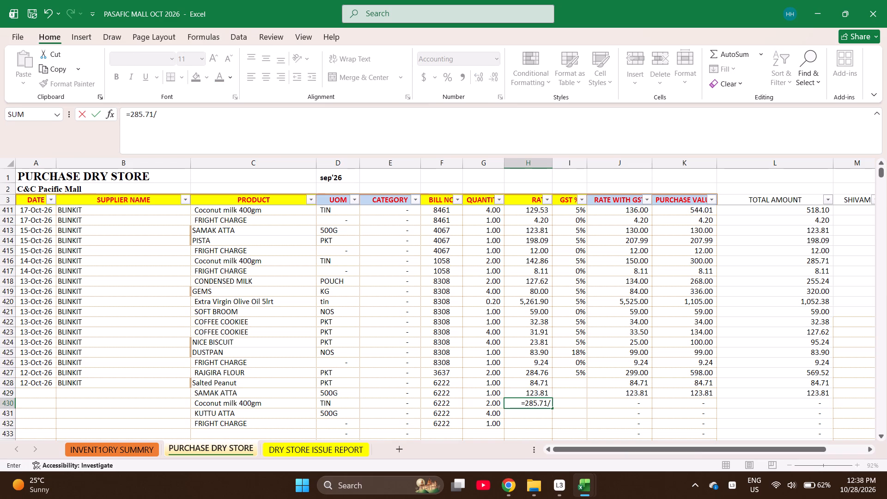
key("2")
key("Return")
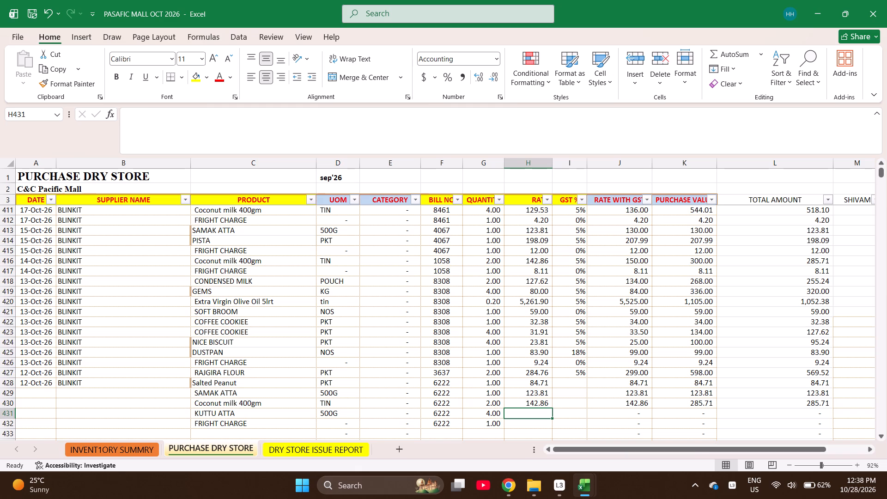
type("=323")
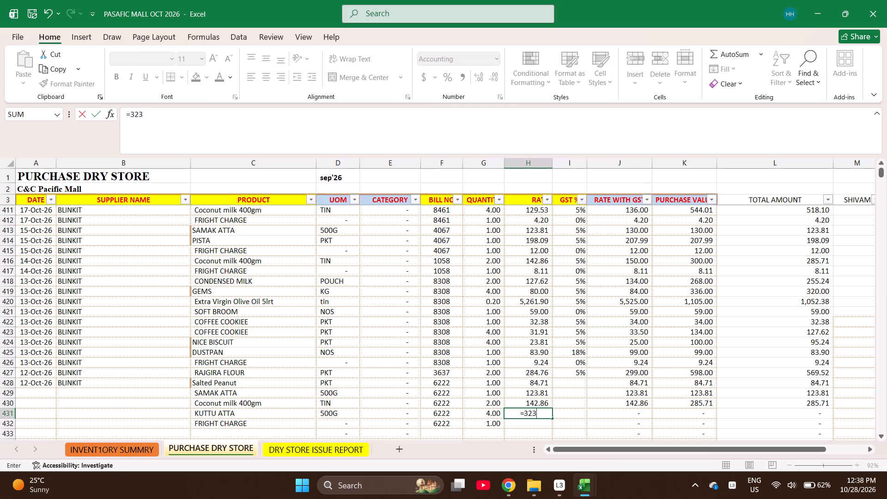
key("period")
type("81/")
key("4")
key("Return")
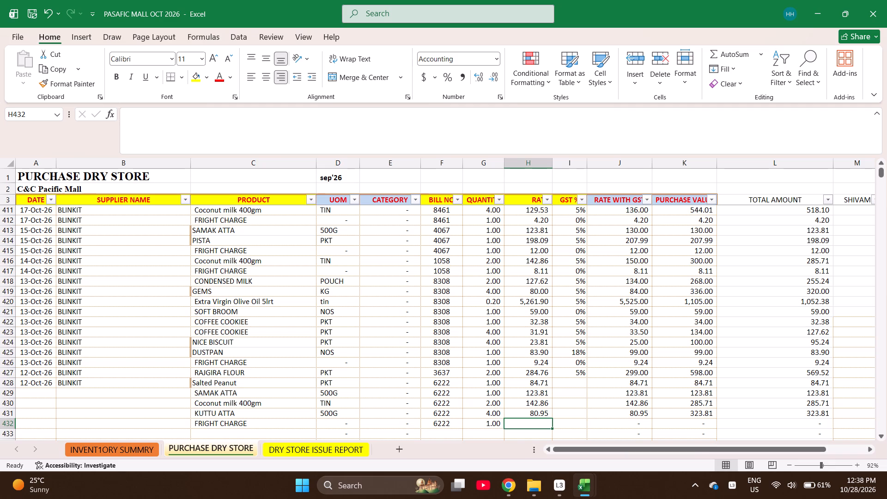
type("10")
key("Right")
Fill the 5% GST from row 427 down through row 431 and enter 0% GST for the FRIGHT CHARGE line in row 432.
key("ctrl+Up")
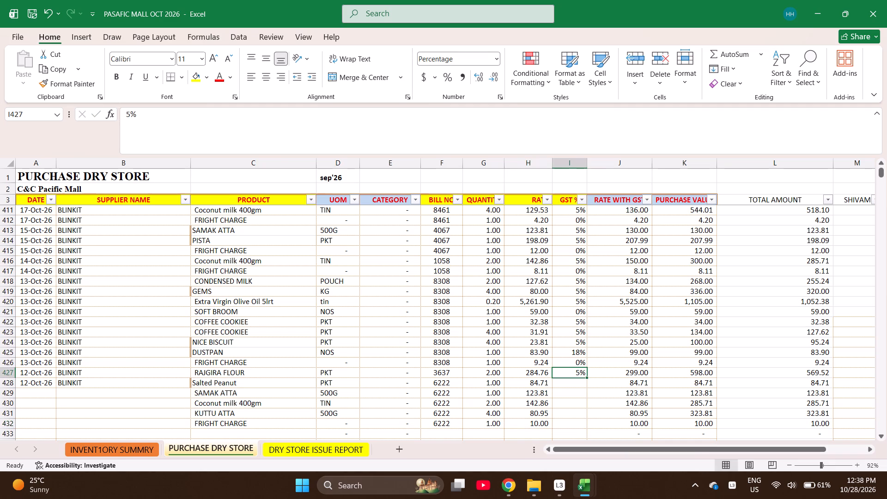
key("shift+Down")
key("shift+Down")
key("shift+Down")
key("shift+Down")
key("ctrl+d")
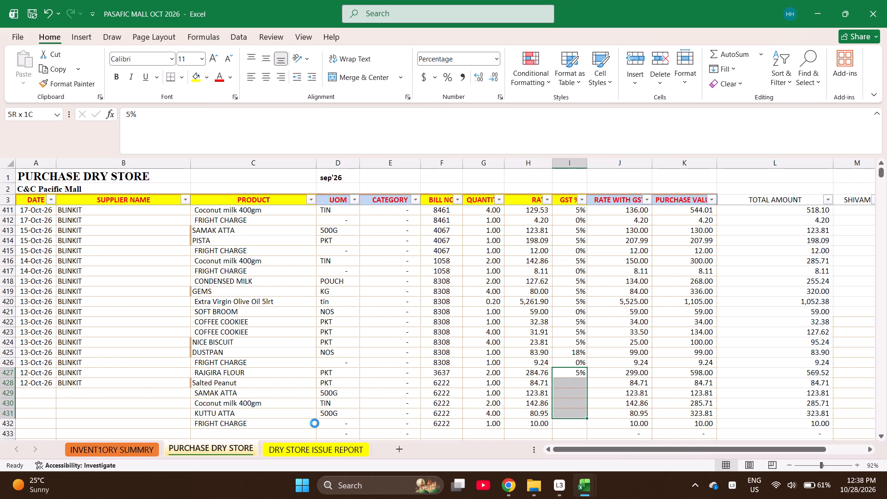
key("ctrl+Down")
key("Down")
key("0")
key("Right")
Check the sum of the purchase values of bill 6222 in rows 428 to 432.
key("Right")
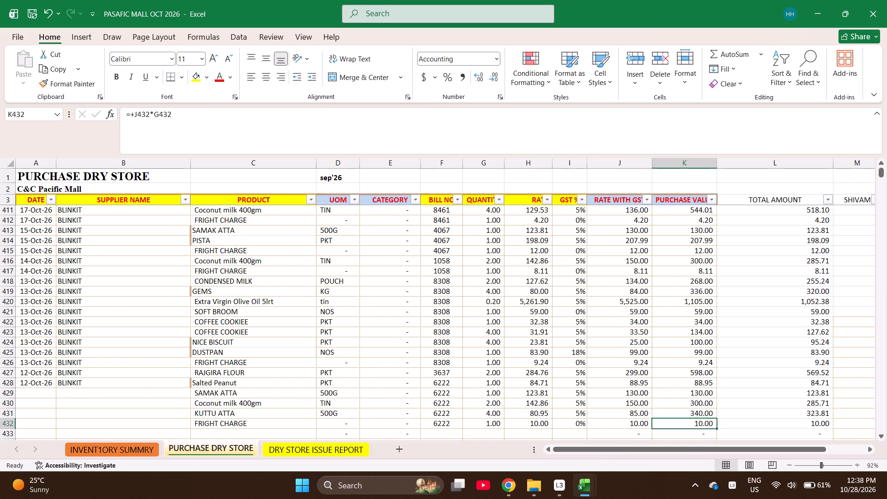
key("shift+Up")
key("shift+Up")
key("shift+Up")
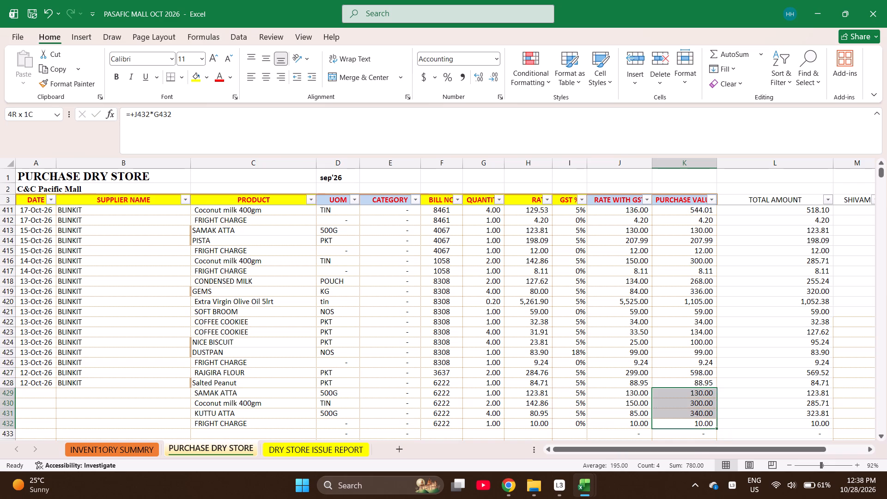
key("shift+Up")
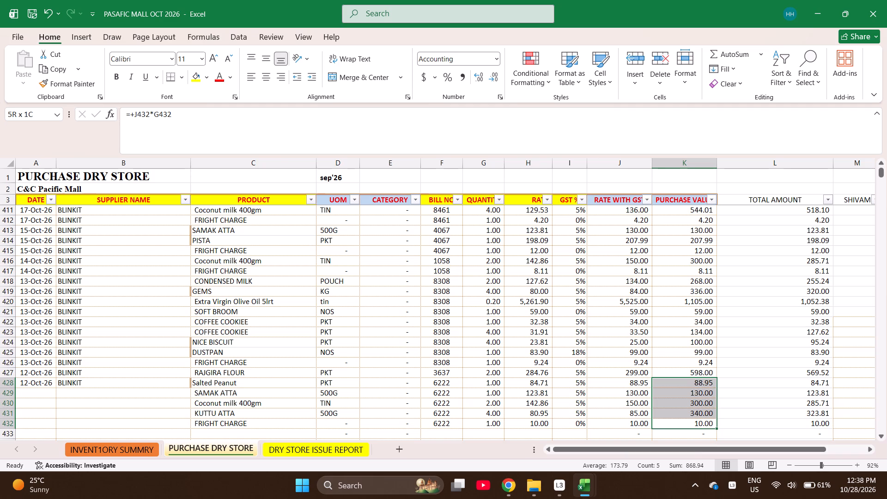
Set the rate of the FRIGHT CHARGE line in row 432 to 10.76.
key("Down")
key("Left")
key("Left")
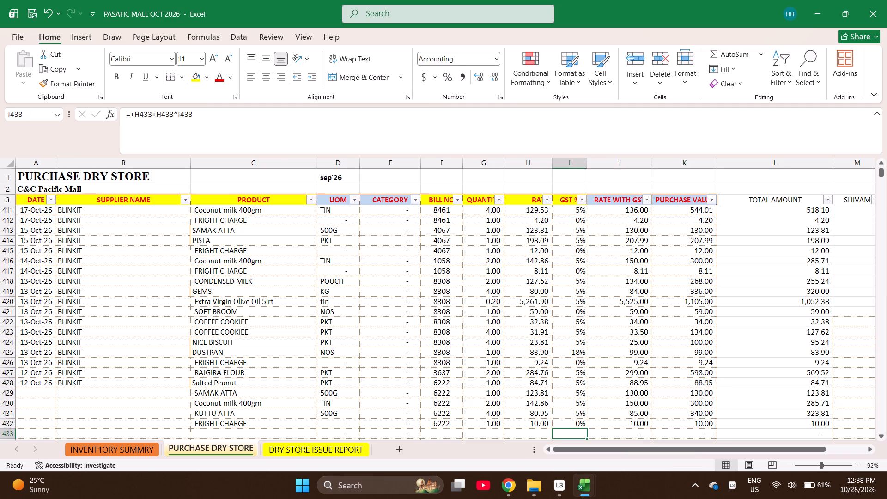
key("Left")
key("Up")
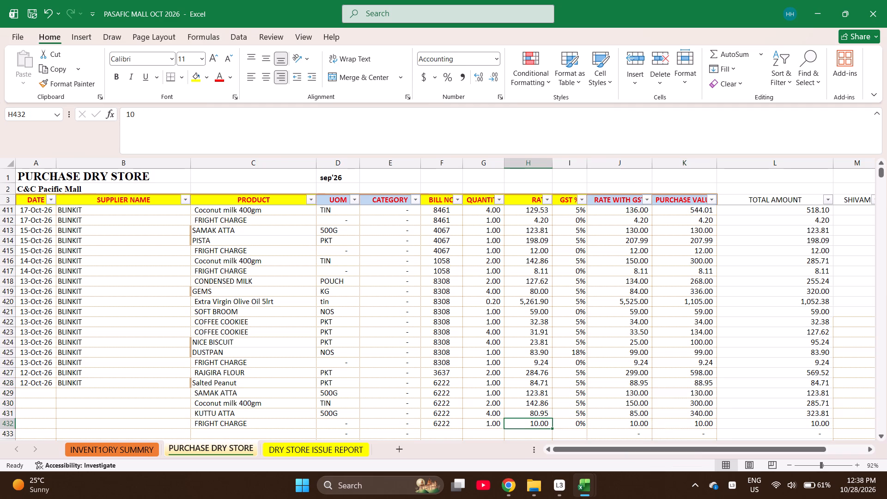
type("10")
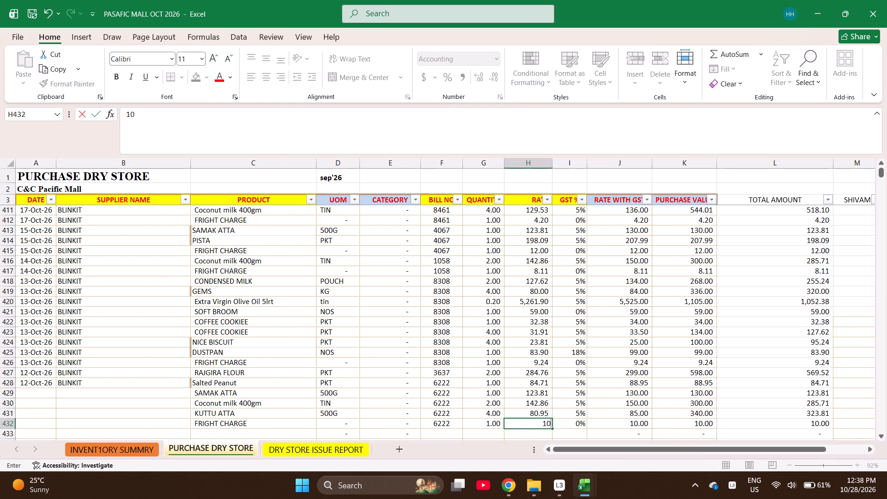
type("76")
key("BackSpace")
key("BackSpace")
type(".76")
key("Right")
Recheck the sum of the purchase values for bill 6222 in rows 428 to 432.
key("Right")
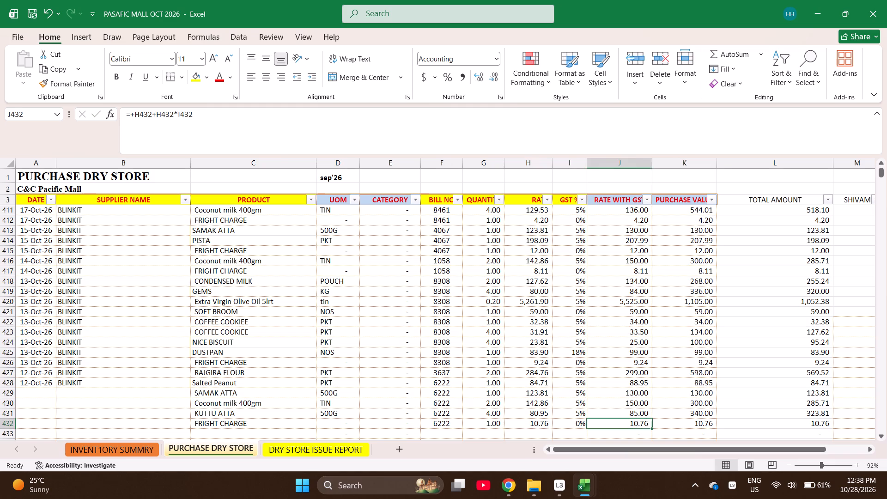
key("Right")
key("shift+Up")
key("shift+Up")
key("shift+Up")
key("shift+Up")
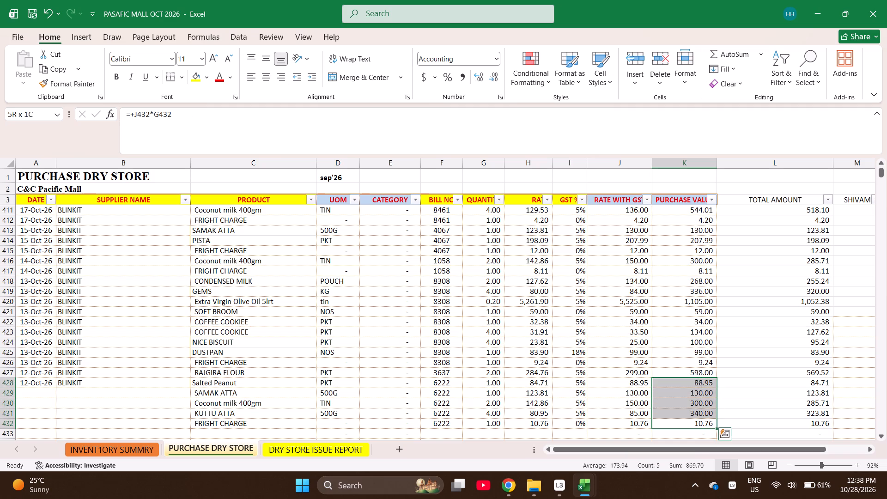
key("shift+Up")
key("shift+Down")
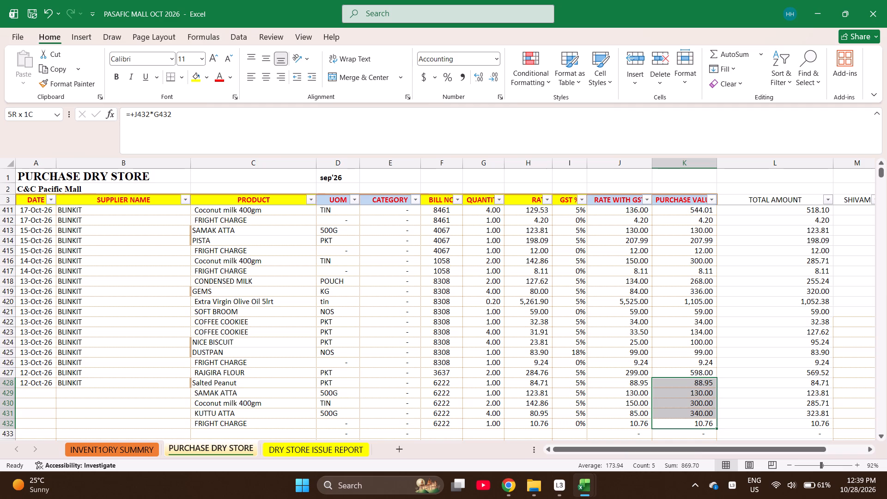
Set the rate of the Salted Peanut line in row 428 to 85.71.
left_click(546, 381)
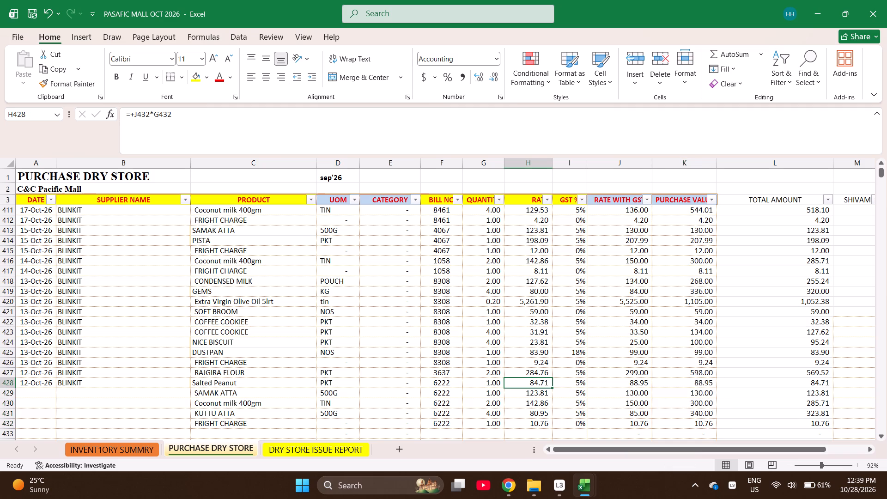
type("85.71")
key("Right")
Check the sum of bill 6222's purchase values in rows 428 to 432 again.
key("Right")
key("Right")
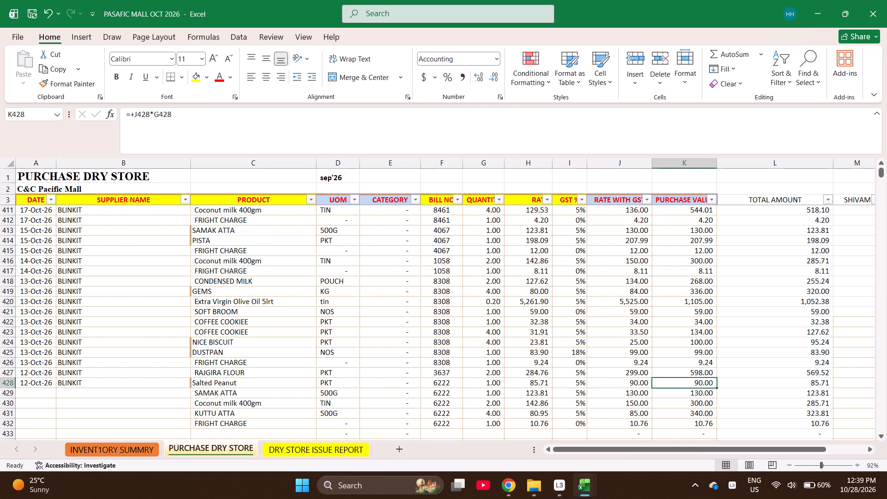
key("shift+Down")
key("shift+Down")
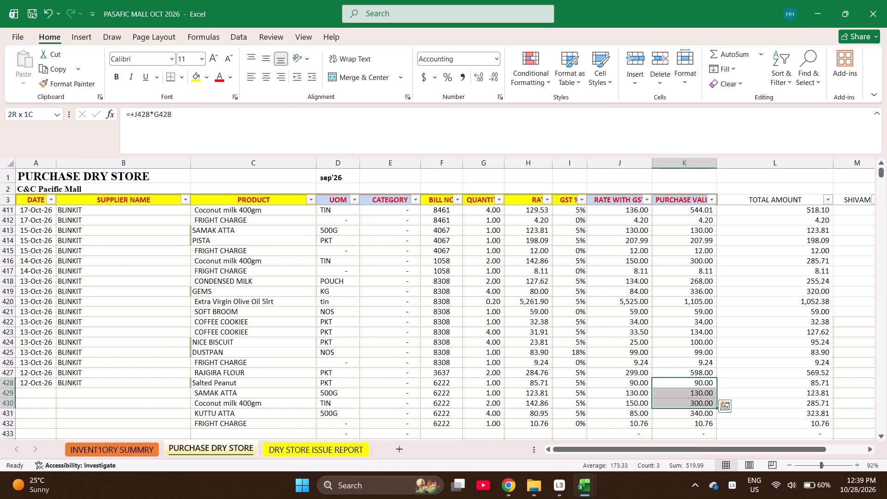
key("shift+Down")
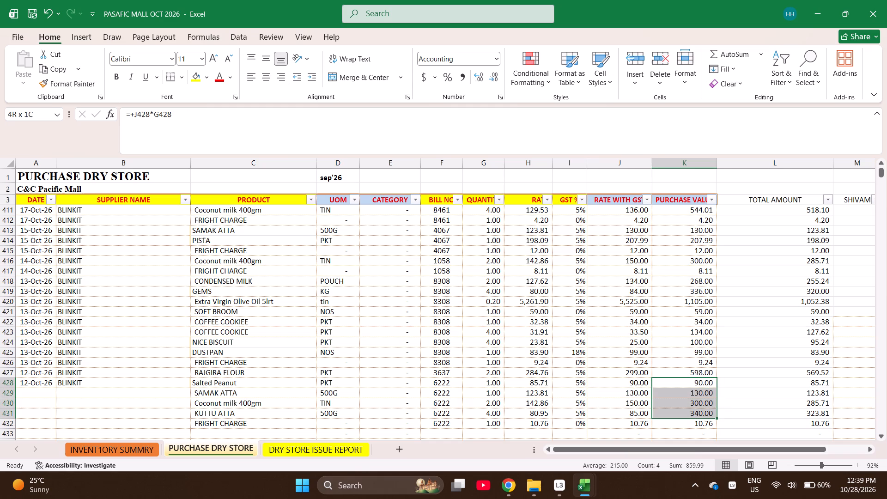
key("shift+Down")
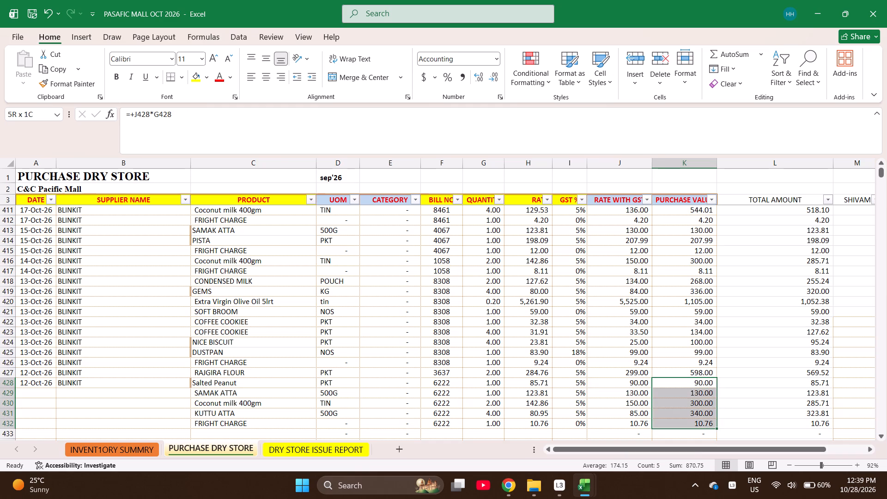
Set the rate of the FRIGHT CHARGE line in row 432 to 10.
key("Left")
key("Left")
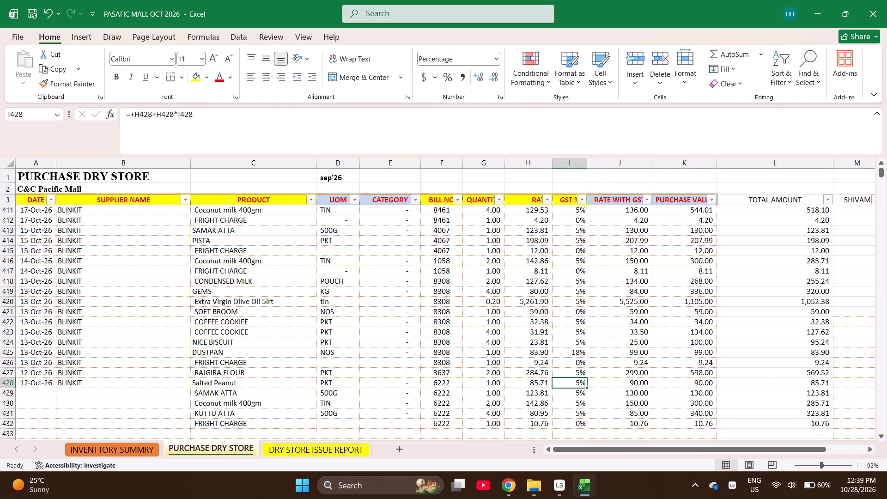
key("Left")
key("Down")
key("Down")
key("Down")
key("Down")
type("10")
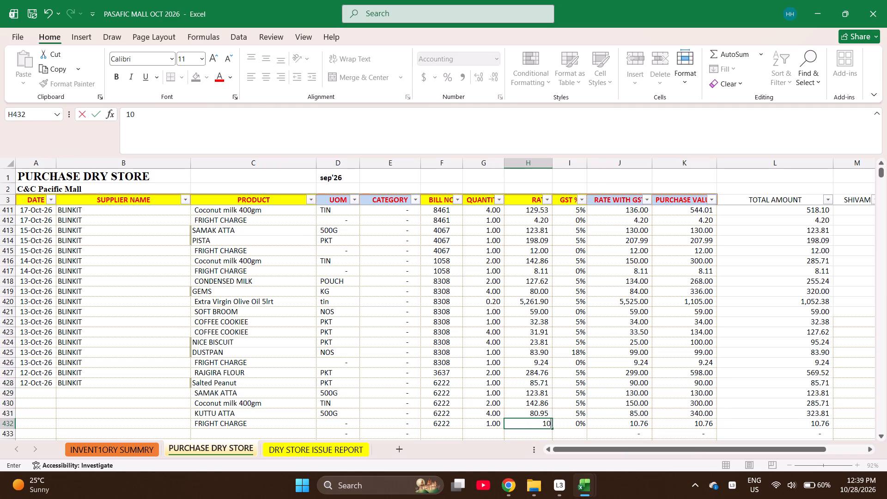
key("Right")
Check the sum of the purchase values for bill 6222 in rows 428 to 432.
key("Right")
key("Right")
key("shift+Up")
key("shift+Up")
key("shift+Up")
key("shift+Up")
key("shift+Up")
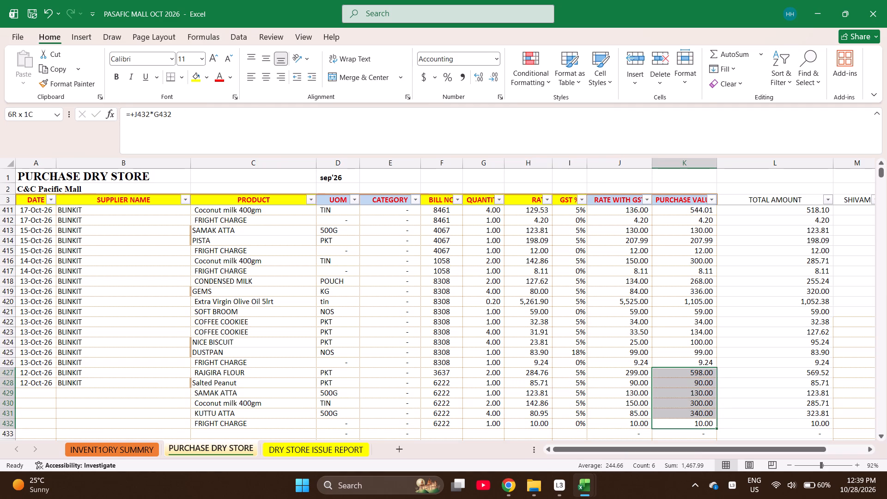
key("shift+Down")
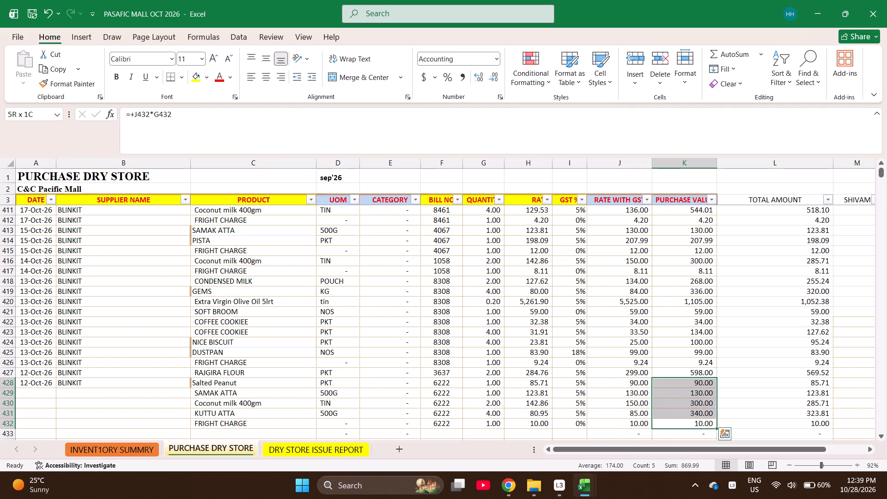
Set the rate of the FRIGHT CHARGE line in row 432 to 9.52.
key("Left")
key("Left")
key("Left")
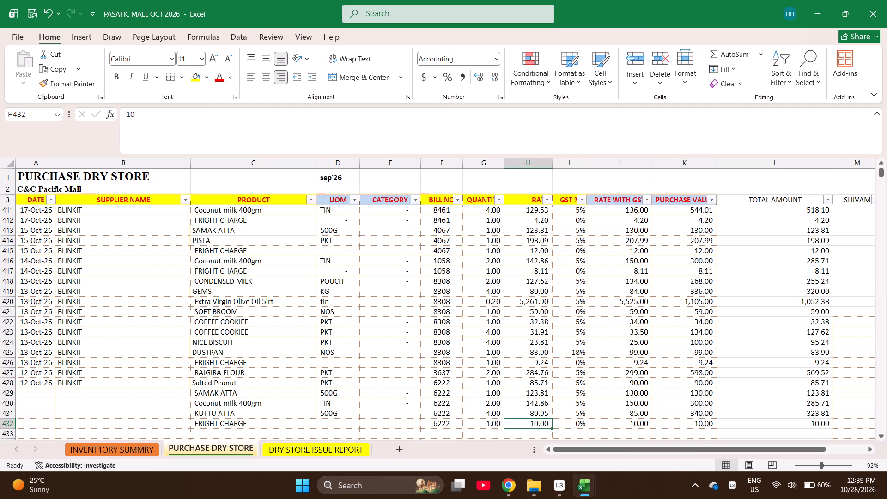
type("9.52")
key("Right")
Recheck the sum of bill 6222's purchase values in rows 428 to 432.
key("Right")
key("Right")
key("shift+Up")
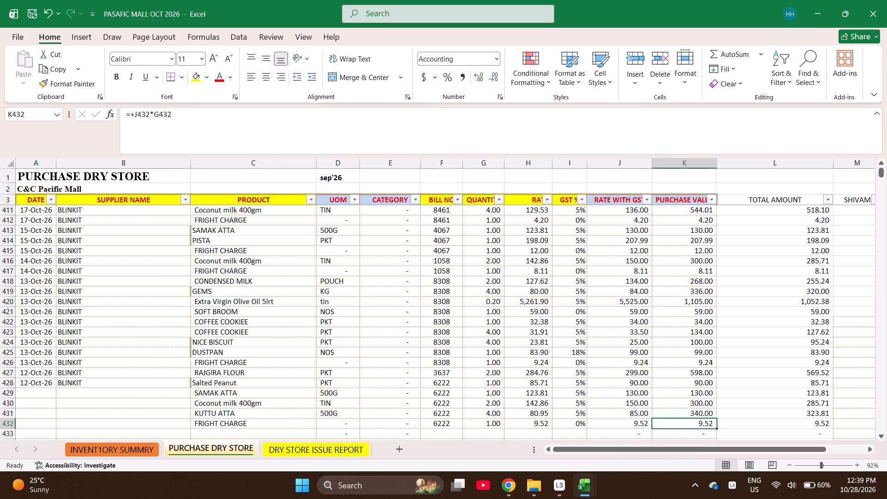
key("shift+Up")
key("shift+Up")
key("shift+Up")
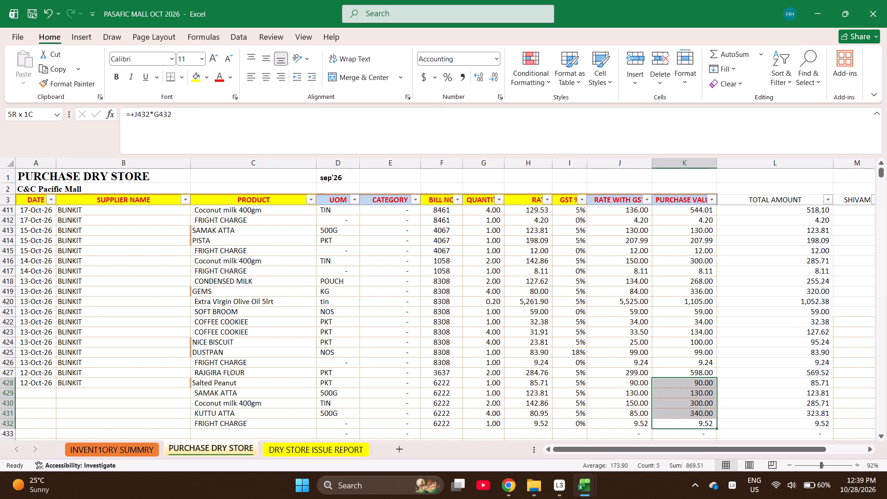
Fill the date and the supplier BLINKIT from row 428 down through row 432 for bill 6222.
key("ctrl+Left")
key("ctrl+Left")
key("ctrl+Left")
key("ctrl+Left")
key("ctrl+Left")
key("ctrl+Left")
key("ctrl+Left")
key("ctrl+Left")
key("ctrl+Left")
key("ctrl+Left")
key("ctrl+Up")
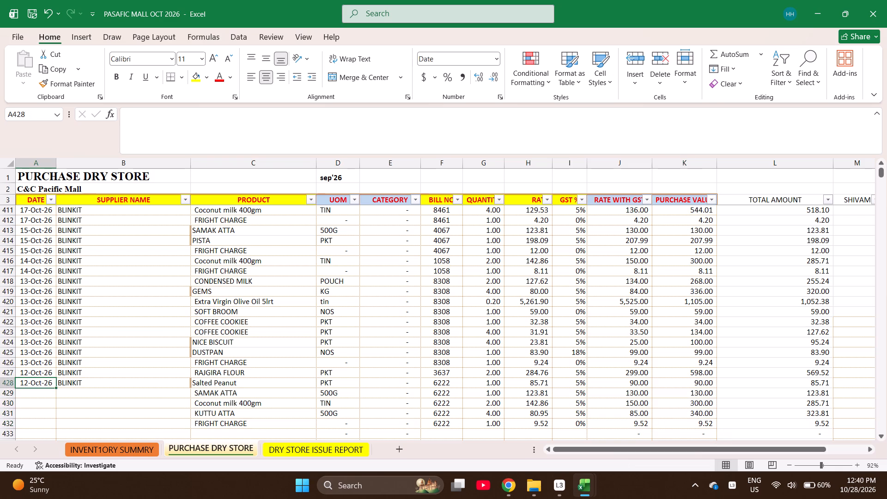
key("shift+Page_Down")
key("Up")
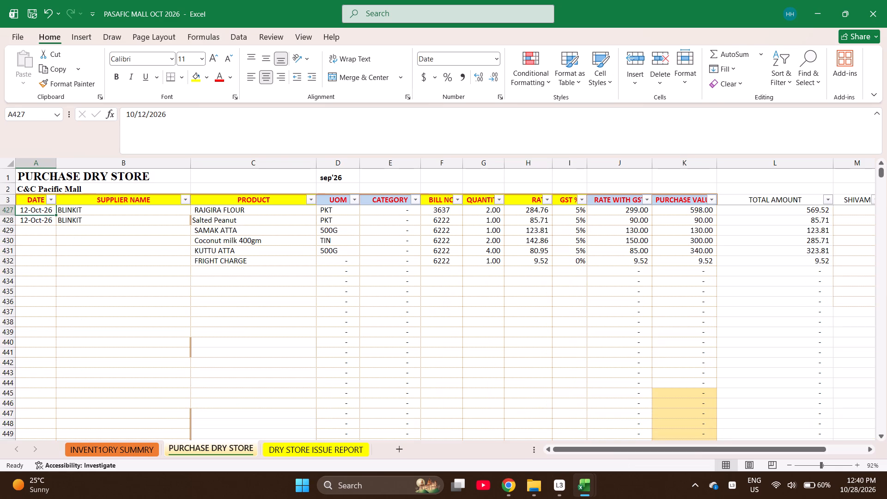
key("Down")
key("shift+Page_Down")
key("Up")
key("Down")
key("shift+Right")
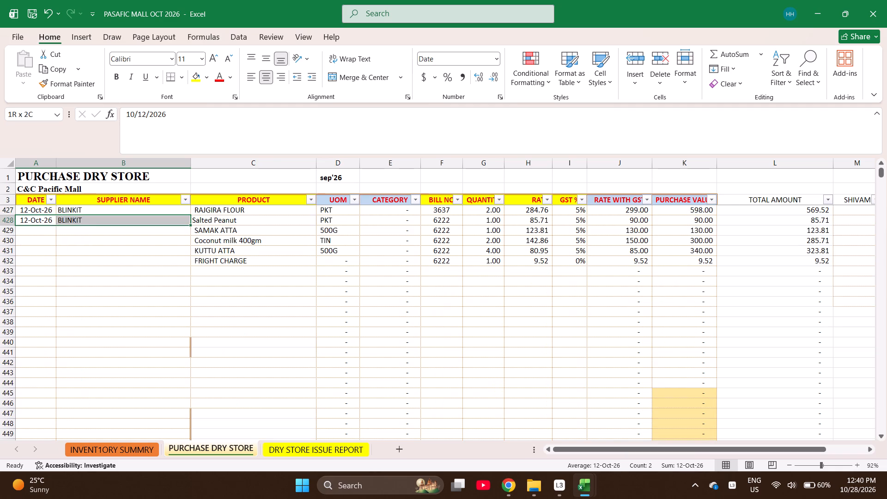
key("shift+Down")
key("shift+Down")
key("shift+Down")
key("shift+Down")
key("ctrl+d")
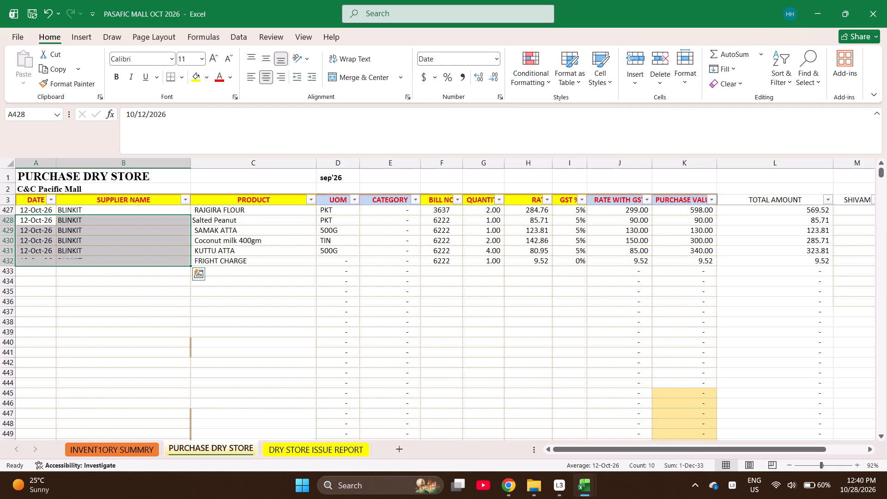
key("Down")
key("Down")
key("Down")
key("Down")
key("Down")
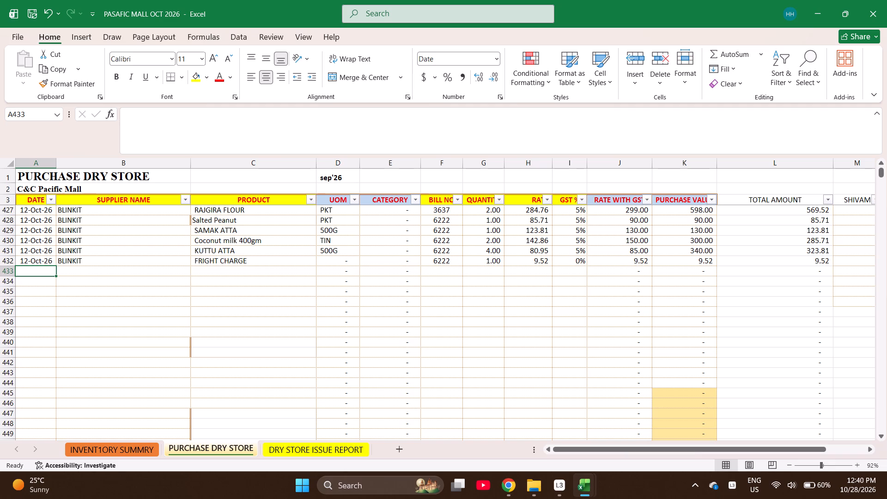
type("10-11-2026")
key("Right")
key("ctrl+d")
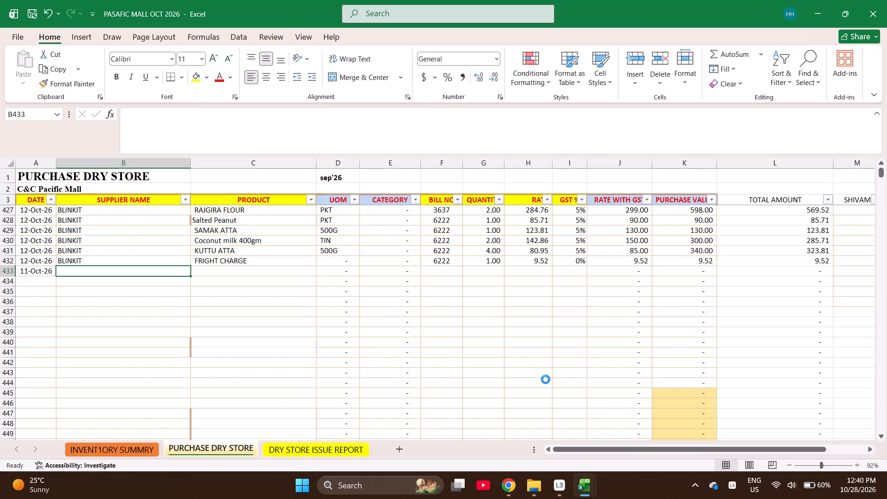
Enter the product RAJGIRA FLOUR and bill number 4182 in row 433.
key("Right")
left_click(546, 379)
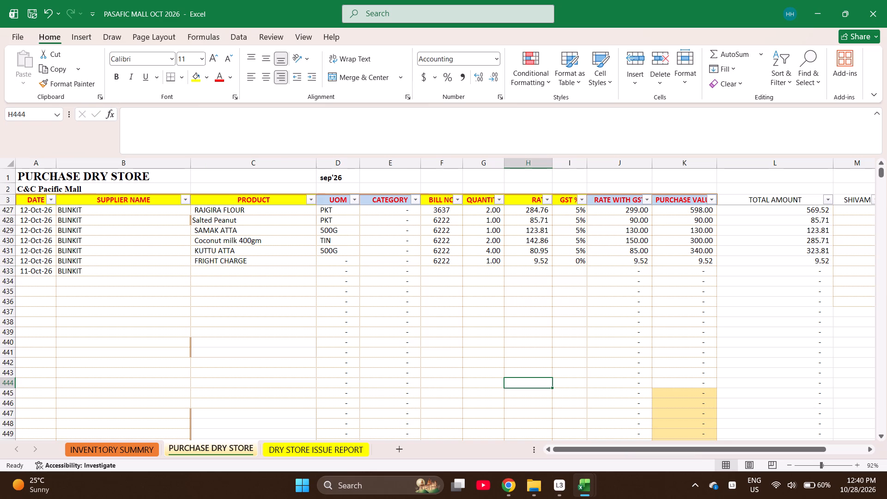
key("r")
key("Escape")
left_click(279, 268)
key("r")
key("a")
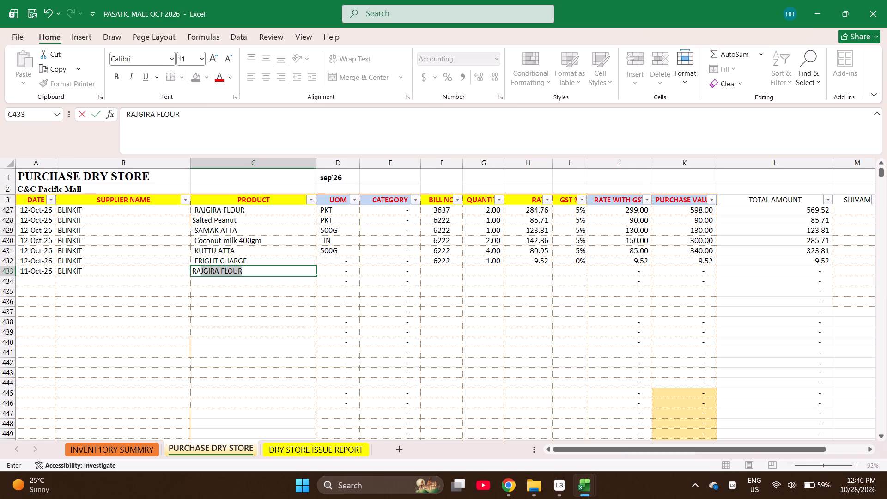
key("Right")
key("Right")
key("Right")
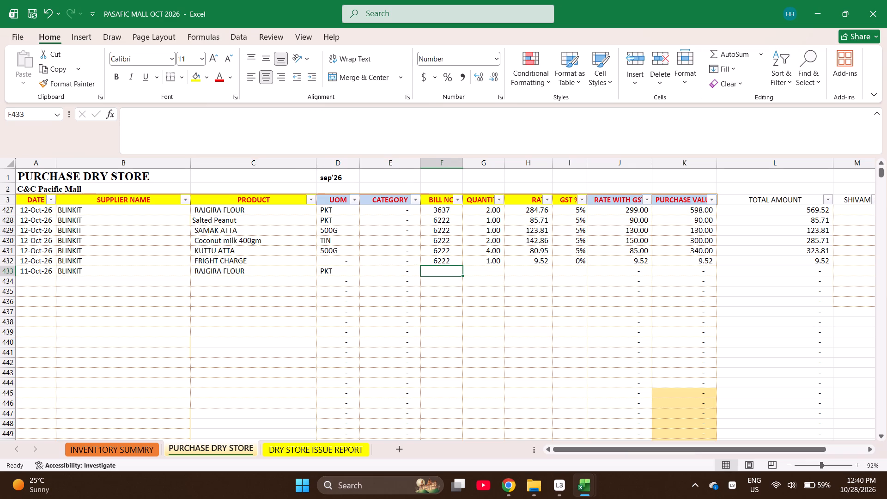
type("4182")
key("Right")
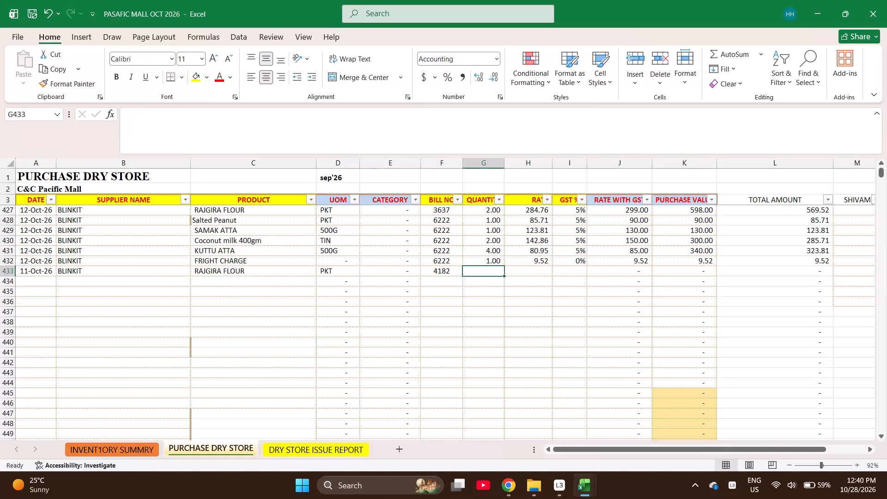
Enter quantity 4, the rate as =552.38/4 and GST 5% for the RAJGIRA FLOUR line in row 433.
key("4")
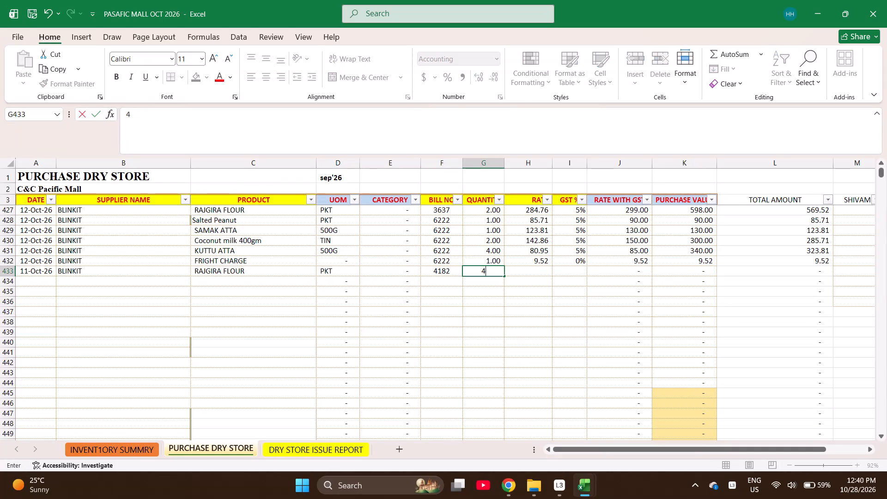
key("Right")
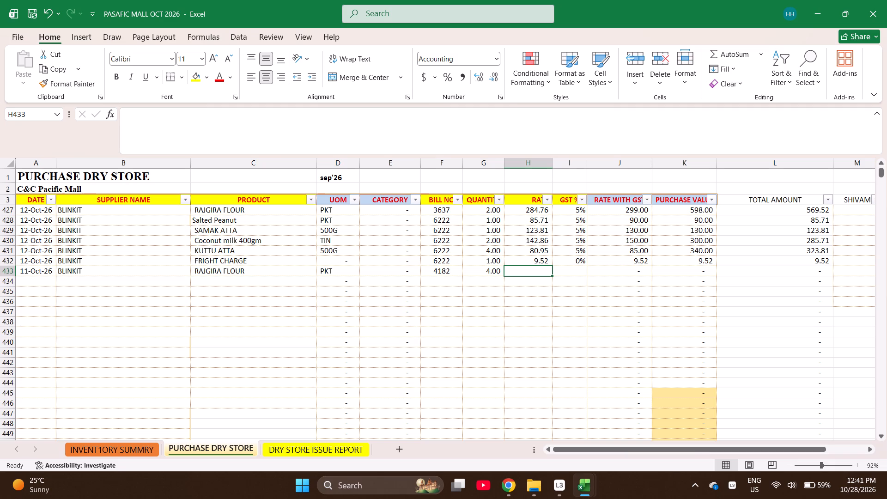
type("=552.")
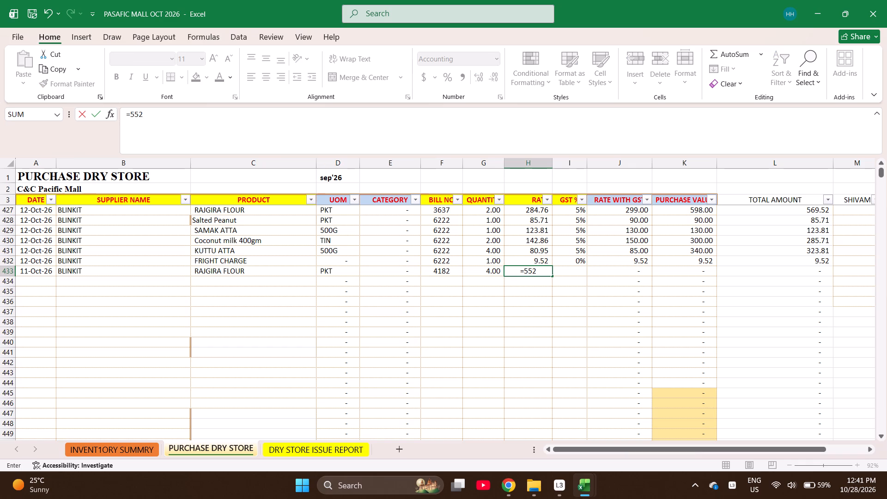
key("3")
key("8")
type("/4")
key("Right")
key("Page_Down")
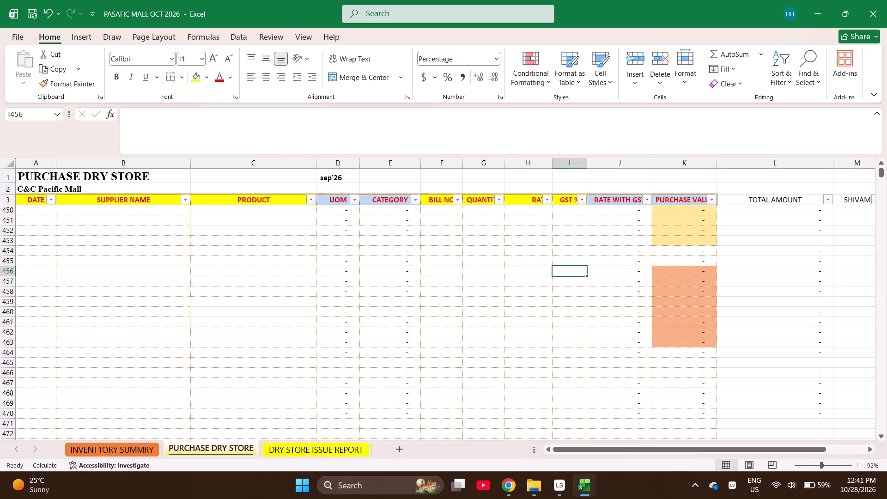
key("Page_Up")
key("Left")
key("Right")
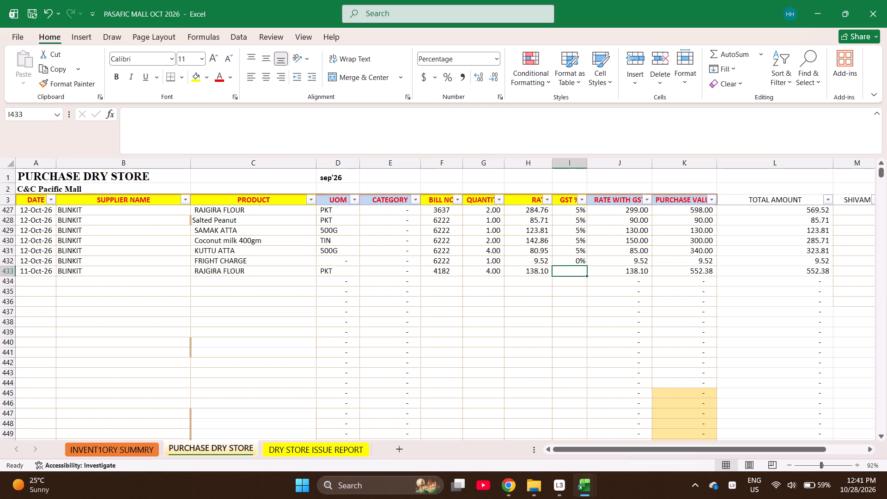
key("5")
key("Return")
Add a line in row 434 with bill number 4182 copied from above, quantity 1, rate 9.43 and GST 0%.
key("Right")
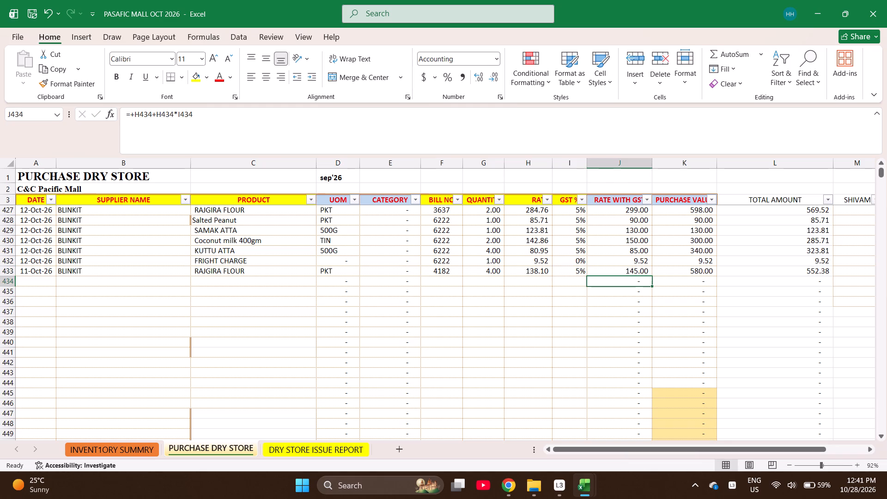
key("Left")
key("Left")
key("Left")
key("Left")
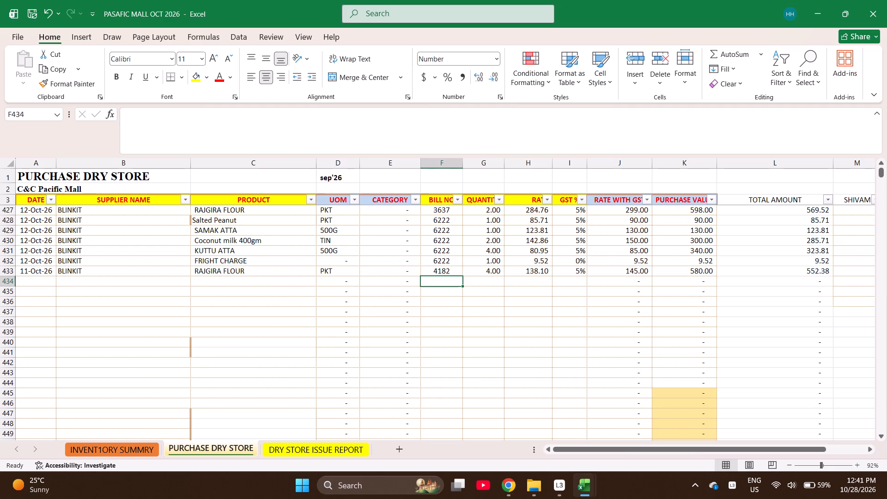
key("ctrl+d")
key("Right")
key("1")
key("Right")
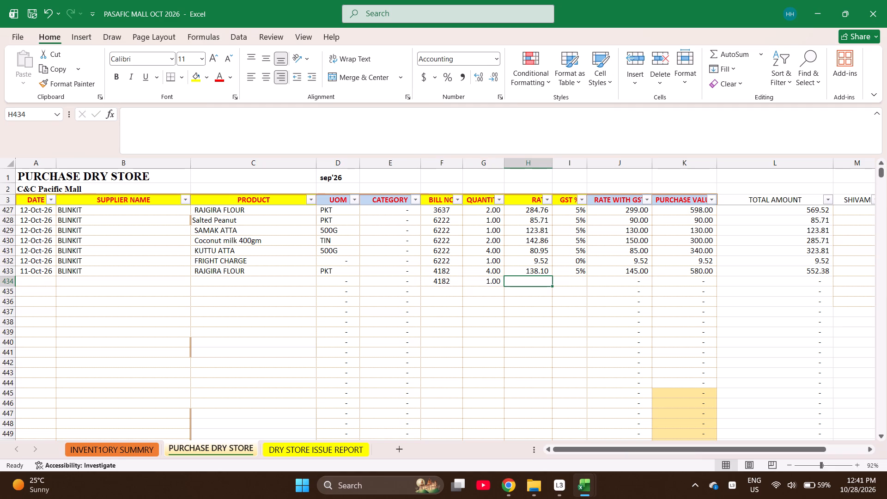
type("9.43")
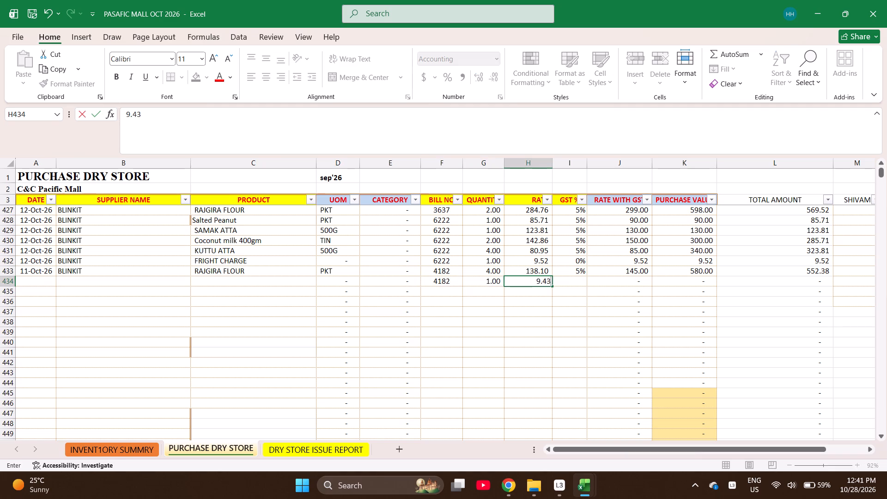
key("Right")
key("Right")
key("Left")
key("0")
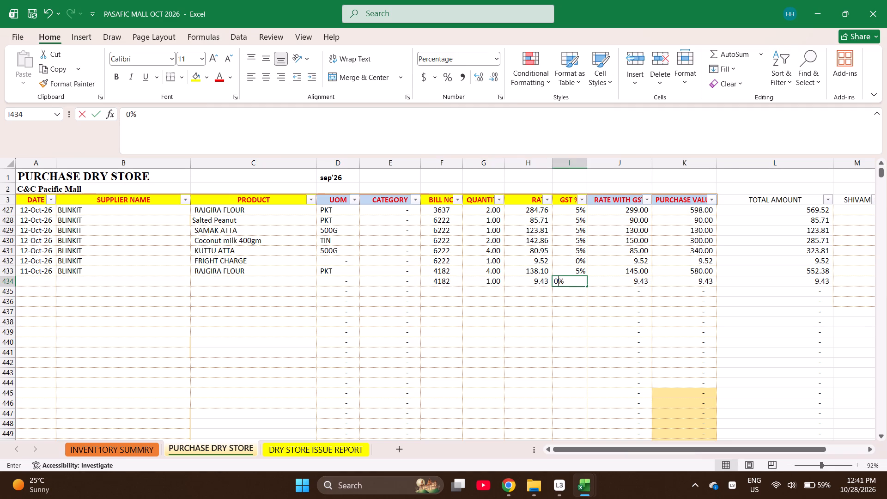
key("Right")
Check the sum of bill 4182's purchase values in rows 433 and 434.
key("Right")
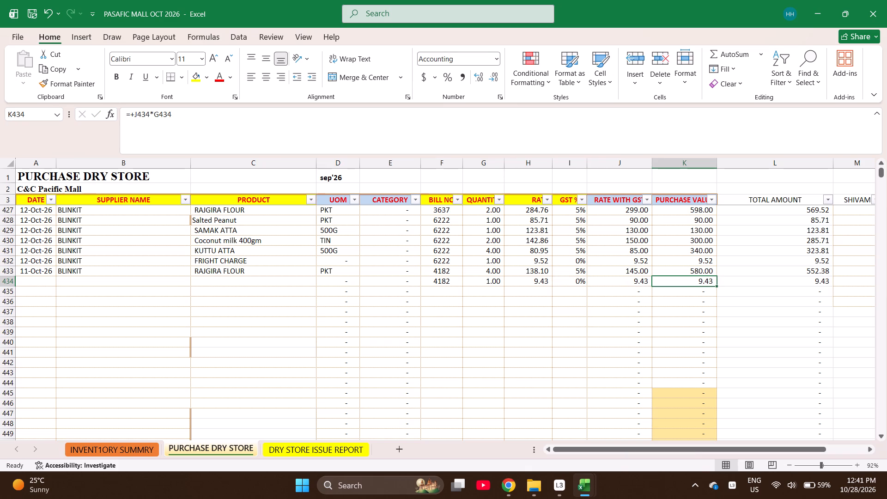
key("shift+Up")
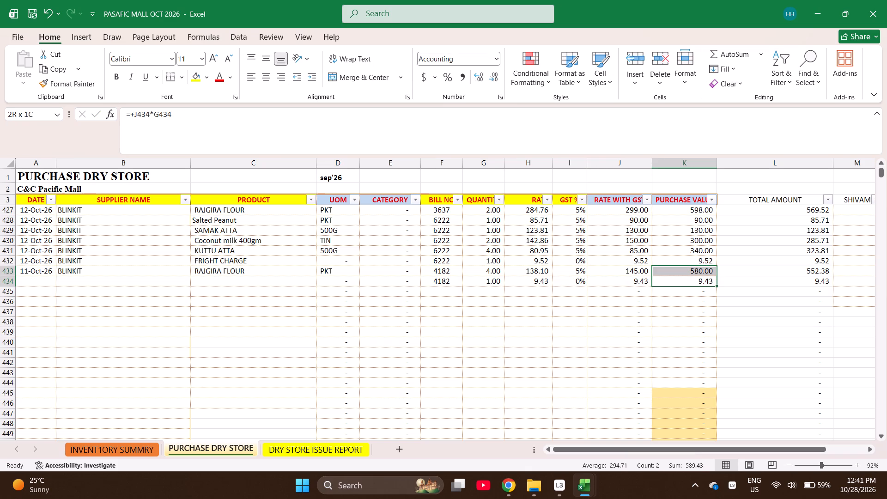
Fill the date and the supplier BLINKIT from row 433 down to row 434.
key("ctrl+Left")
key("ctrl+Left")
key("ctrl+Left")
key("ctrl+Left")
key("ctrl+Left")
key("ctrl+Left")
key("ctrl+Left")
key("ctrl+Left")
key("ctrl+Left")
key("ctrl+Left")
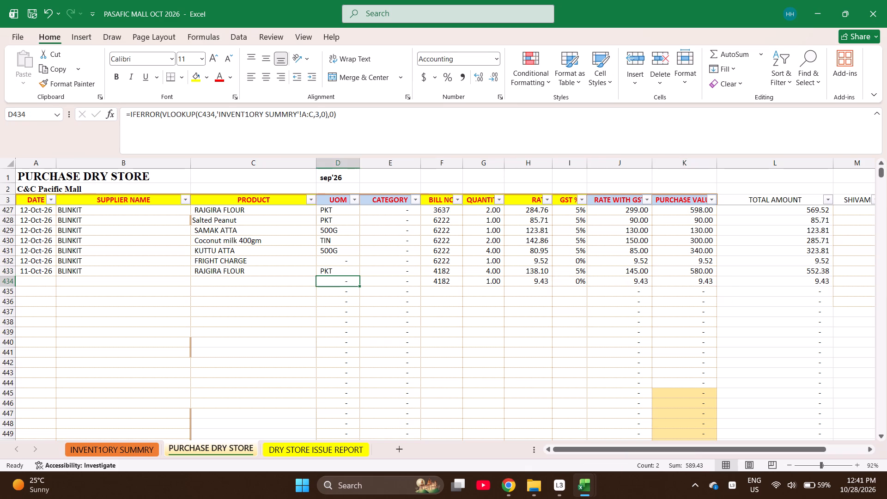
key("Up")
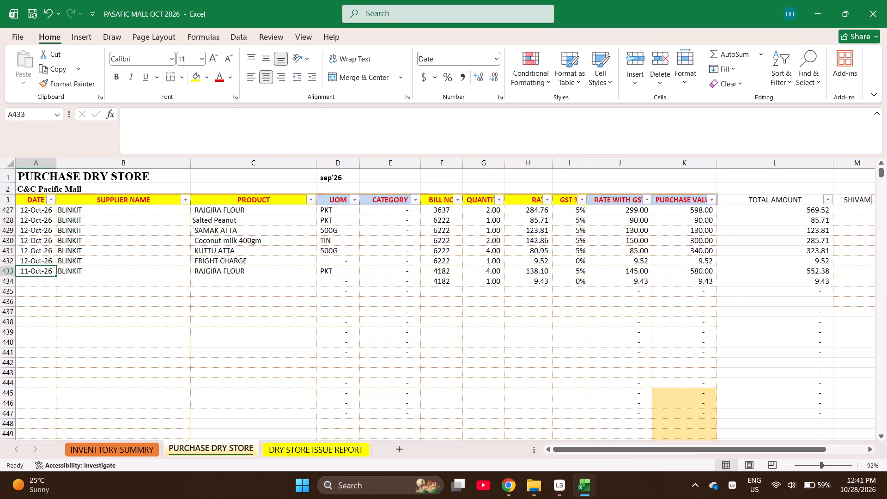
key("shift+Right")
key("shift+Down")
key("ctrl+d")
key("Right")
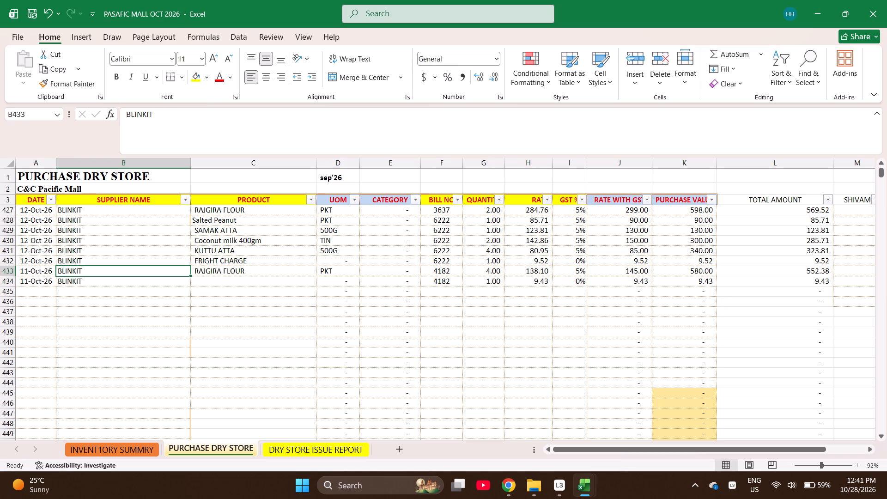
Enter FRIGHT CHARGE as the product for the bill 4182 line in row 434.
key("Right")
key("Down")
type("FR")
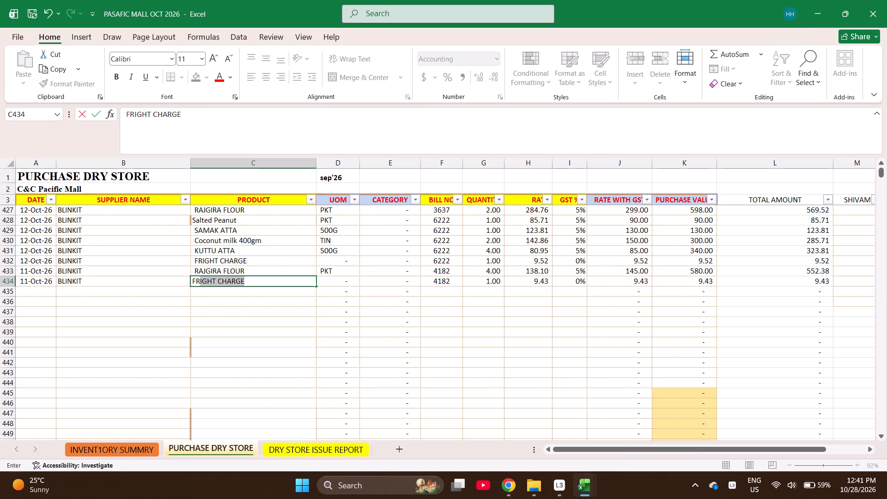
key("Right")
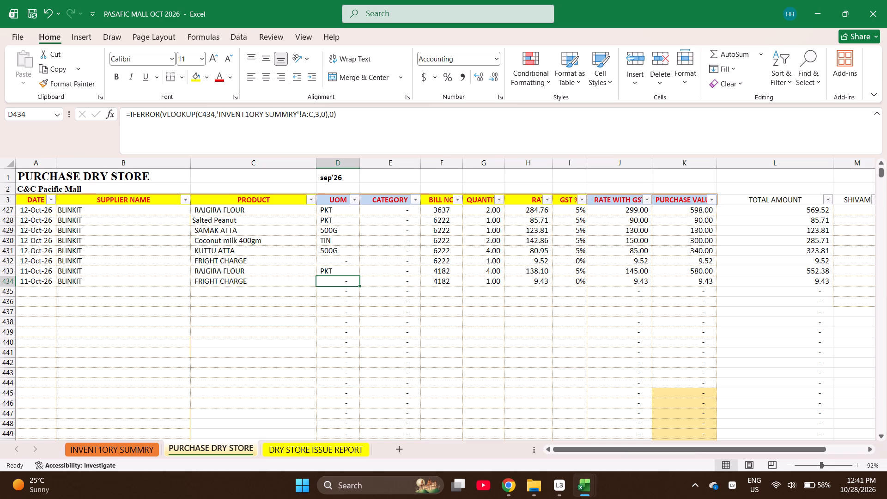
Start a line in row 435 dated 10-11-2026, with supplier BLINKIT copied from above and product SUNFLOWER OIL.
key("ctrl+Left")
key("Down")
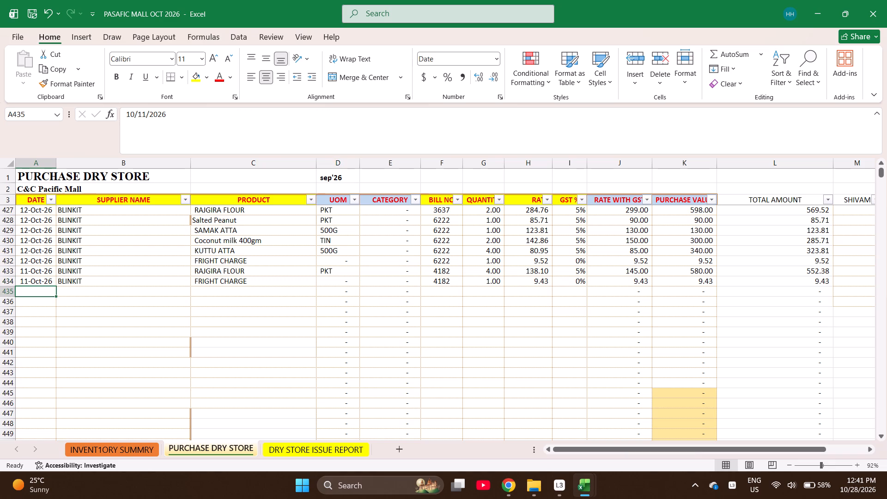
type("10-1")
type("1-2026")
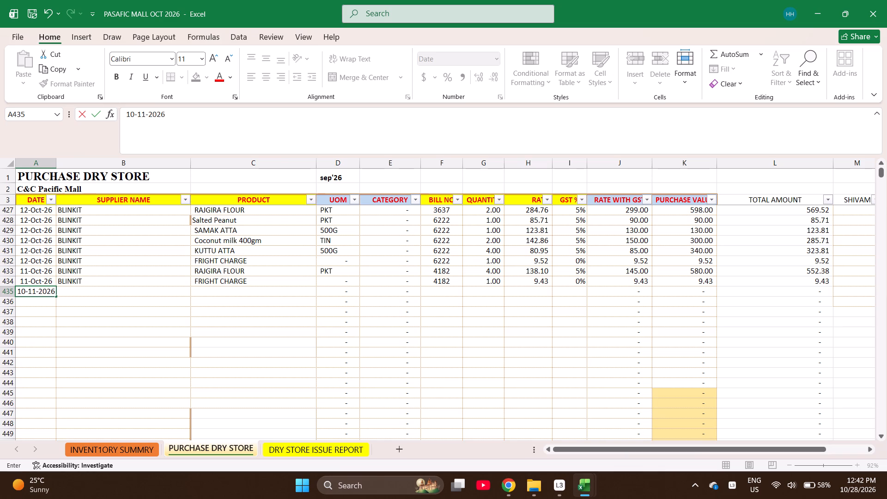
key("Right")
key("ctrl+d")
key("Right")
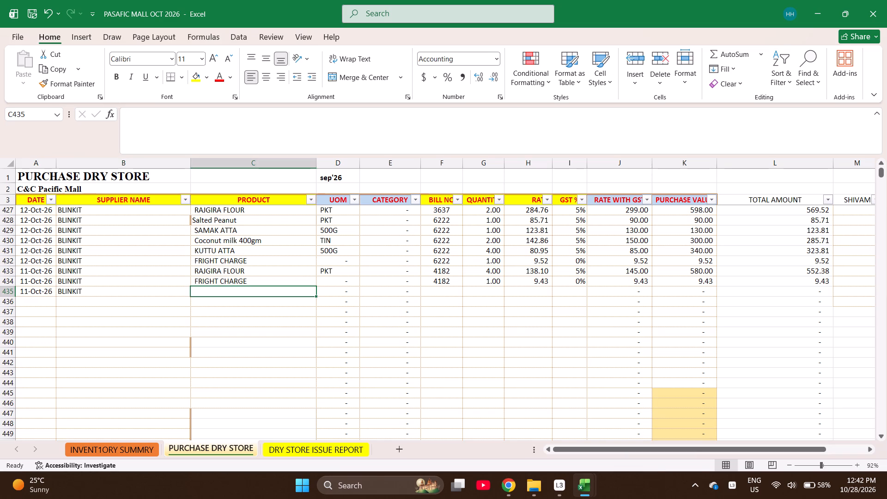
type("375")
key("Right")
key("Left")
type("SUNF")
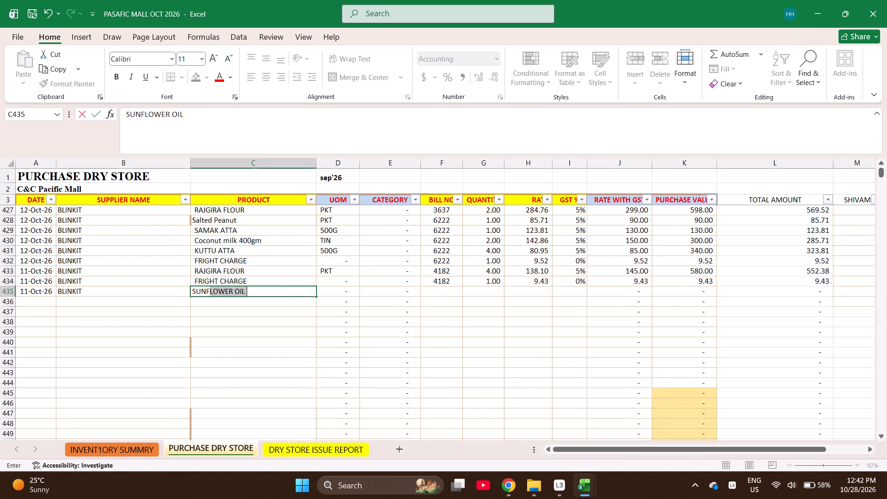
key("Return")
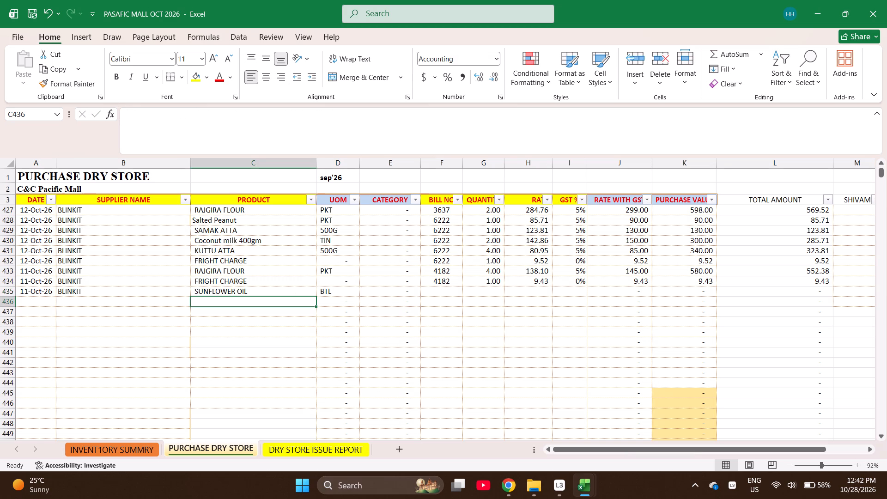
Find PICK in the inventory summary and copy the MIX PICKEL item name into the product cell of purchase row 436.
key("ctrl+Page_Up")
key("ctrl+f")
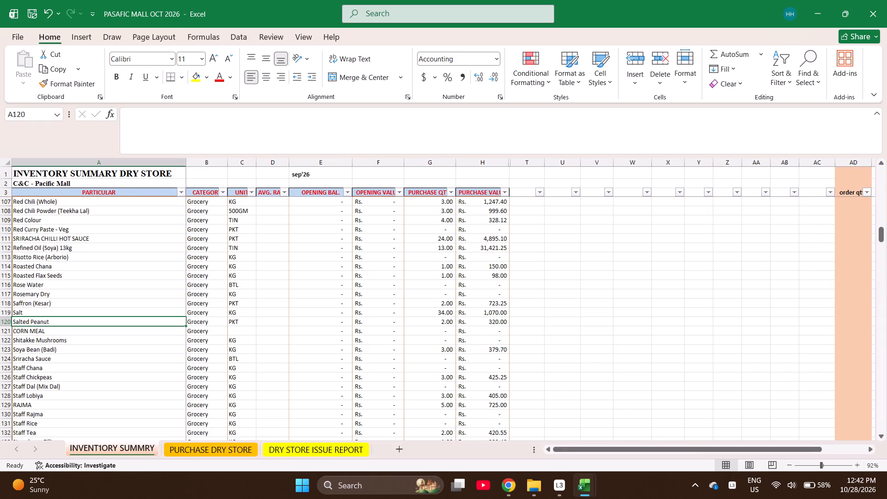
type("PICK")
key("Return")
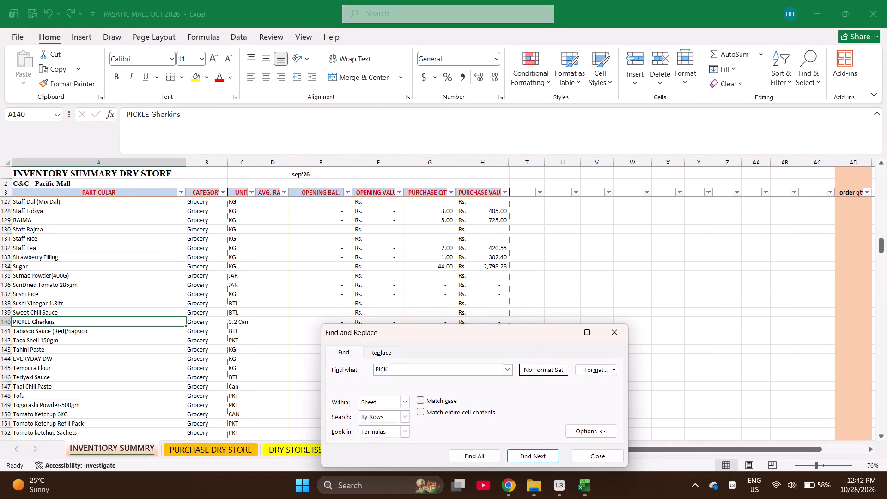
key("Return")
key("Escape")
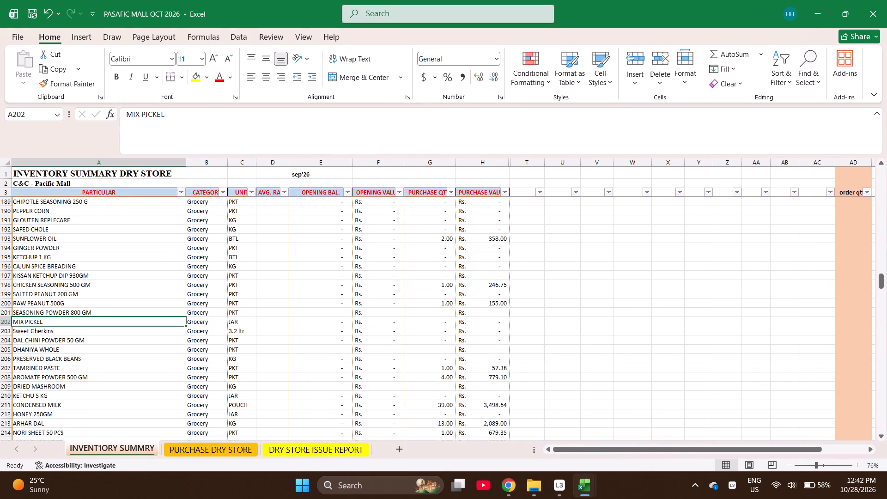
key("ctrl+c")
key("ctrl+c")
key("ctrl+c")
key("ctrl+c")
key("ctrl+c")
key("ctrl+c")
key("ctrl+c")
key("ctrl+c")
key("ctrl+Page_Down")
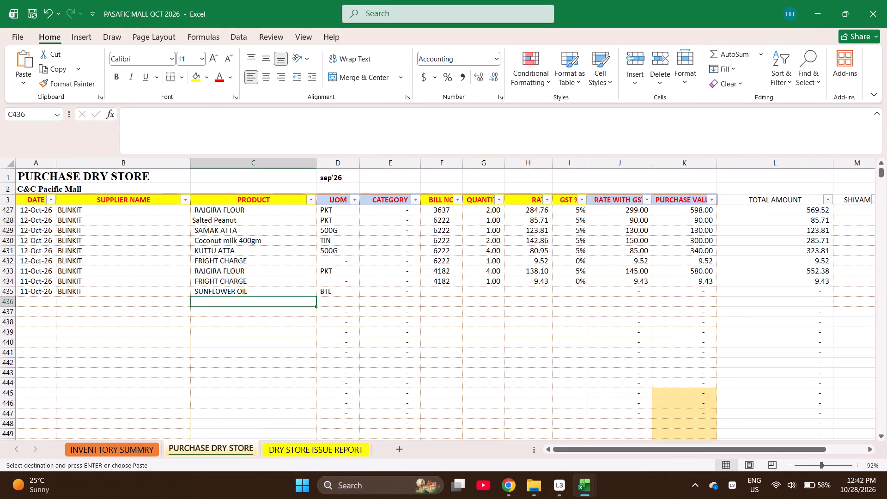
key("ctrl+Return")
key("Down")
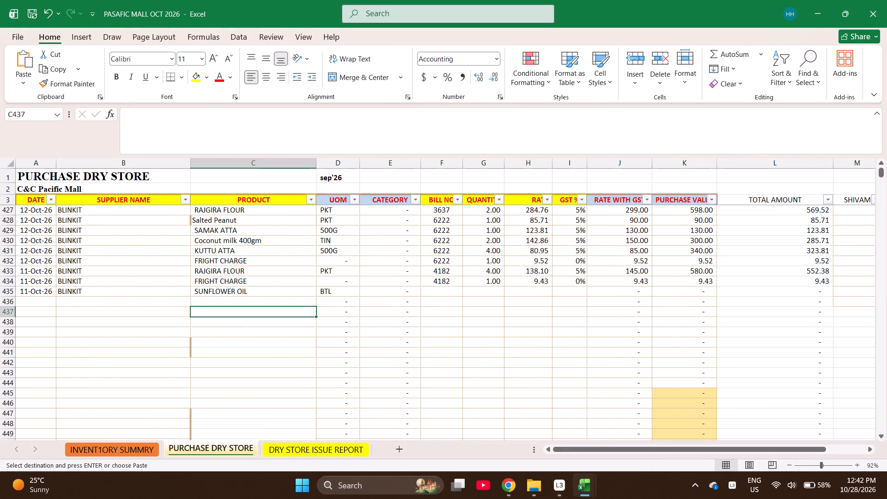
key("Up")
key("Return")
key("Return")
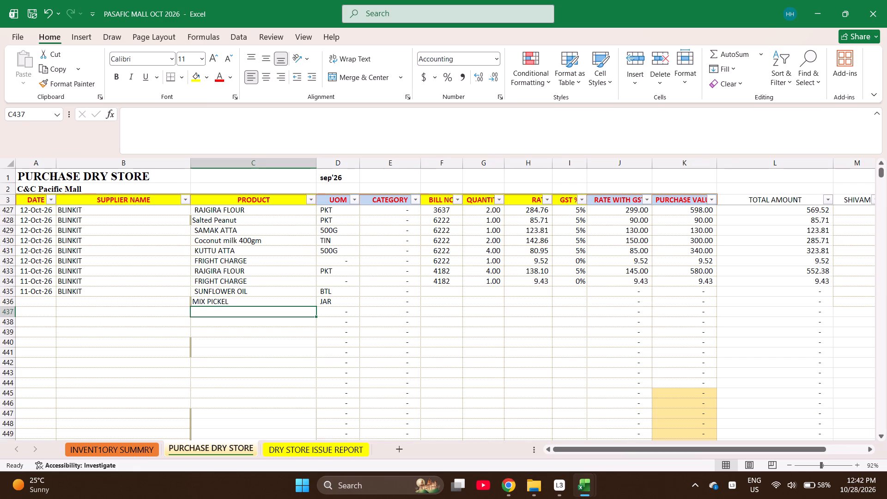
Search the inventory summary for SABU and for KUTT.
key("ctrl+Page_Up")
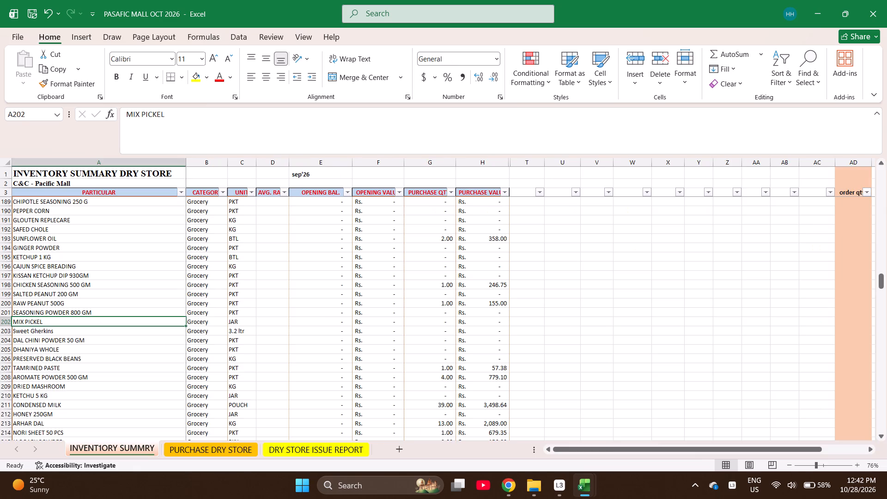
key("ctrl+f")
type("SABU")
key("Return")
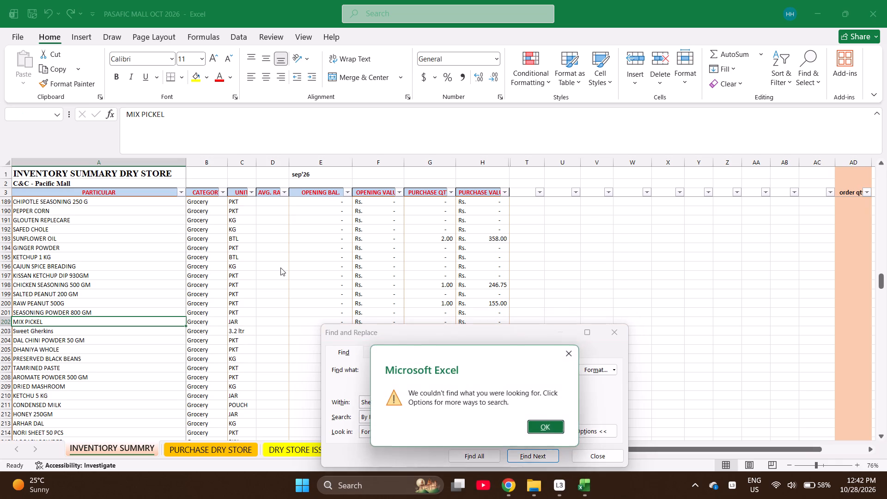
key("Return")
key("BackSpace")
key("BackSpace")
key("BackSpace")
key("BackSpace")
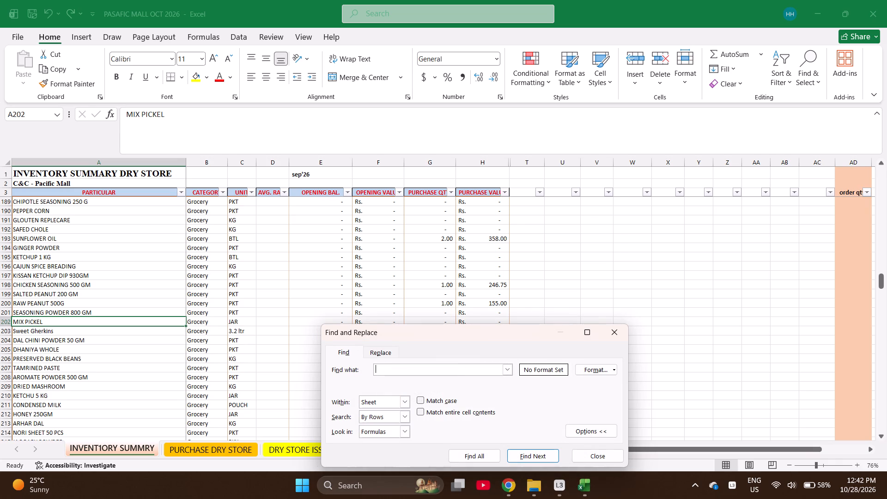
type("KUTT")
key("Return")
key("Escape")
Add SABUDANA PAPAD as an item in row 224 of the inventory summary, filling category Grocery and unit PKT from above.
key("Down")
key("Down")
key("Down")
key("Down")
key("Down")
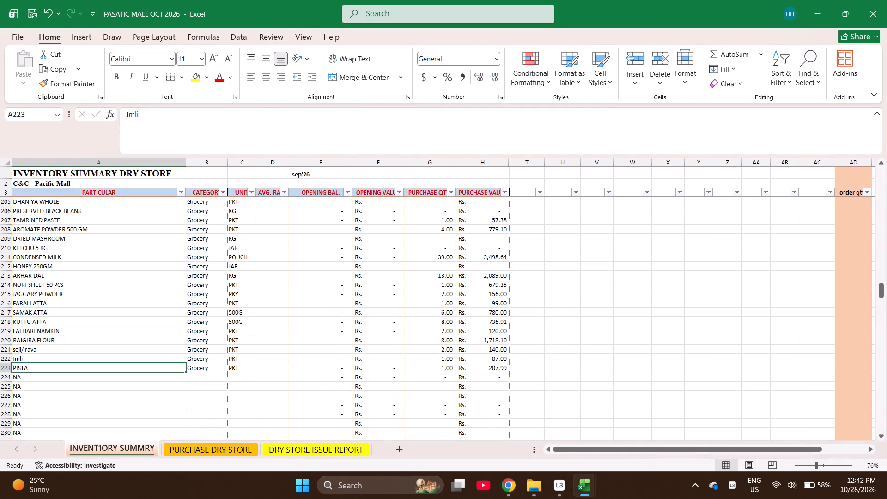
key("Down")
type("SABU")
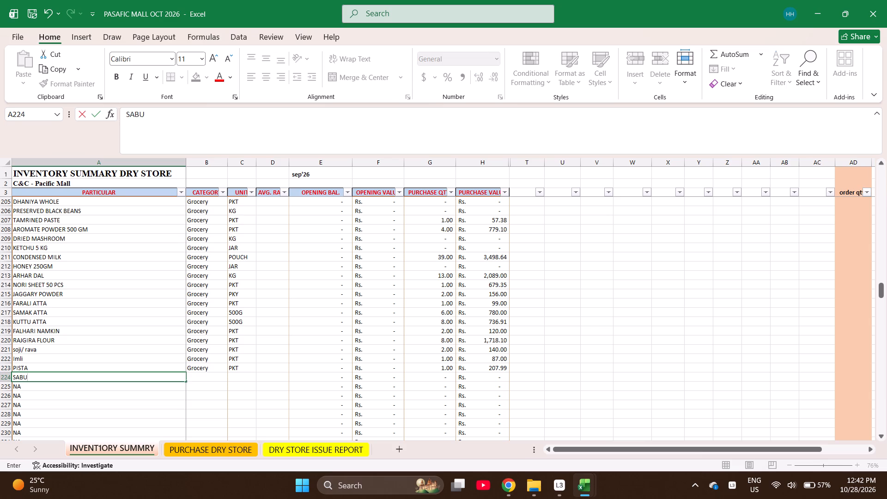
type("DANA")
key("space")
type("PAPAD")
key("Right")
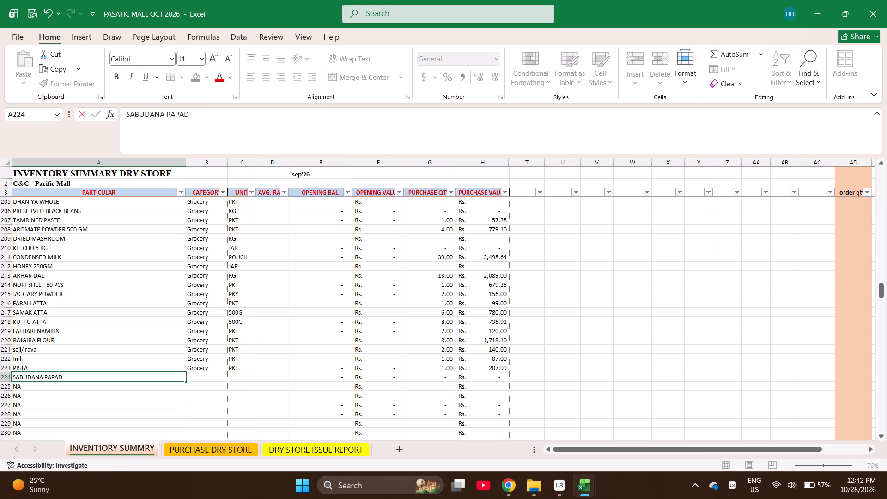
key("ctrl+d")
key("Right")
key("ctrl+d")
key("Left")
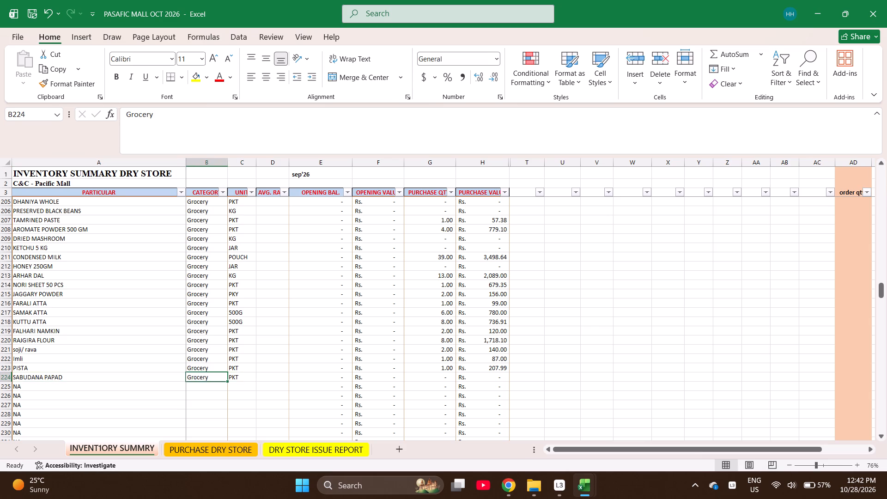
Copy the SABUDANA PAPAD item name into the product cell of row 437 in the purchase sheet.
key("ctrl+Left")
key("ctrl+c")
key("ctrl+Page_Down")
key("Return")
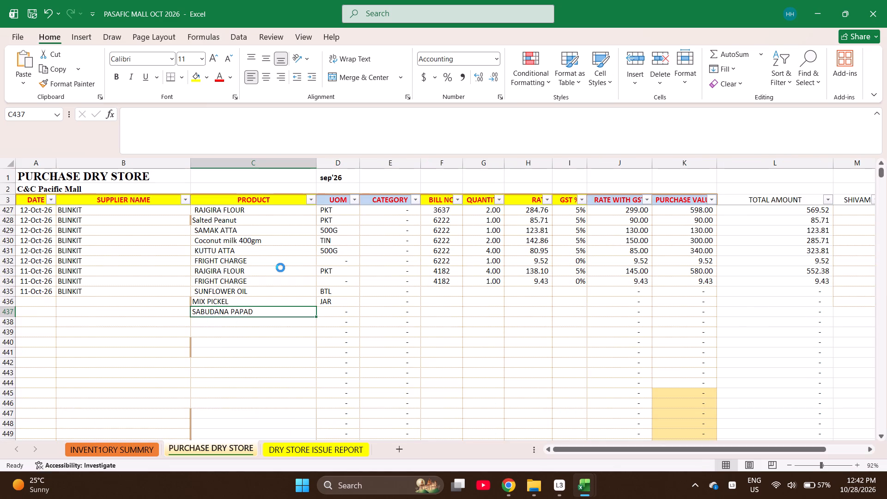
key("Down")
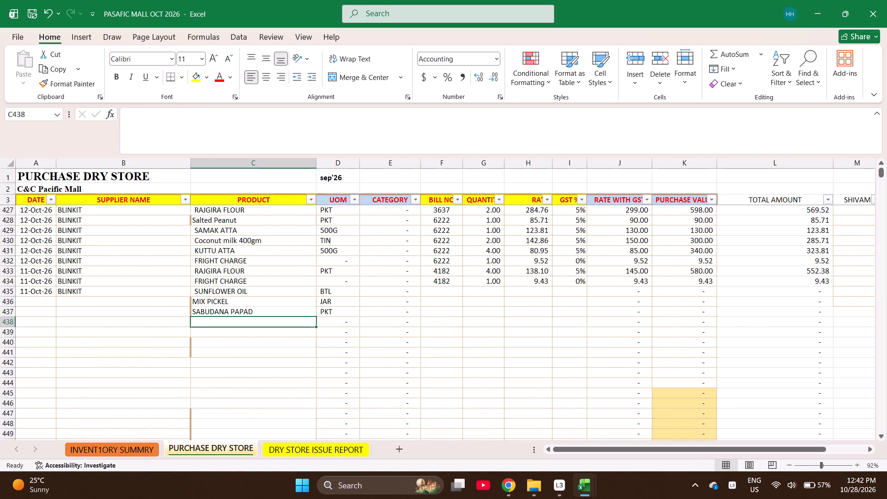
Enter bill number 375 for the SUNFLOWER OIL line in row 435.
key("shift+Up")
key("shift+Up")
key("shift+Up")
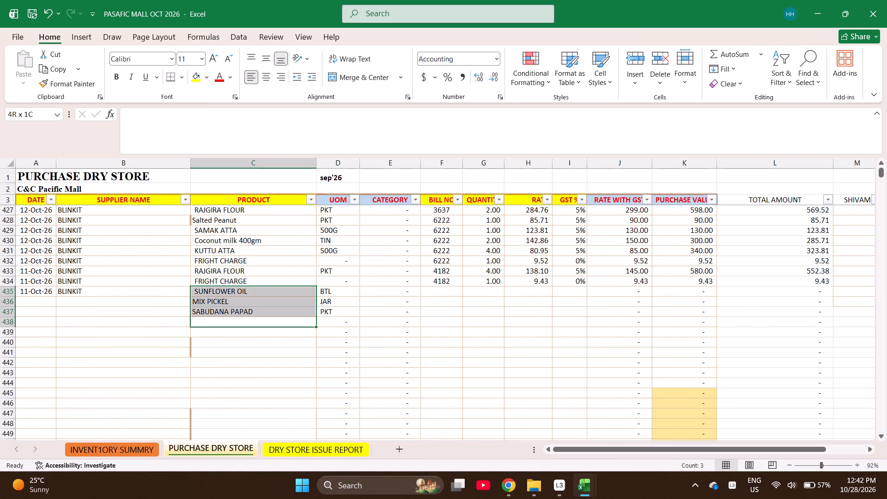
key("Right")
key("Right")
key("Right")
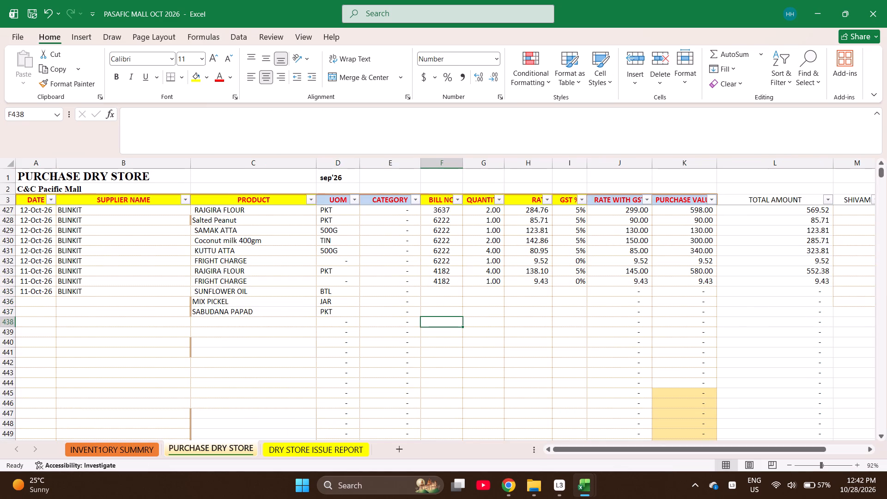
key("ctrl+Up")
key("Down")
type("375")
key("Right")
Enter quantities 4, 1, 2 and 1 in rows 435 to 438.
key("Page_Down")
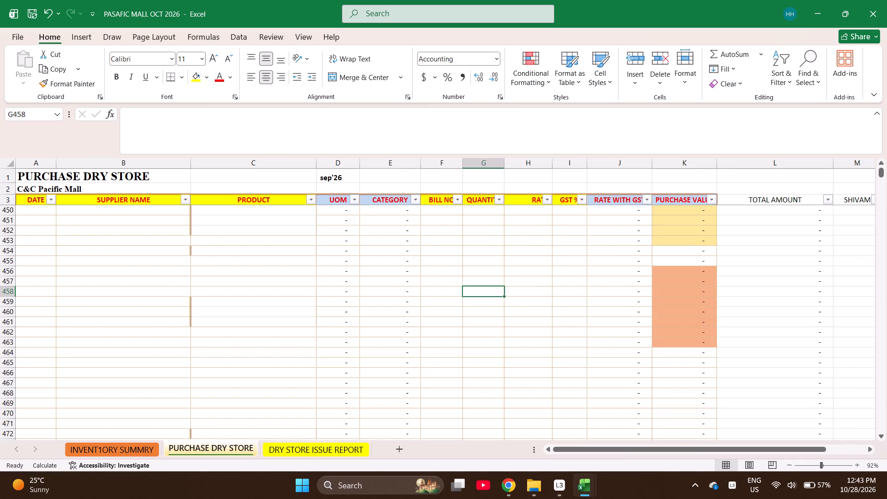
key("Up")
key("Page_Up")
key("Down")
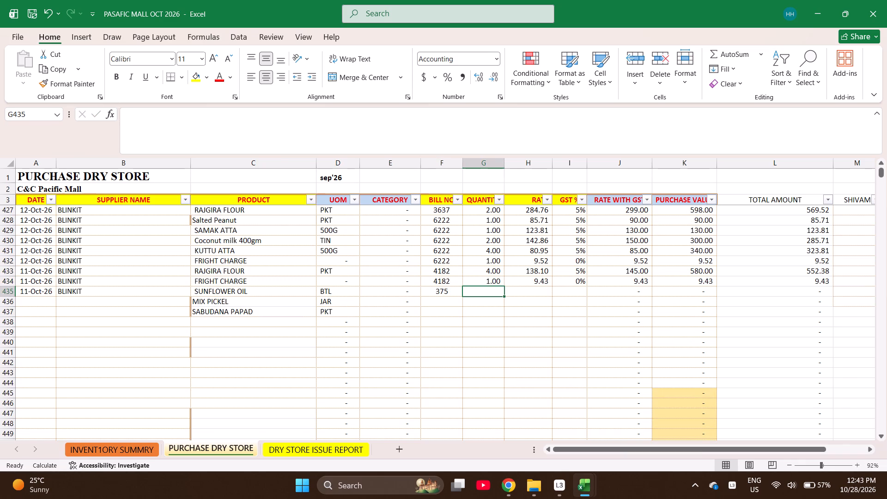
key("4")
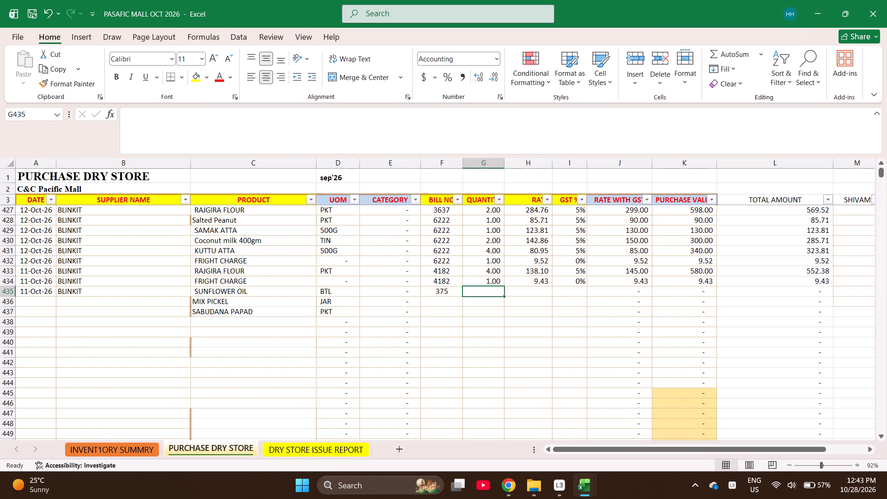
key("Return")
key("1")
key("Return")
key("2")
key("Return")
key("1")
key("Return")
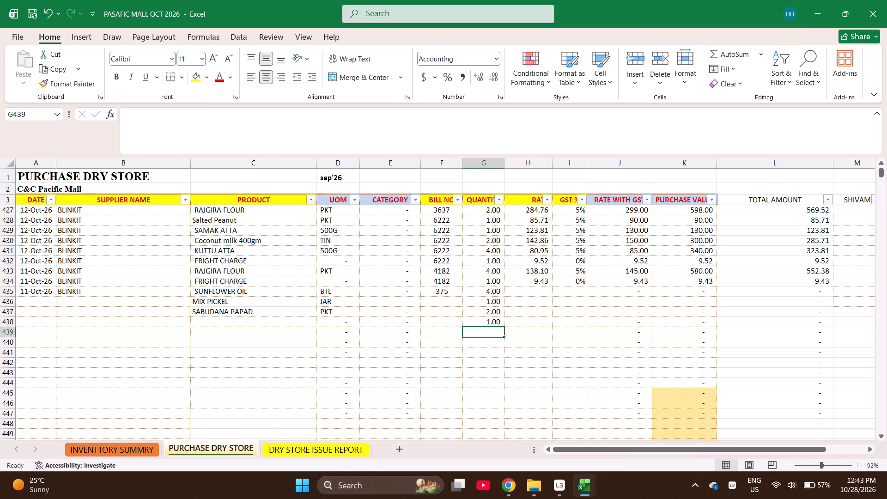
Enter rates =693.33/4, 190.48, =87.62/2 and 12 in rows 435 to 438 of the purchase sheet.
key("Right")
key("ctrl+Up")
key("Down")
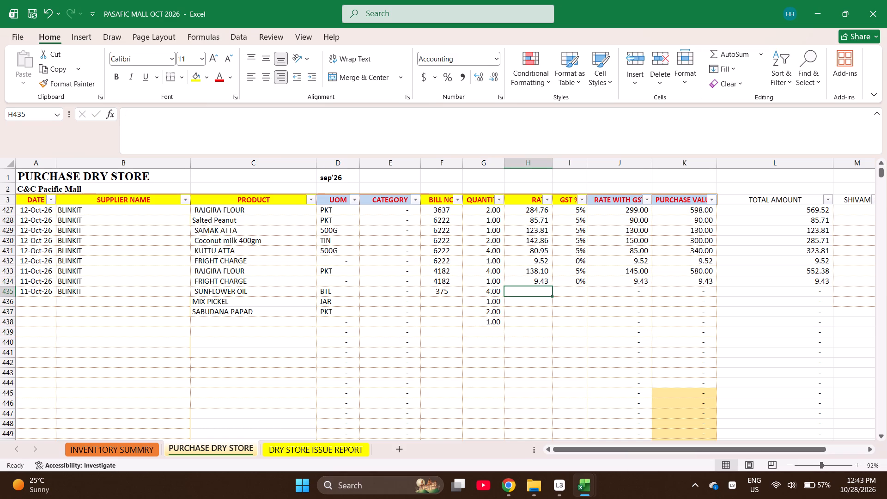
type("=693.33")
type("/4")
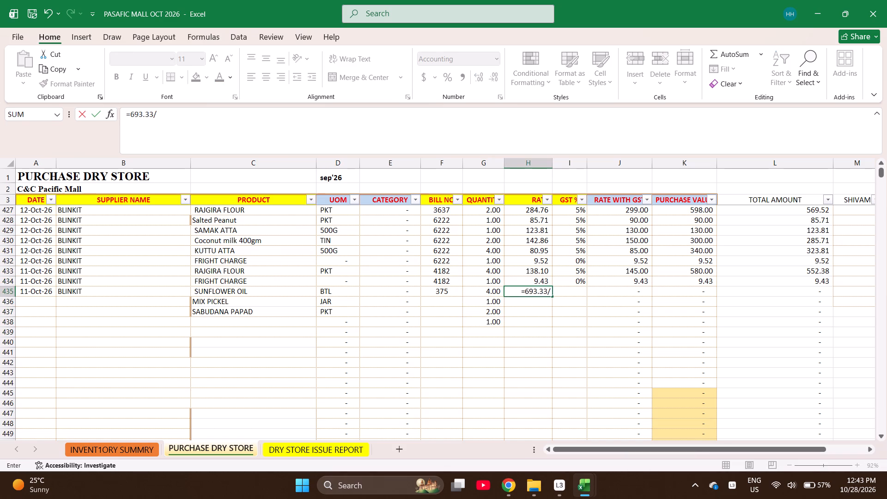
key("Return")
type("190.48")
key("Return")
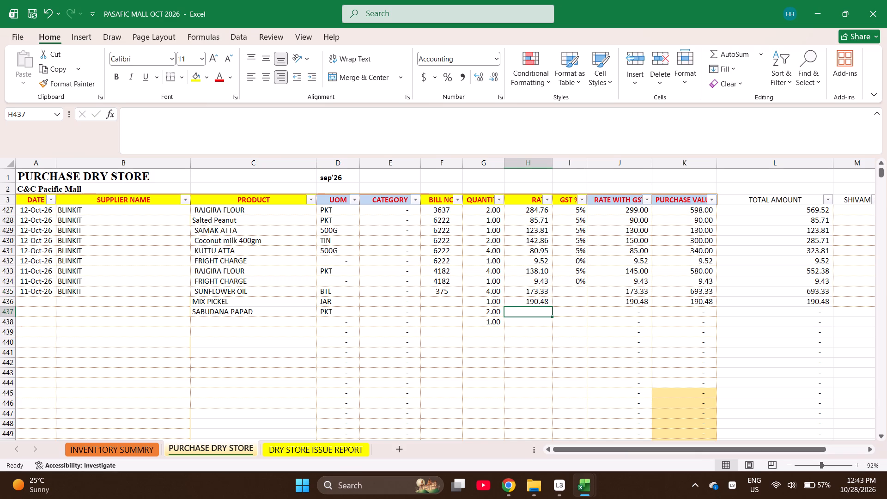
type("=87.62/")
key("2")
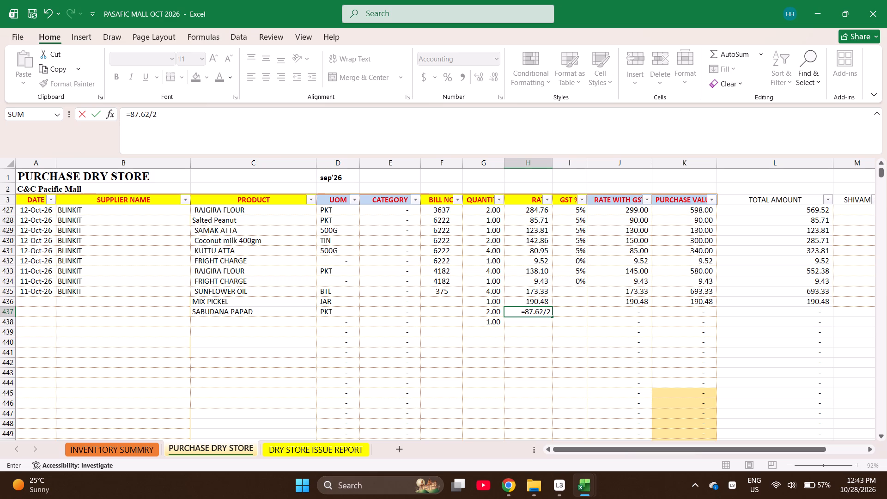
key("Return")
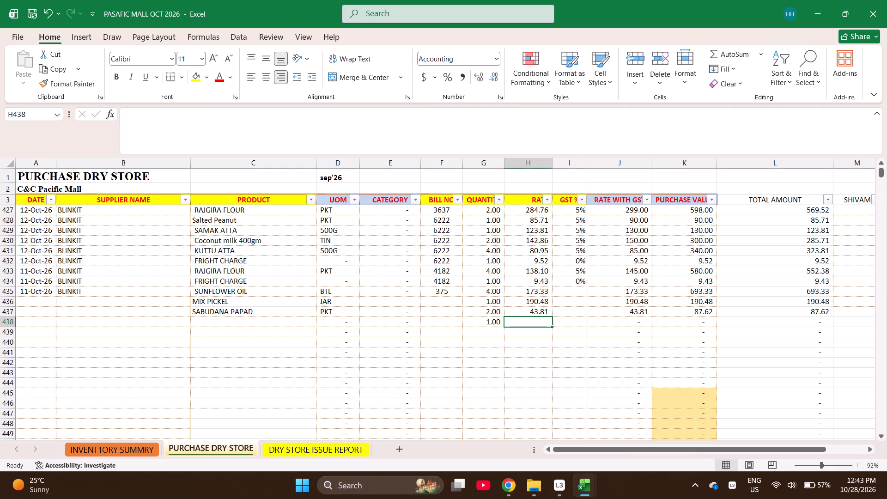
type("12")
Set the GST rate to 5% for rows 435 to 438.
key("Right")
key("Up")
key("ctrl+Up")
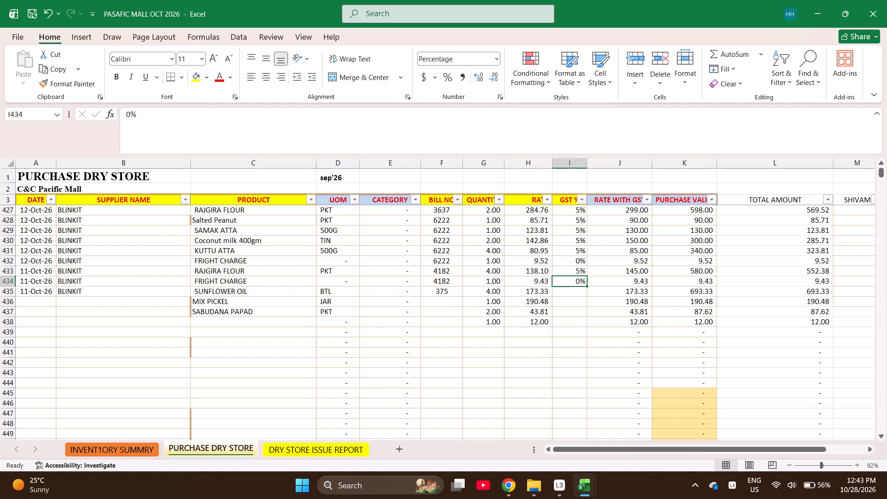
key("Down")
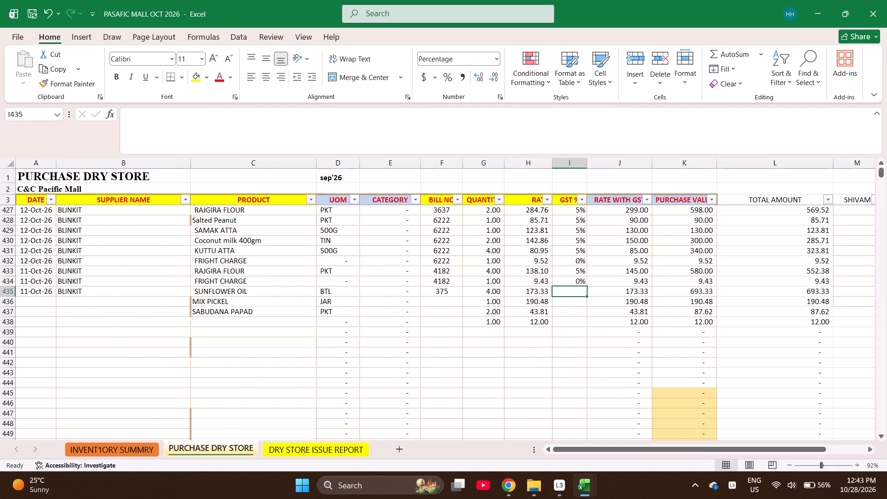
key("5")
key("Return")
key("5")
key("Return")
key("5")
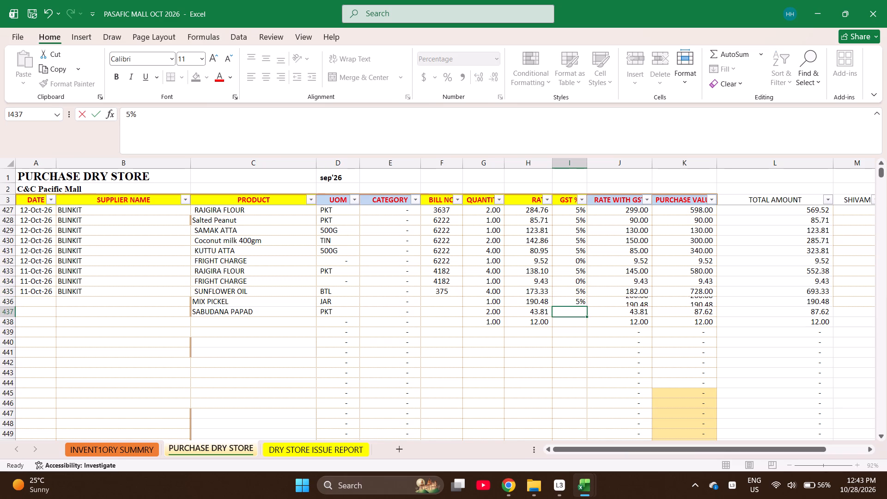
key("Return")
key("5")
key("Return")
Fill the date 11-Oct-26 and supplier BLINKIT from row 435 down through row 437.
key("ctrl+Left")
key("ctrl+Left")
key("ctrl+Left")
key("ctrl+Left")
key("ctrl+Left")
key("ctrl+Left")
key("ctrl+Left")
key("ctrl+Left")
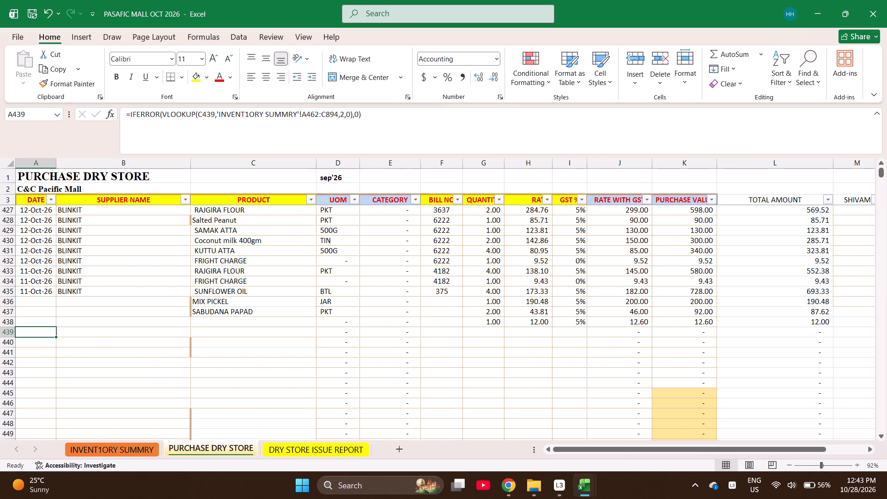
key("ctrl+Up")
key("shift+Right")
key("shift+Down")
key("shift+Down")
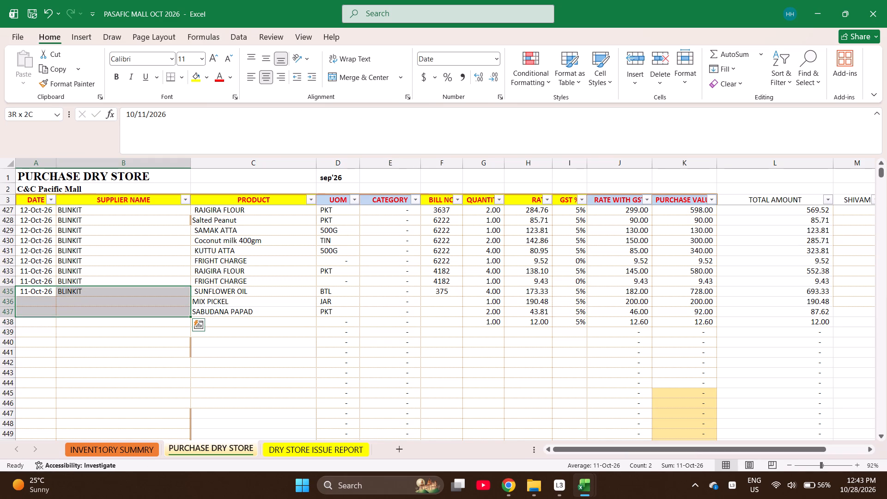
key("ctrl+d")
Fill bill number 375 from row 435 down through row 438.
key("ctrl+Right")
key("Down")
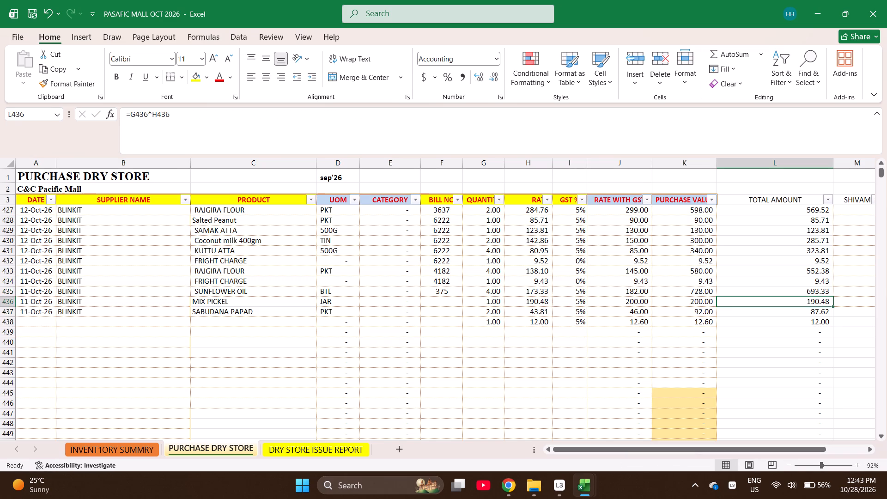
key("ctrl+Left")
key("Up")
key("Left")
key("shift+Down")
key("shift+Down")
key("shift+Down")
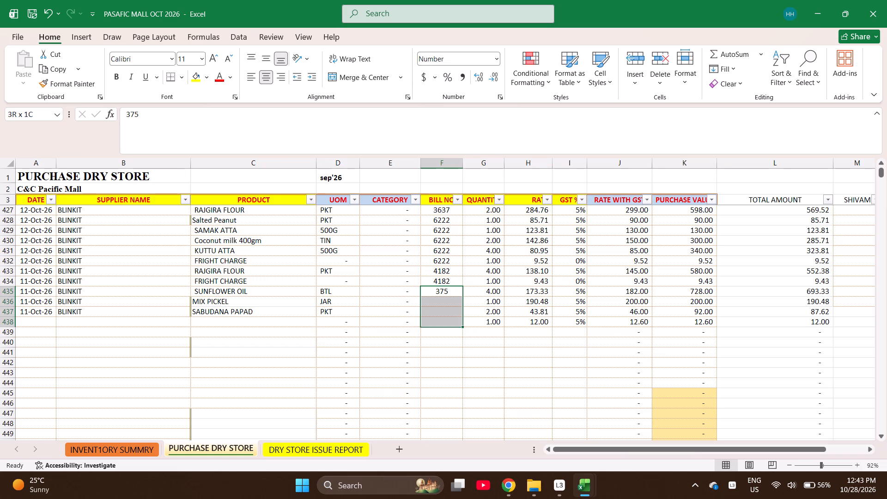
key("ctrl+d")
Check the sum of the purchase values for bill 375 in rows 435 to 438.
key("Right")
key("Right")
key("Right")
key("Right")
key("Right")
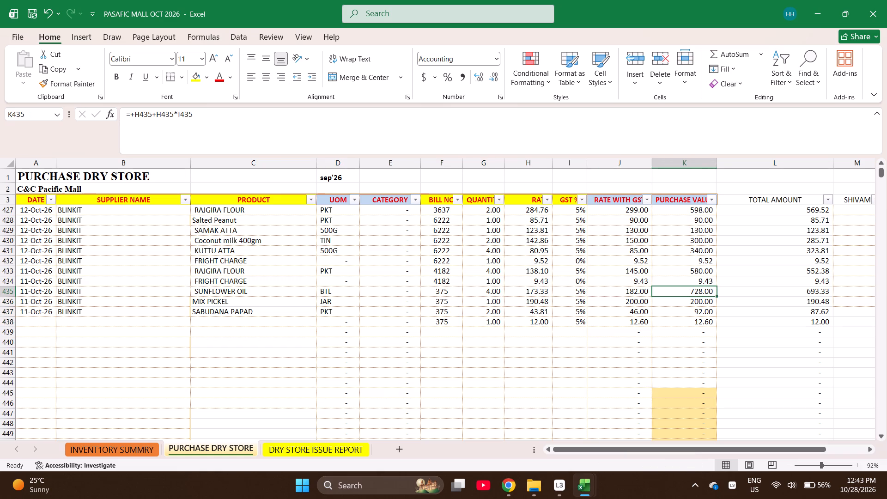
key("shift+Down")
key("shift+Down")
key("shift+Down")
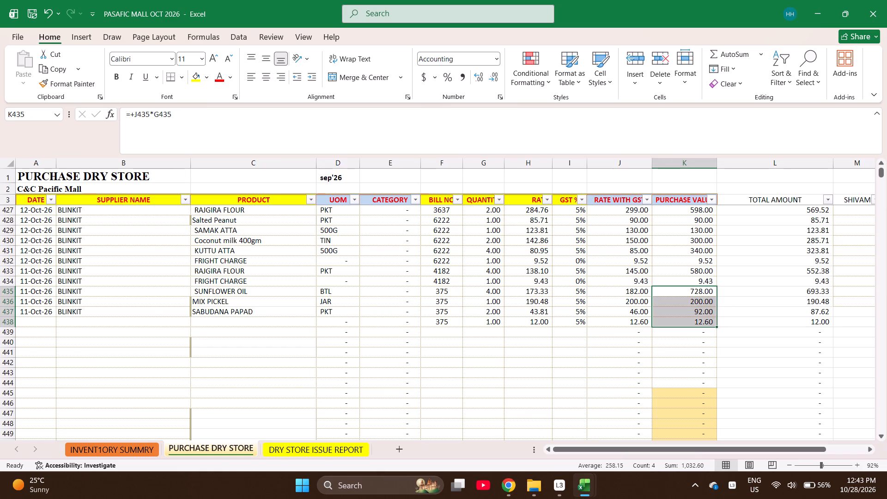
Fill the date 11-Oct-26 and supplier BLINKIT from row 437 into row 438.
key("ctrl+Left")
key("ctrl+Left")
key("ctrl+Down")
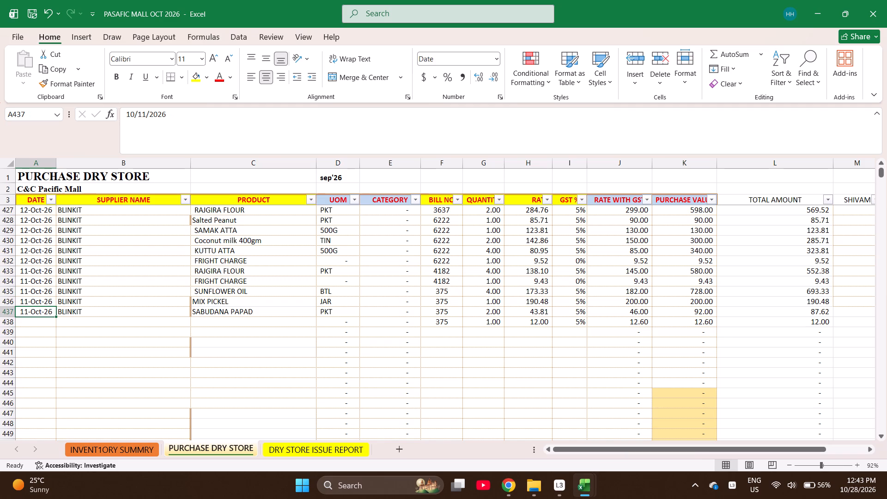
key("shift+Right")
key("shift+Down")
key("ctrl+d")
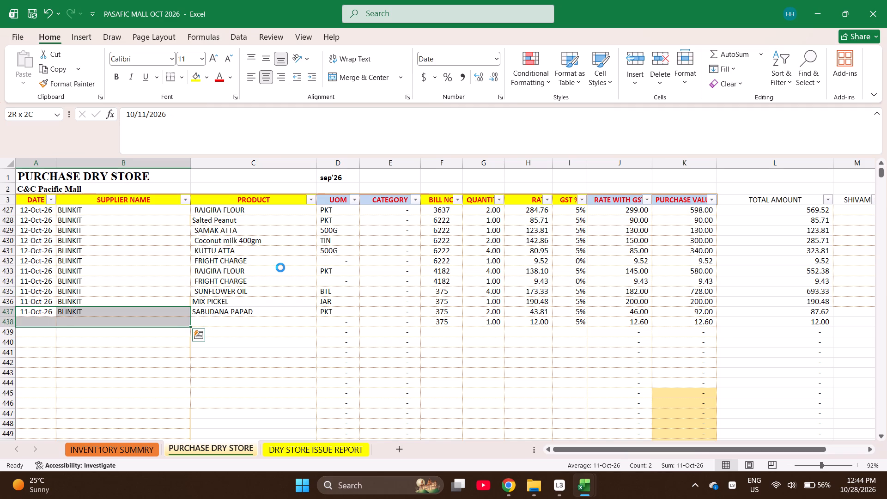
Enter FRIGHT CHARGE as the product in row 438.
key("Right")
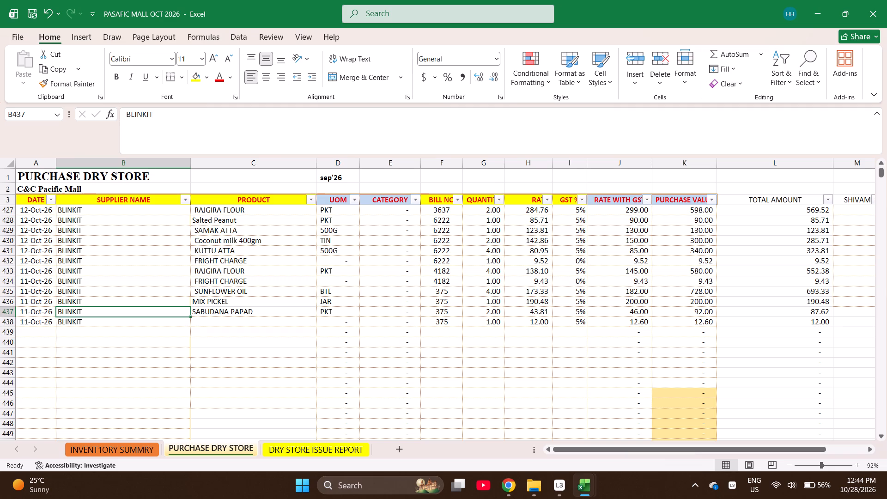
key("Down")
key("Right")
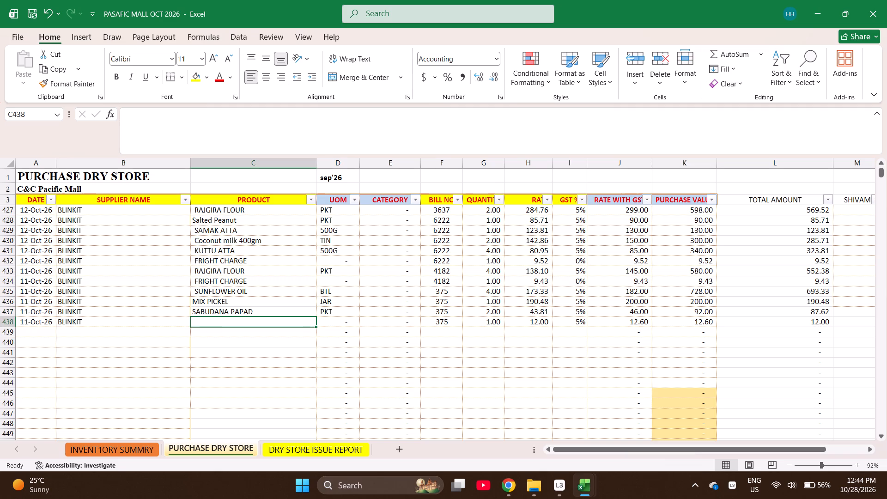
type("FR")
key("Right")
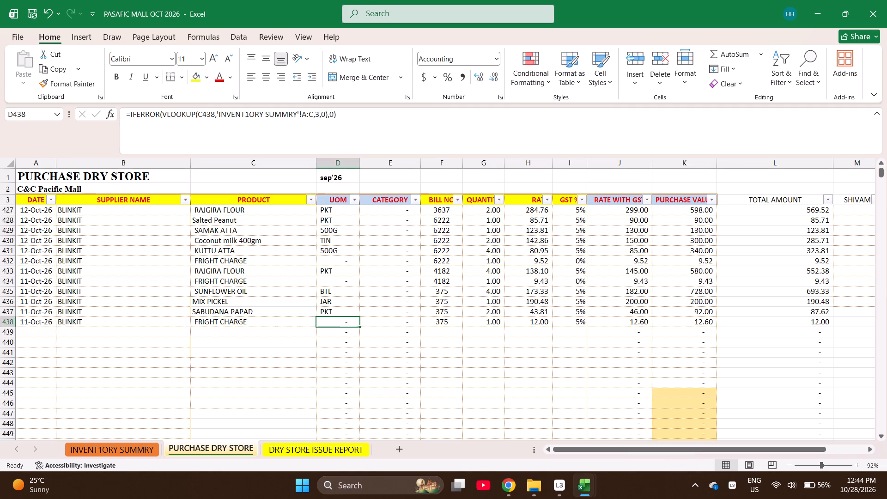
Start the next bill in row 439 by filling the date 11-Oct-26 and supplier BLINKIT from the row above.
key("Left")
key("ctrl+Left")
key("Down")
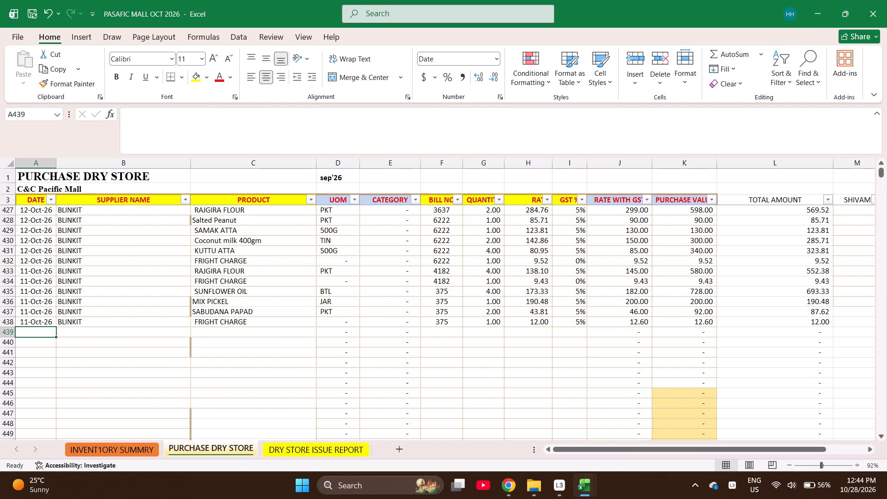
key("ctrl+d")
key("Right")
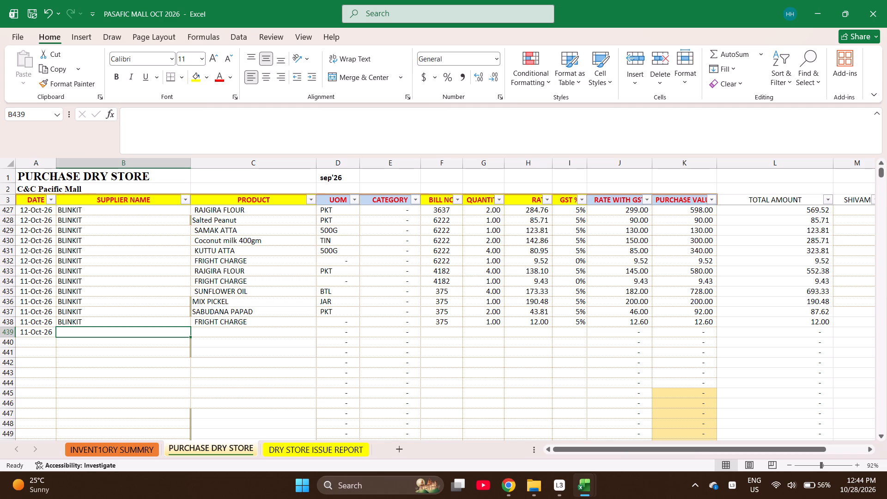
key("ctrl+d")
key("Right")
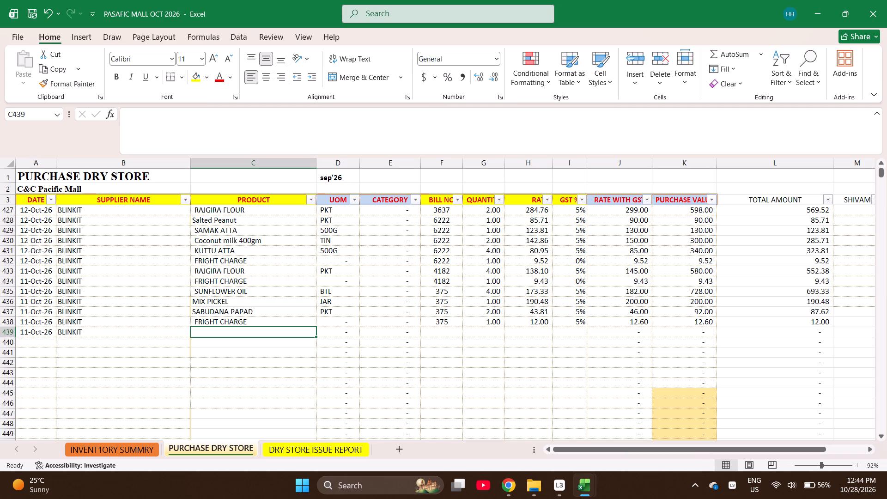
Enter the products Coconut milk 400gm, CONDENSED MILK, Coconut milk 400gm, KUTTU ATTA and SENDHA in rows 439 to 443.
type("COCO")
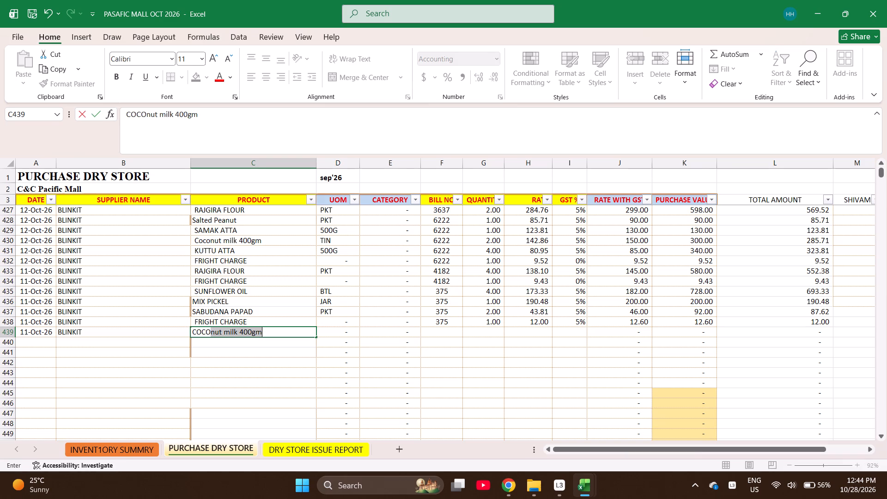
key("Return")
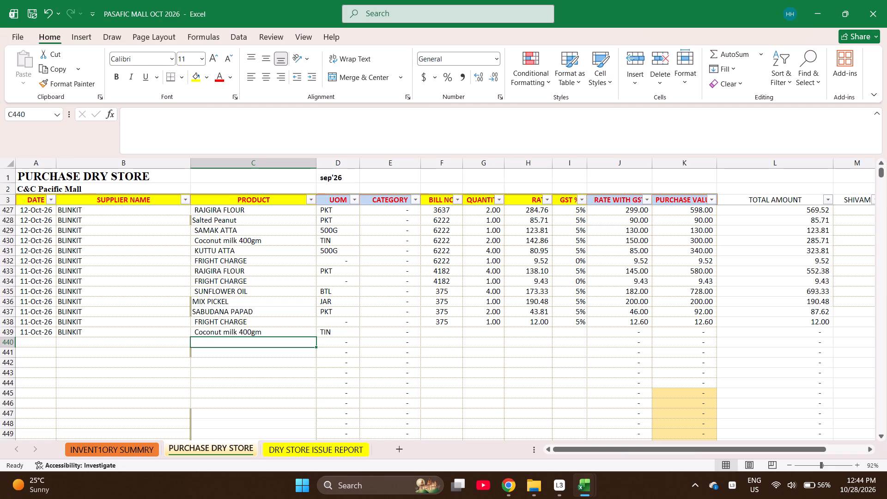
type("COM")
key("BackSpace")
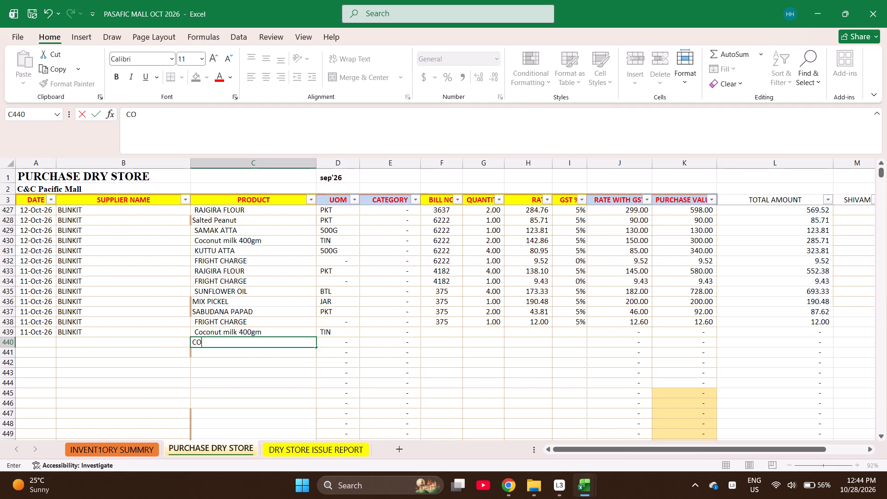
type("ND")
key("Return")
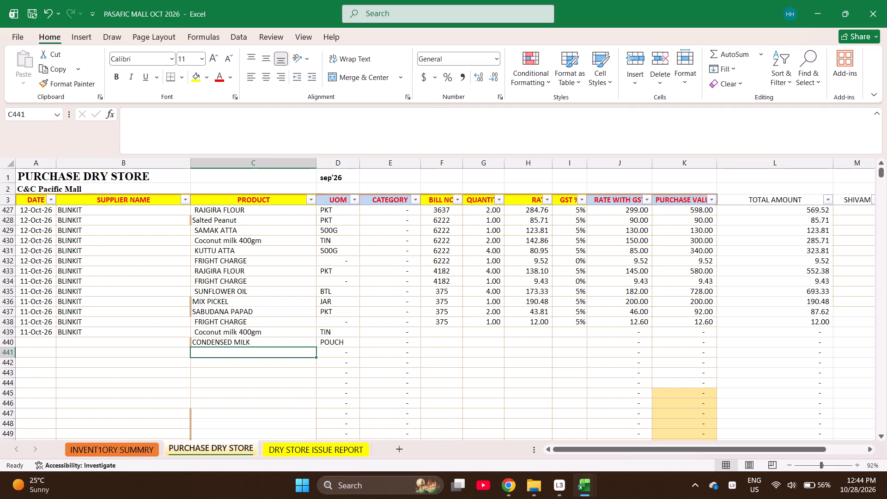
type("CP")
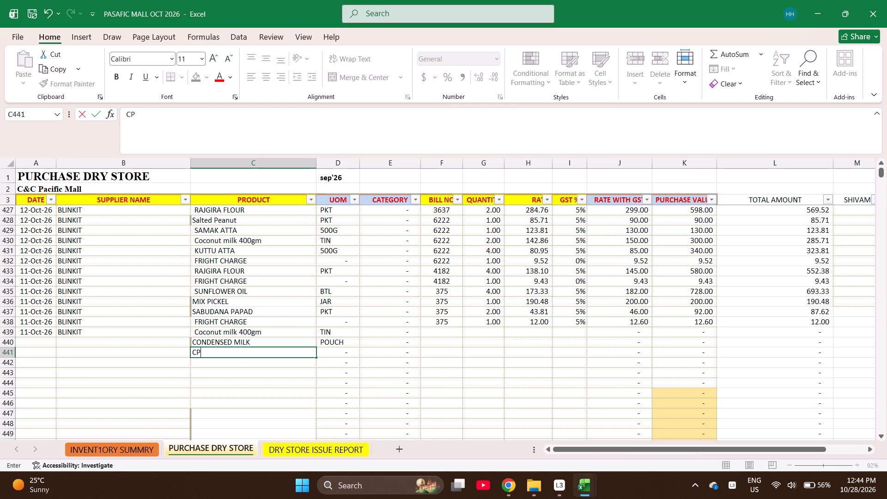
key("BackSpace")
type("OCONU")
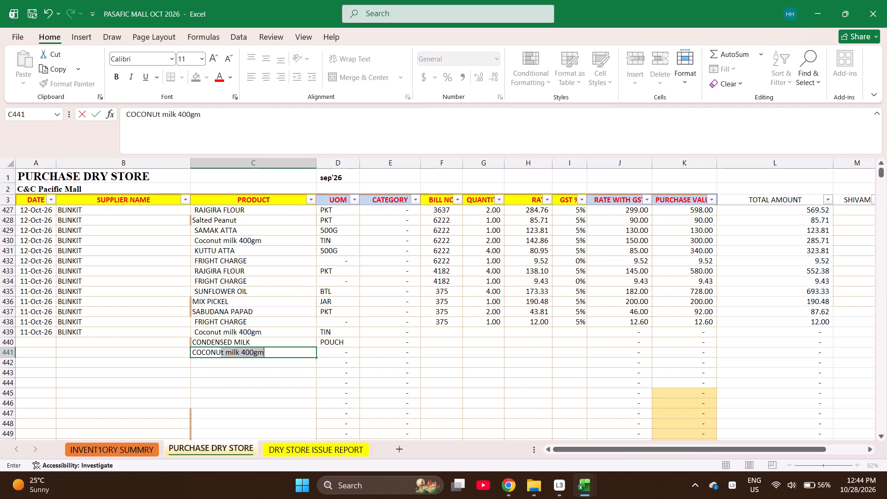
key("Return")
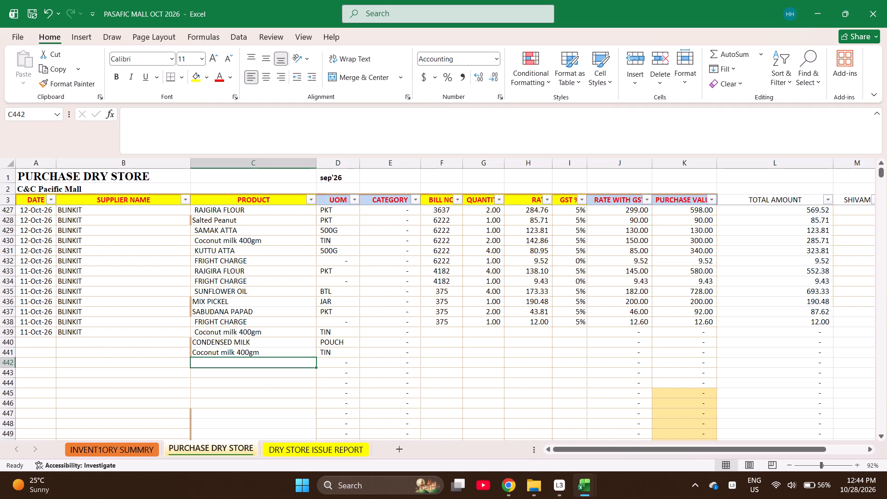
type("KUT")
key("Return")
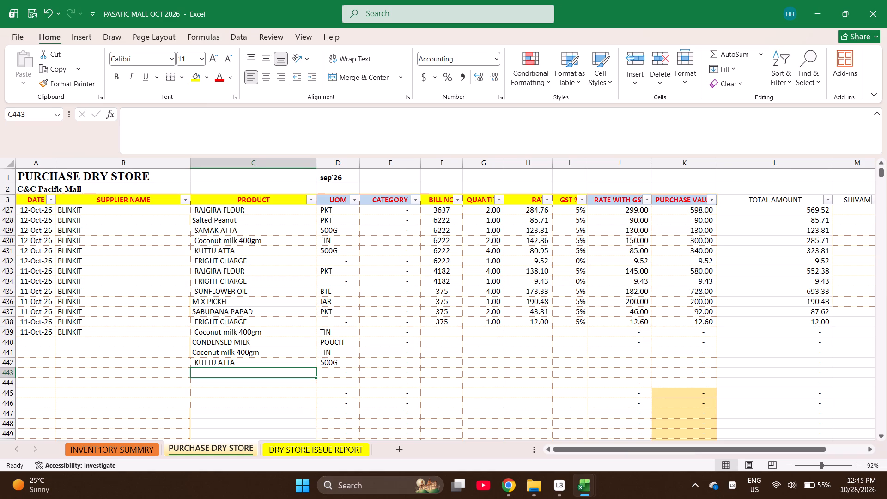
type("SENDHA")
key("space")
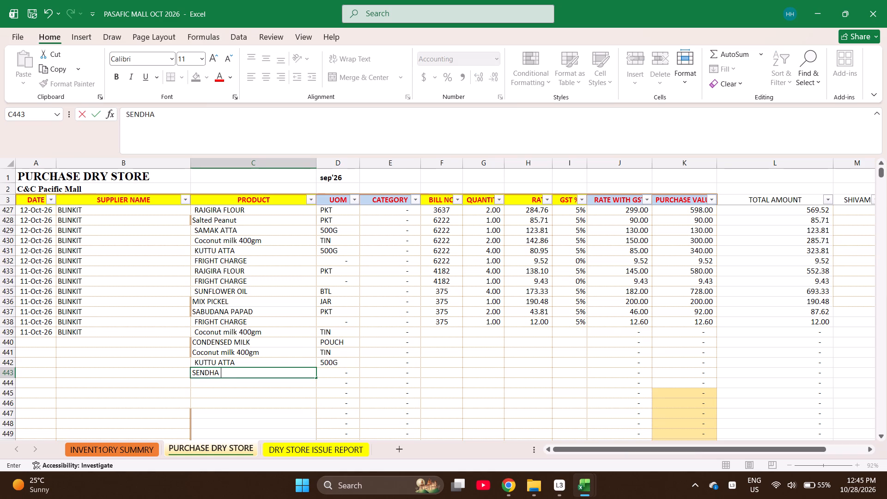
Add SENDHA NAMAK as an item in row 225 of the inventory summary, filling category Grocery and unit PKT from above.
key("ctrl+Page_Up")
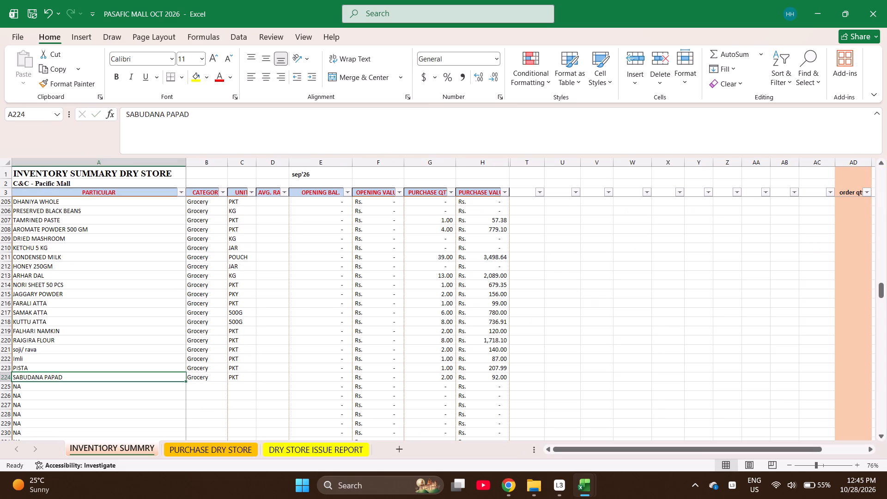
key("Down")
type("SENDHA NAMAL")
key("BackSpace")
key("k")
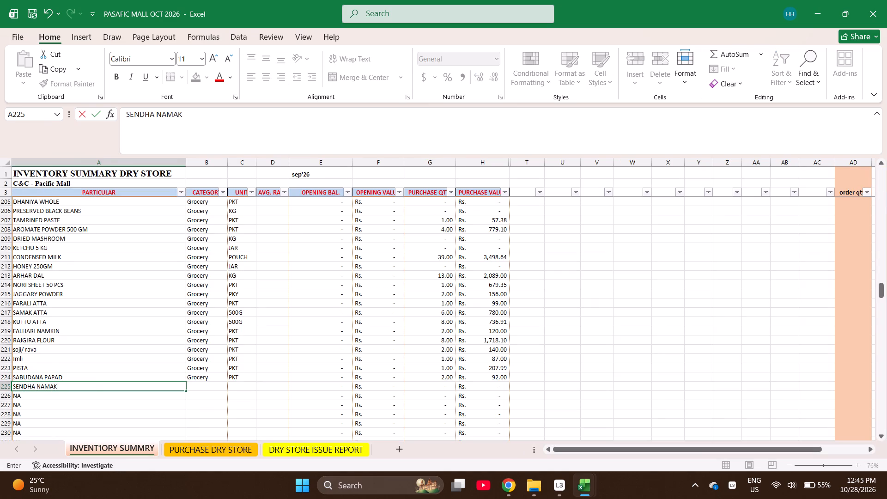
key("Down")
key("Up")
key("Right")
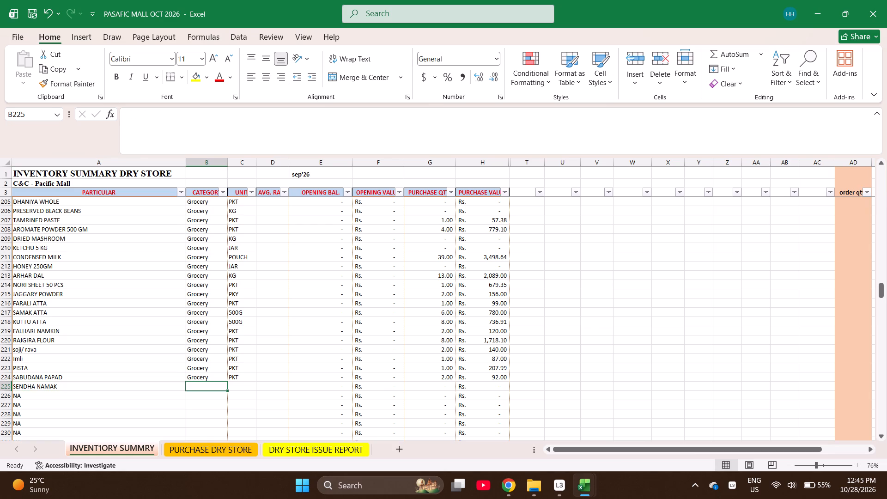
key("shift+Right")
key("ctrl+d")
key("ctrl+Left")
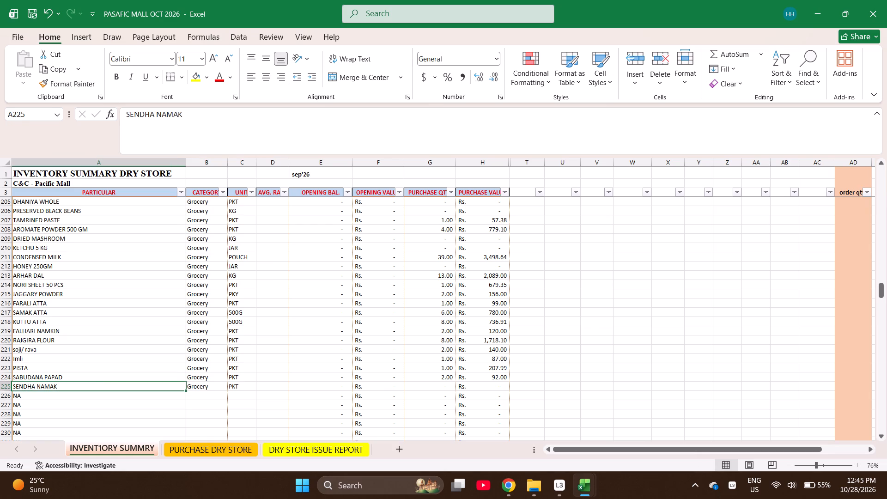
Copy SENDHA NAMAK from the inventory summary into the product cell of row 443 in the purchase sheet.
key("ctrl+c")
key("ctrl+Page_Down")
key("Return")
key("Down")
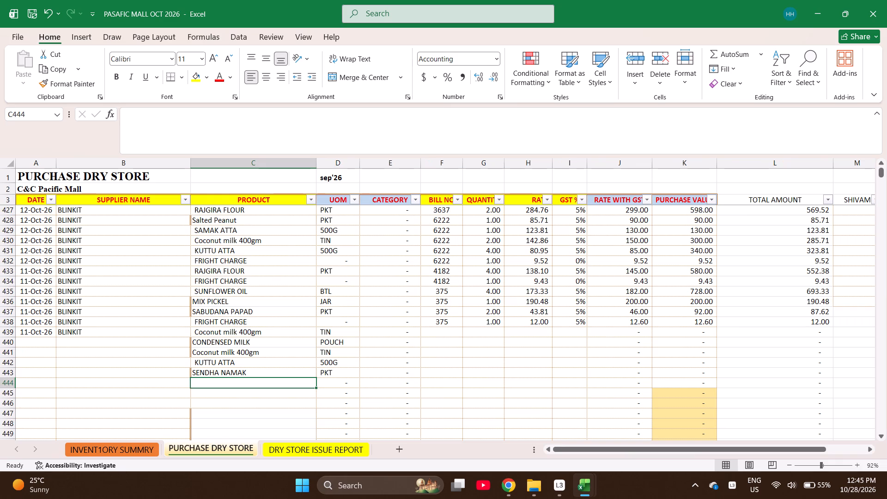
Copy the category formula of COFFEE COOKIEE 120 GM in row 363 into the category cell of row 439.
key("Right")
key("Right")
key("Up")
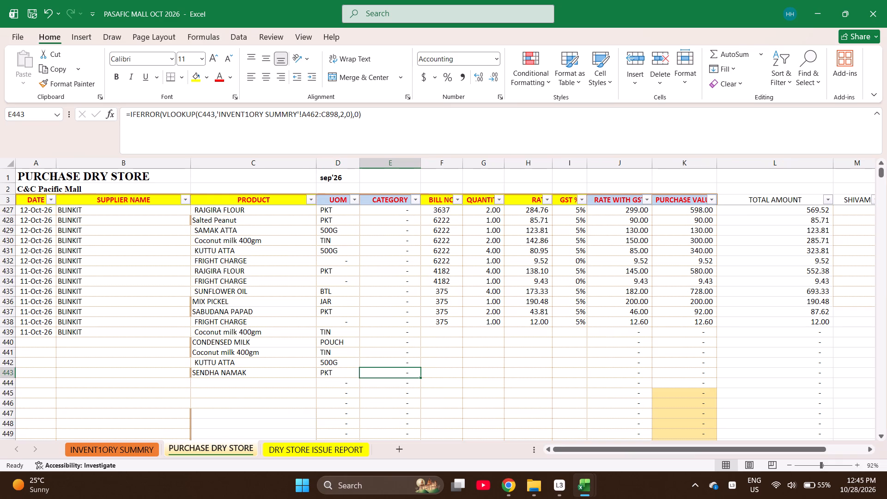
key("Up")
key("Up")
key("Up")
key("Up")
key("Up")
key("Up")
key("Up")
key("Up")
key("Up")
key("Up")
key("Up")
key("Up")
key("ctrl+Up")
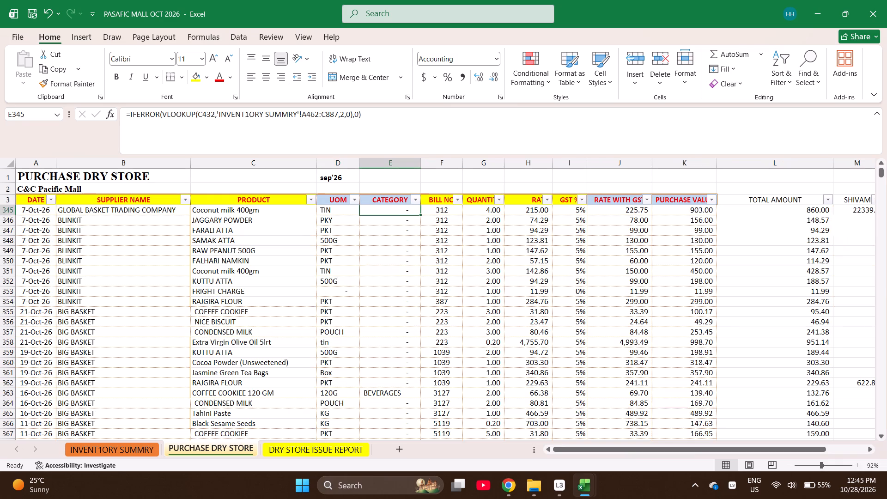
key("Down")
key("Down")
key("Down")
key("Down")
key("Down")
key("Down")
key("Down")
key("Down")
key("Down")
key("Down")
key("Down")
key("Down")
key("Down")
key("Down")
key("Down")
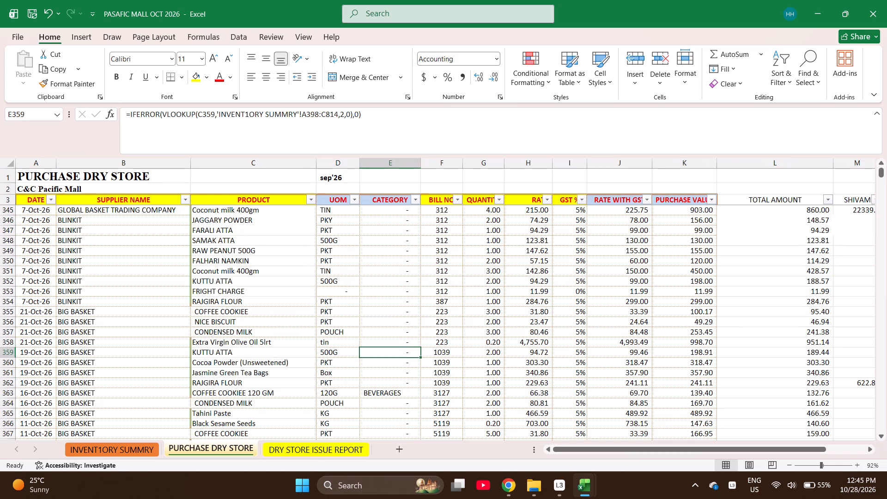
key("Down")
key("Down")
key("Down")
key("Down")
key("ctrl+c")
key("Left")
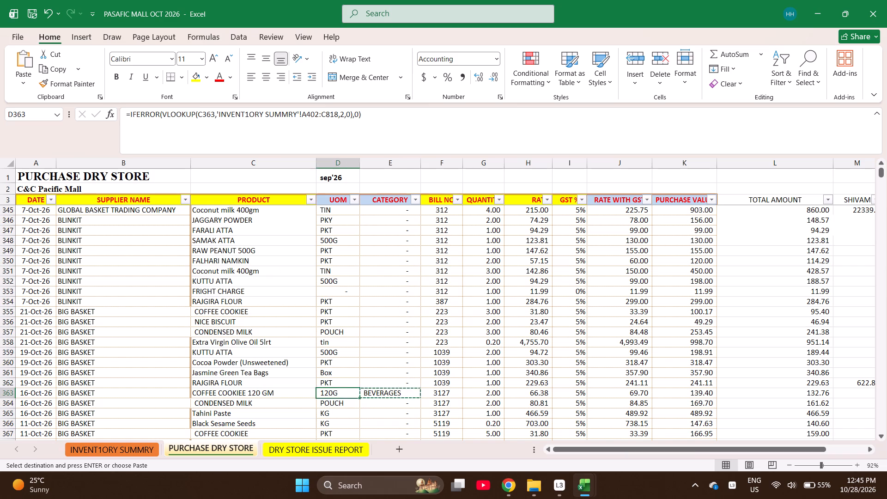
key("Left")
key("Left")
key("ctrl+Down")
key("Right")
key("Right")
key("Right")
key("Return")
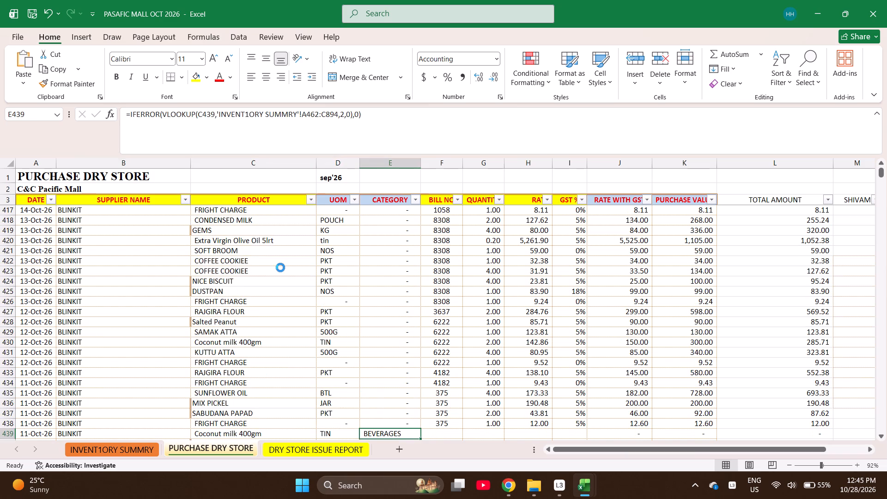
Enter bill number 3316 for the Coconut milk 400gm line in row 439.
key("Right")
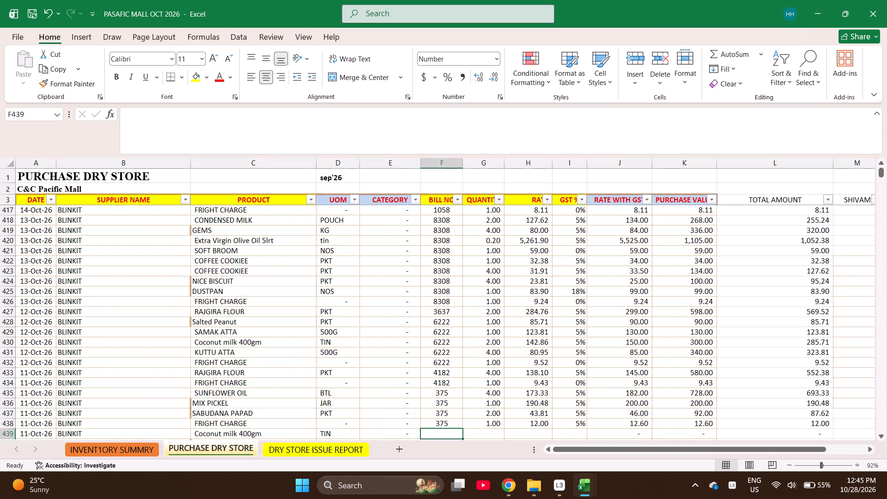
type("3316")
key("Right")
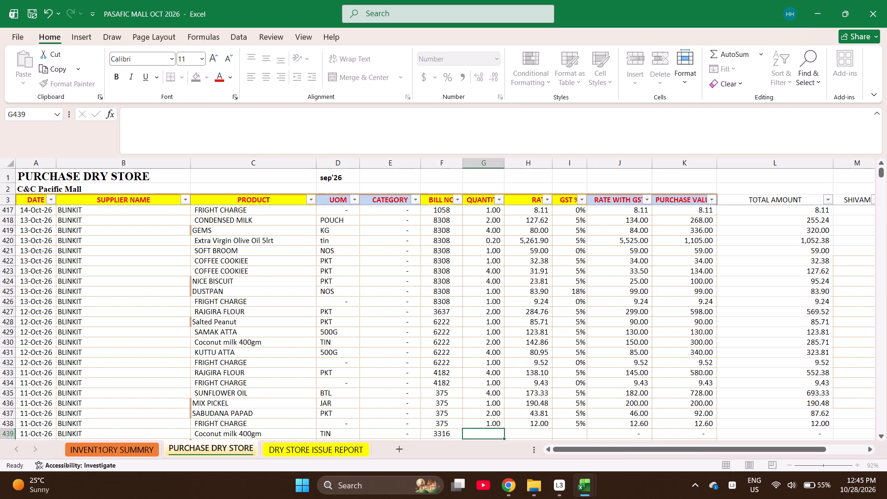
Enter SAMAK ATTA as the product in row 444.
key("Left")
key("Left")
key("Left")
key("Left")
key("Down")
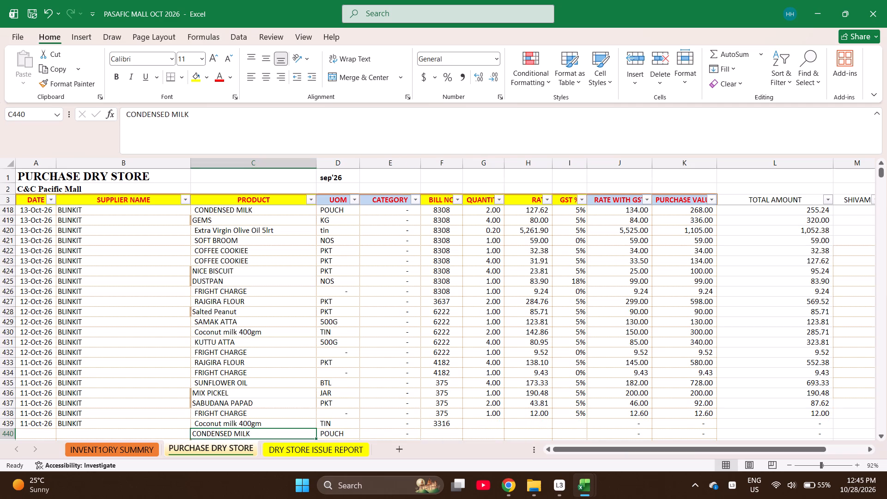
key("Down")
key("Down")
key("Down")
key("Down")
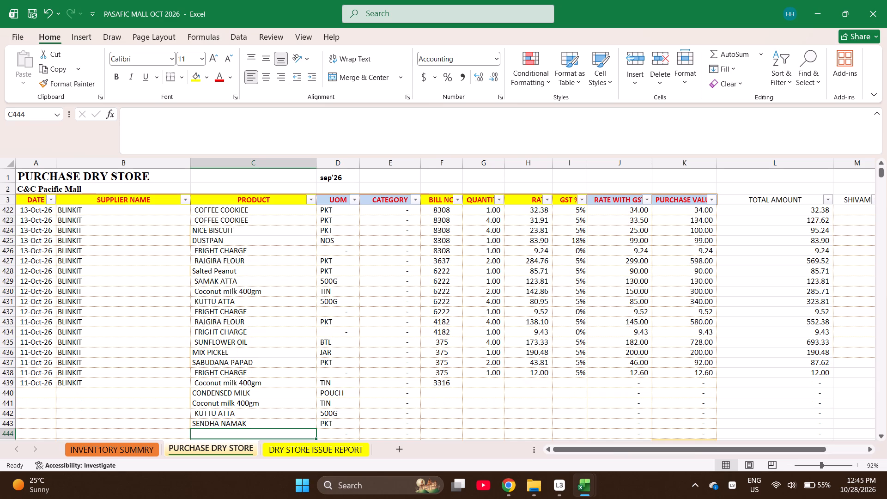
type("SAMA")
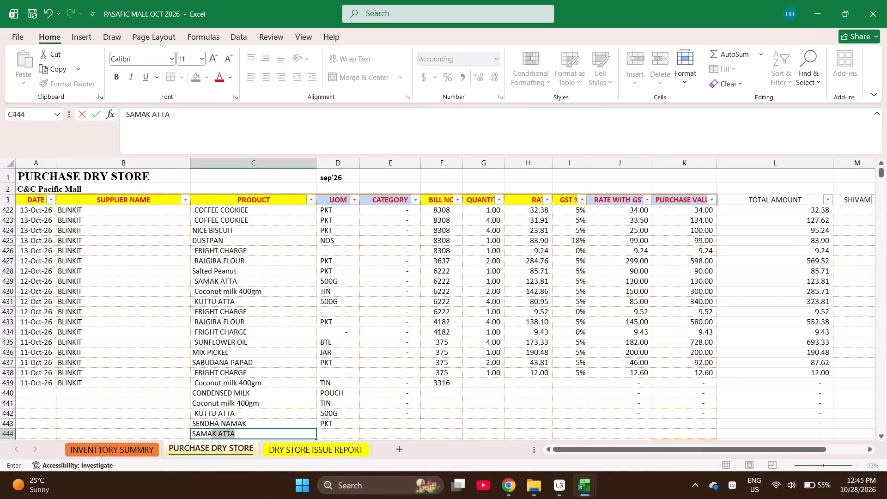
key("Right")
Enter the quantities 3, 2, 3, 3, 1 and 1 in rows 439 to 444.
key("Right")
key("Right")
key("ctrl+Up")
key("Right")
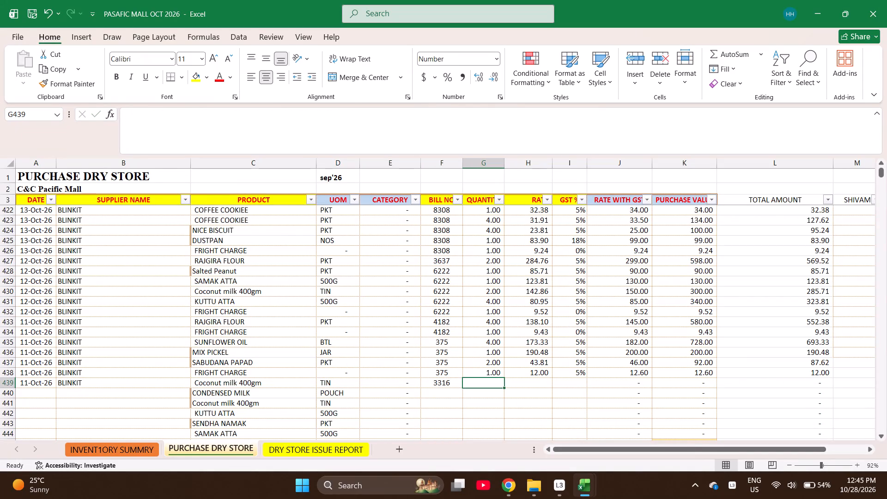
key("3")
key("Return")
key("2")
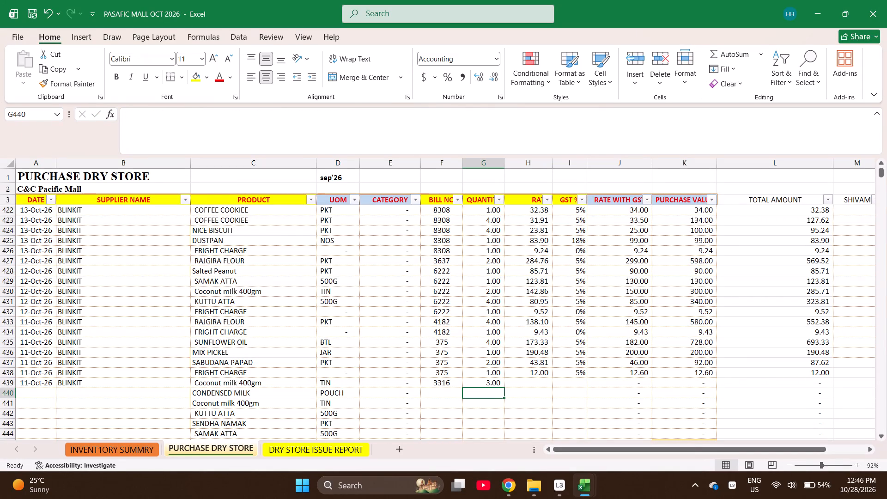
key("Return")
key("3")
key("Return")
key("3")
key("Return")
key("1")
key("Return")
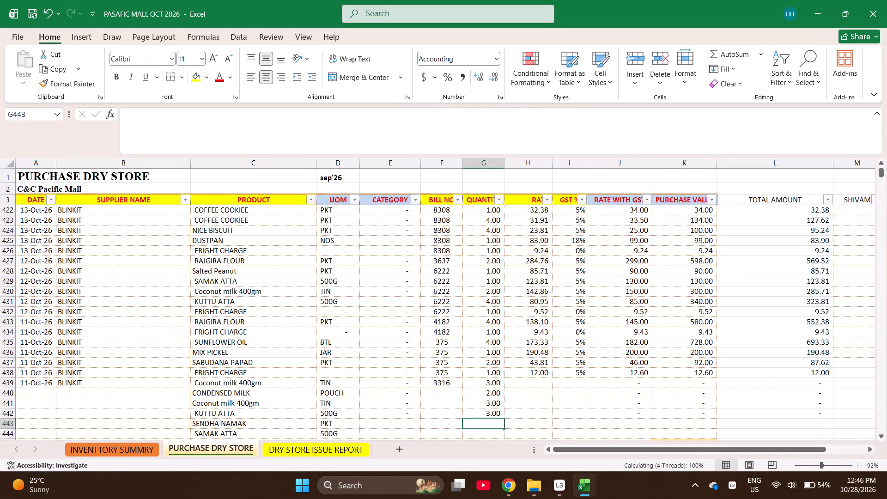
key("1")
key("Return")
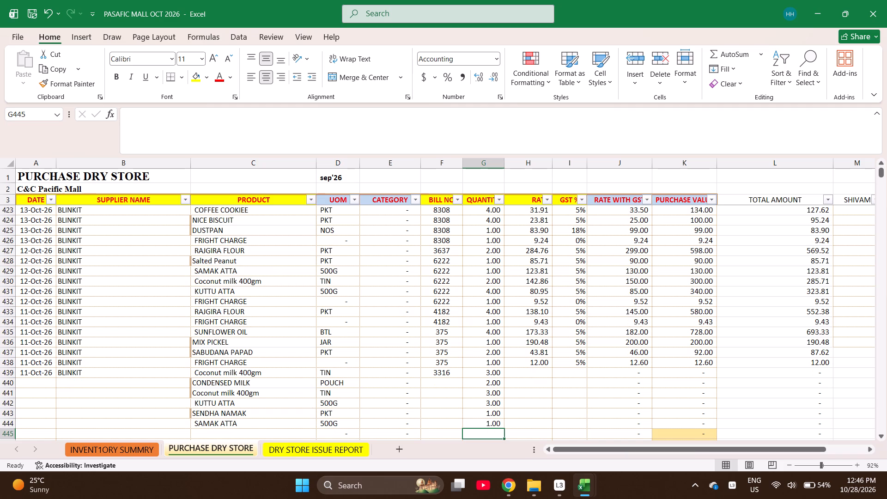
Enter the rates for rows 439 to 441 as formulas =388.57/3, =255.24/2 and =417.14/3.
key("Right")
key("ctrl+Up")
key("Down")
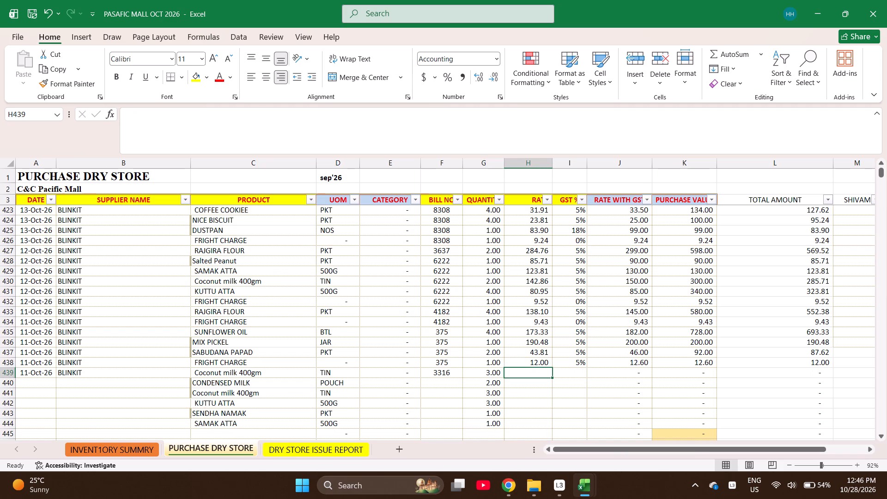
type("=388.57/")
key("3")
key("Return")
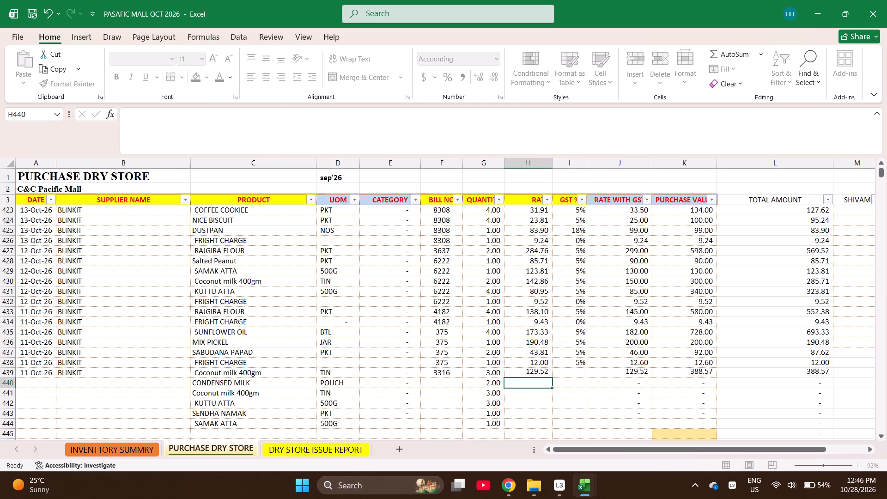
key("equal")
type("255.24/")
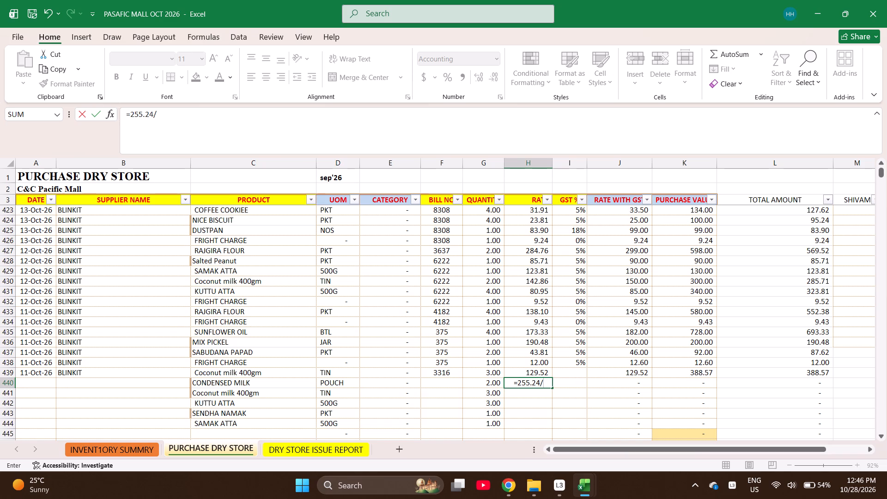
key("2")
key("Return")
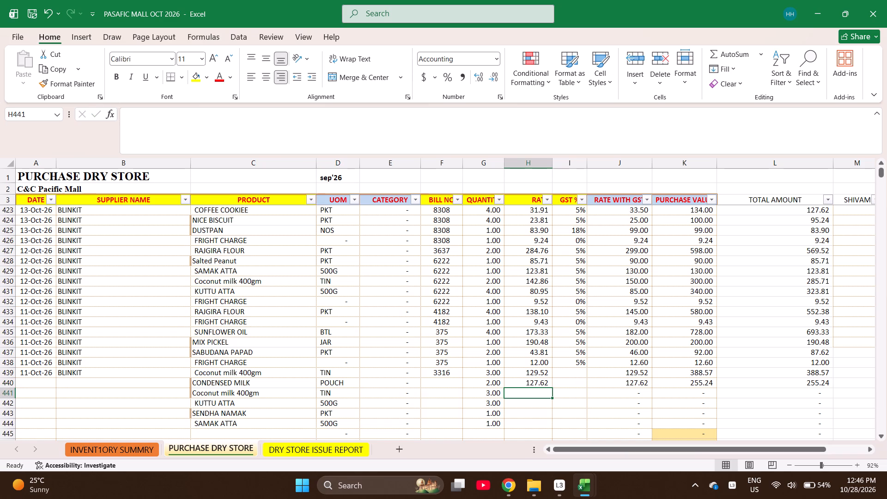
key("equal")
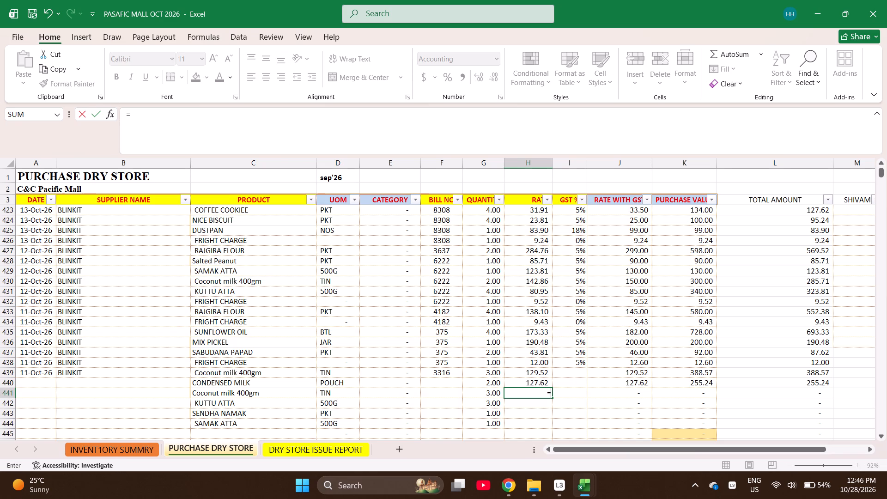
type("417")
key("period")
type("14/")
key("3")
key("Return")
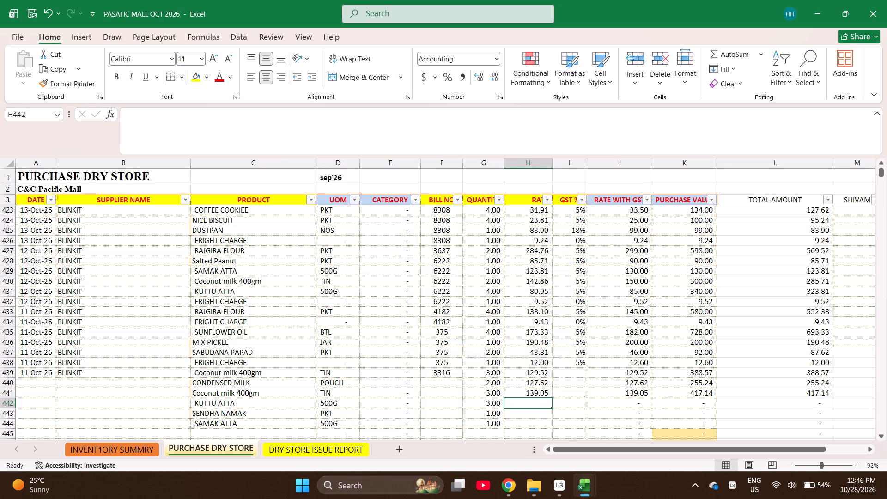
Enter the rates 66, 146.67 and 8 for KUTTU ATTA, SENDHA NAMAK and SAMAK ATTA in rows 442 to 444.
type("66")
key("Return")
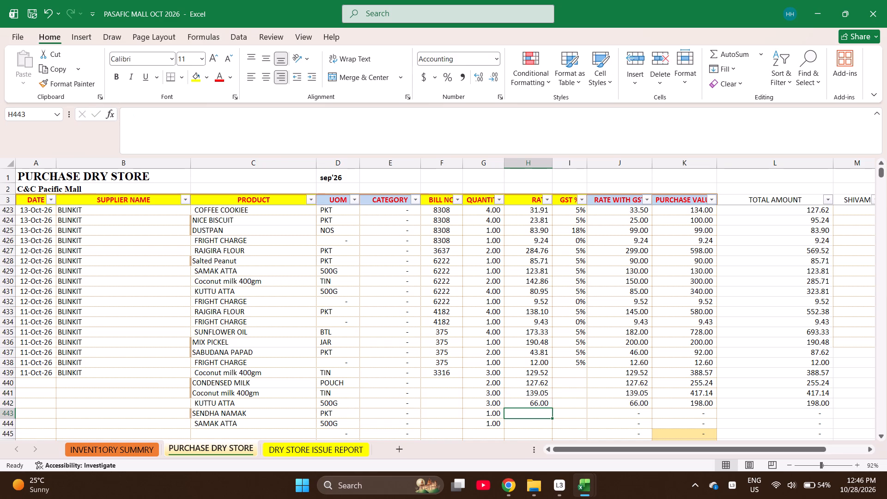
type("146.67")
key("Right")
key("Down")
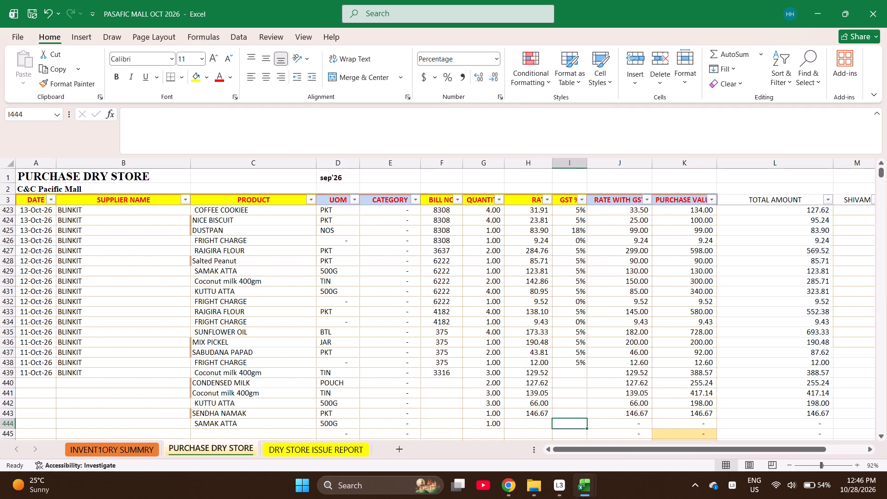
key("Left")
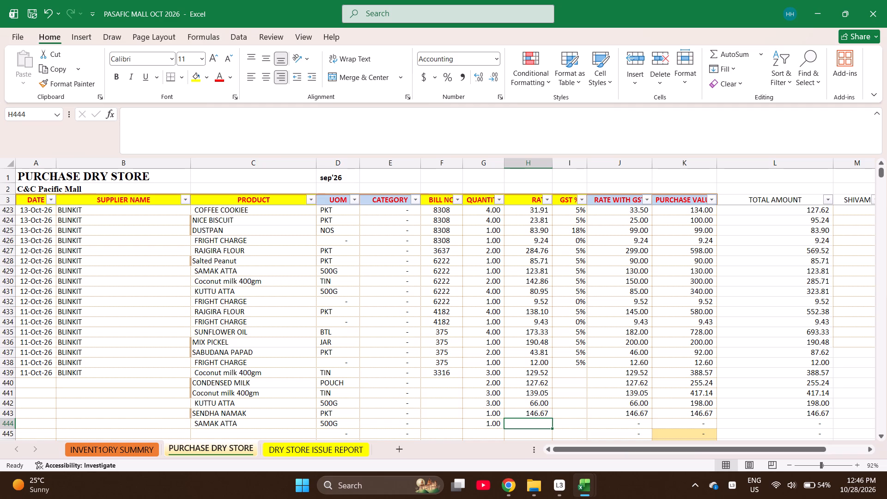
key("8")
key("Right")
Fill the 5% GST from row 438 down through rows 439 to 443.
key("Page_Down")
key("Page_Up")
key("ctrl+Up")
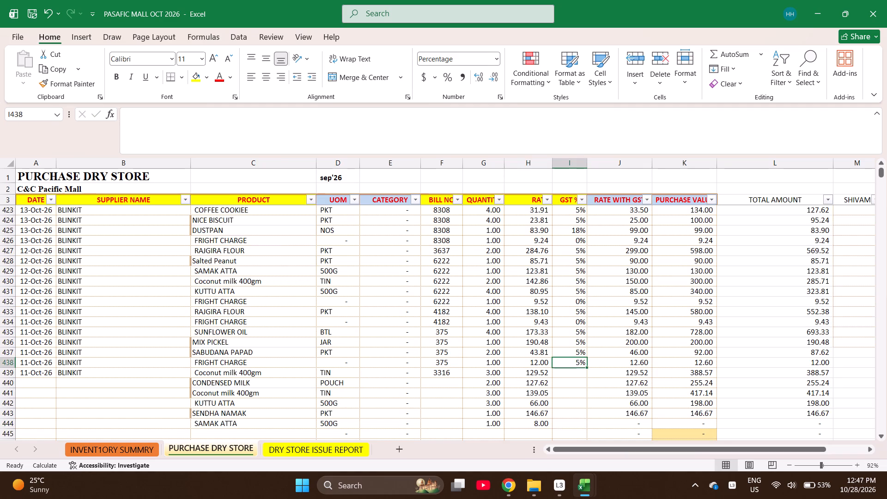
key("Down")
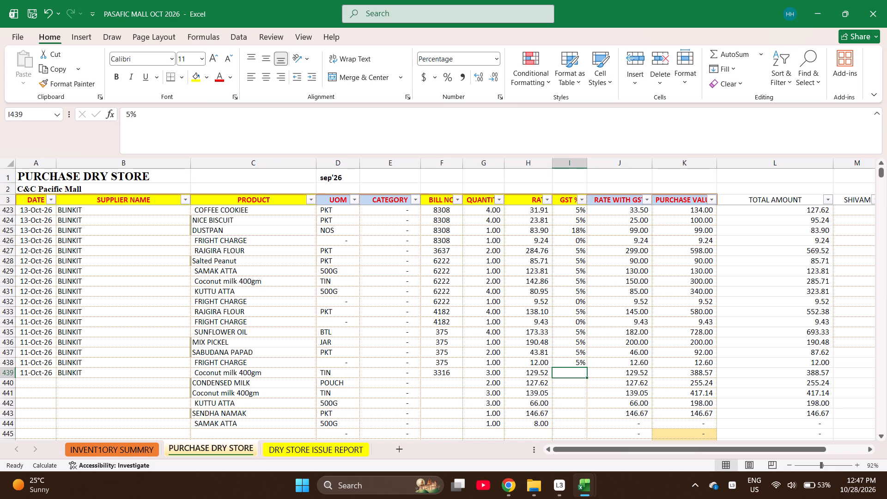
key("Up")
key("shift+Down")
key("shift+Down")
key("shift+Down")
key("shift+Down")
key("shift+Down")
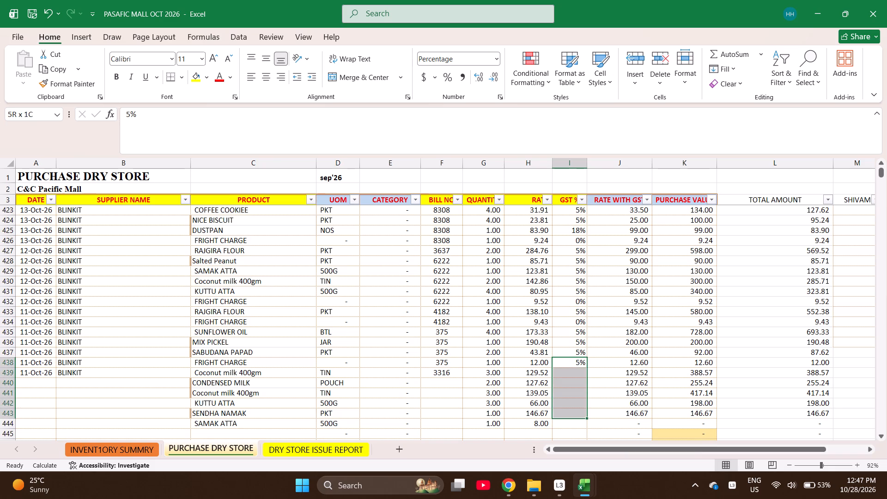
key("ctrl+d")
Set the GST of row 444 to 0%.
key("ctrl+Down")
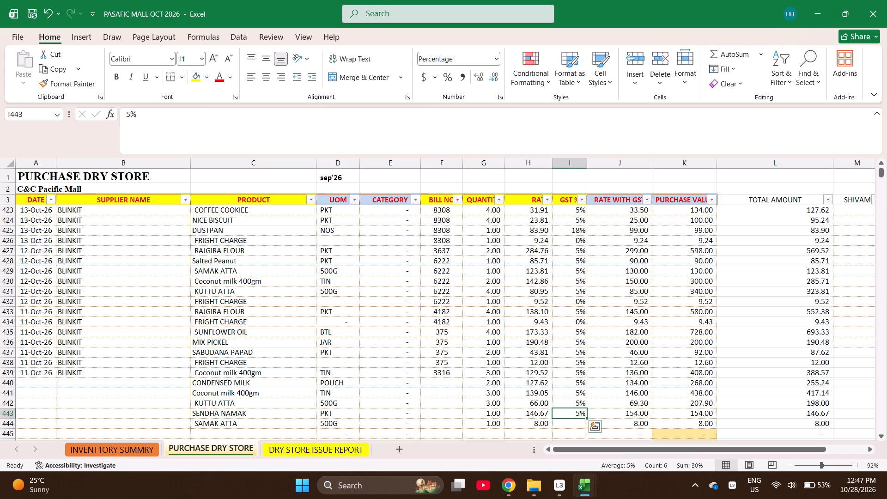
key("Down")
key("0")
key("Right")
Check the bill total by selecting the purchase values of rows 439 to 444 and reviewing the bill's lines.
key("Right")
key("shift+Up")
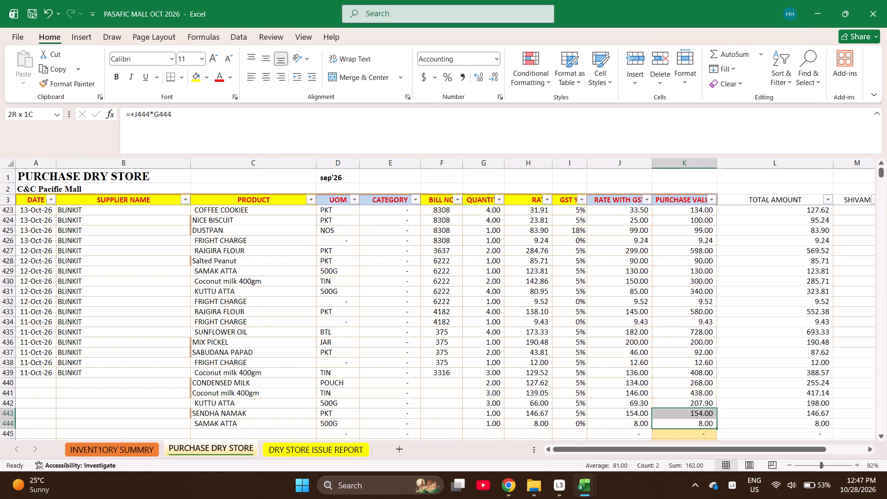
key("shift+Up")
key("shift+Up")
key("shift+Up")
key("shift+Up")
key("shift+Up")
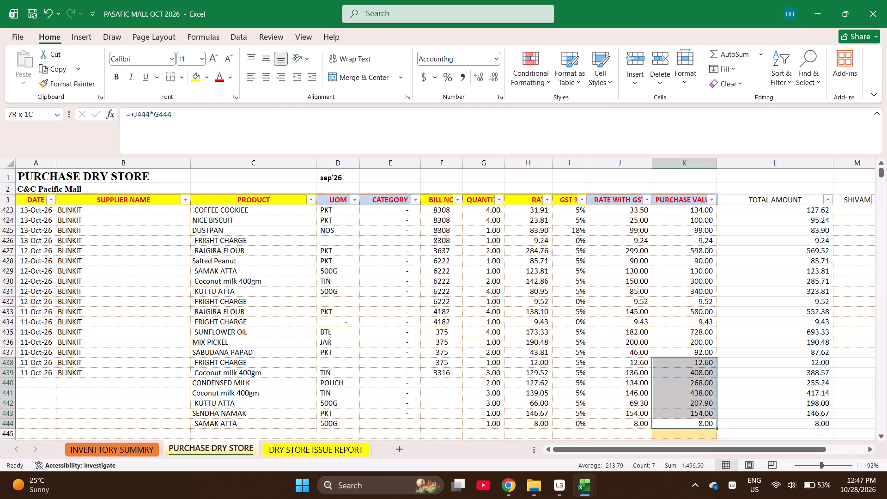
key("shift+Down")
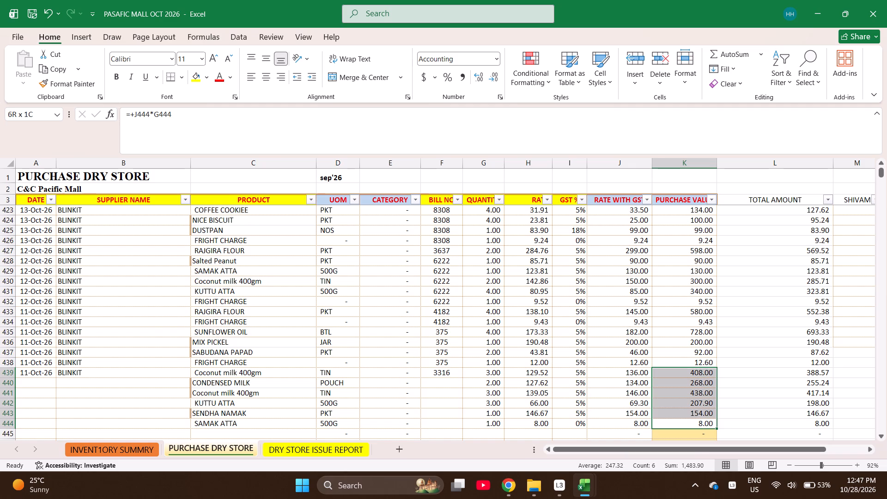
key("shift+Left")
key("shift+Left")
key("shift+Left")
key("shift+Left")
key("shift+Left")
key("shift+Left")
key("shift+Left")
key("shift+Left")
key("shift+Left")
key("shift+Left")
key("shift+Right")
key("shift+Right")
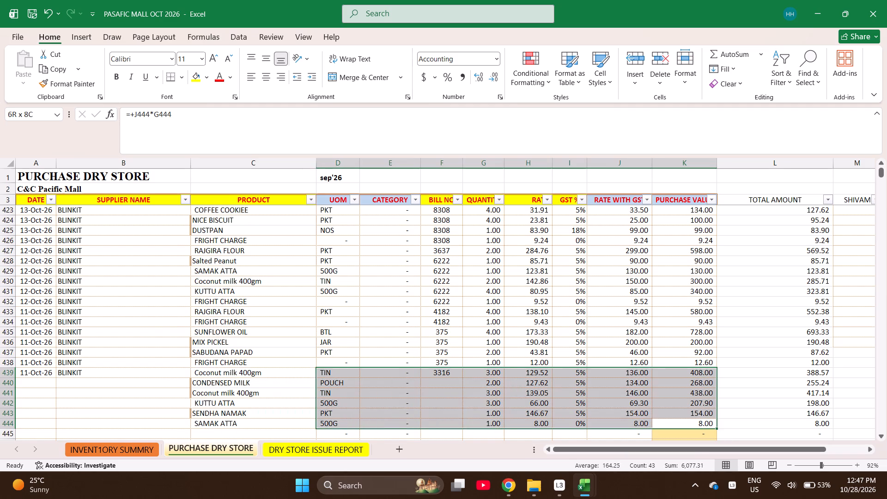
key("shift+Right")
key("shift+Right")
key("shift+Right")
key("shift+Right")
key("shift+Right")
key("shift+Right")
key("shift+Right")
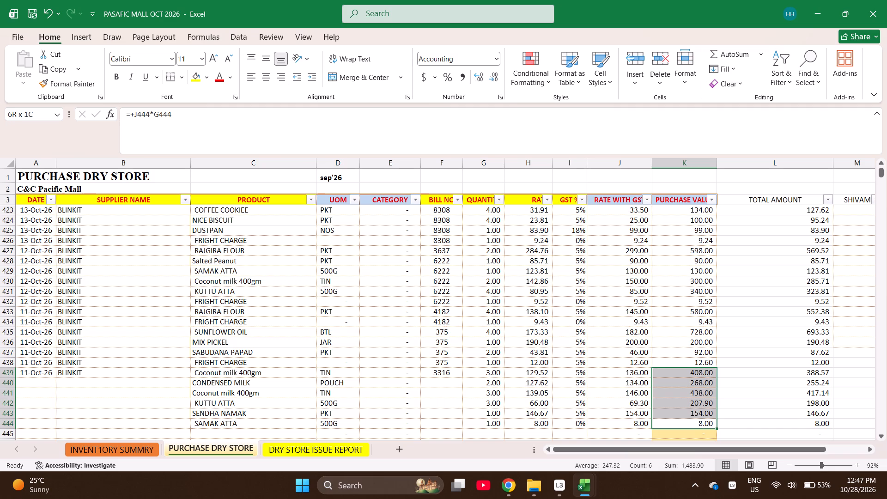
Set the KUTTU ATTA rate in row 442 to the formula =254.29/3.
key("shift+Down")
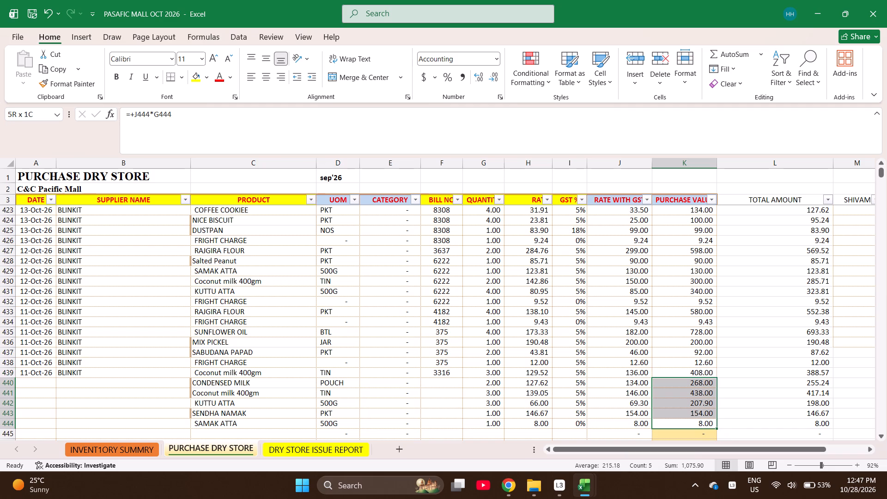
key("shift+Down")
key("shift+Down")
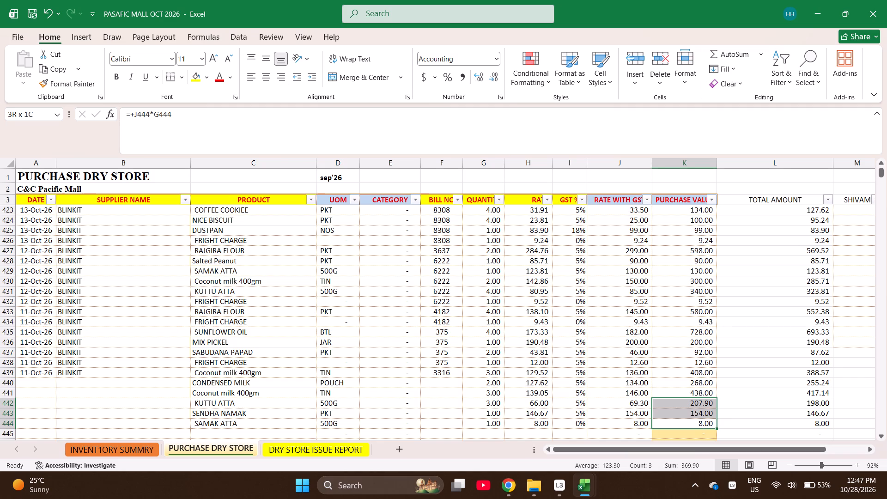
key("Left")
key("Left")
key("Left")
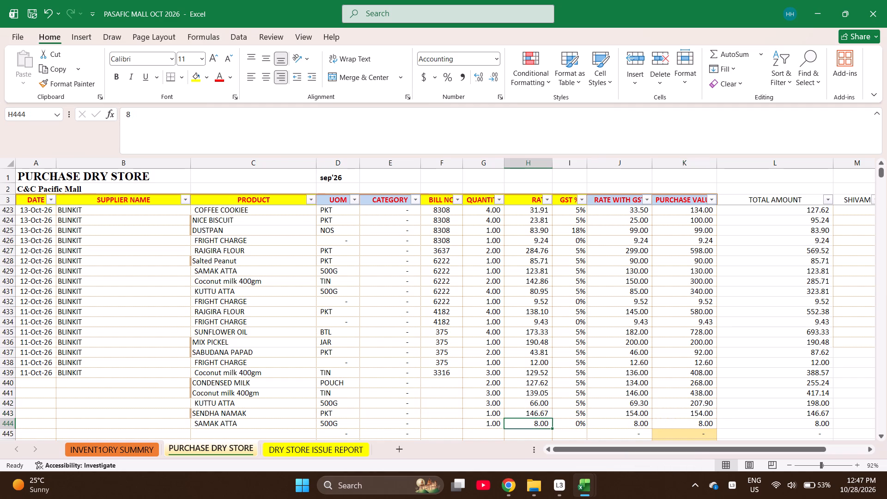
key("Up")
key("Up")
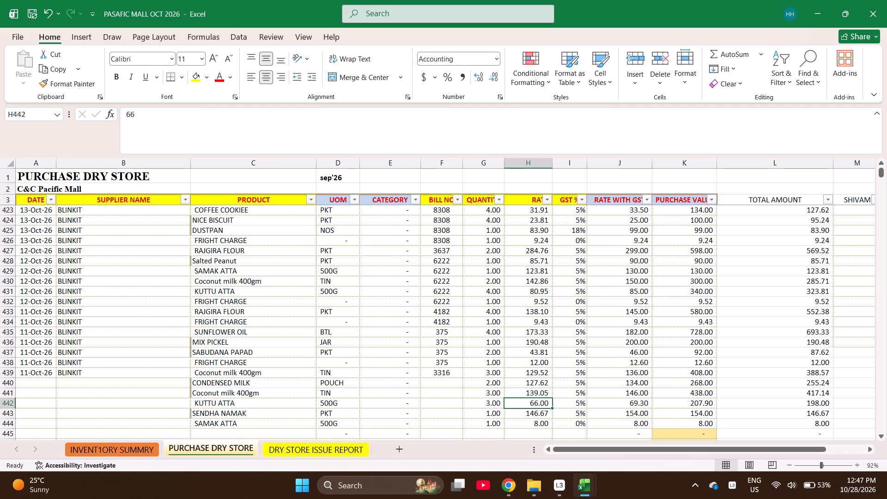
key("equal")
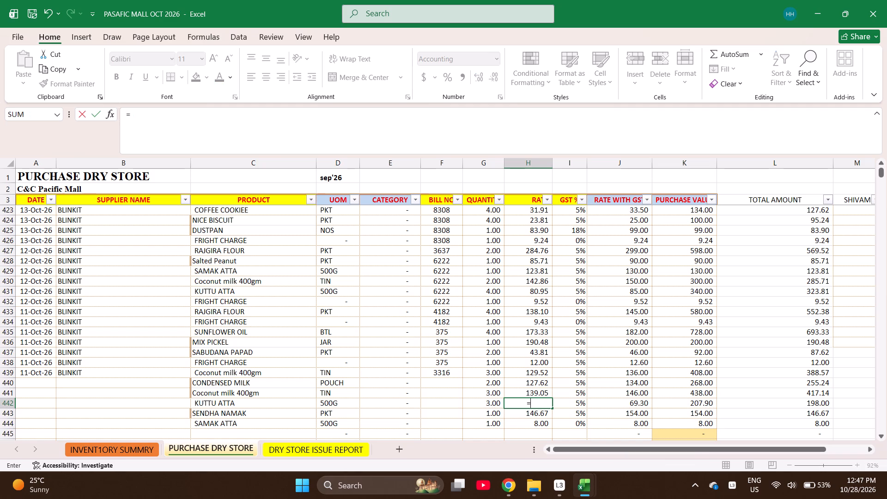
type("254.29/3")
key("Return")
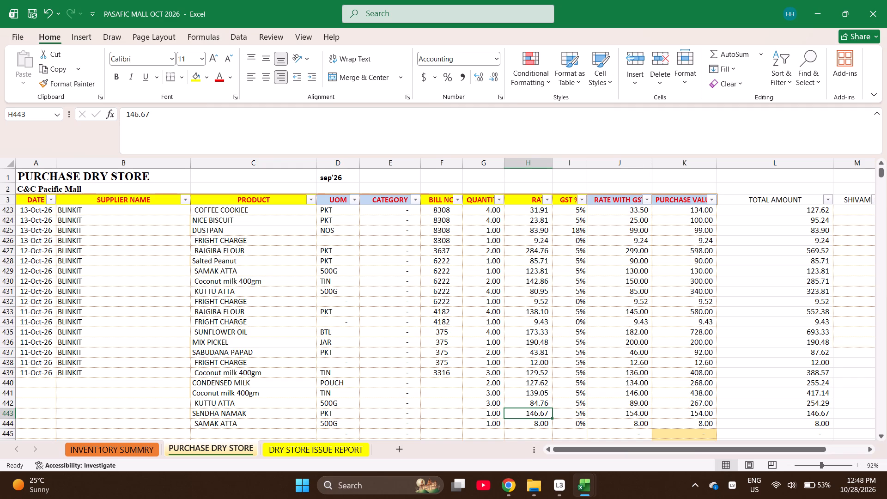
Review the bill's product lines in rows 439 to 444 against their rates and purchase values.
key("Left")
key("Left")
key("Left")
key("Left")
key("Left")
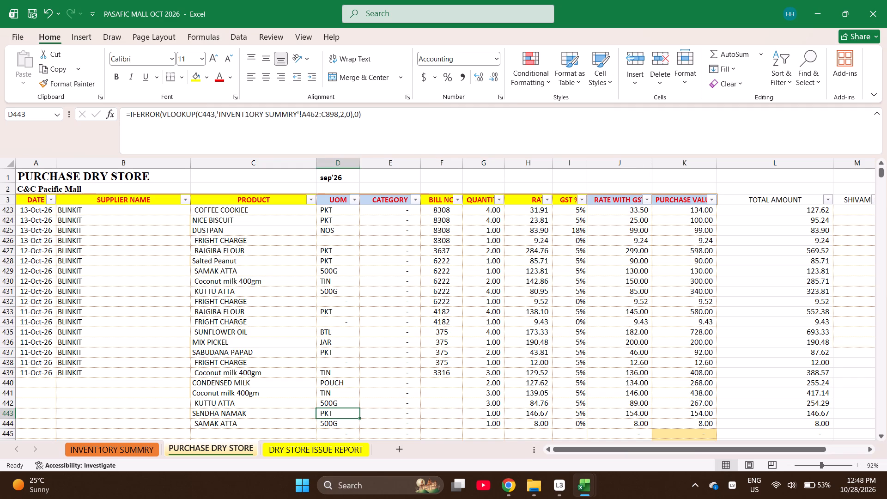
key("Left")
key("Up")
key("Up")
key("Up")
key("Up")
key("Right")
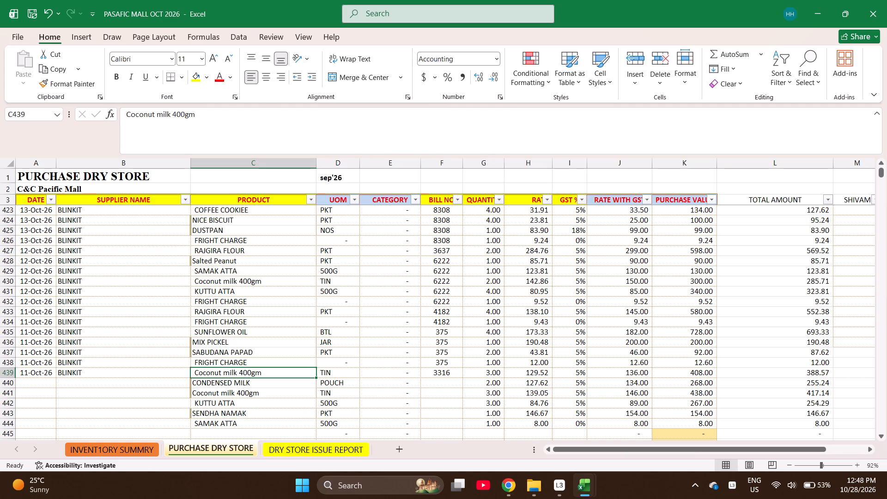
key("Down")
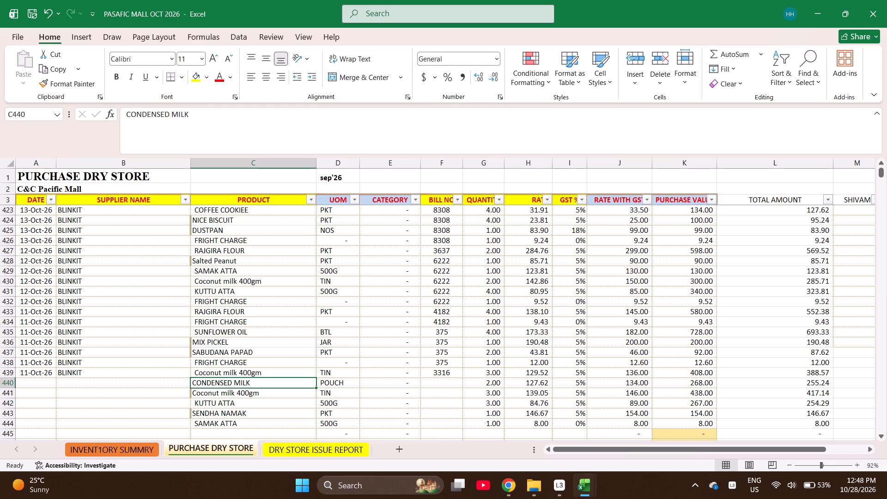
key("Down")
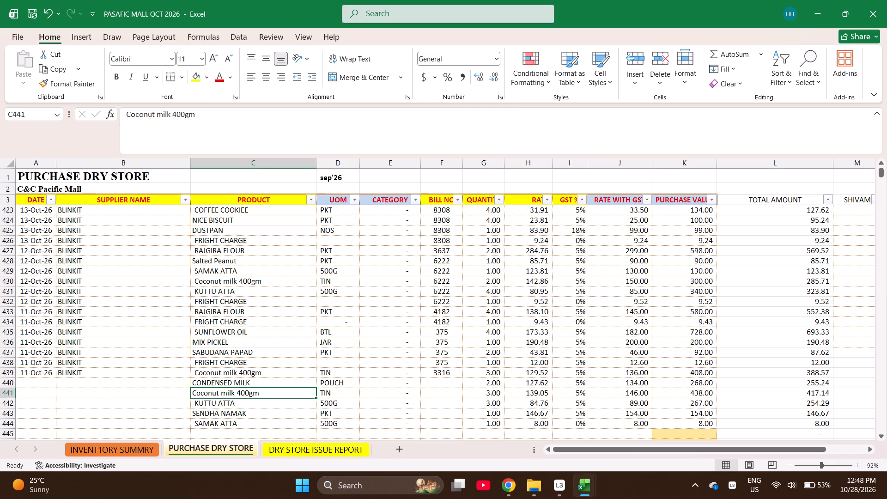
key("Down")
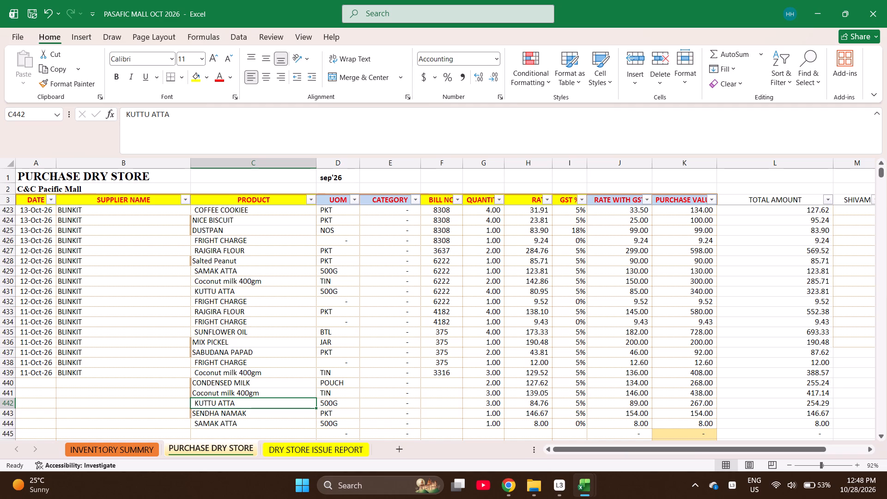
key("Down")
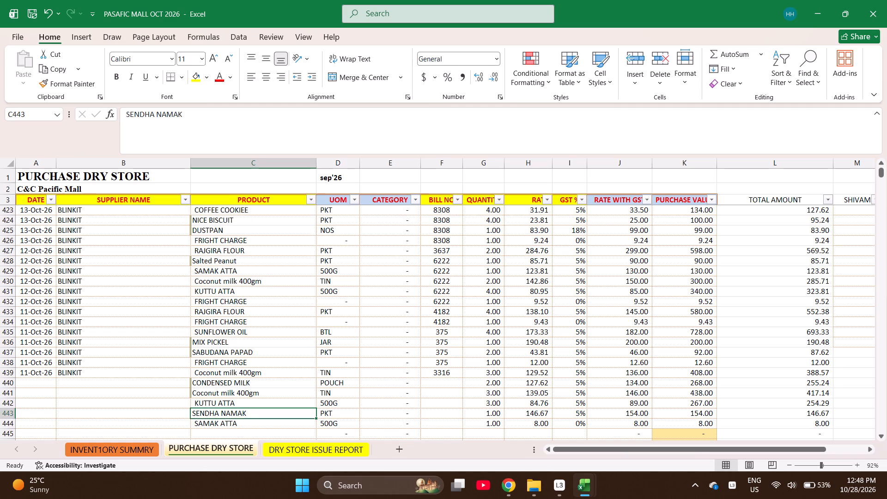
key("Down")
key("shift+Up")
key("shift+Up")
key("shift+Up")
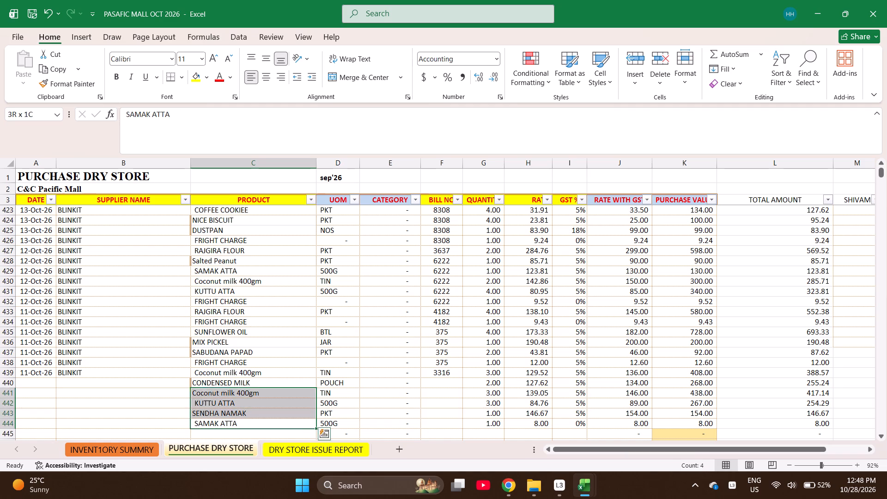
key("shift+Up")
key("shift+Up")
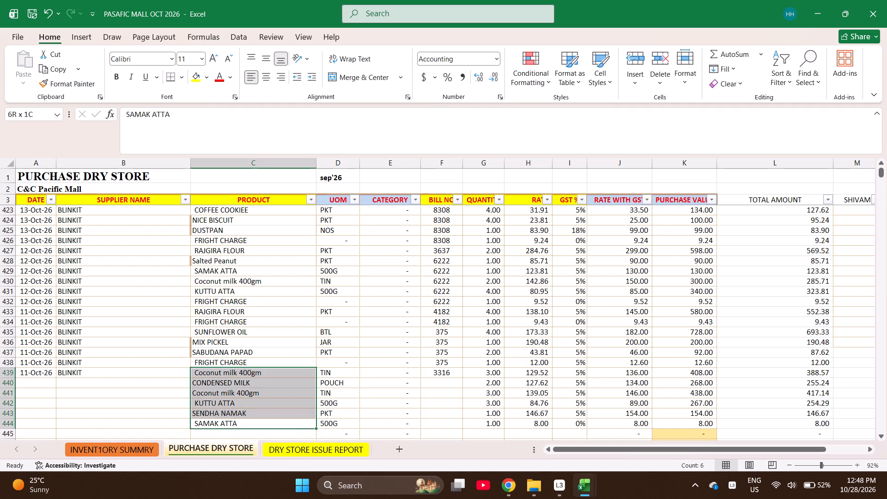
key("Right")
key("Right")
key("Right")
key("Right")
key("Right")
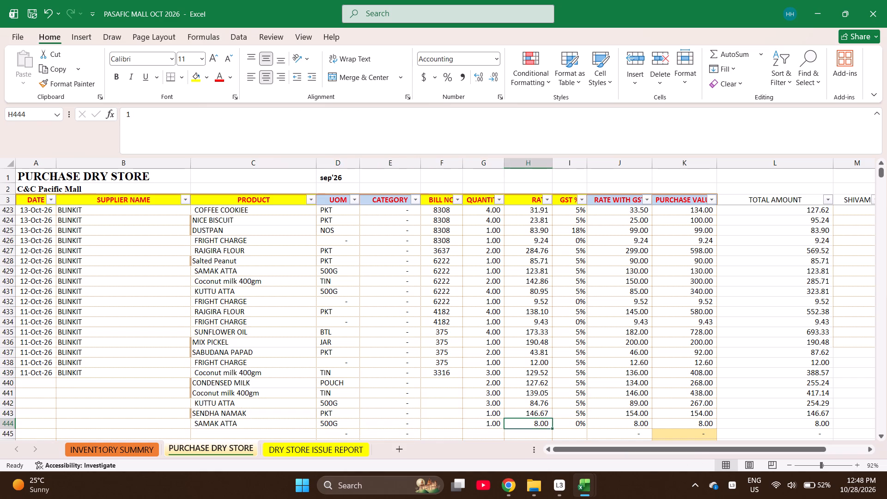
key("Right")
key("Right")
key("Right")
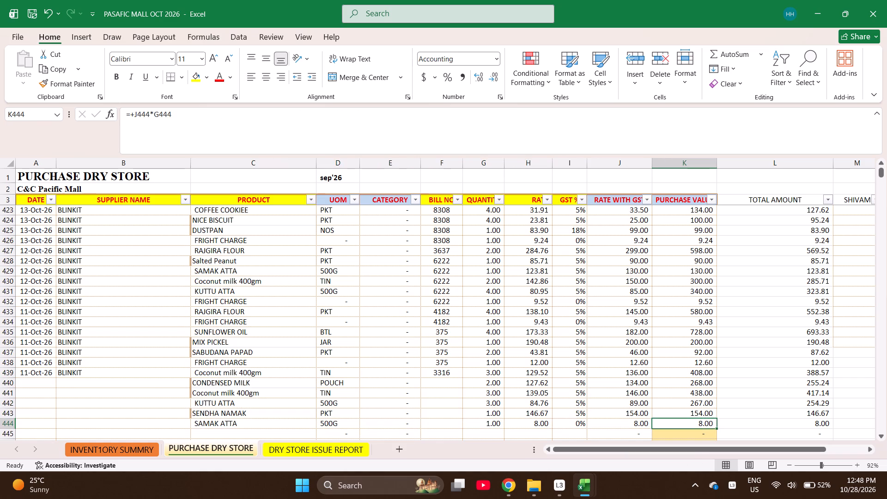
key("Left")
key("Left")
key("Left")
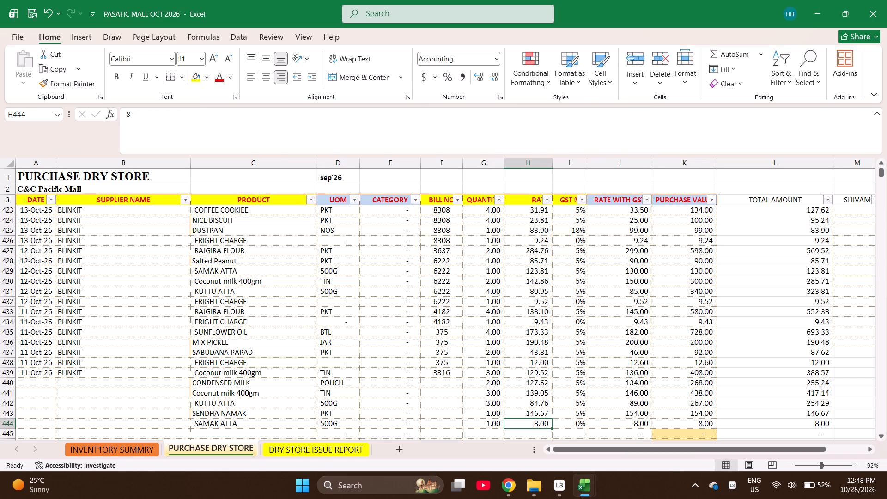
Add a FRIGHT CHARGE line in row 445 with quantity 1, rate 8 and 0% GST.
key("Left")
key("Left")
key("Left")
key("Left")
key("Left")
key("Down")
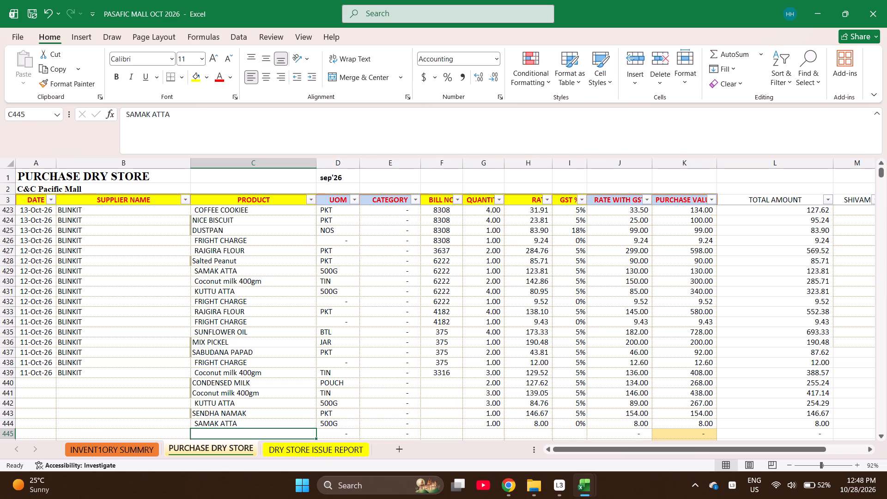
key("f")
key("Right")
key("Right")
key("Right")
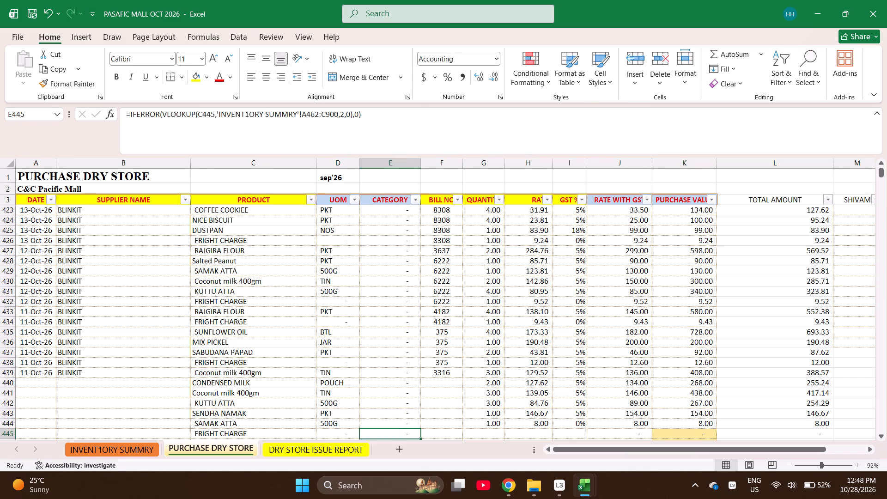
key("Right")
key("1")
key("Right")
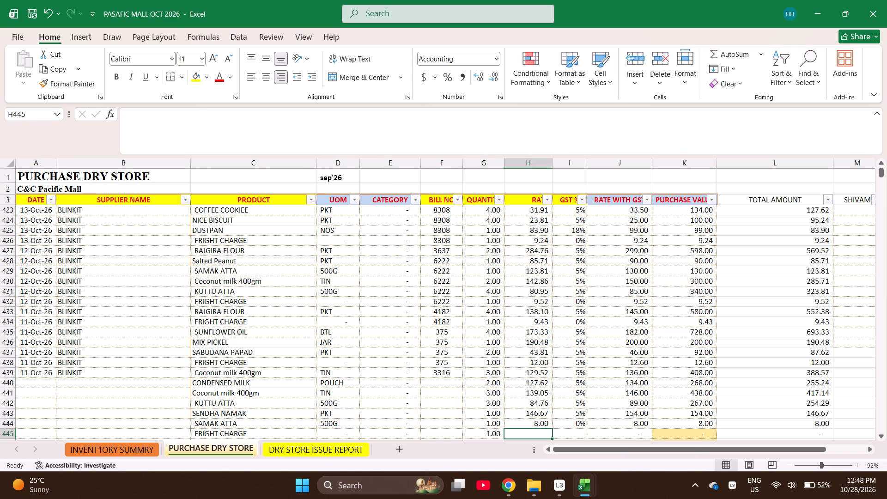
key("8")
key("Right")
key("0")
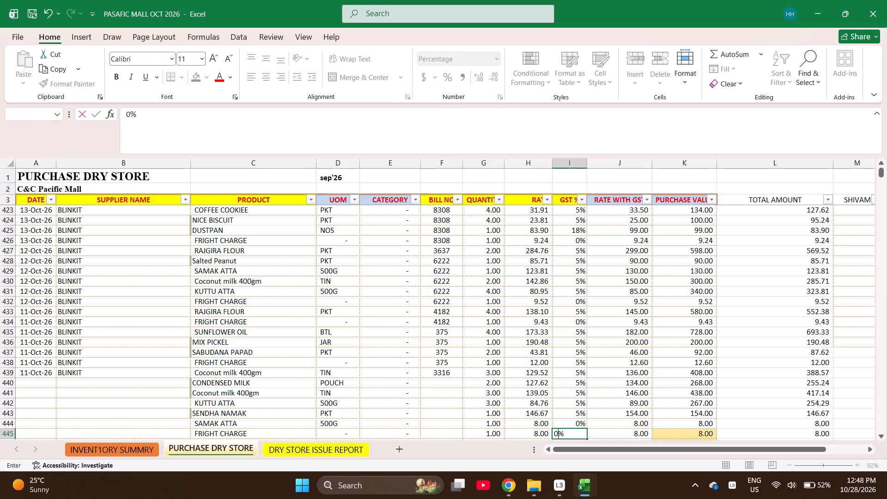
key("Up")
Fill the 146.67 rate down from row 443 to SAMAK ATTA in row 444, and set SENDHA NAMAK's rate to 66.
key("Left")
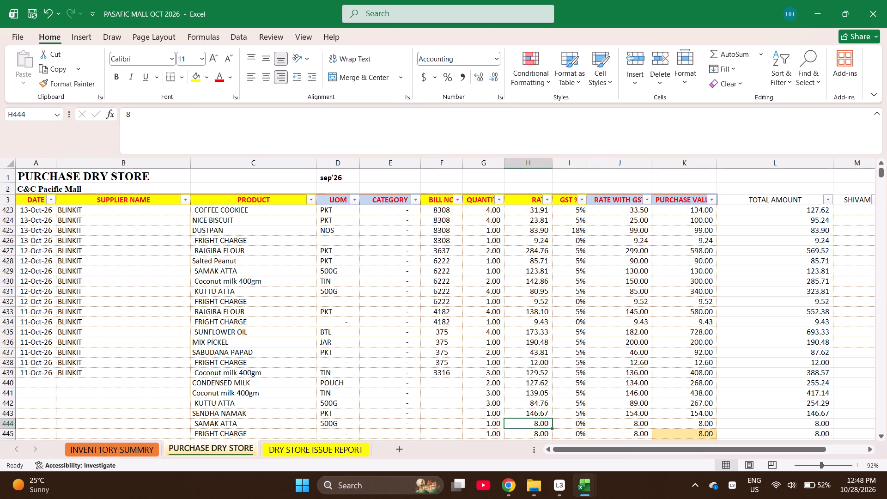
key("ctrl+d")
key("Up")
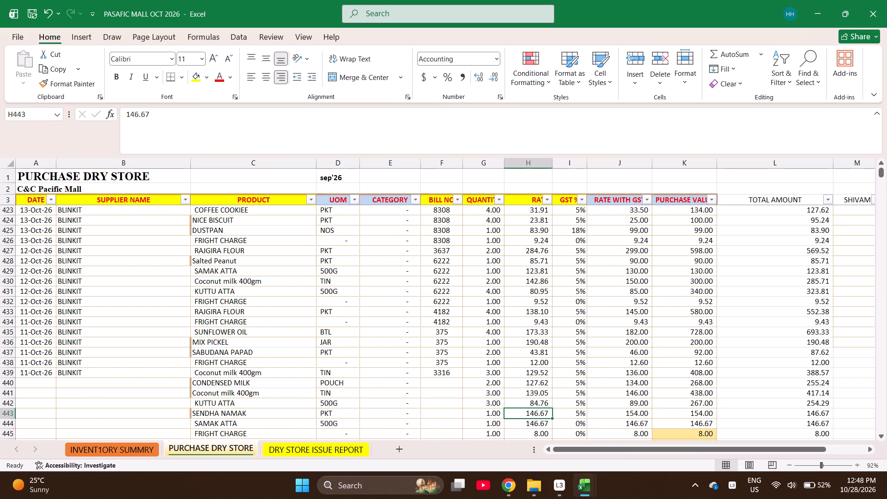
type("66")
key("Right")
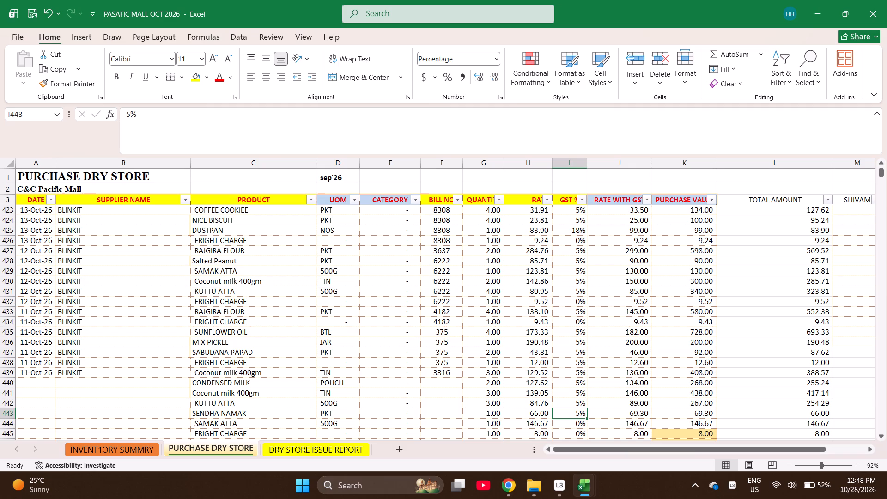
Set the GST to 0% for SENDHA NAMAK in row 443 and 5% for SAMAK ATTA in row 444.
key("0")
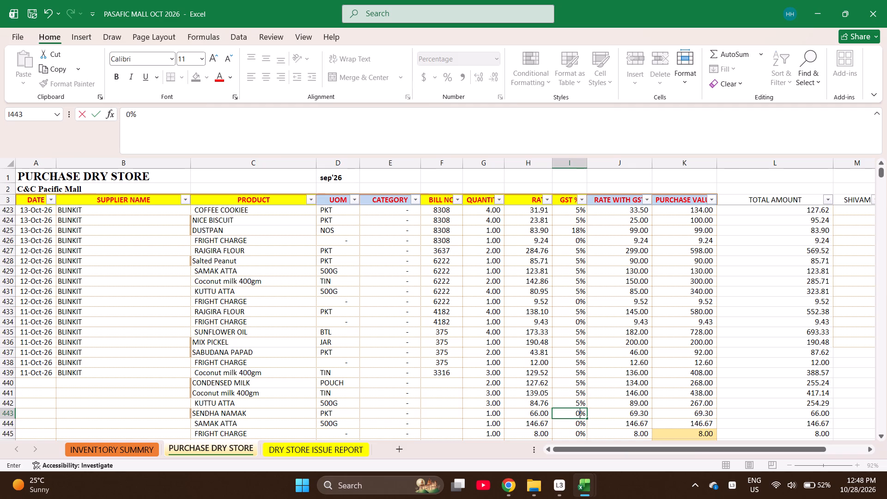
key("Right")
key("Down")
key("Left")
key("5")
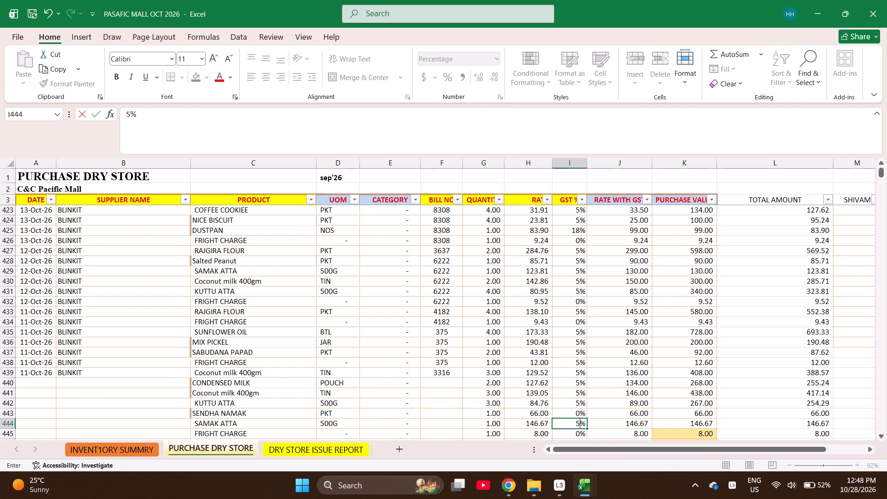
key("Right")
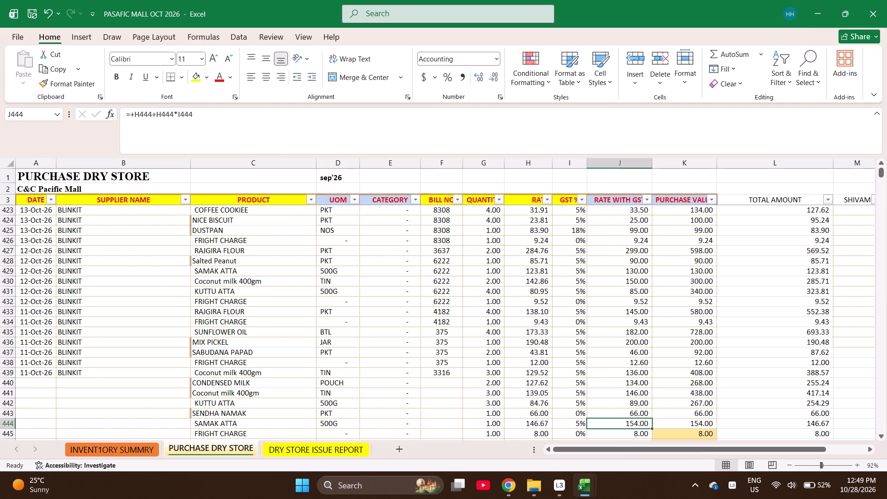
Check the bill total by selecting the purchase values of rows 439 to 445.
key("Right")
key("Right")
key("Down")
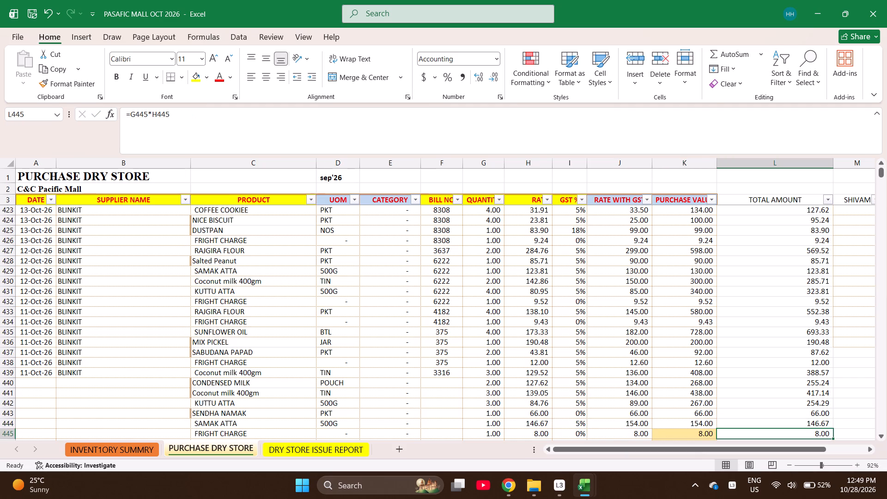
key("Left")
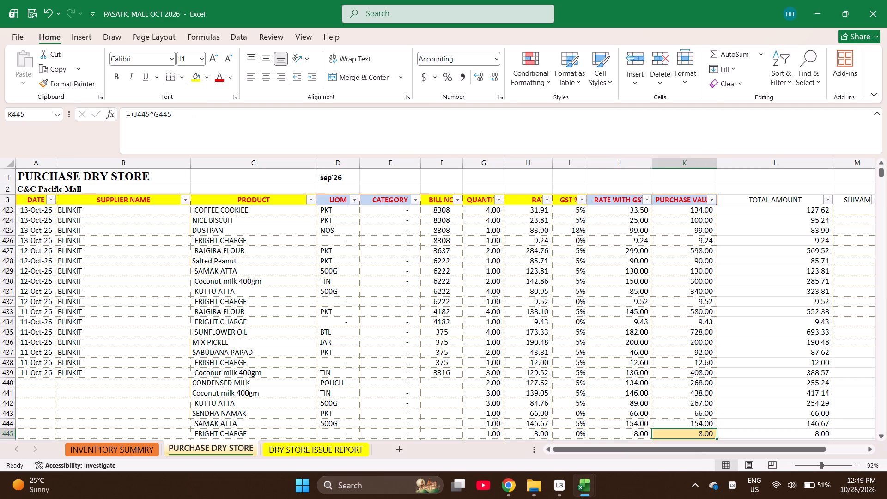
key("shift+Up")
key("shift+Up")
key("shift+Up")
key("shift+Up")
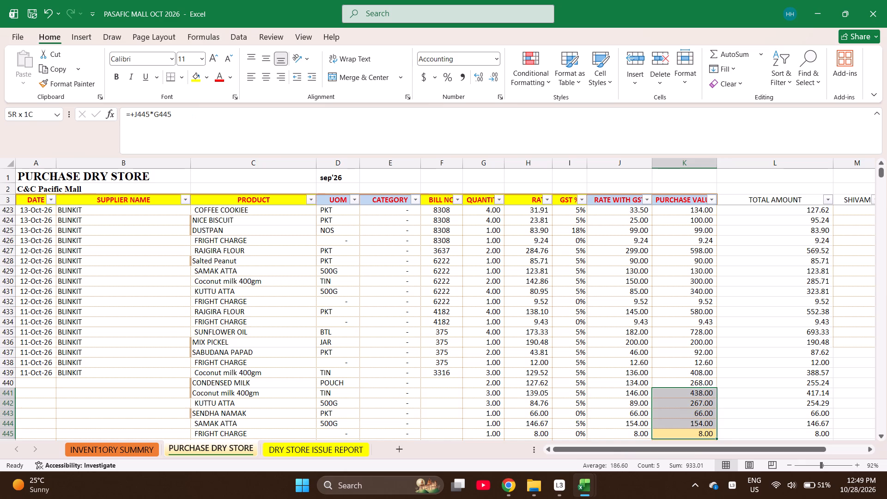
key("shift+Up")
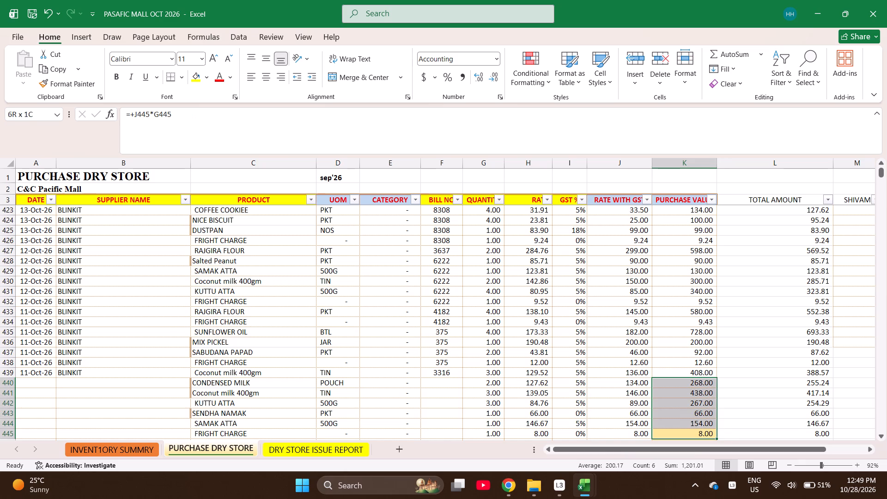
key("shift+Up")
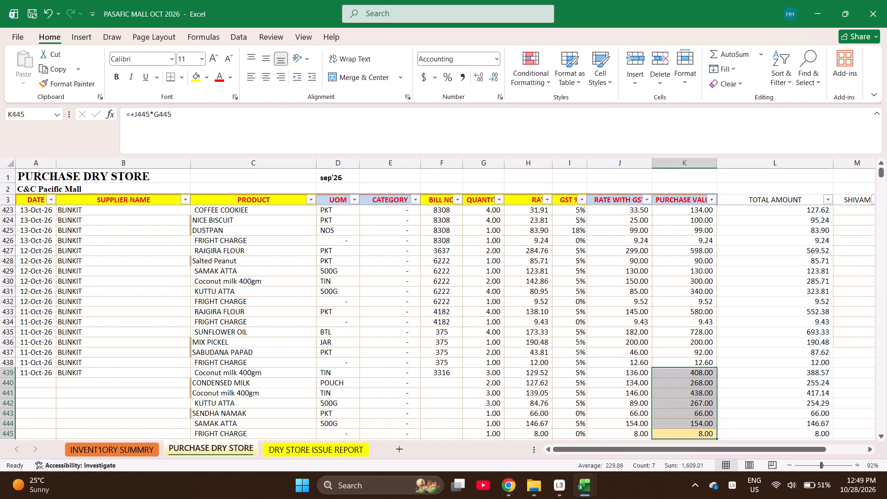
Set the FRIGHT CHARGE rate in row 445 to 10.
left_click(522, 436)
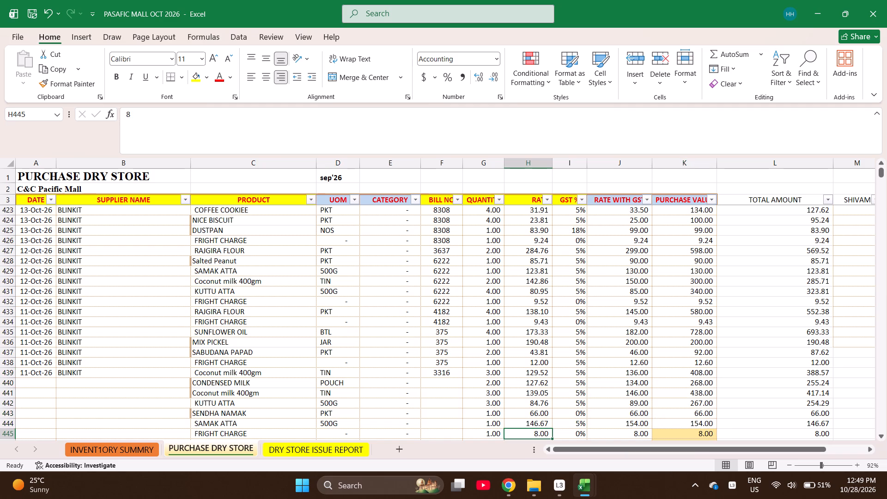
type("10")
key("Right")
Check the bill total by selecting the purchase values of rows 439 to 445.
key("Right")
key("Right")
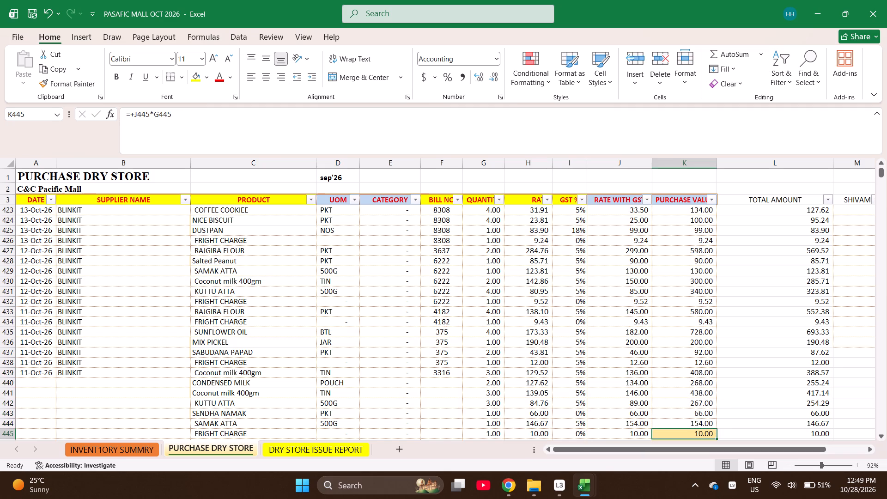
key("shift+Up")
key("shift+Up")
key("shift+Up")
key("shift+Up")
key("shift+Up")
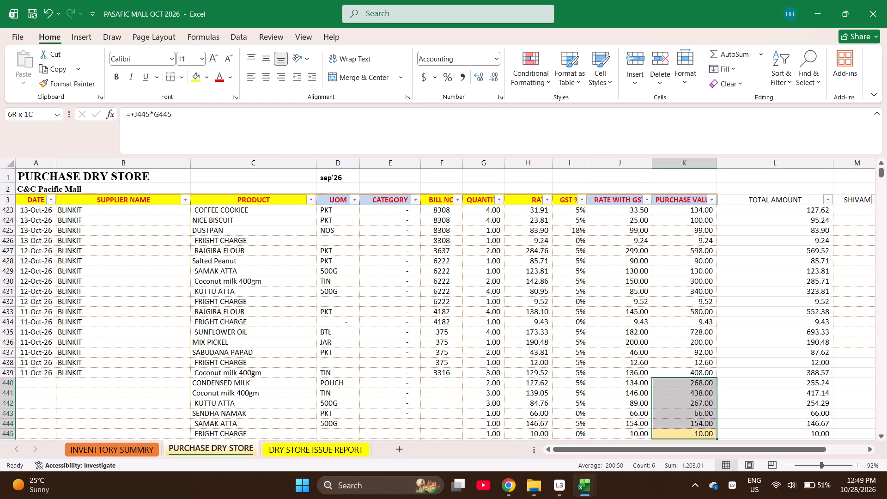
key("shift+Up")
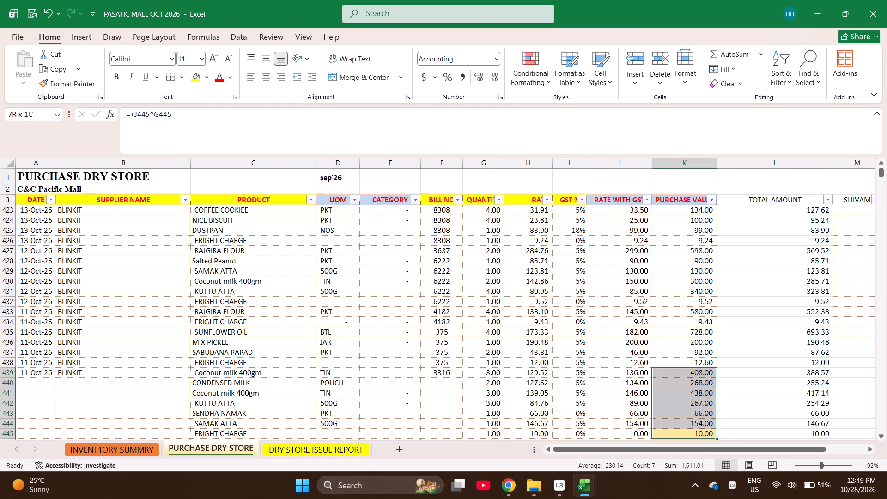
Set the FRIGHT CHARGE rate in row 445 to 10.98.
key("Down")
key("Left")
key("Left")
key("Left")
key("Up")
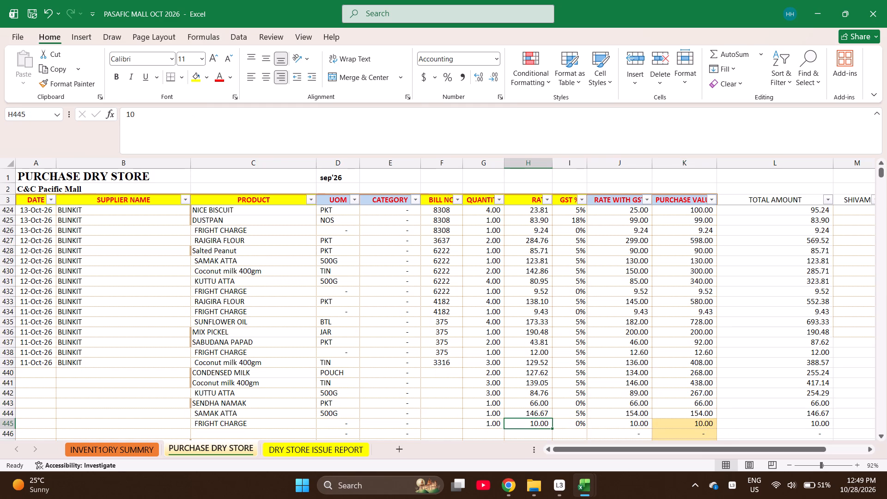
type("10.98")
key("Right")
Recheck the bill total by selecting the purchase values of rows 439 to 445.
key("Right")
key("Right")
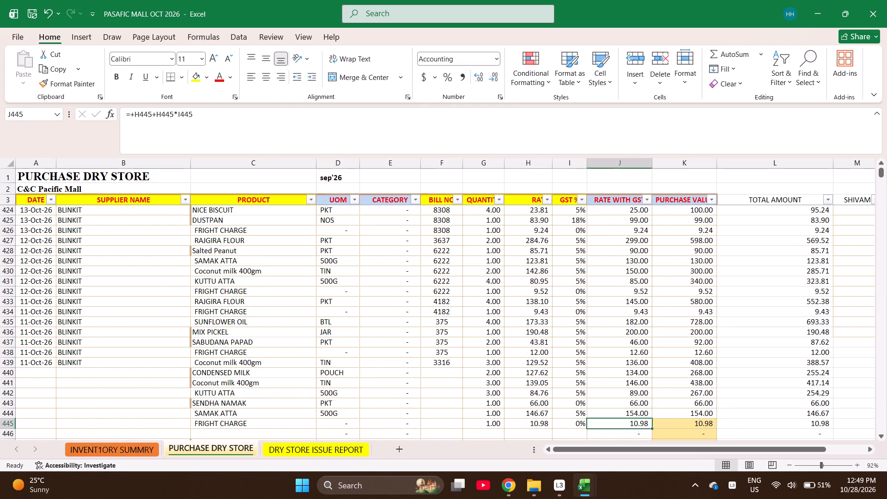
key("shift+Up")
key("shift+Up")
key("shift+Up")
key("shift+Up")
key("shift+Up")
key("shift+Up")
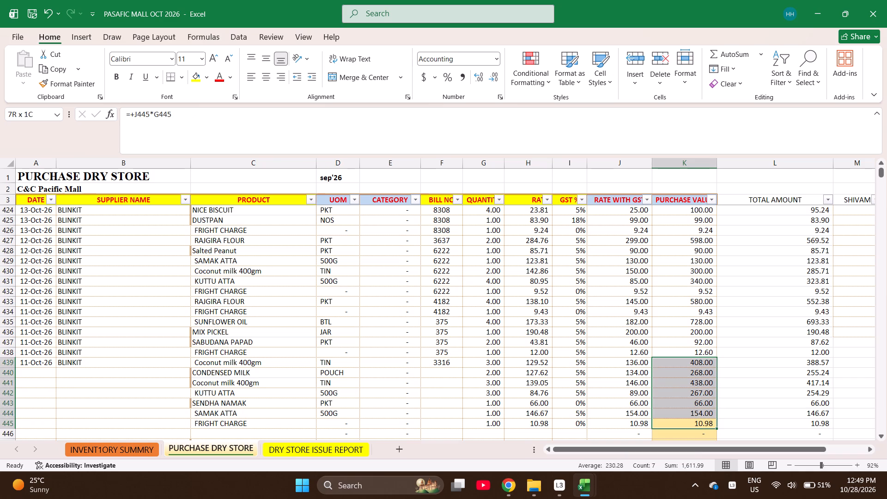
Set the FRIGHT CHARGE rate in row 445 to 9.98.
key("Left")
key("Left")
key("Left")
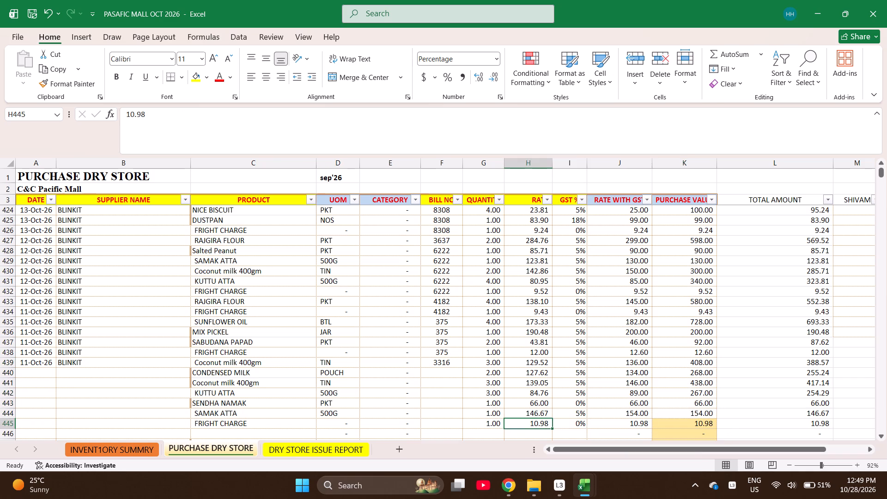
key("9")
key("period")
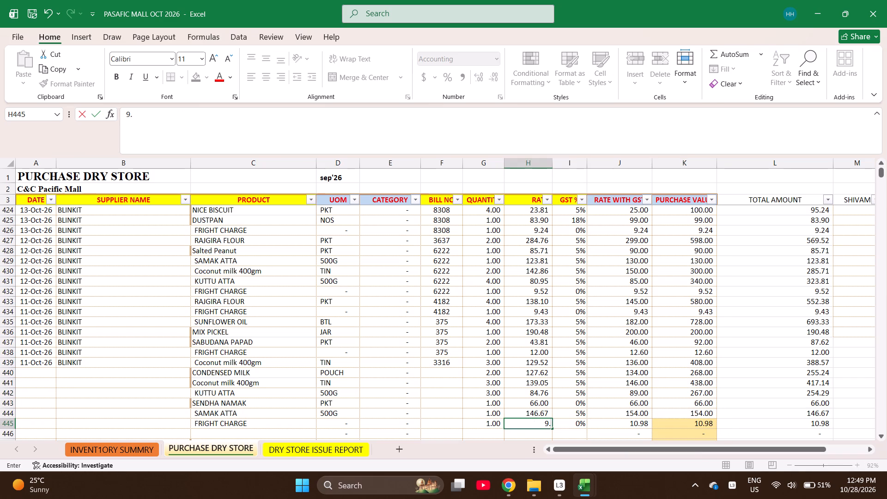
type("98")
key("Right")
Check the bill total again over the purchase values of rows 439 to 445.
key("Right")
key("Right")
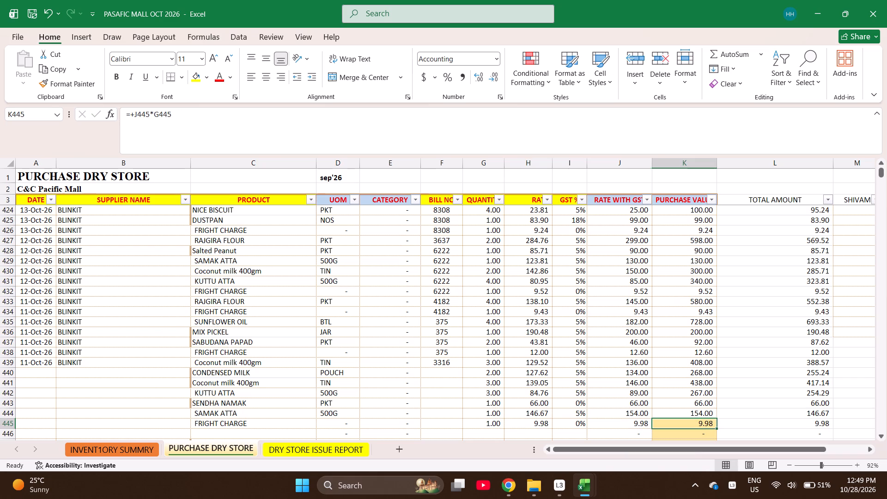
key("shift+Up")
key("shift+Up")
key("shift+Up")
key("shift+Up")
key("shift+Up")
key("shift+Up")
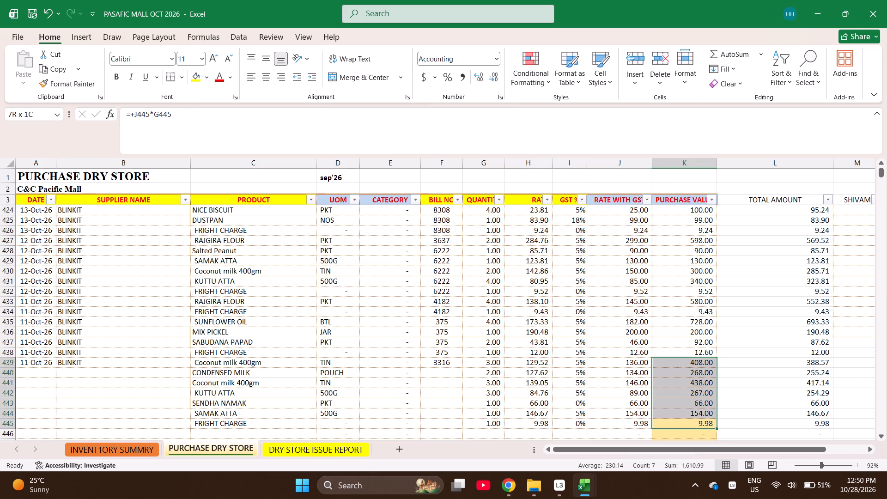
Select the date and supplier cells of rows 439 to 445 and save the workbook.
key("ctrl+Left")
key("ctrl+Left")
key("ctrl+Left")
key("ctrl+Left")
key("ctrl+Left")
key("ctrl+Left")
key("ctrl+Left")
key("ctrl+Left")
key("ctrl+Left")
key("ctrl+Left")
key("ctrl+Left")
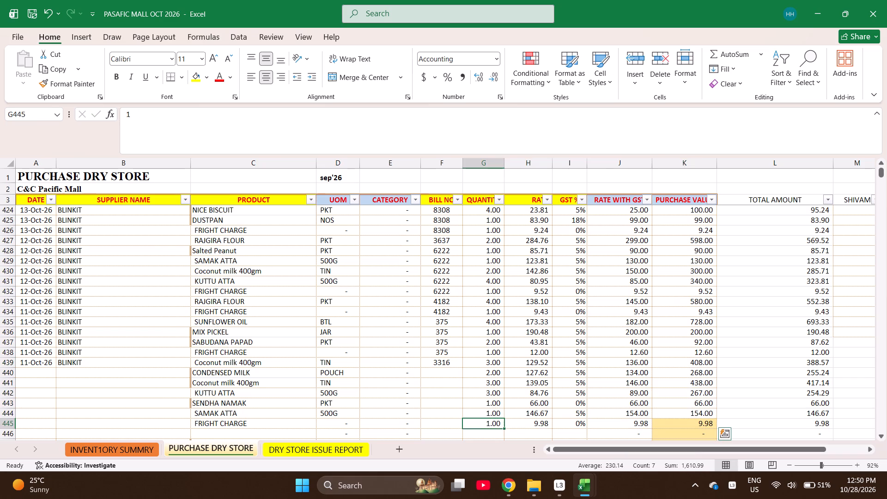
key("ctrl+Up")
key("shift+Right")
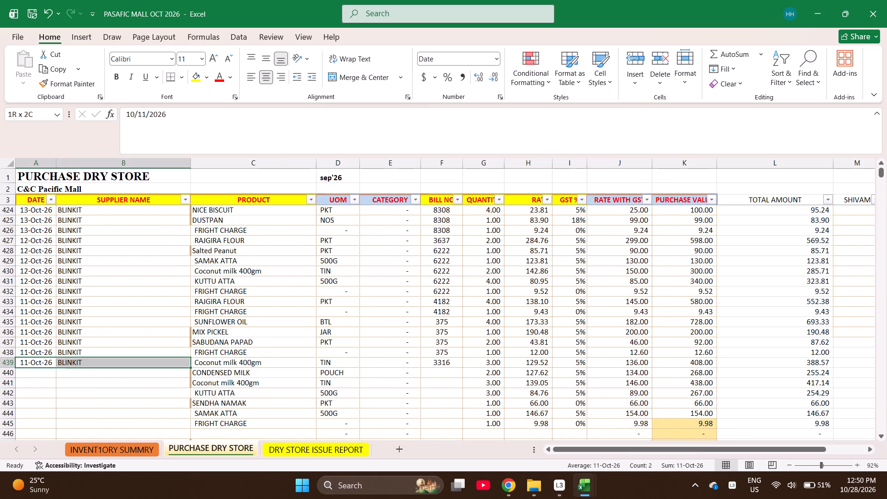
key("shift+Down")
key("shift+Down")
key("shift+Down")
key("shift+Down")
key("shift+Down")
key("shift+Down")
key("ctrl+s")
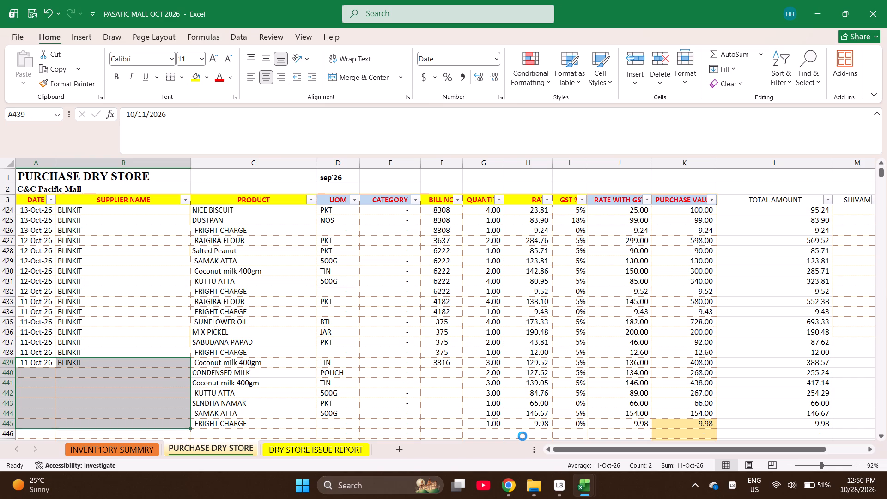
Fill the date 11-Oct-26 and supplier BLINKIT down from row 439 through row 445.
key("ctrl+Down")
key("Down")
key("Up")
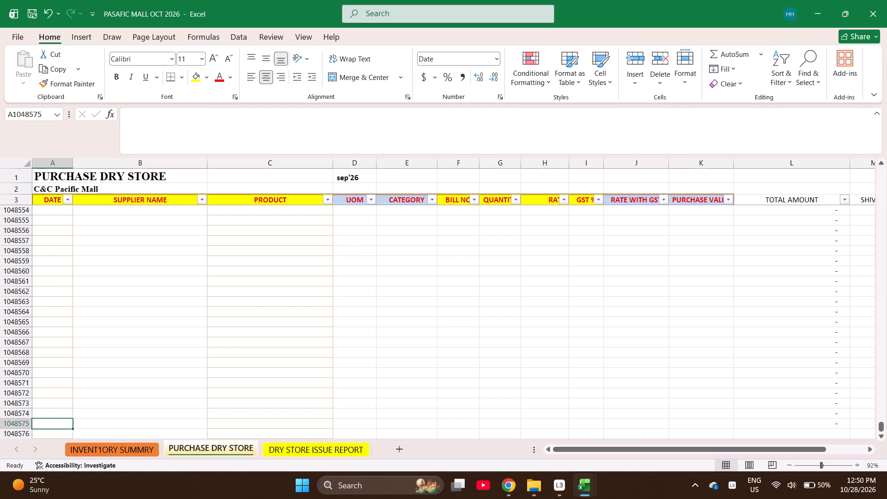
key("ctrl+Up")
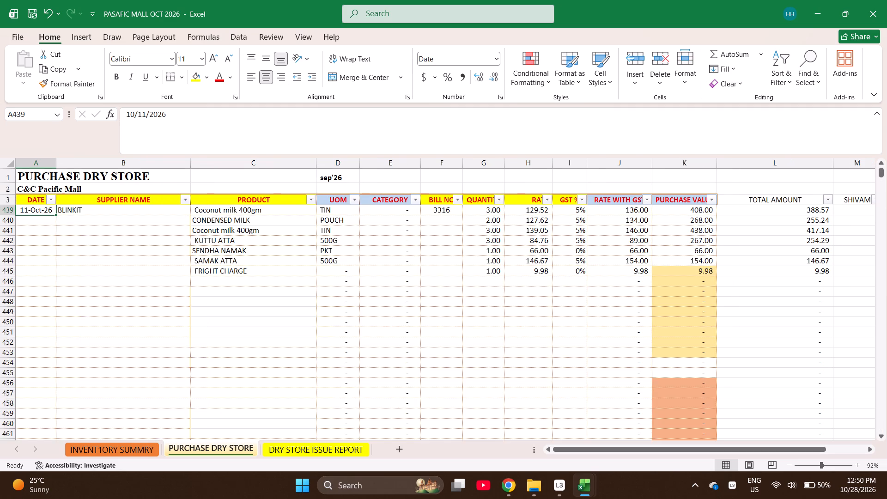
key("shift+Right")
key("shift+Down")
key("shift+Down")
key("shift+Down")
key("shift+Down")
key("shift+Down")
key("shift+Down")
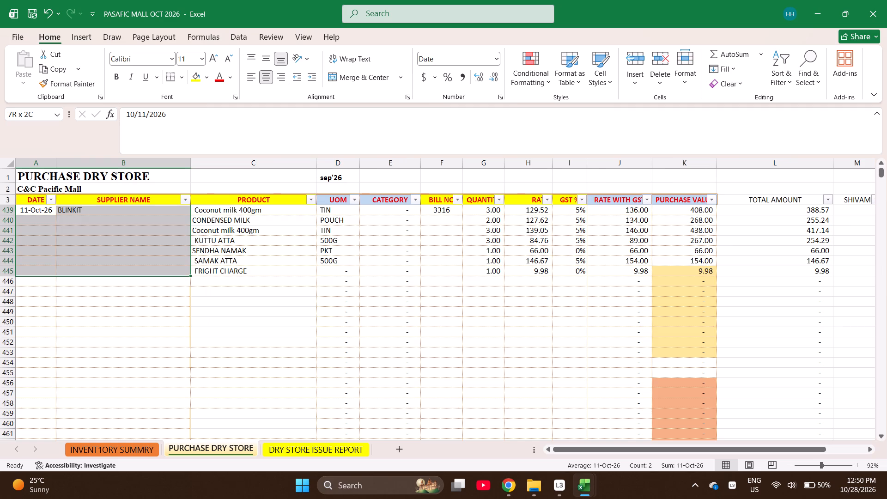
key("ctrl+d")
Start a new purchase line in row 446 by copying the date and supplier BLINKIT down from row 445.
key("Down")
key("Down")
key("Down")
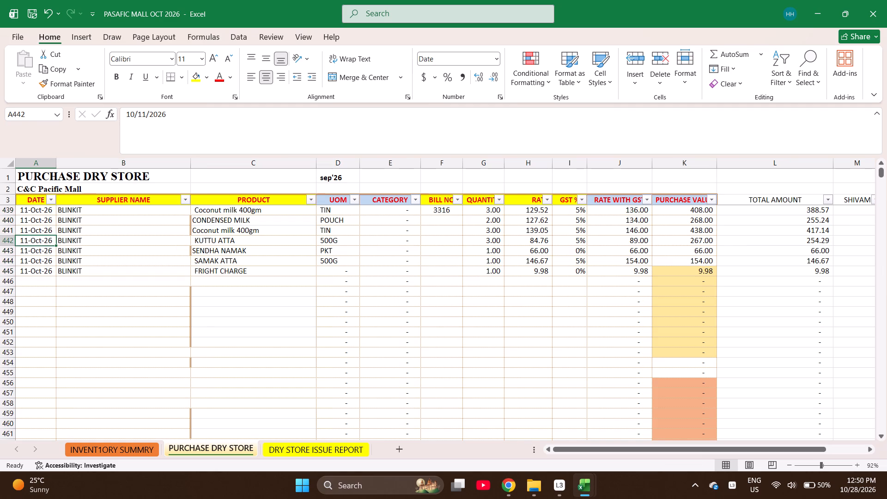
key("Down")
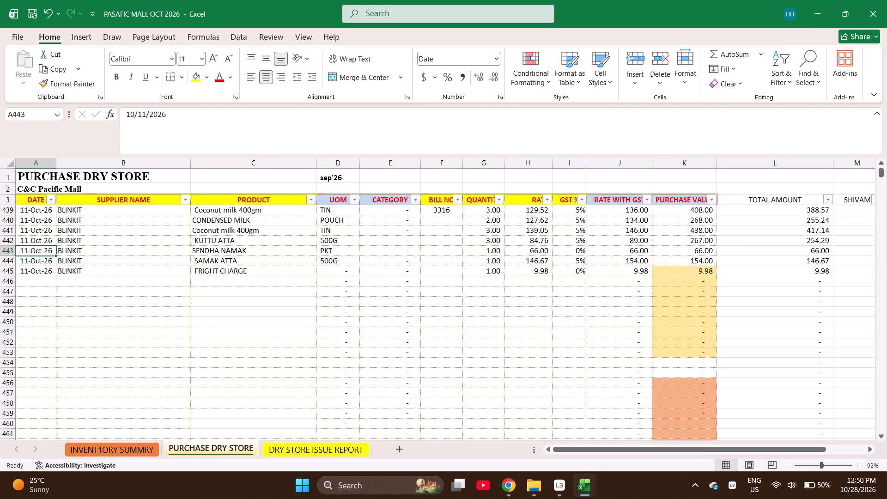
key("Down")
key("Down")
key("Down")
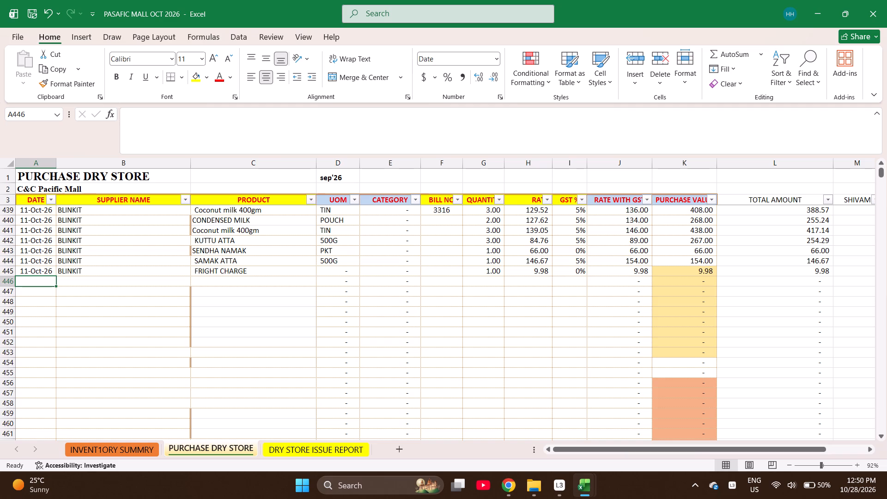
key("ctrl+d")
key("Right")
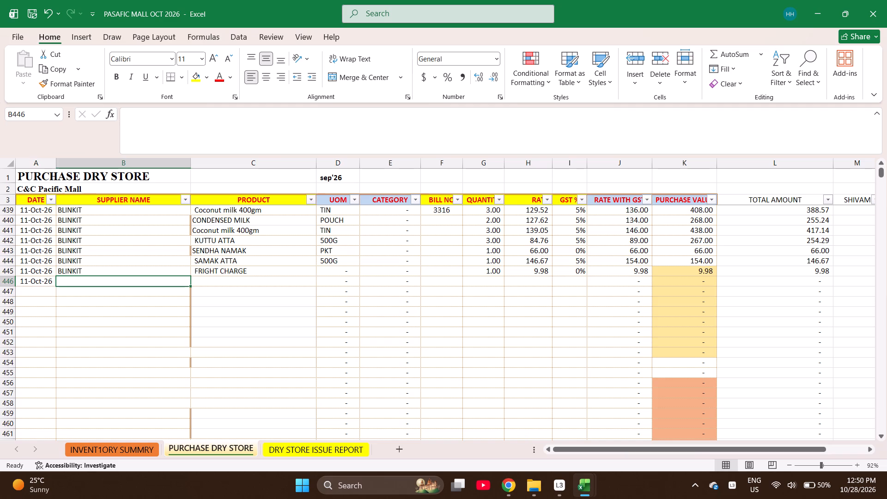
key("ctrl+d")
Enter Imli as the product in row 446 with quantity 1, rate 53 and 0% GST.
key("Right")
type("IM")
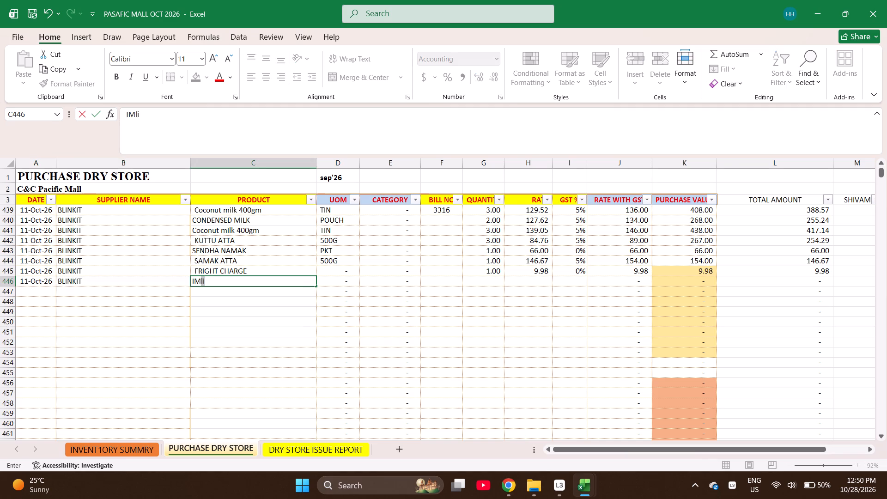
key("Right")
key("Right")
key("Right")
key("Right")
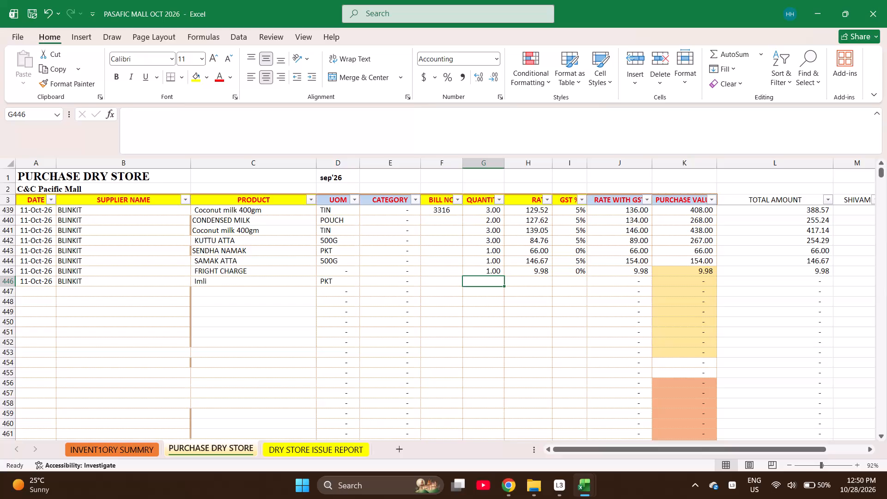
key("1")
key("Right")
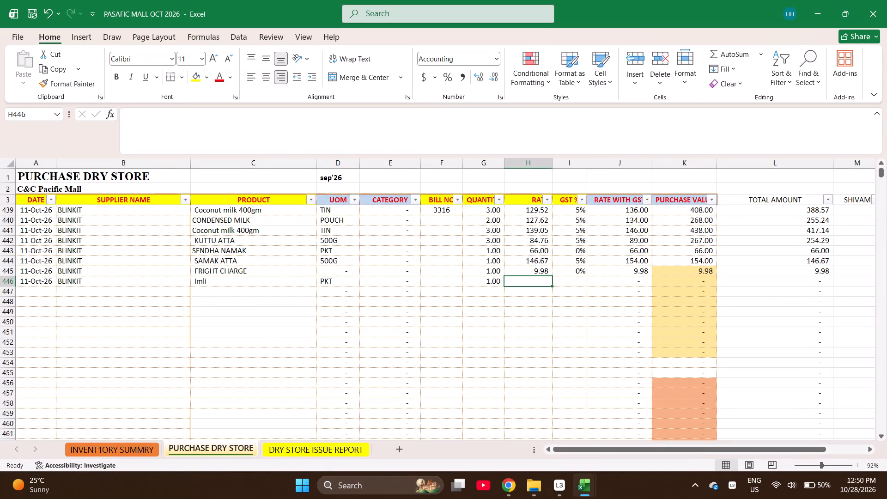
type("53")
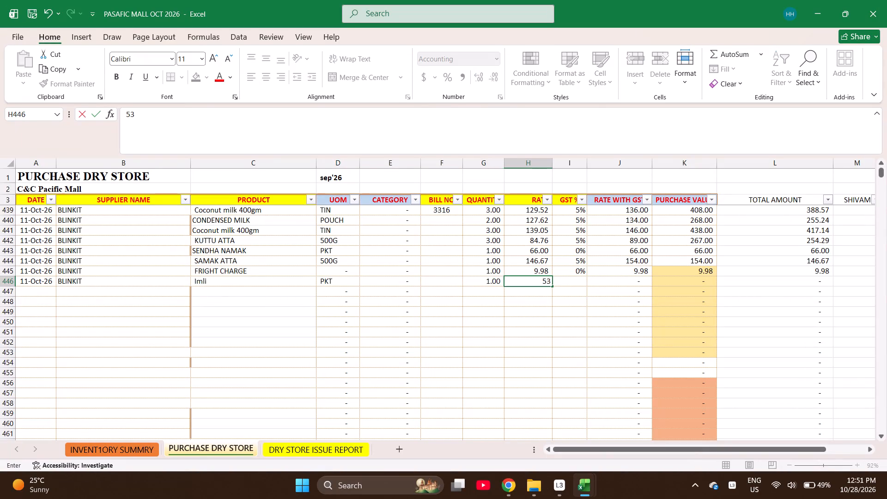
key("Right")
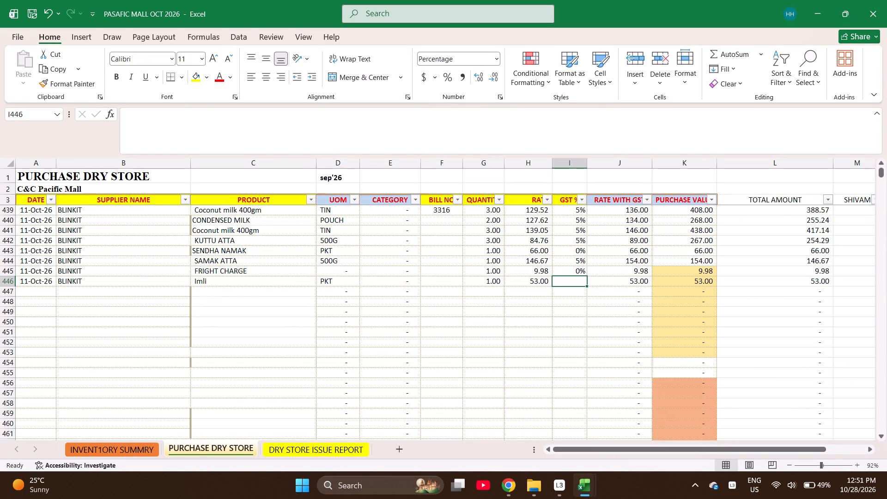
key("0")
key("Right")
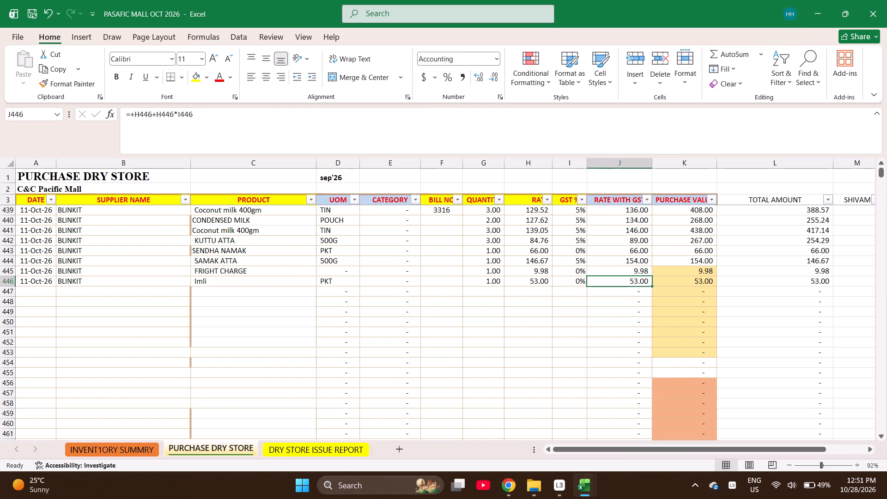
key("ctrl+Left")
key("ctrl+Left")
key("ctrl+Left")
key("ctrl+Left")
key("ctrl+Left")
key("ctrl+Left")
key("ctrl+Left")
key("ctrl+Left")
key("ctrl+Left")
key("ctrl+Left")
key("ctrl+Left")
key("ctrl+Left")
key("ctrl+Left")
key("ctrl+Left")
key("ctrl+Left")
key("ctrl+Left")
key("ctrl+Left")
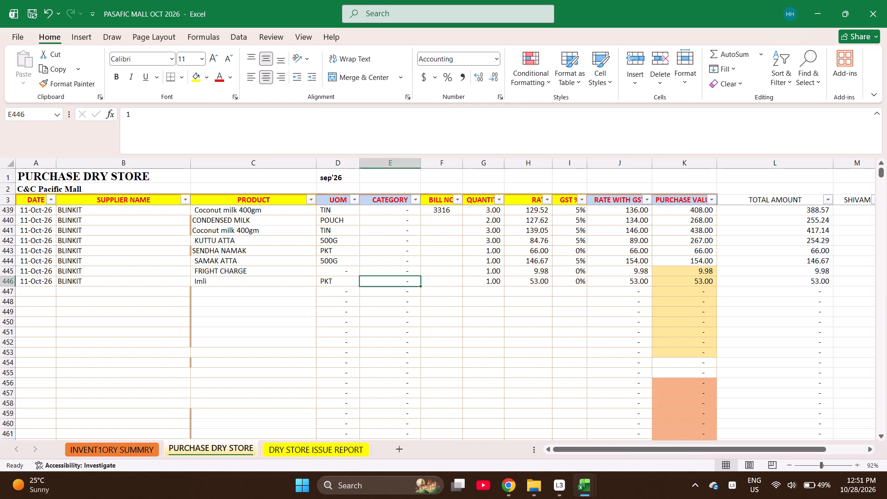
key("Down")
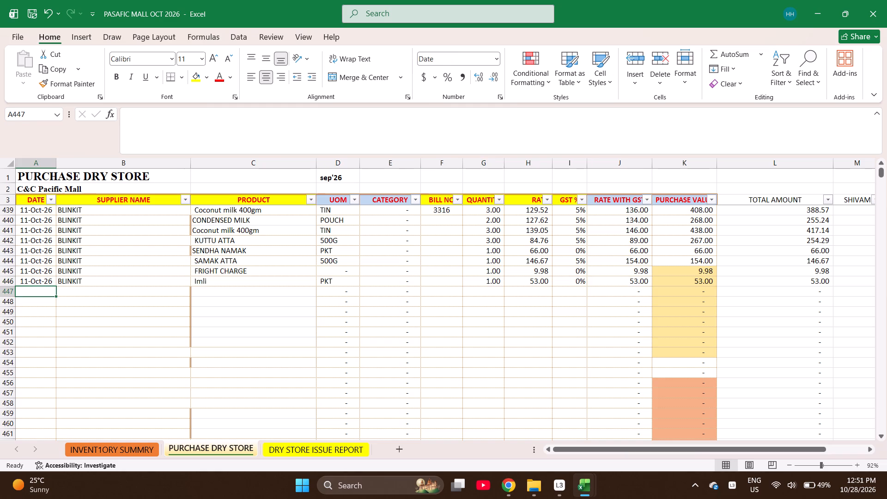
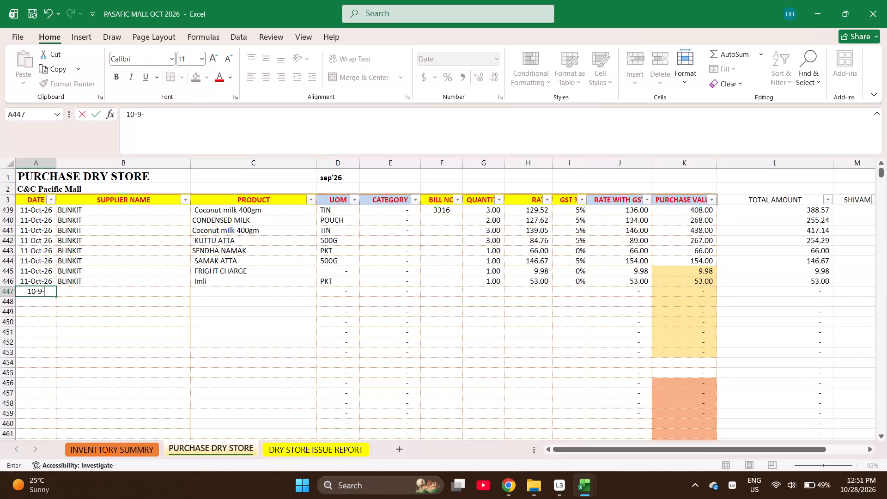
Start row 447 with date 9-Oct-26, supplier BLINKIT copied from the row above, and product Salted Peanut.
key("6")
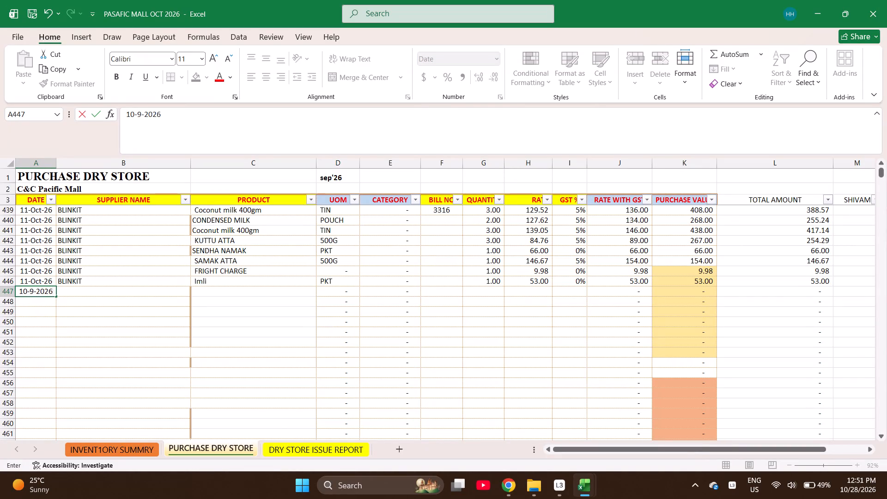
key("Right")
key("ctrl+d")
key("Right")
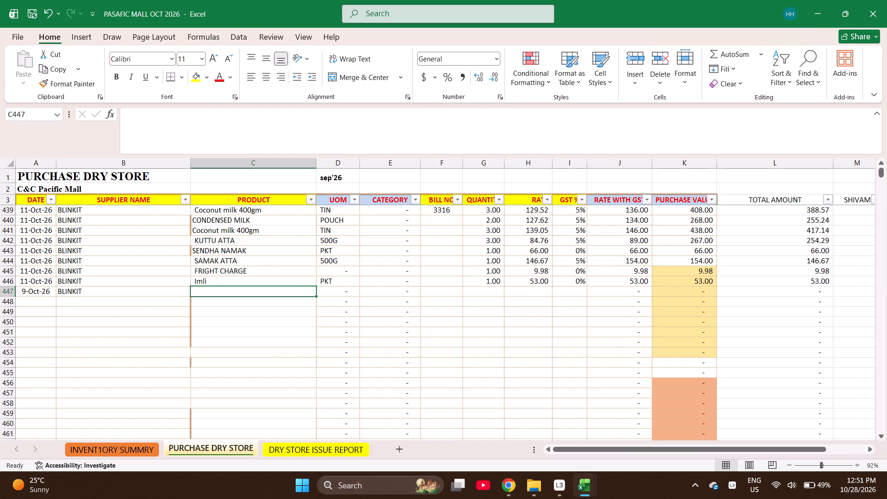
type("131.4")
key("Escape")
type("SAL")
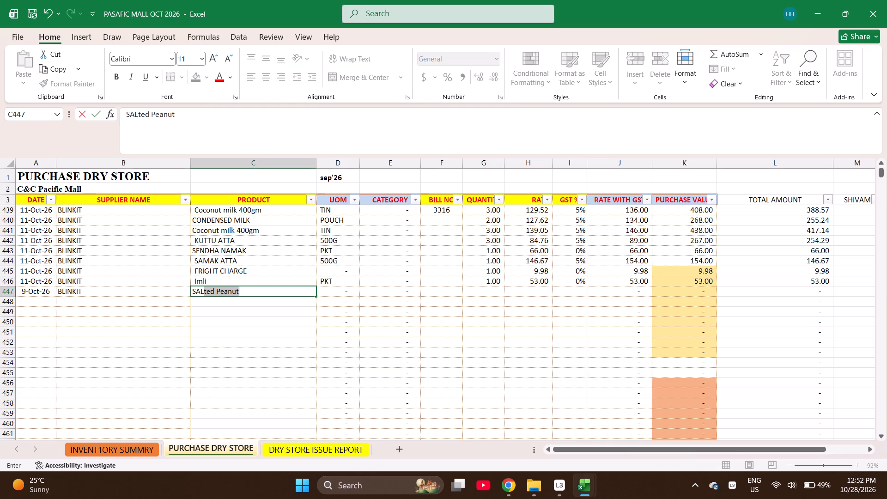
key("Right")
key("Right")
key("Right")
key("Right")
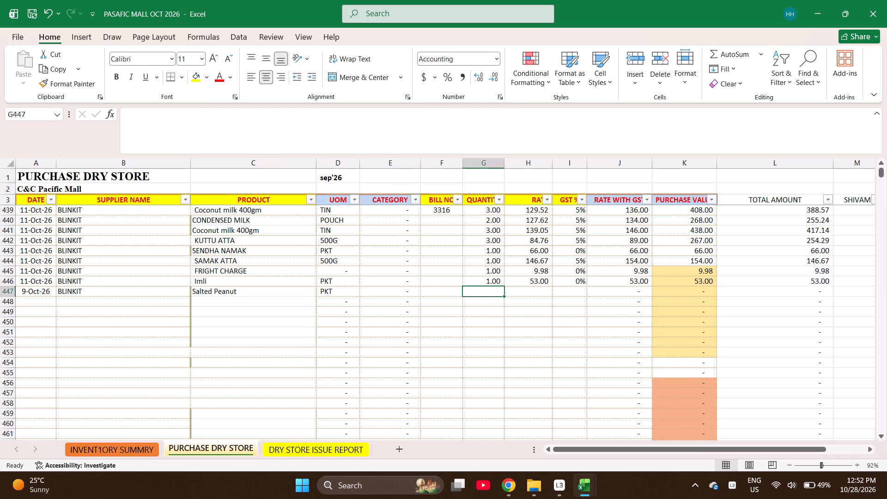
Fill bill number 3316 down from row 439 through row 446.
key("Left")
key("ctrl+Up")
key("shift+Down")
key("shift+Down")
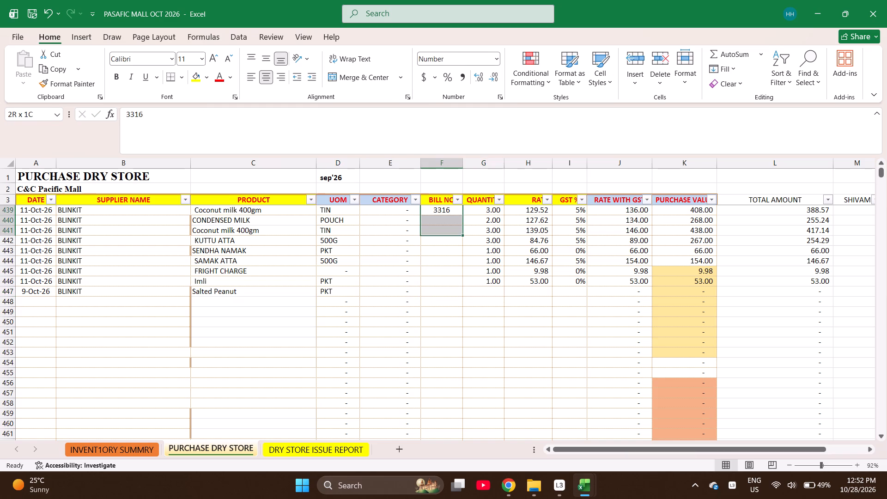
key("shift+Down")
key("shift+Down")
key("shift+Down")
key("shift+Down")
key("shift+Down")
key("ctrl+d")
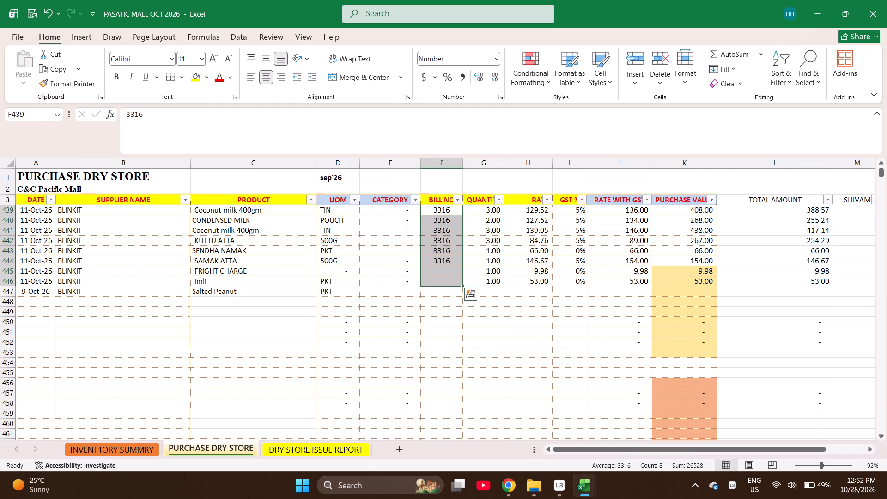
Enter bill number 320 for the Salted Peanut line in row 447.
key("ctrl+Down")
key("Down")
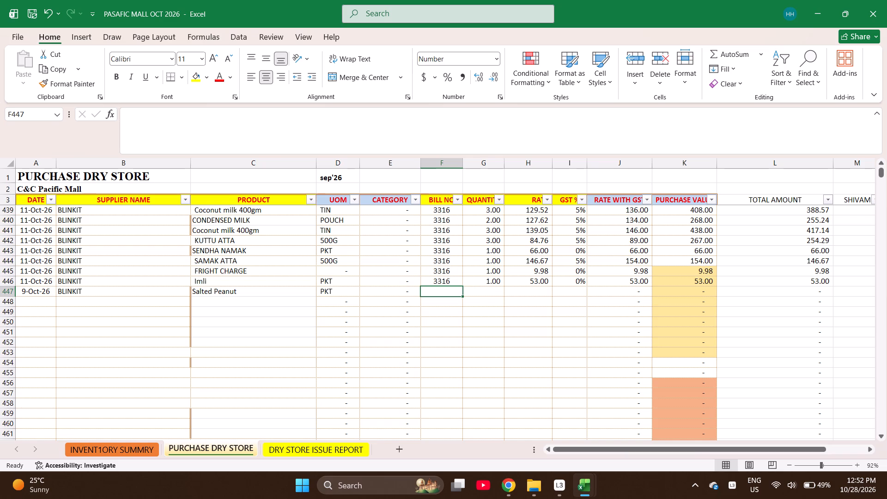
type("320")
key("Right")
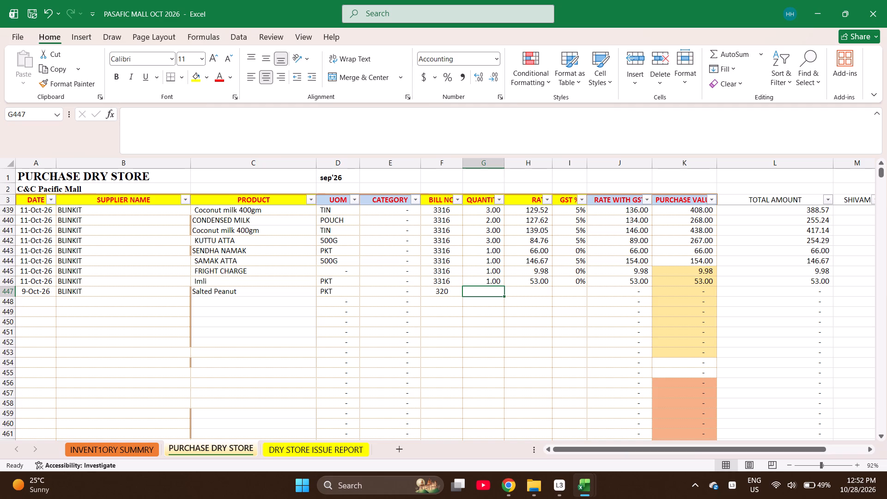
Enter quantity 1 and rate 131.43 for Salted Peanut in row 447.
type("131.")
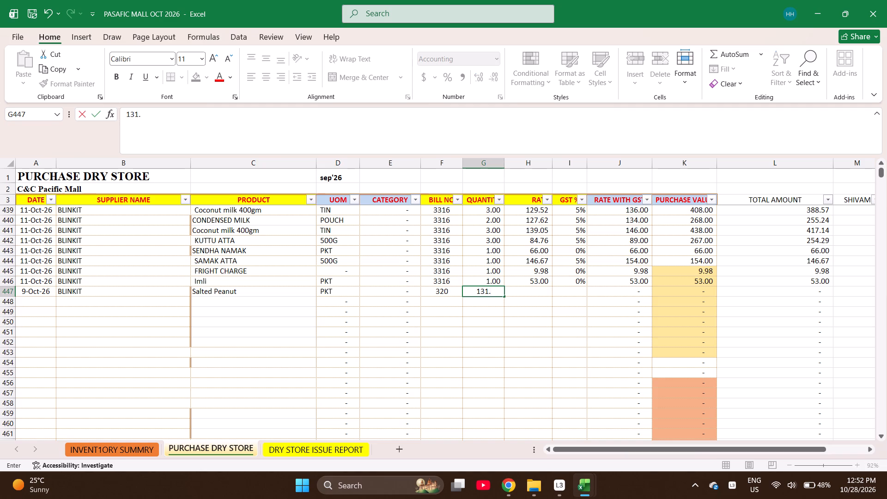
key("3")
key("BackSpace")
type("43")
key("Return")
key("Up")
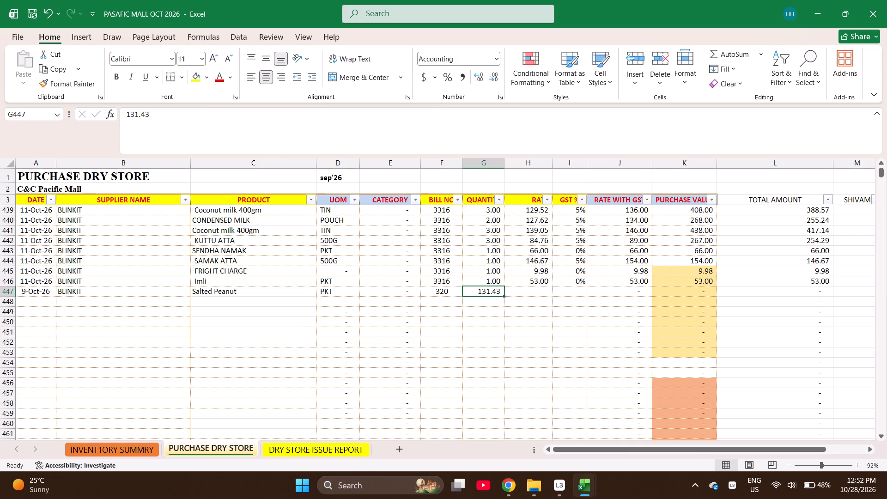
key("Right")
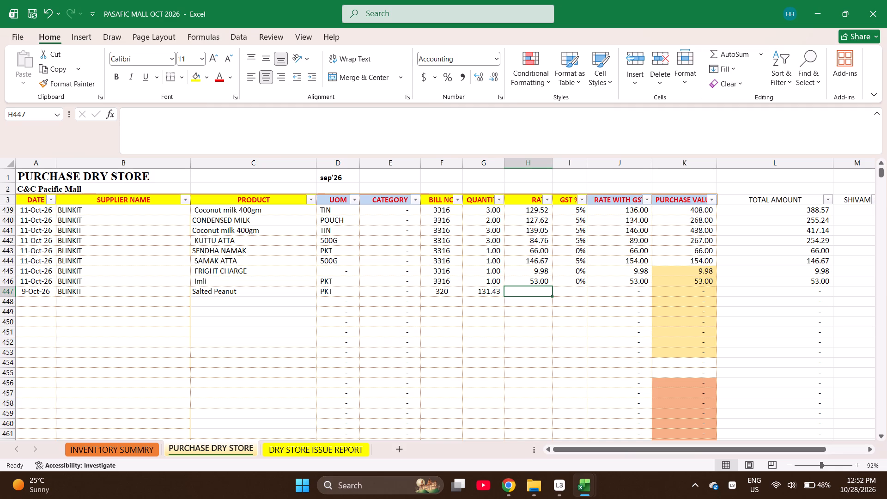
key("Left")
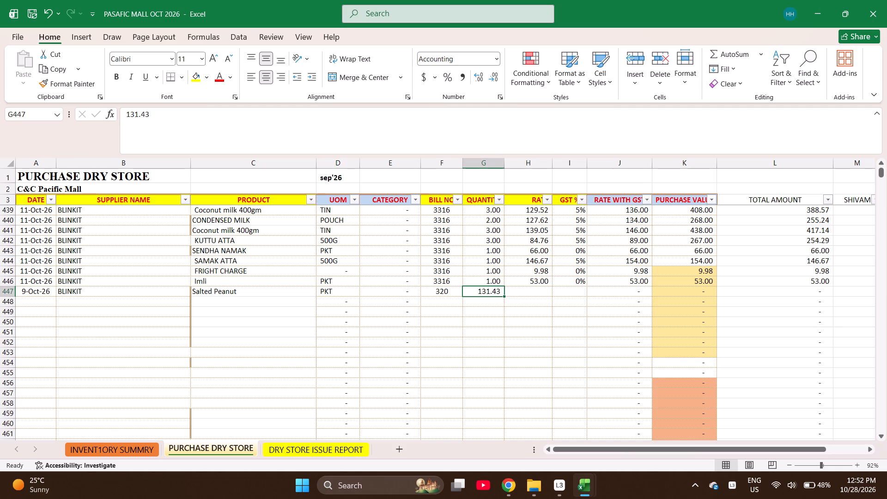
key("ctrl+c")
key("Right")
key("Return")
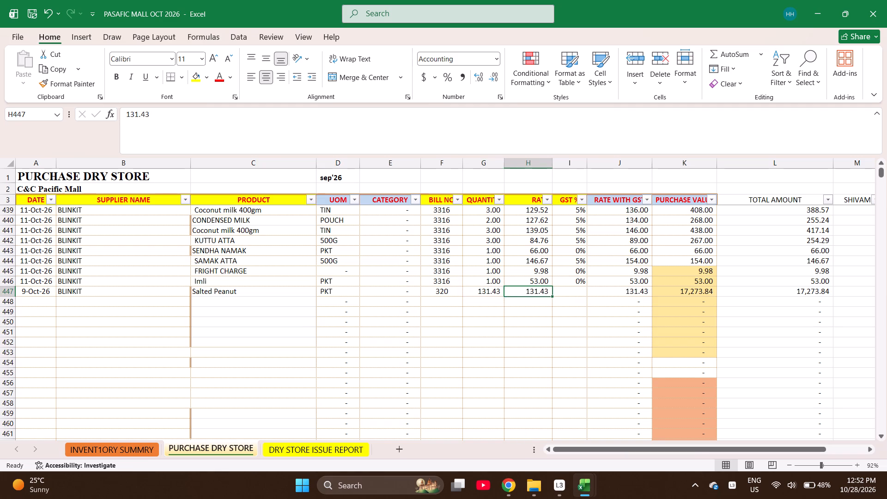
key("Left")
key("1")
key("Right")
Set GST to 5% for the Salted Peanut line in row 447.
key("Right")
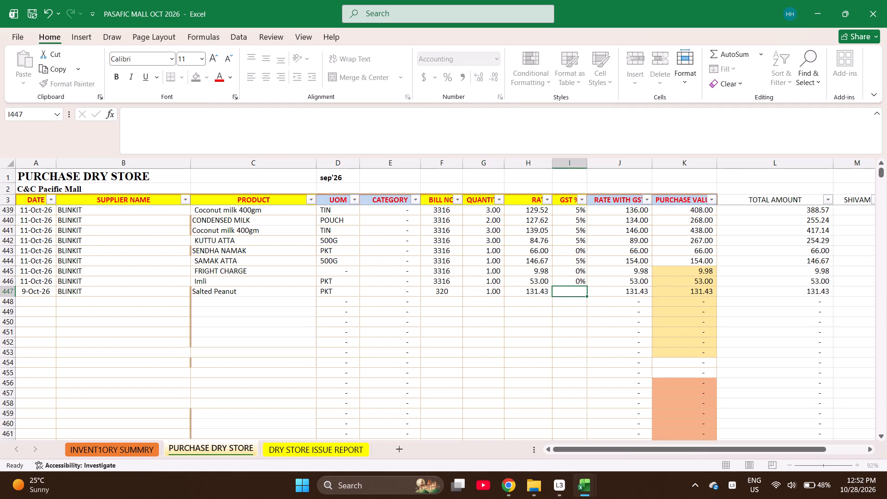
key("Right")
key("Left")
key("5")
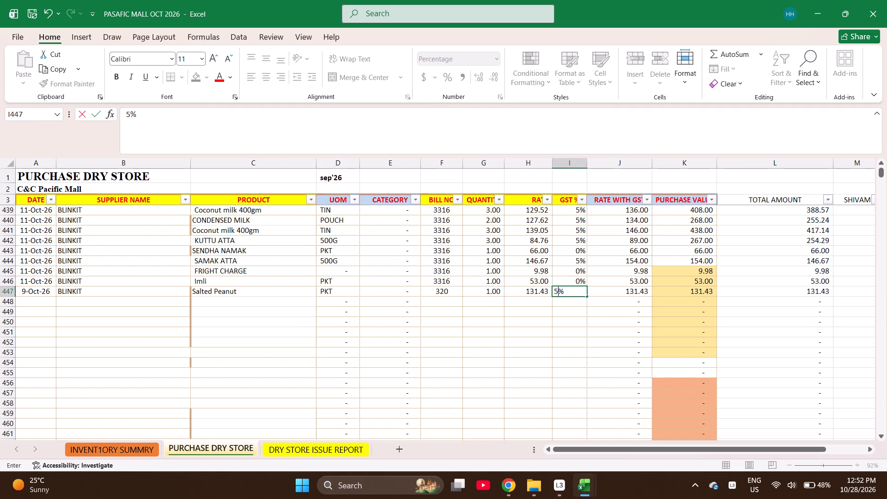
key("Right")
key("Right")
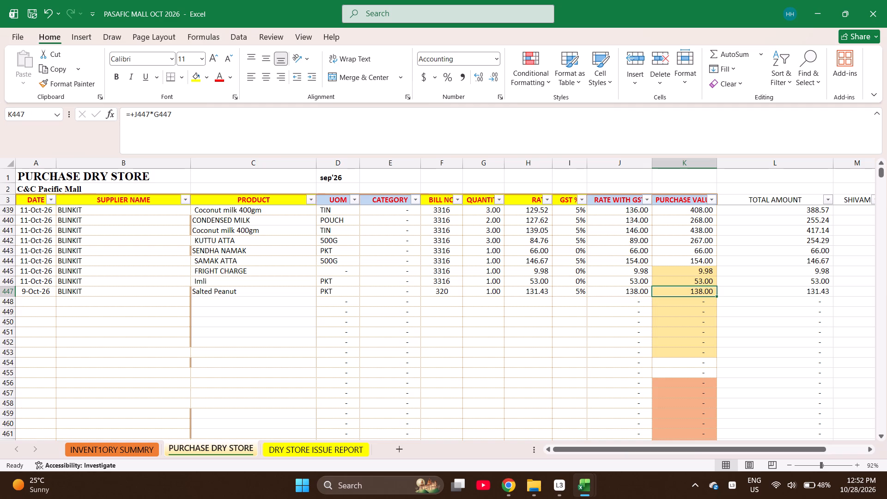
Enter the products Coconut milk 400gm in row 448 and NICE BISCUIT in row 449.
key("Left")
key("Left")
key("Left")
key("Left")
key("Left")
key("Left")
key("Left")
key("Left")
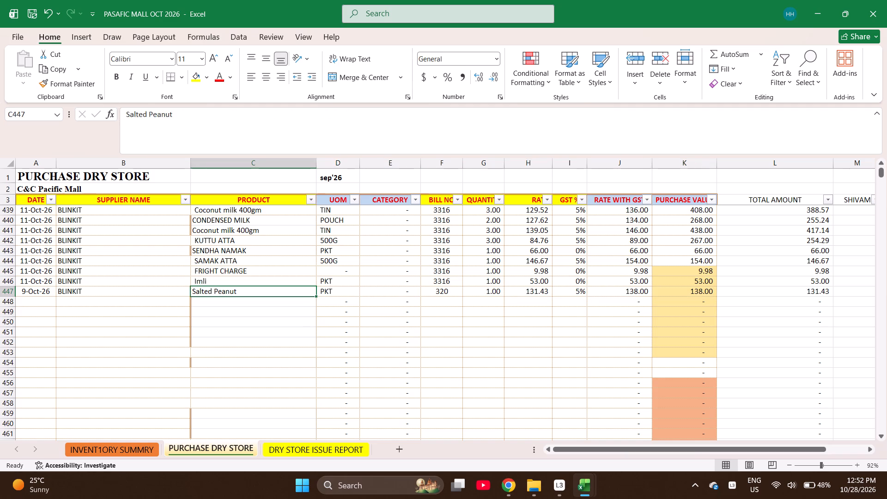
key("Down")
type("COCO")
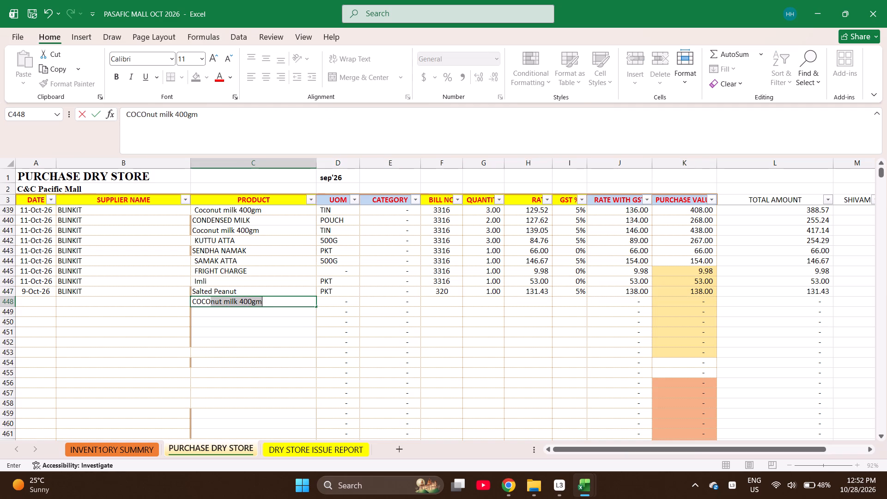
key("Return")
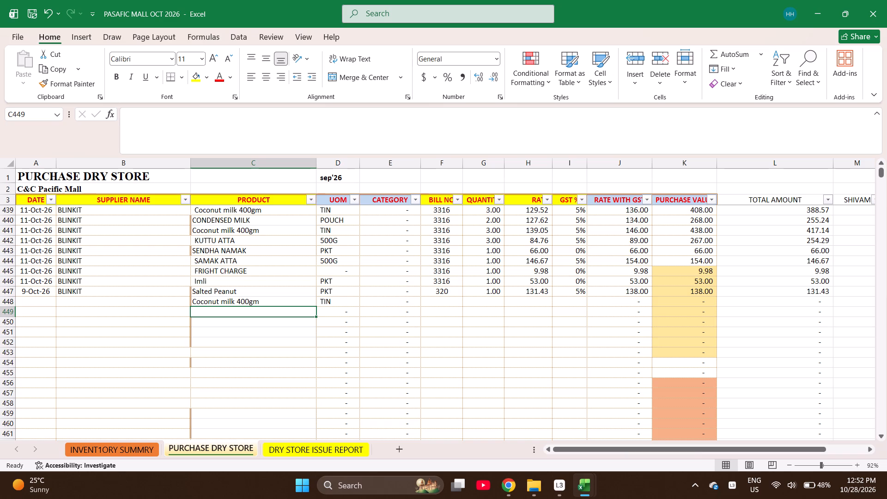
type("NI")
Fill the date 9-Oct-26 and supplier BLINKIT down from row 447 through row 449.
key("ctrl+Left")
key("ctrl+Left")
key("ctrl+Left")
key("ctrl+Left")
key("ctrl+Left")
key("ctrl+Left")
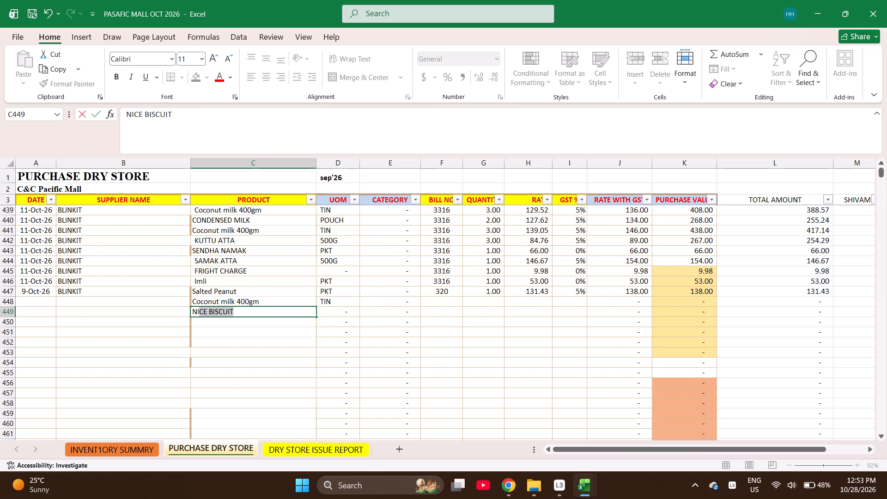
key("ctrl+Up")
key("shift+Right")
key("shift+Down")
key("shift+Down")
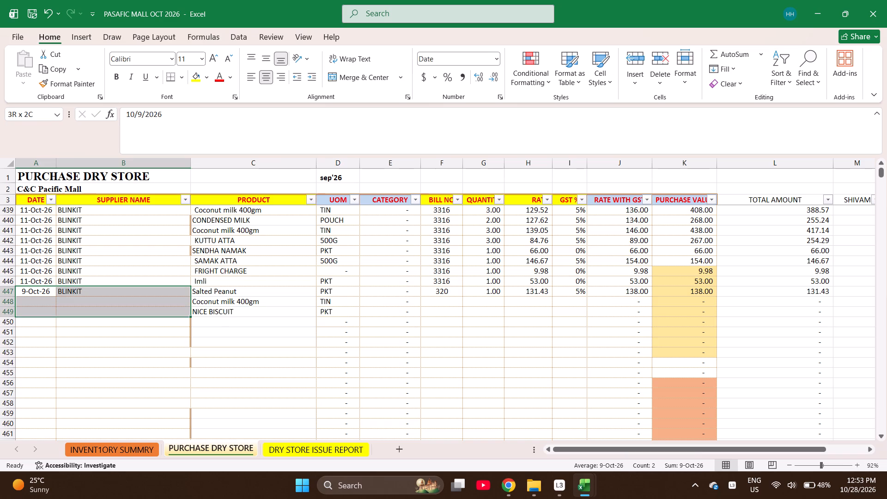
key("ctrl+d")
Enter bill number 320 for the Coconut milk 400gm and NICE BISCUIT lines in rows 448 and 449.
key("ctrl+Right")
key("Down")
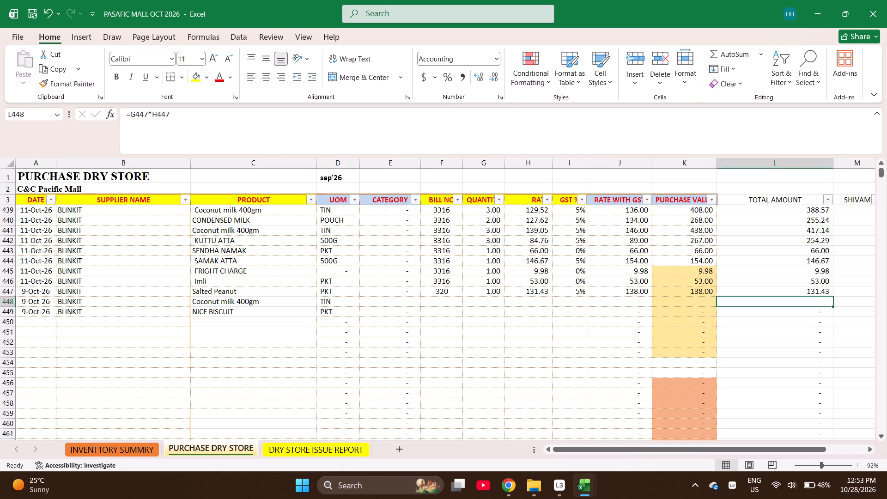
key("ctrl+Left")
key("Left")
key("Left")
key("Left")
key("Left")
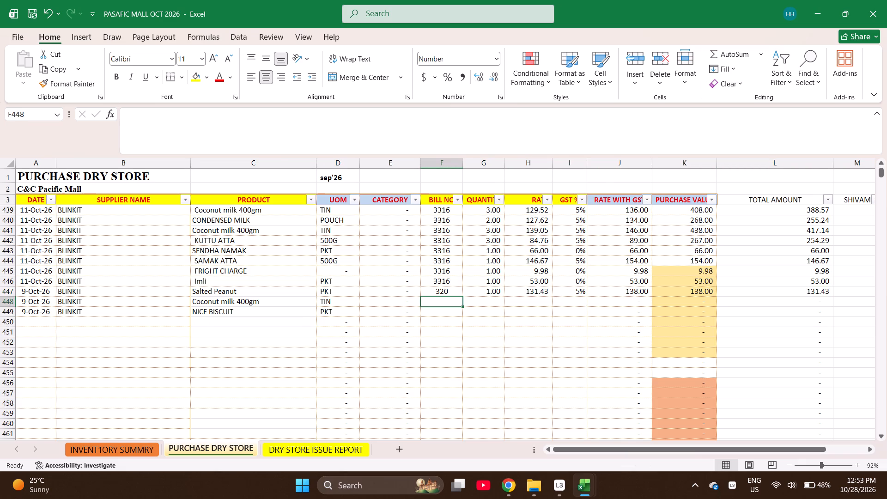
type("320")
key("Return")
type("320")
key("Right")
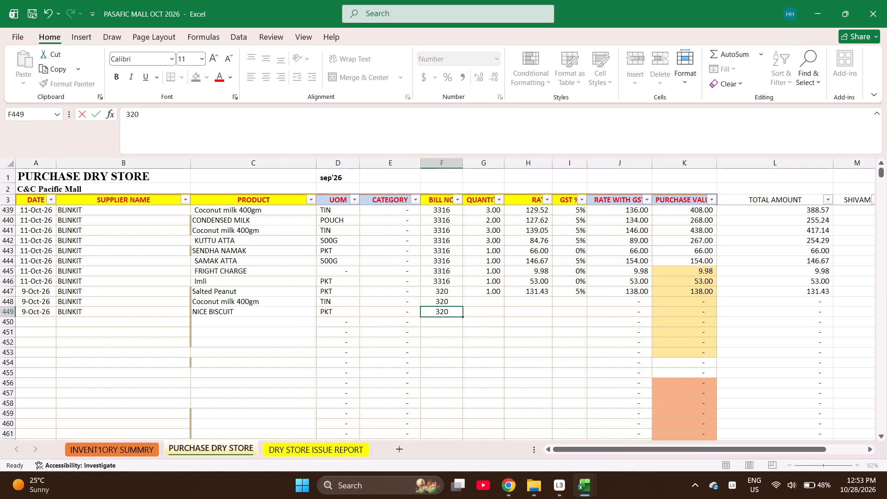
Enter quantity 1 for Coconut milk 400gm in row 448 and quantity 2 for NICE BISCUIT in row 449.
key("ctrl+Up")
key("Down")
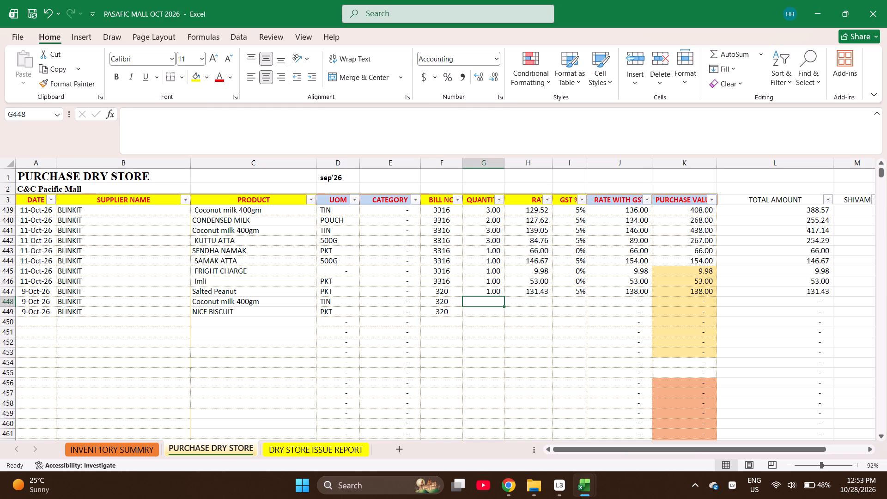
key("1")
key("Return")
key("2")
key("Return")
Enter rate 129.52 for Coconut milk 400gm in row 448 and 47.62 for NICE BISCUIT in row 449, keeping row 450's rate empty.
key("Right")
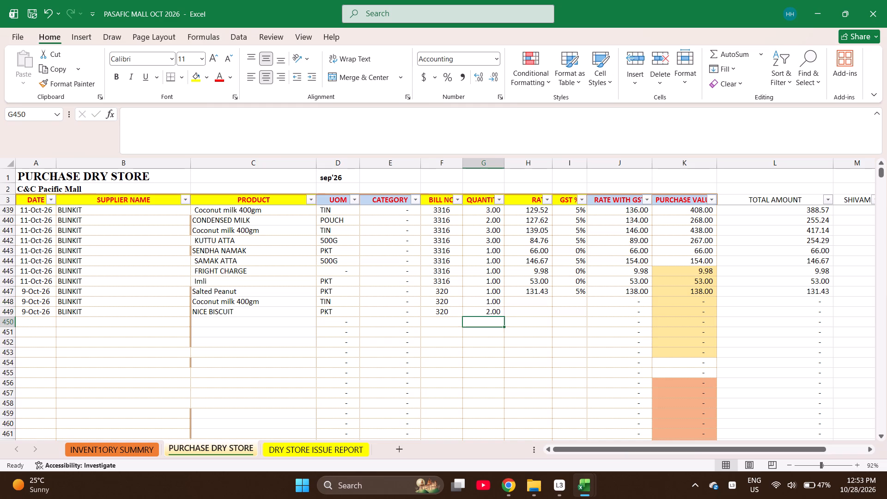
key("ctrl+Up")
key("Down")
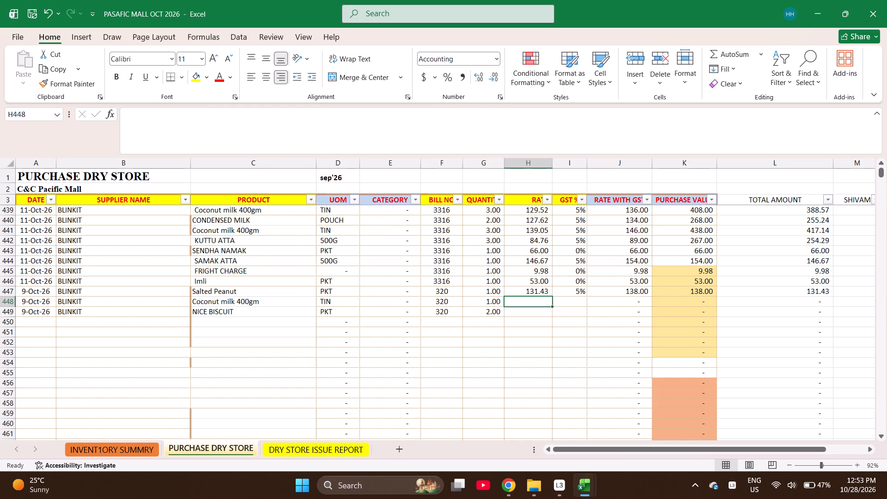
type("129.52")
key("Return")
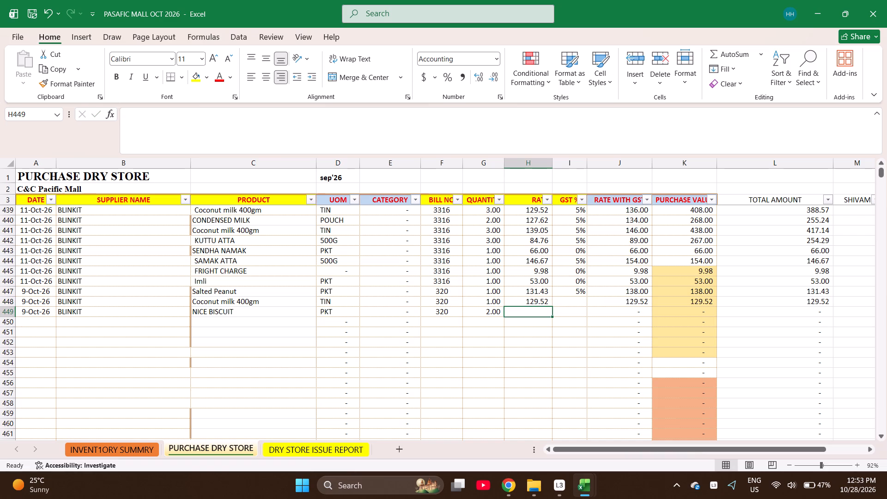
type("47")
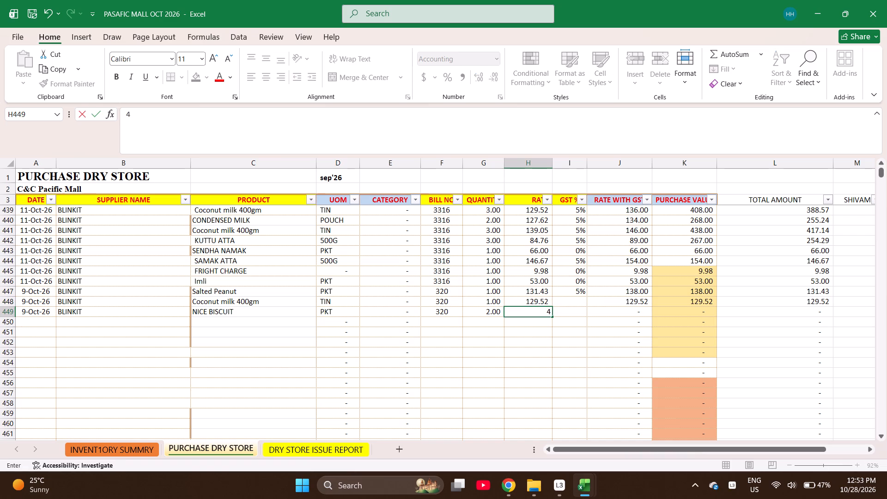
key("Return")
type("62")
key("Up")
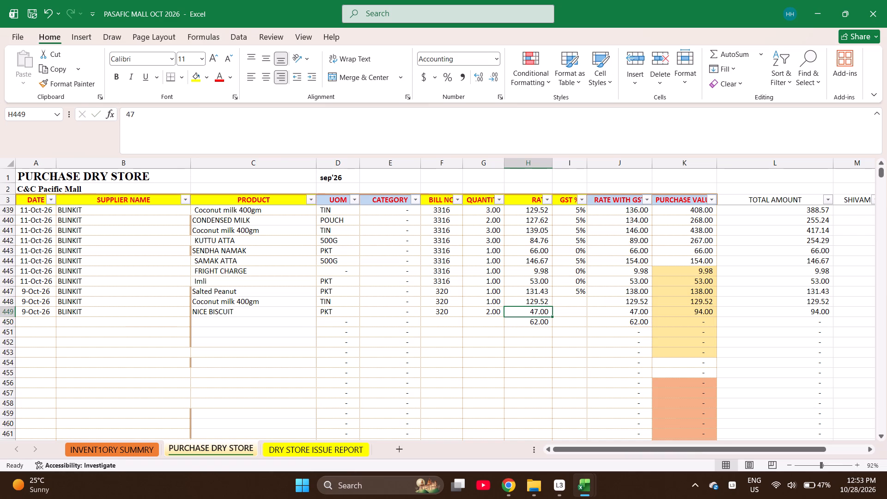
type("47")
type(".62")
key("Return")
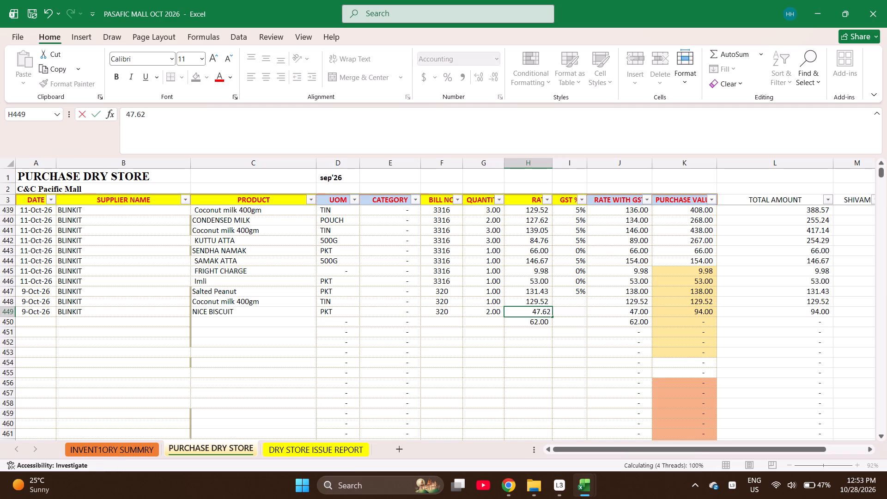
key("Delete")
Replace the NICE BISCUIT rate in row 449 with the per-packet formula =47.62/2.
key("Right")
key("Up")
key("Up")
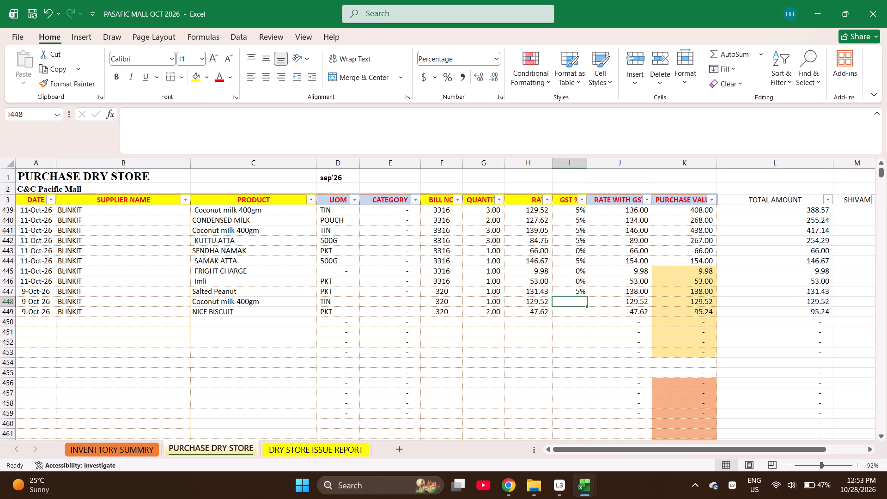
key("Up")
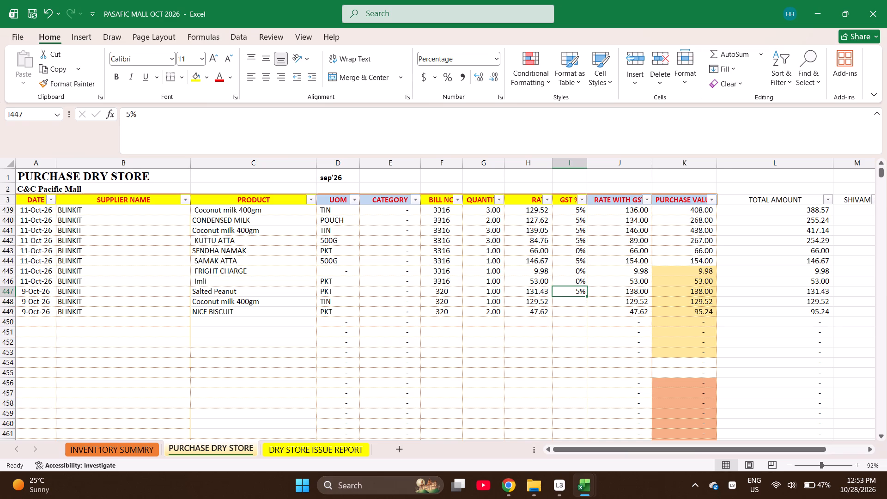
key("Left")
key("Down")
key("Down")
type("=47.62/2")
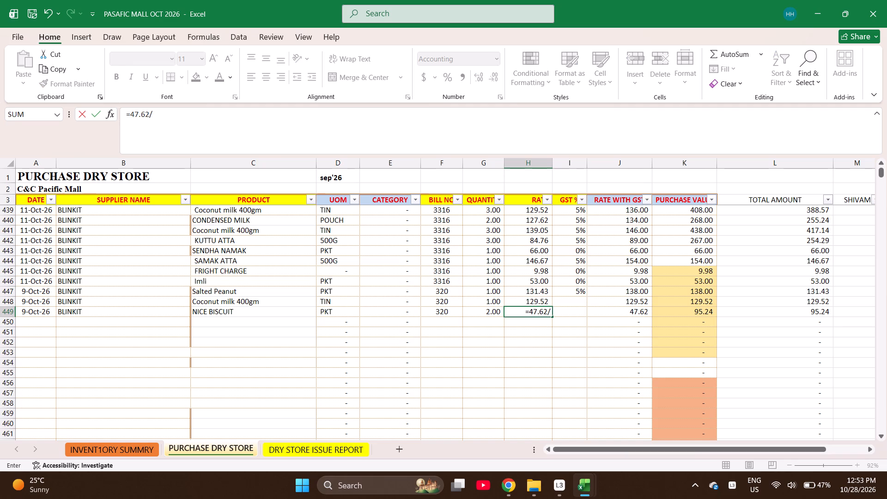
key("Return")
Enter 5% GST for the Coconut milk 400gm and NICE BISCUIT lines in rows 448 and 449.
key("Up")
key("Up")
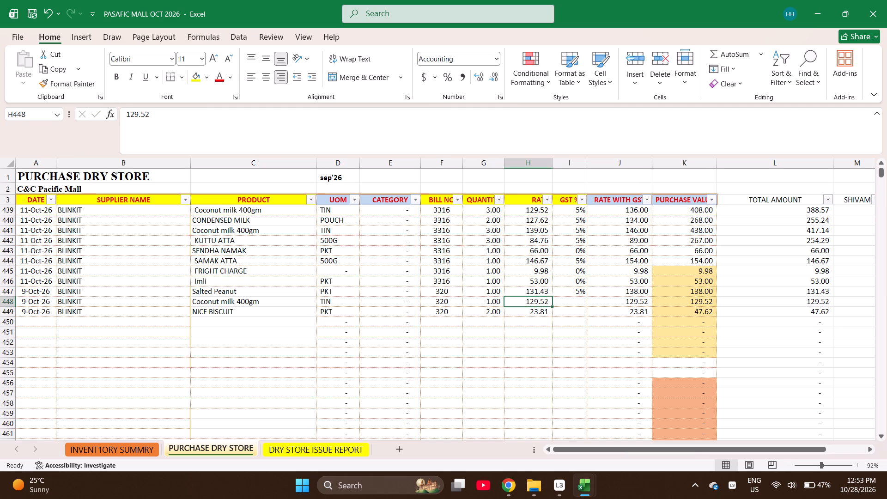
key("Up")
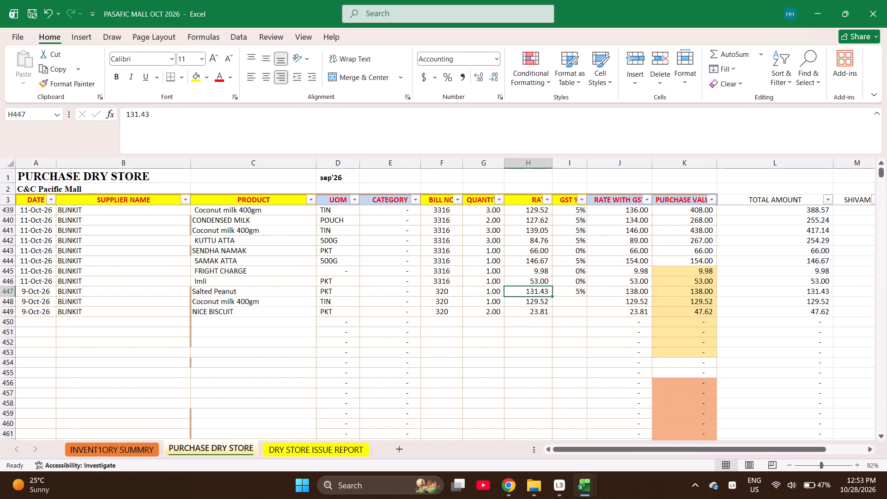
key("Right")
key("Down")
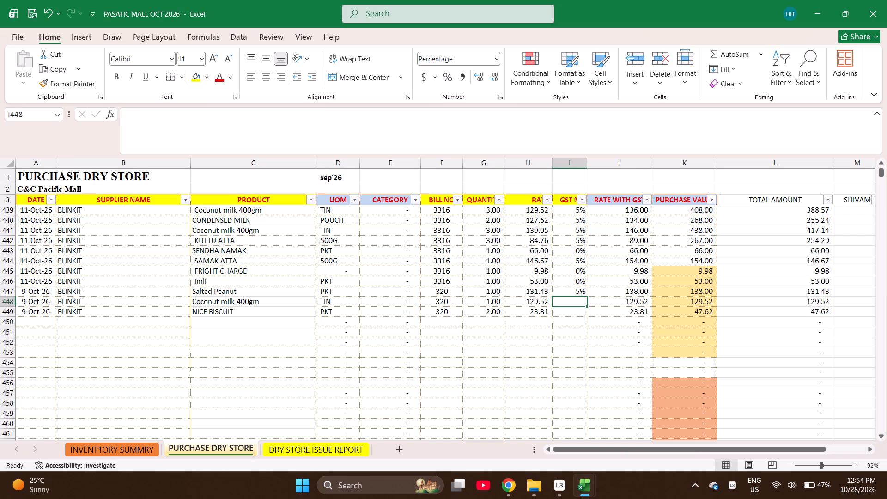
key("5")
key("Return")
key("5")
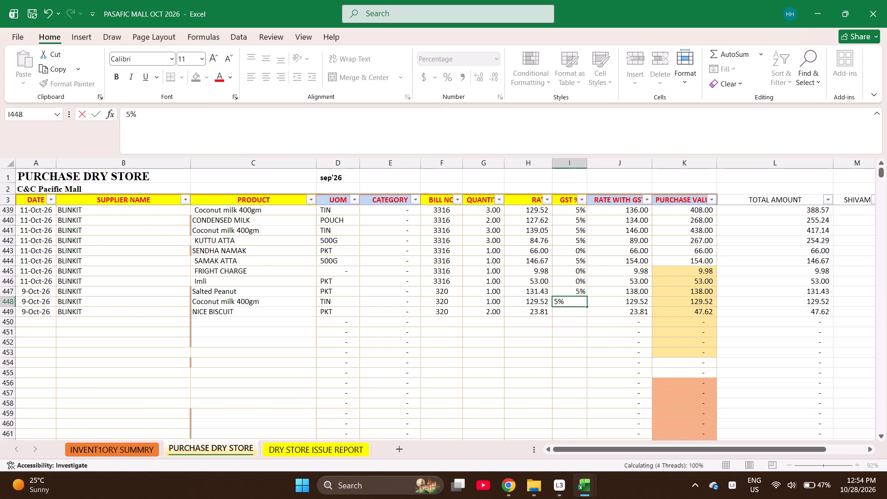
key("Return")
Check the total purchase value of the bill 320 lines in rows 447 to 449.
key("Right")
key("Right")
key("shift+Up")
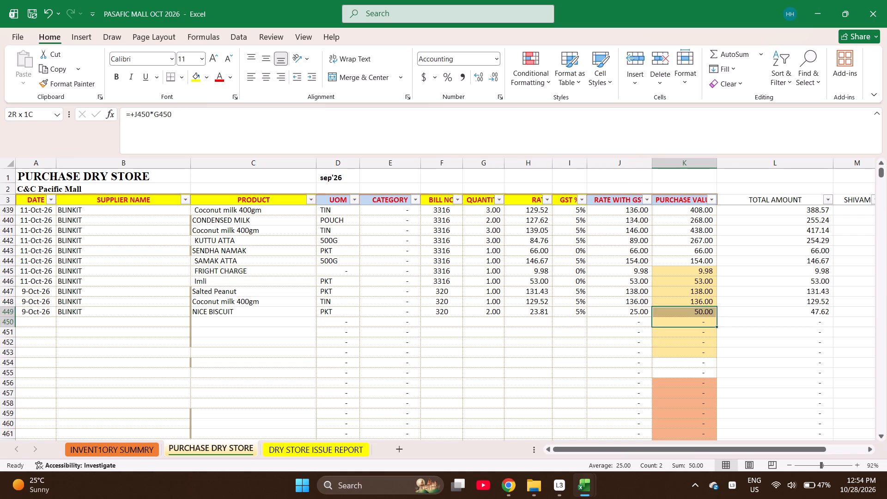
key("shift+Up")
key("shift+Up")
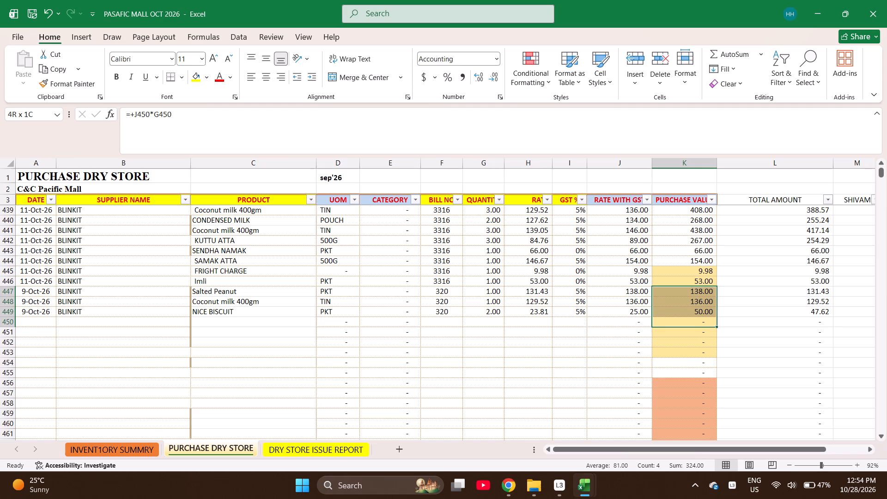
Fill the date 9-Oct-26 and supplier BLINKIT down into row 450 and enter PISTA as its product.
key("ctrl+Left")
key("ctrl+Left")
key("ctrl+Left")
key("ctrl+Left")
key("ctrl+Left")
key("ctrl+Left")
key("ctrl+Left")
key("ctrl+Left")
key("ctrl+Left")
key("ctrl+Left")
key("ctrl+Left")
key("ctrl+Left")
key("ctrl+Left")
key("ctrl+Left")
key("ctrl+Left")
key("ctrl+Left")
key("ctrl+Left")
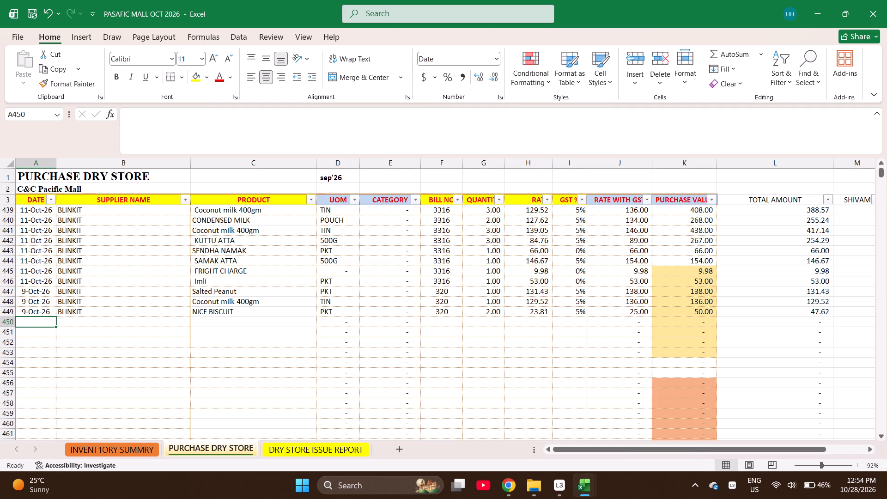
key("ctrl+d")
key("Right")
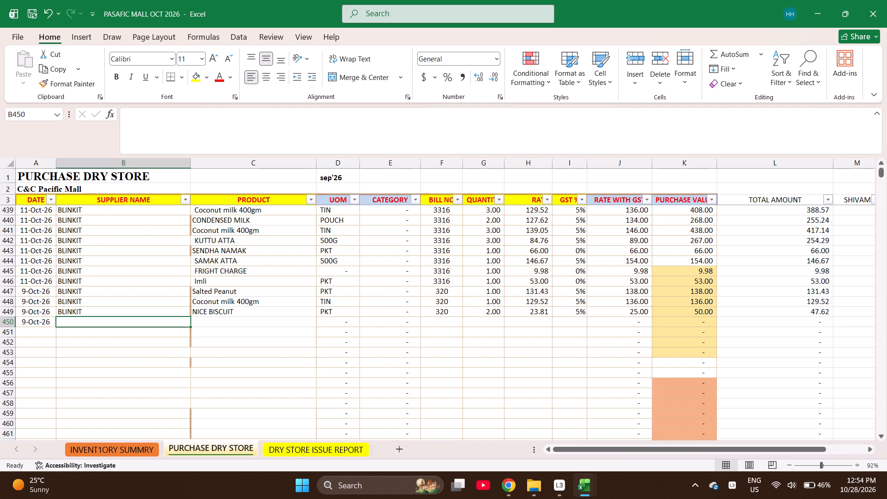
key("ctrl+d")
key("Right")
type("PI")
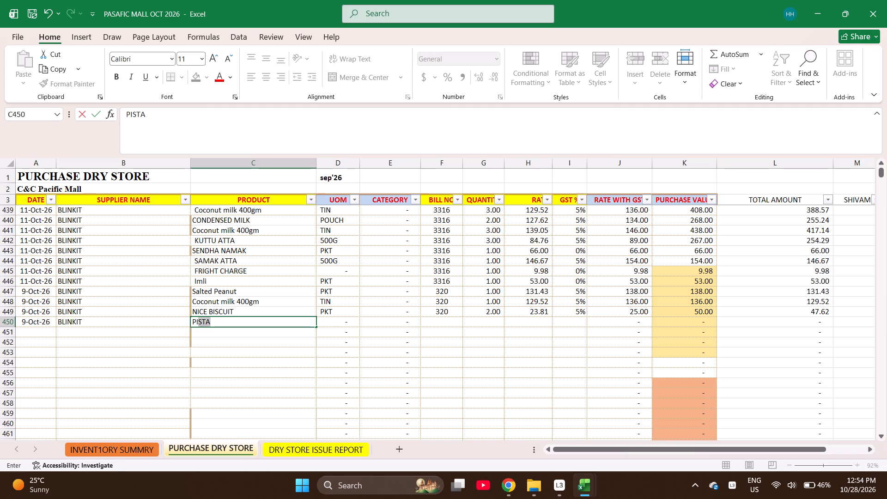
key("Right")
Enter bill number 8280 and quantity 1 for the PISTA line in row 450.
key("Right")
key("Right")
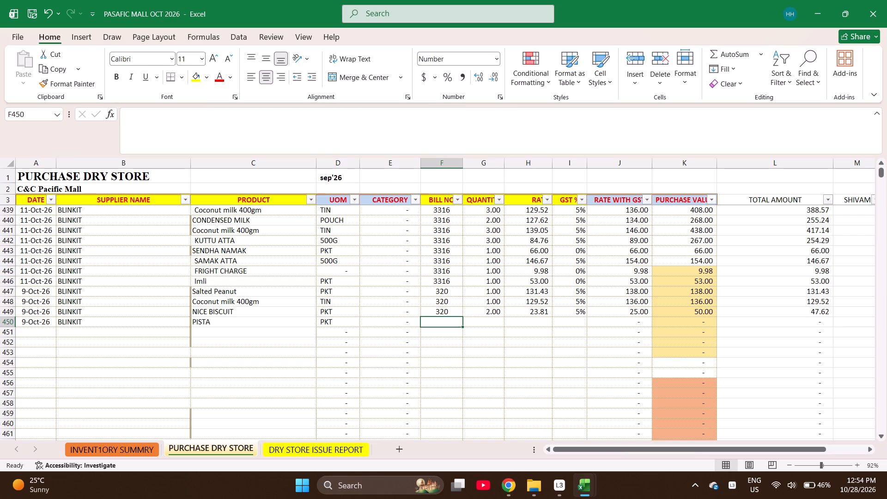
type("82")
type("80")
key("Right")
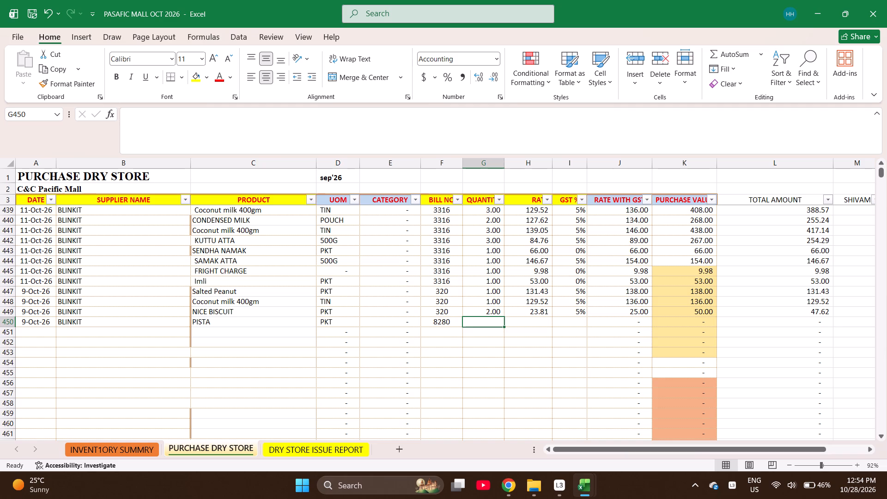
key("1")
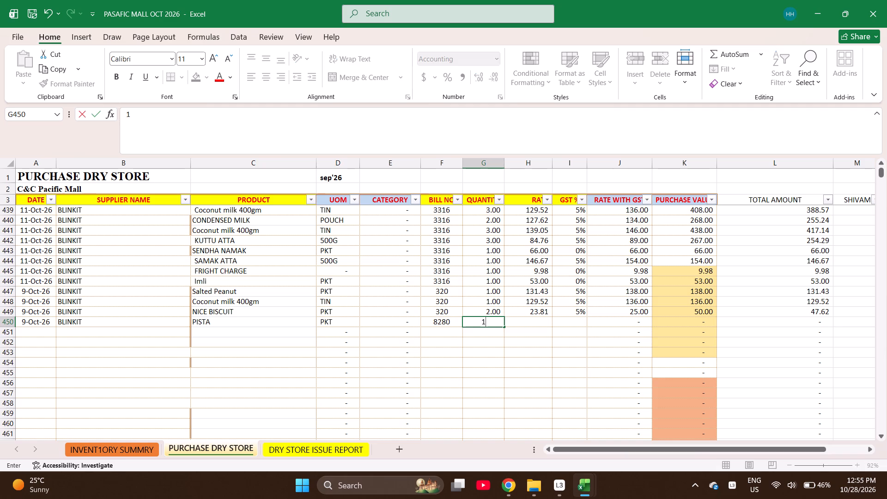
key("Right")
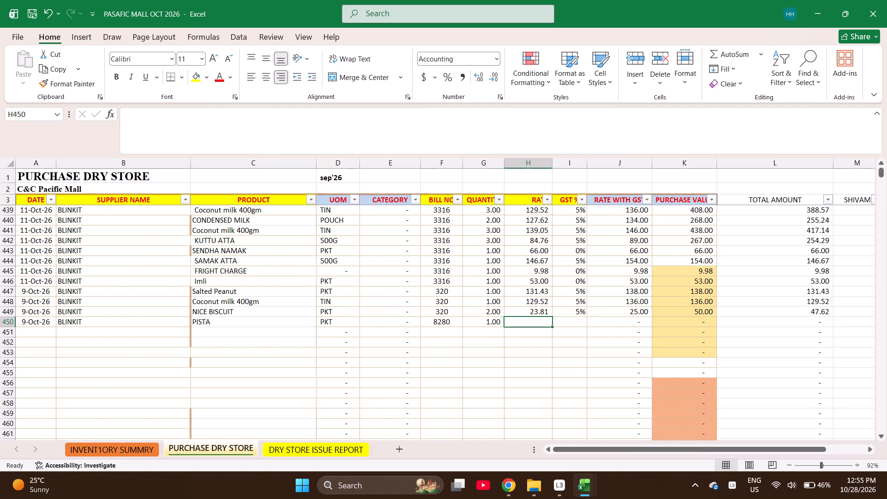
Enter rate 211.43 and 5% GST for the PISTA line in row 450.
type("211")
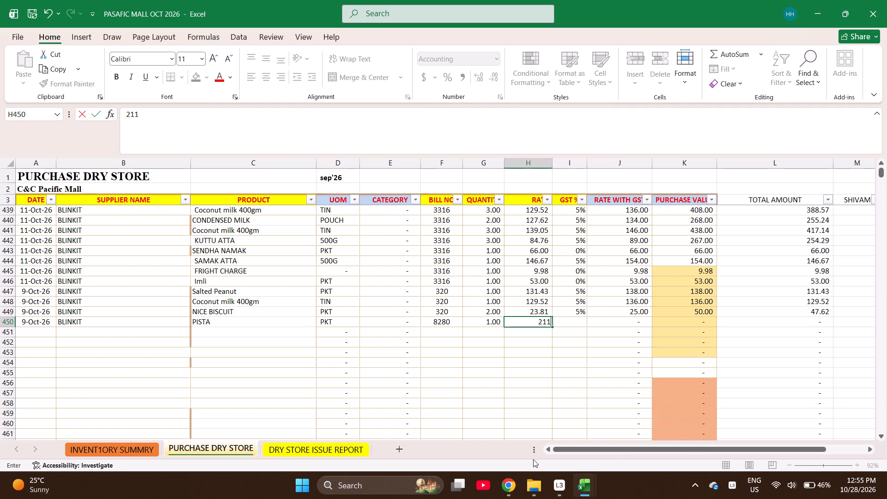
type(".43")
key("Right")
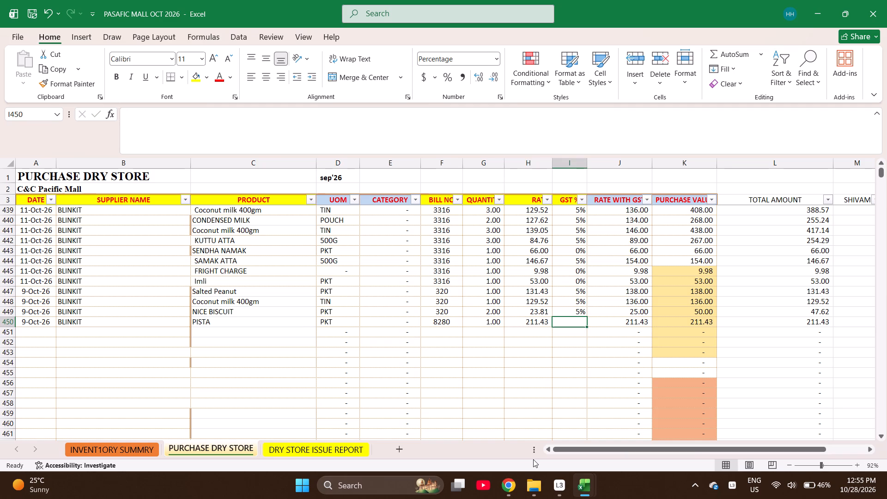
key("5")
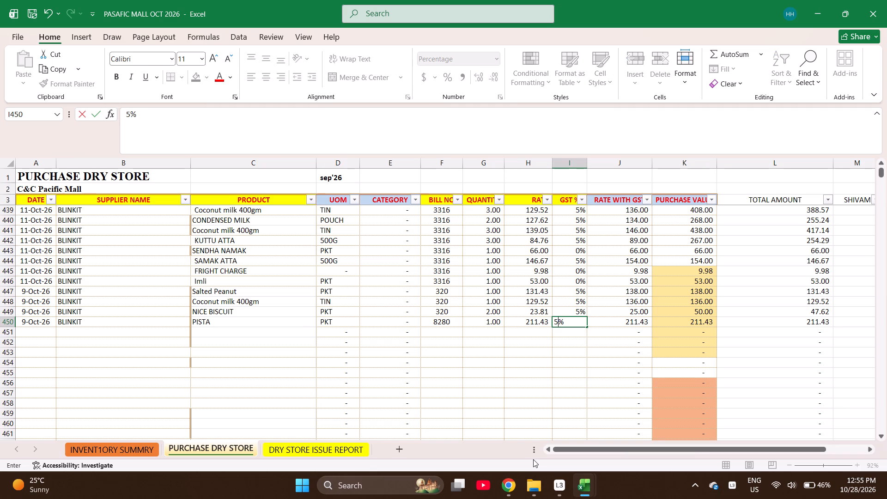
key("Right")
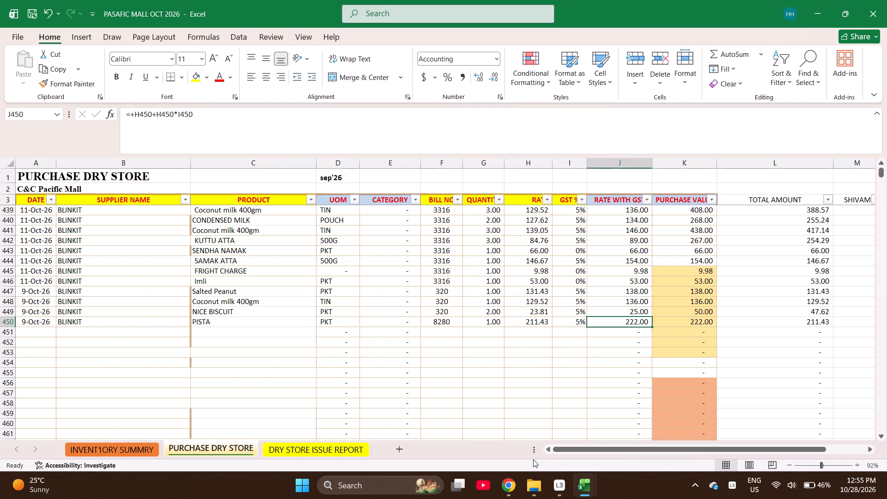
Begin the next purchase line at the date cell of row 451.
key("ctrl+Left")
key("ctrl+Left")
key("ctrl+Left")
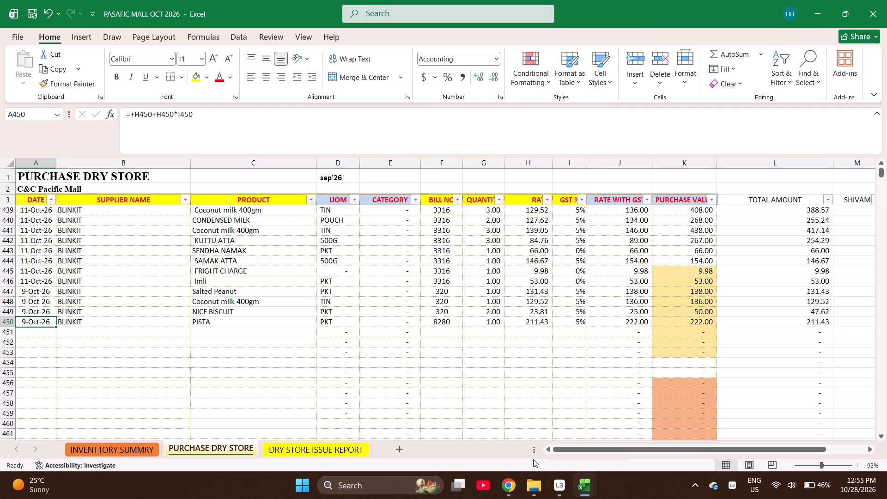
key("Down")
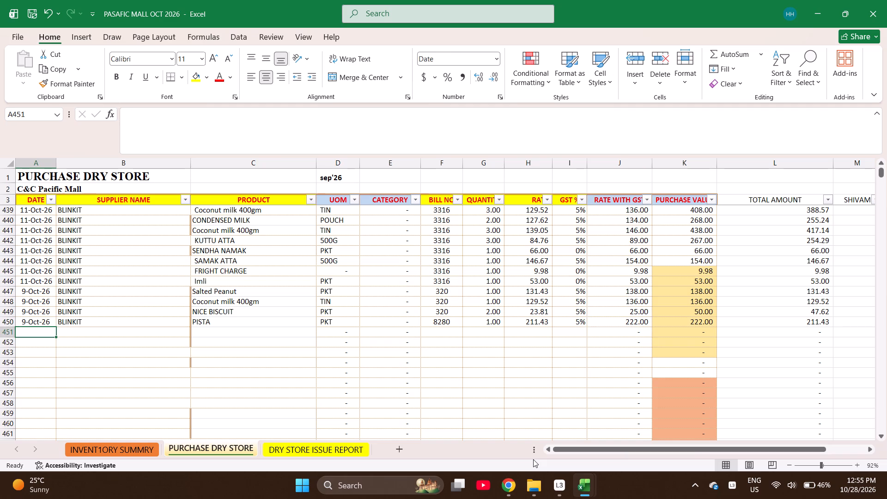
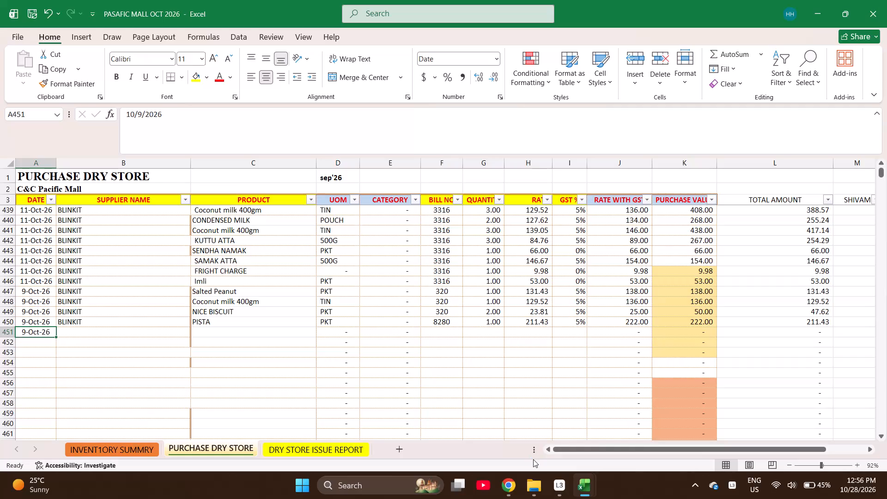
Start the row 451 purchase line with date 8-Oct-26, supplier BLINKIT and product Oat Drink.
key("Down")
key("Up")
type("10-8-2026")
key("Right")
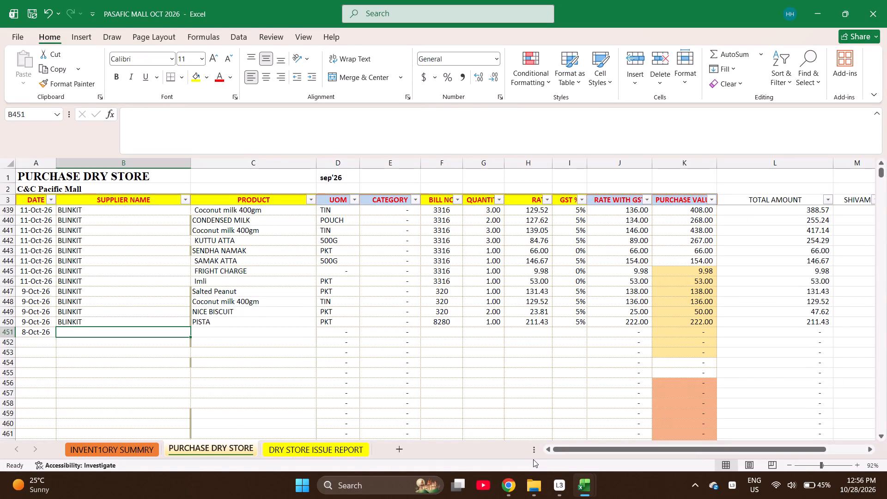
key("ctrl+d")
key("Right")
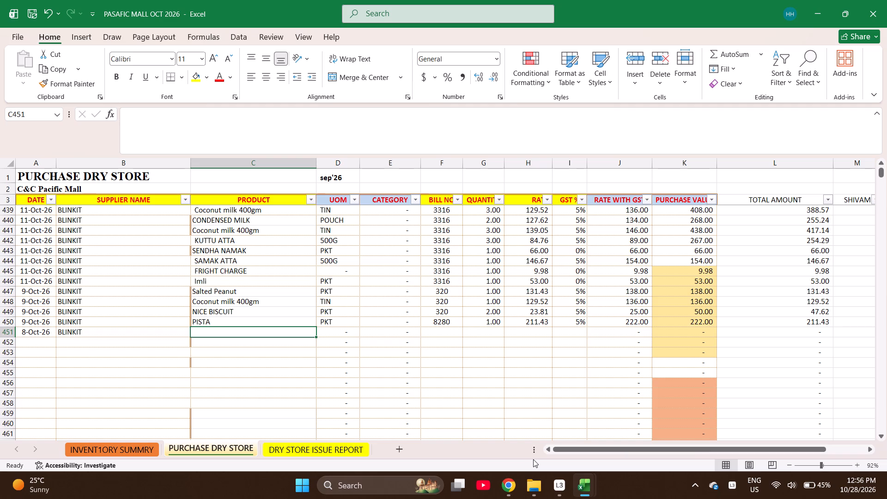
type("OAT DR")
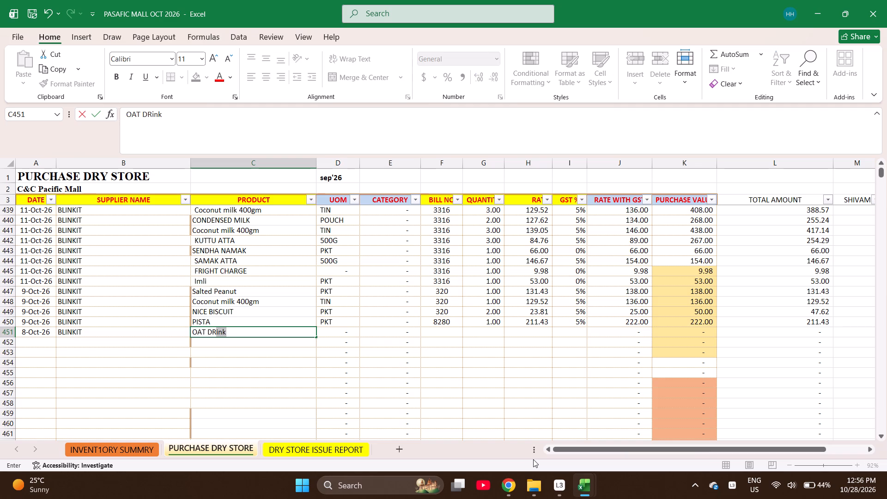
key("Return")
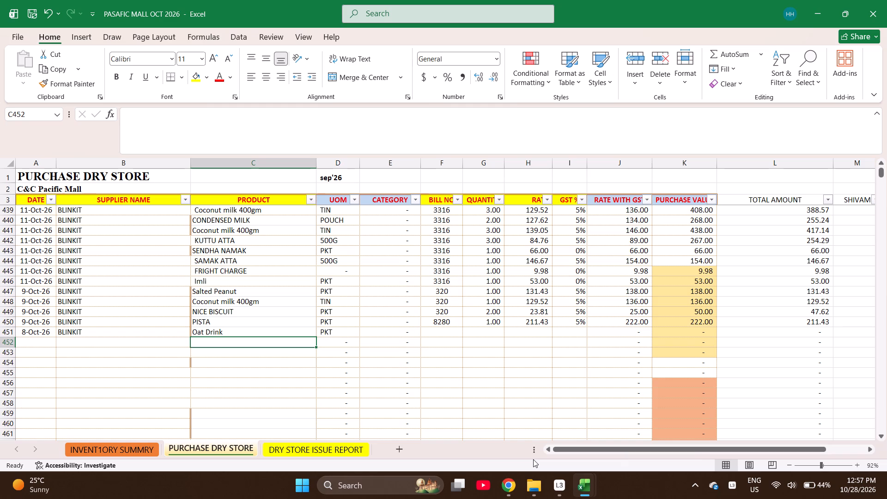
Fill Oat Drink down into row 452 and enter bill number 6625 for rows 451 and 452.
key("ctrl+d")
key("Right")
key("Right")
key("Right")
key("Up")
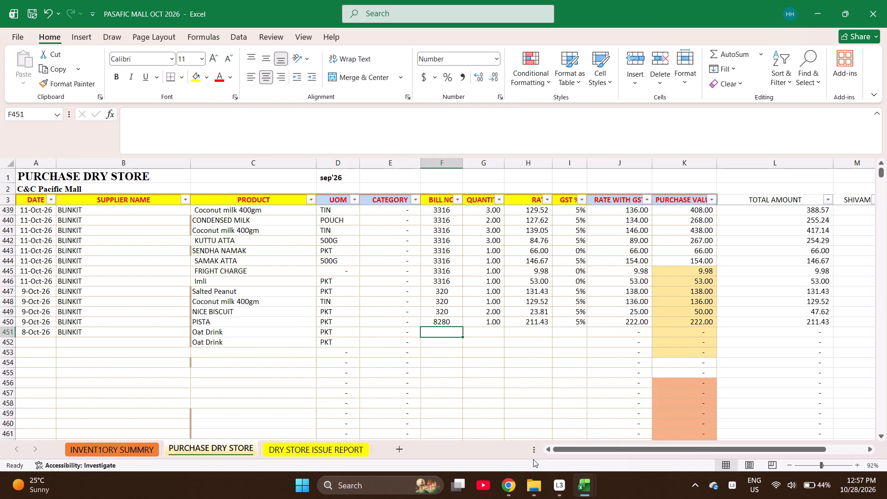
type("6625")
key("Return")
type("6625")
key("Right")
Enter quantity 3 for row 451 and quantity 1 for row 452.
key("Up")
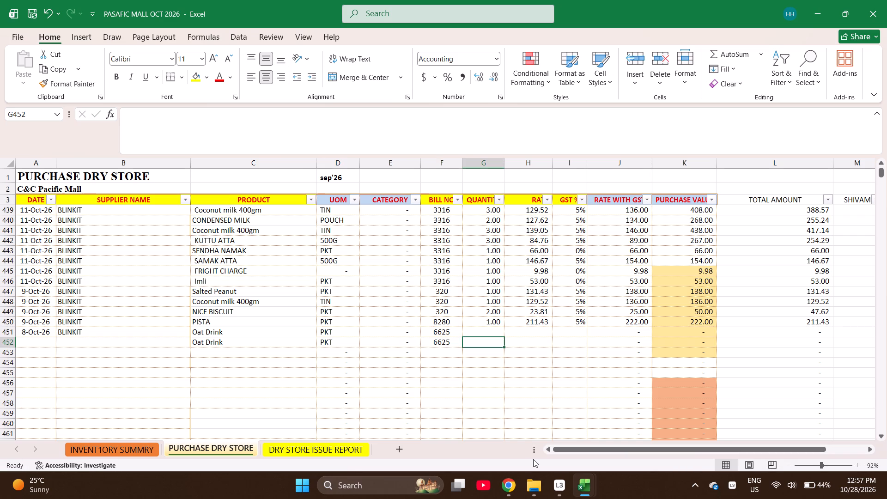
key("Up")
key("Down")
key("3")
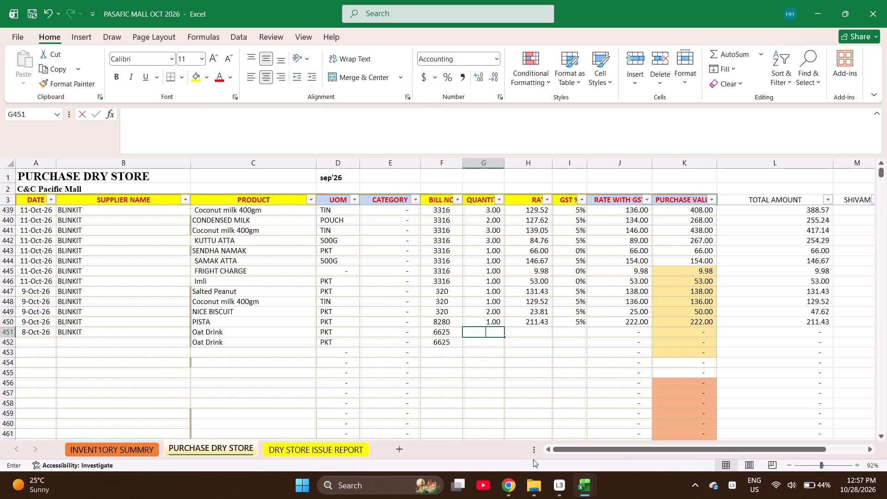
key("Return")
key("1")
key("Return")
Enter rate =185.71/3 for Oat Drink in row 451 and 5% GST for rows 451 and 452.
key("Right")
key("Up")
key("Up")
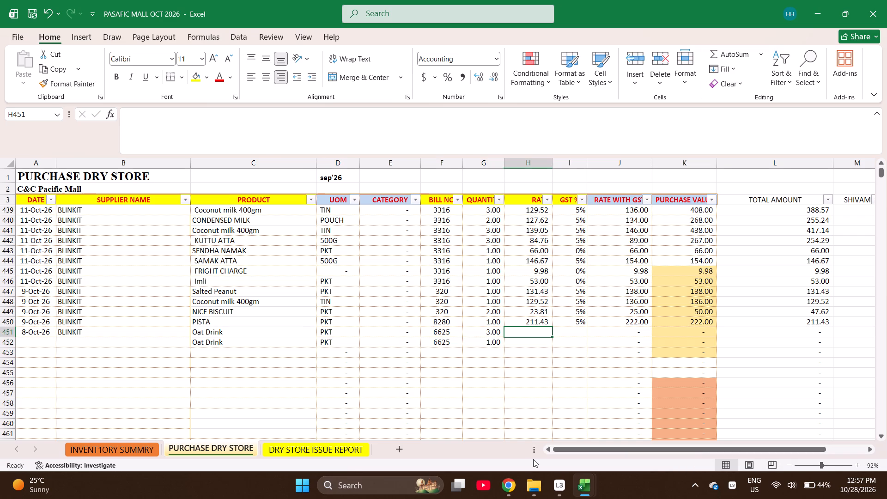
key("1")
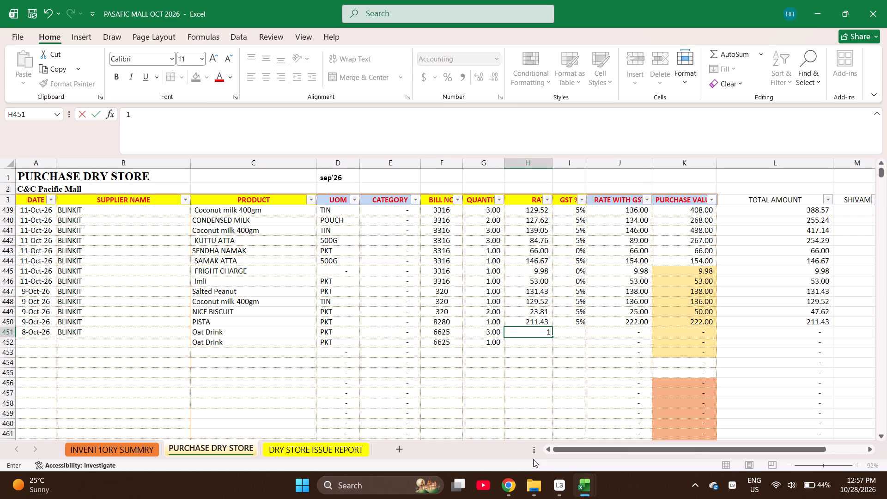
key("BackSpace")
type("=185")
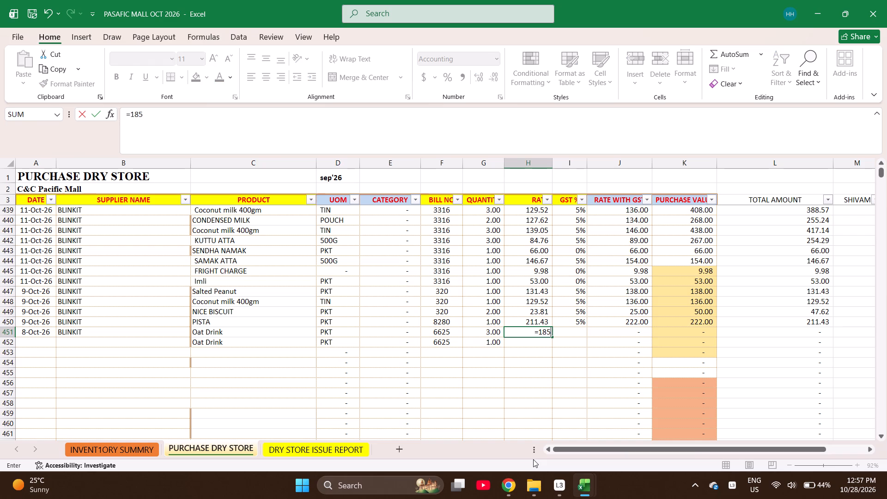
type(".71/3")
key("Right")
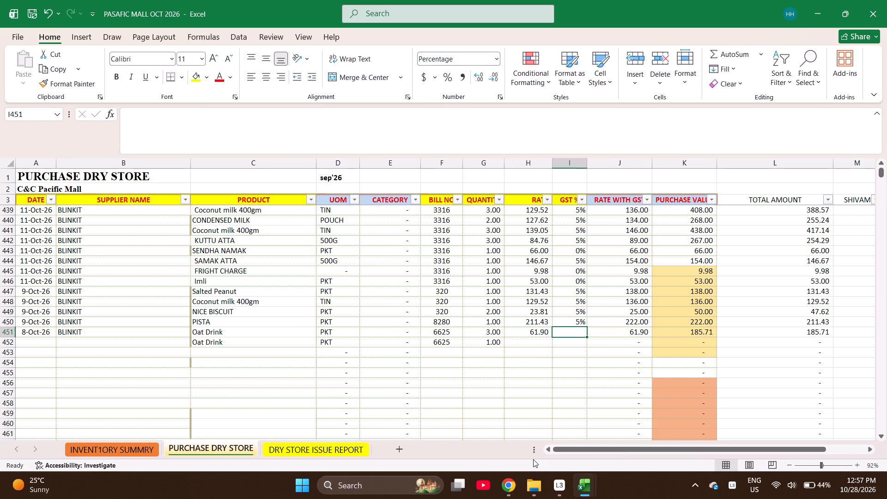
key("5")
key("Return")
key("5")
key("Return")
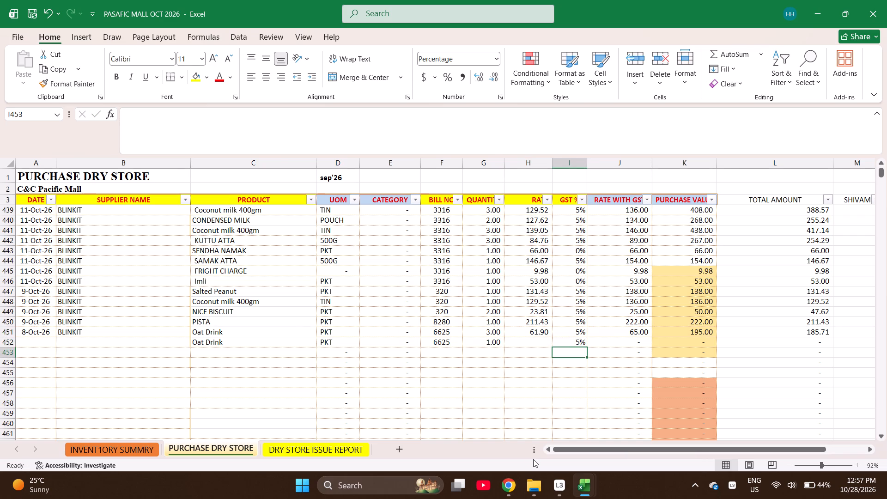
Replace the product in row 452 with FRIGHT CHARGE.
key("Left")
key("Up")
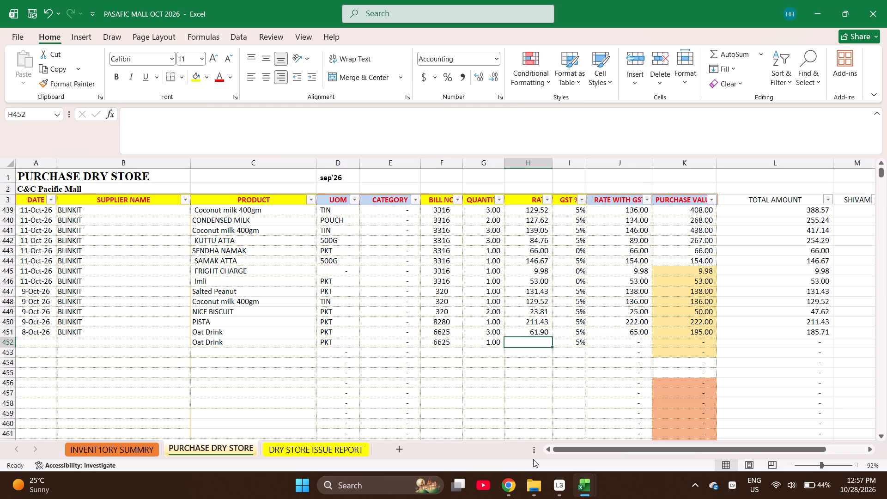
key("Left")
key("Left")
key("Left")
key("Left")
key("Left")
key("Left")
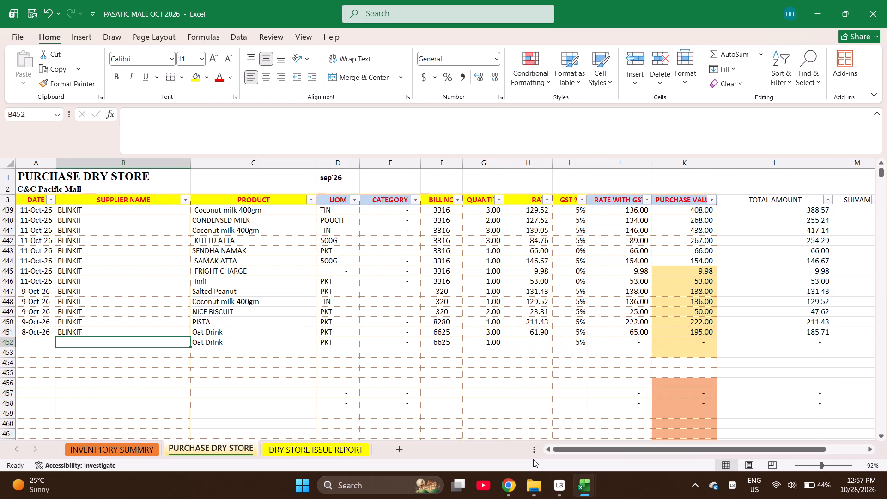
key("Right")
key("f")
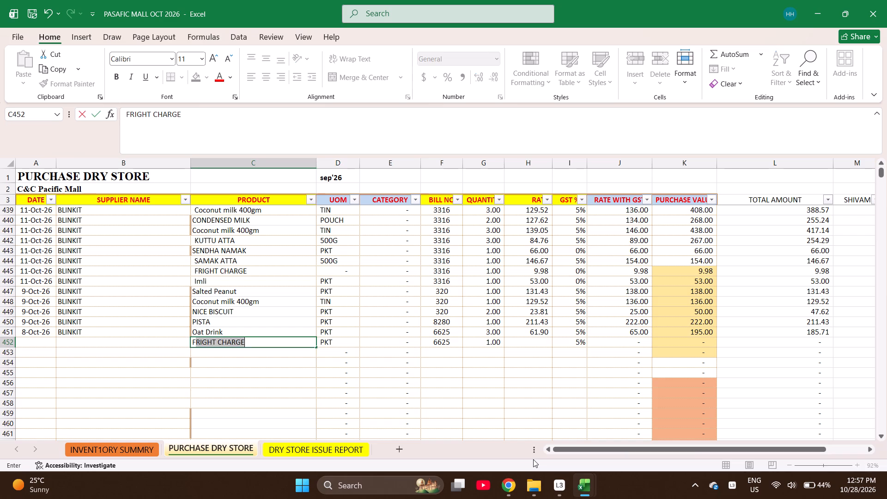
key("Right")
Set the FRIGHT CHARGE line in row 452 to rate 44 and 0% GST.
key("Right")
key("Right")
key("Right")
key("Right")
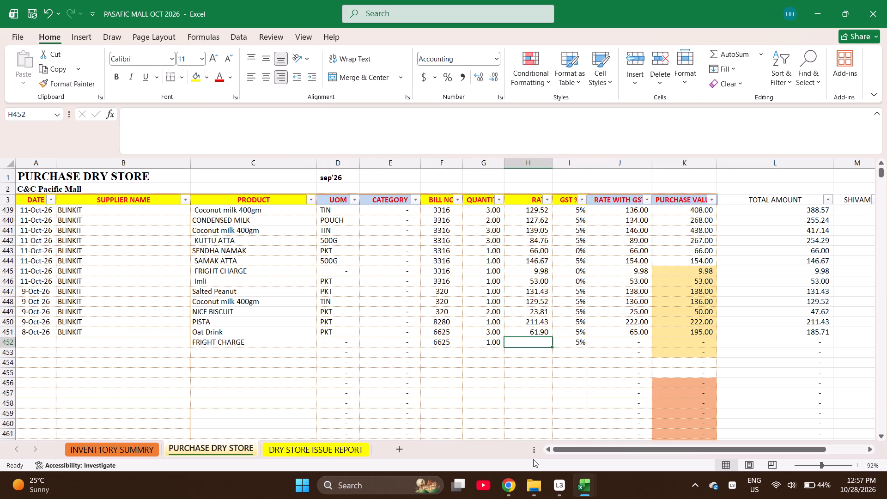
key("Right")
key("Delete")
key("Left")
key("4")
key("Right")
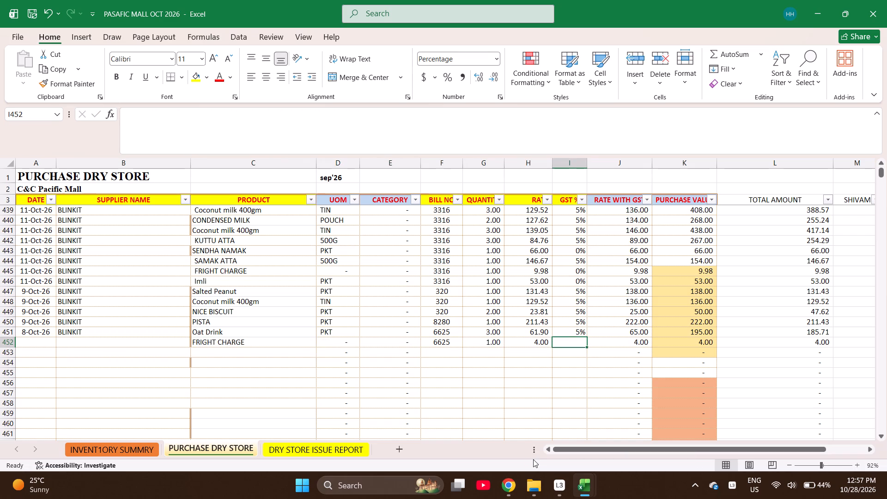
key("Left")
type("44")
key("Right")
key("0")
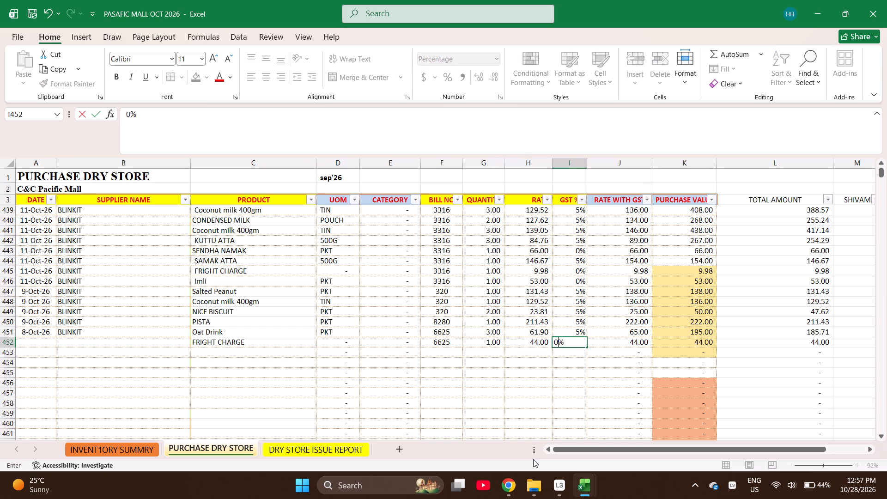
key("ctrl+Left")
Fill the date 8-Oct-26 and supplier BLINKIT down into row 452.
key("ctrl+Left")
key("ctrl+Left")
key("ctrl+Left")
key("ctrl+Left")
key("ctrl+Left")
key("ctrl+Left")
key("ctrl+Left")
key("ctrl+Left")
key("ctrl+Left")
key("ctrl+Left")
key("shift+Right")
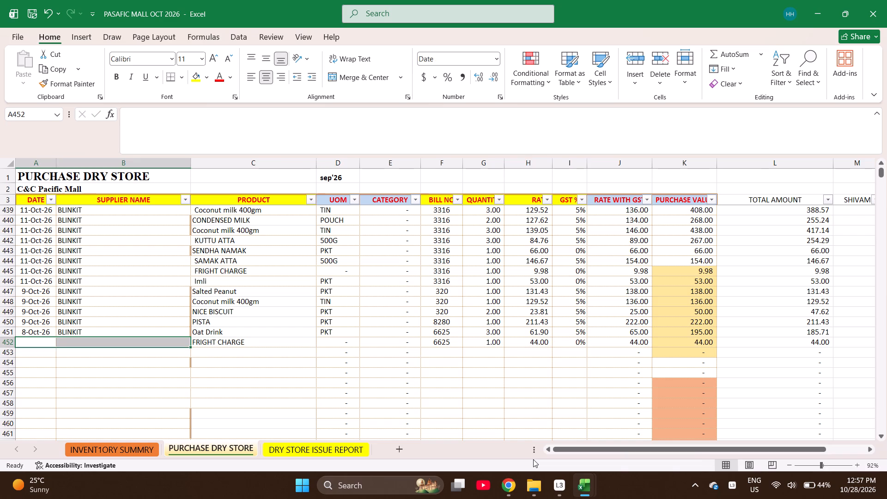
key("ctrl+d")
Check the combined purchase value of the two bill 6625 lines in rows 451 and 452.
key("Right")
key("Right")
key("Right")
key("Right")
key("Right")
key("Right")
key("Right")
key("Right")
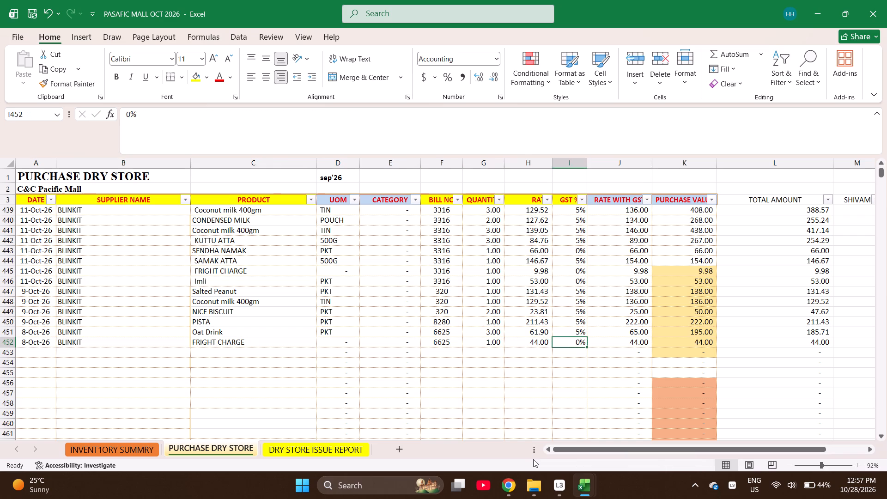
key("Right")
key("Right")
key("shift+Up")
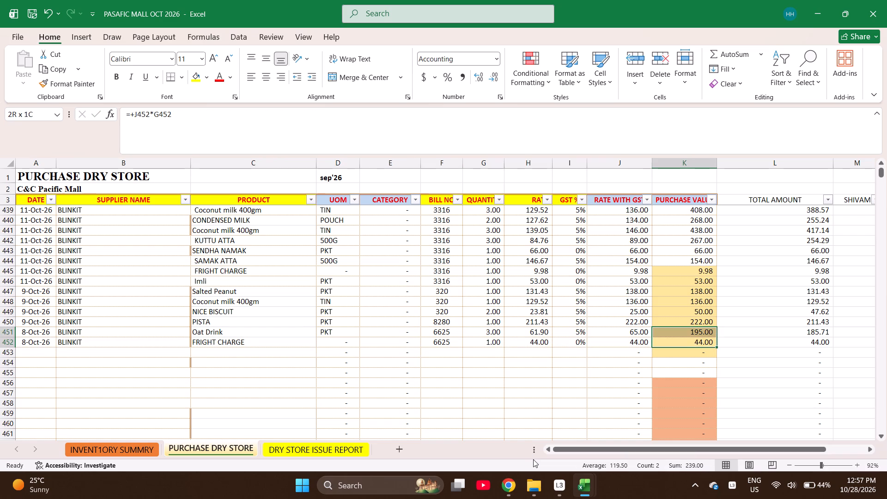
Fill the date 8-Oct-26 and supplier BLINKIT down into row 453.
key("ctrl+Left")
key("ctrl+Left")
key("ctrl+Left")
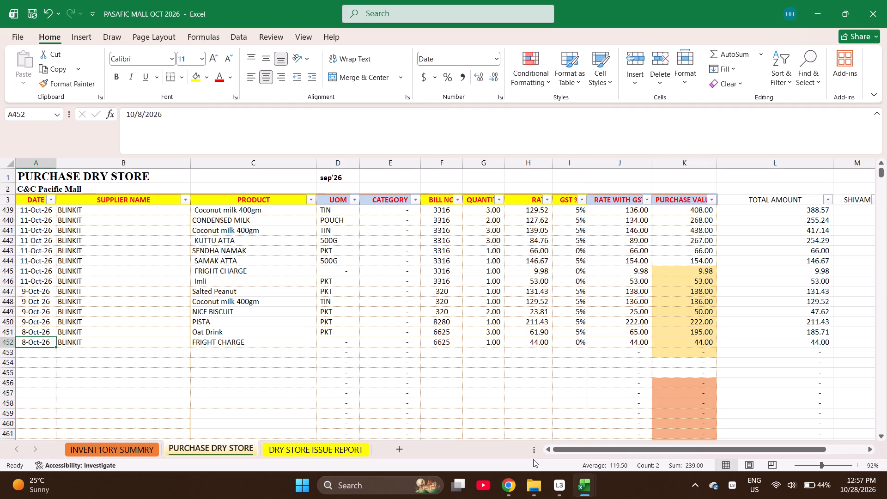
key("Down")
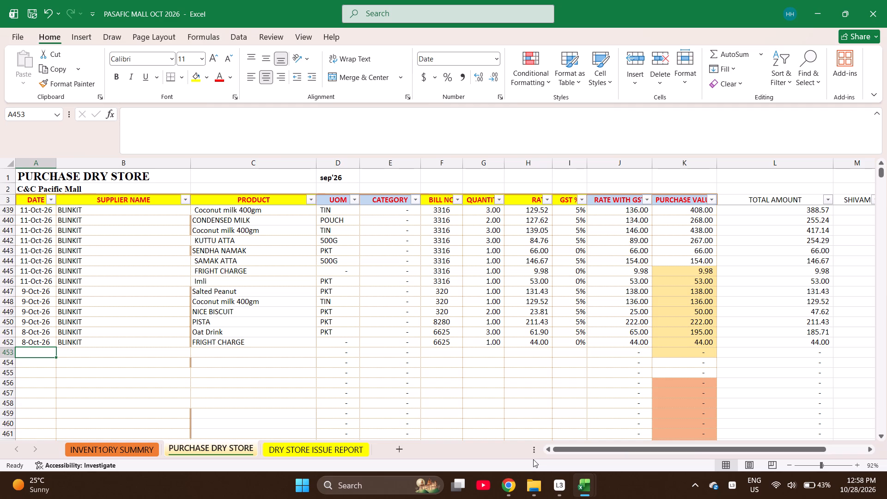
key("ctrl+d")
key("Right")
key("ctrl+d")
key("Right")
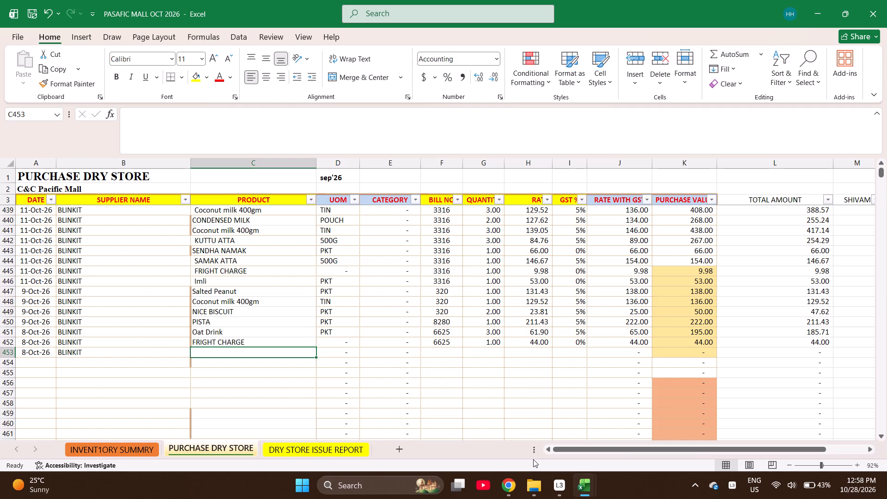
Find CASH in the inventory summary and copy Cashew Nuts 4 Pcs (Kaju) into the product cell of row 453.
type("CASHEW")
key("space")
type("N")
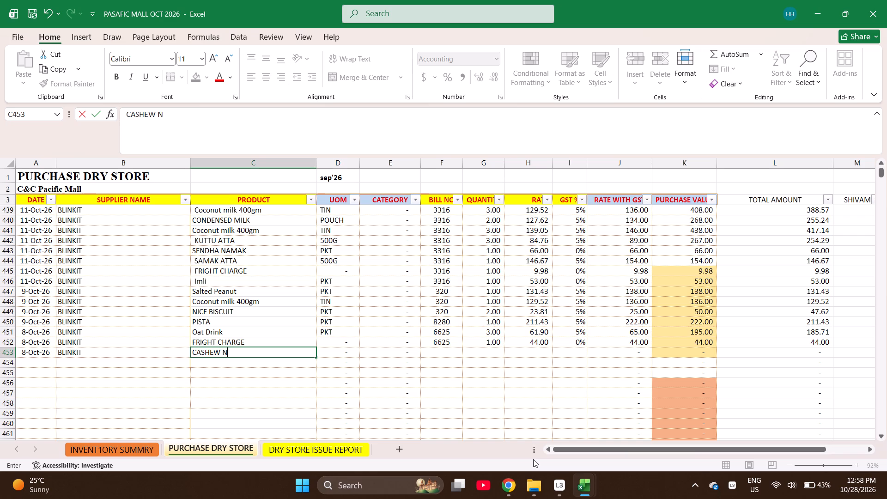
key("ctrl+Page_Up")
key("ctrl+f")
type("CASH")
key("Return")
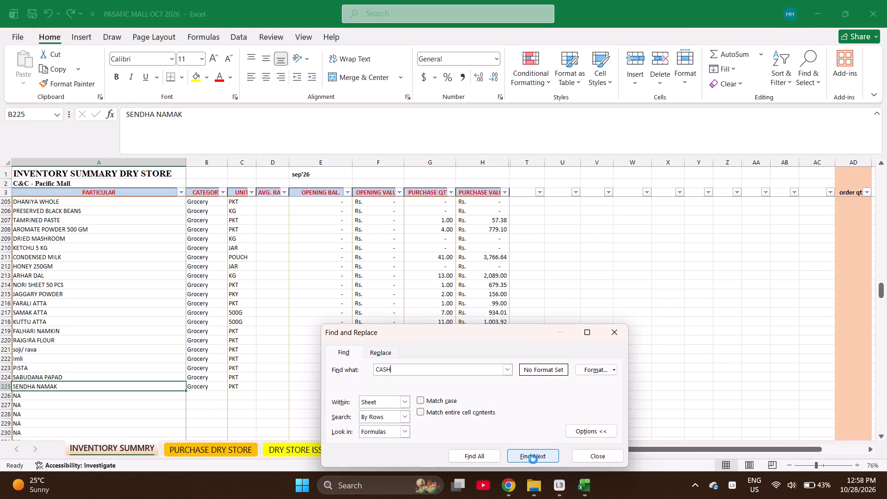
key("Escape")
key("ctrl+c")
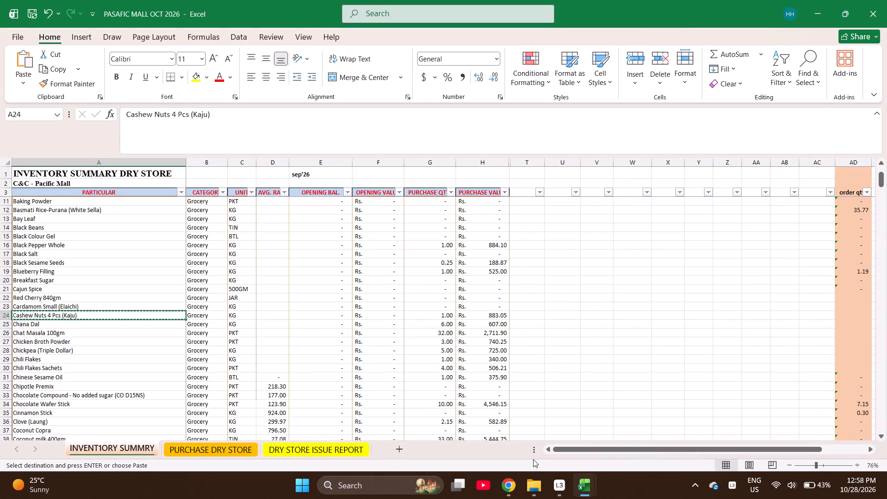
key("ctrl+Page_Down")
key("Return")
key("Down")
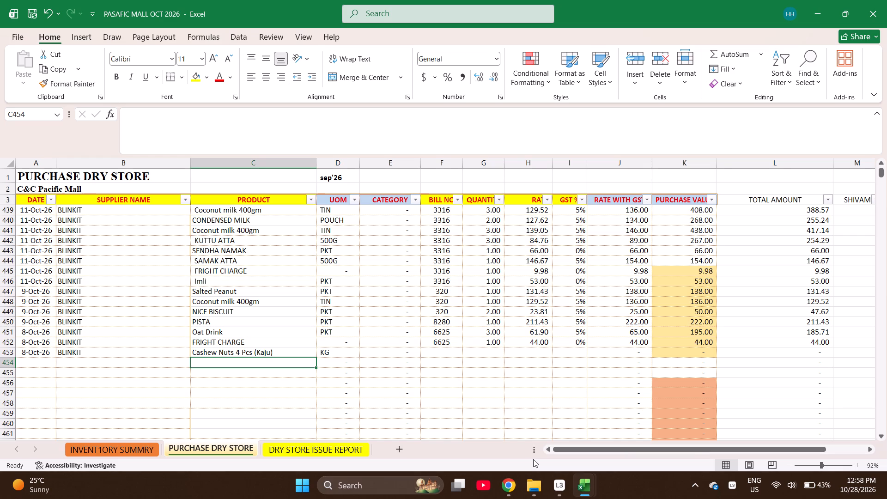
Find SENDH in the inventory summary and copy SENDHA NAMAK into the product cell of row 454.
key("ctrl+Page_Up")
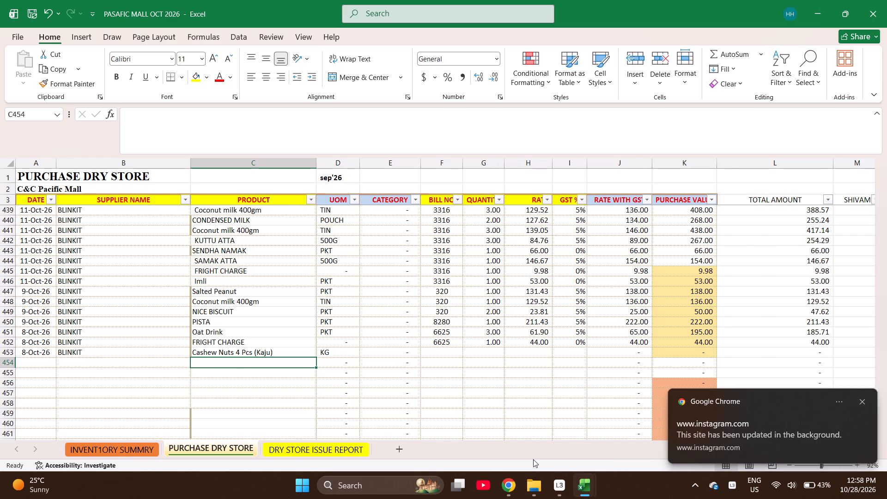
key("ctrl+f")
type("SALT")
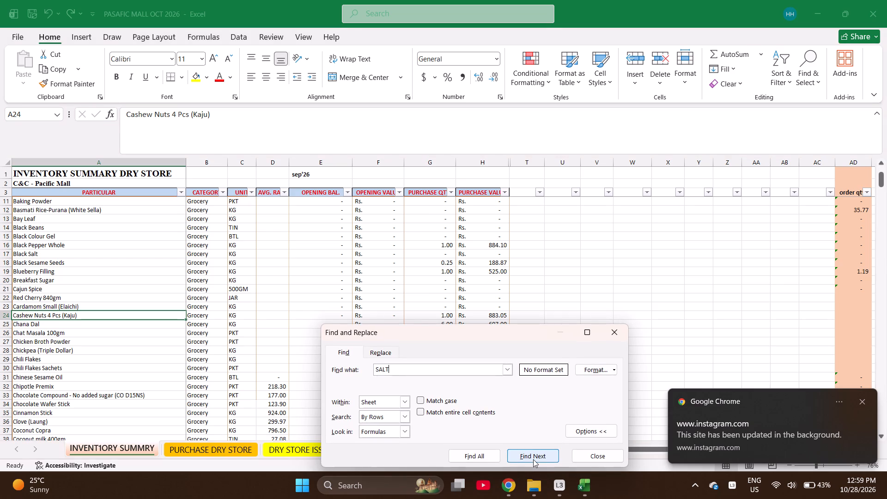
key("BackSpace")
key("BackSpace")
key("BackSpace")
key("BackSpace")
key("BackSpace")
key("BackSpace")
key("BackSpace")
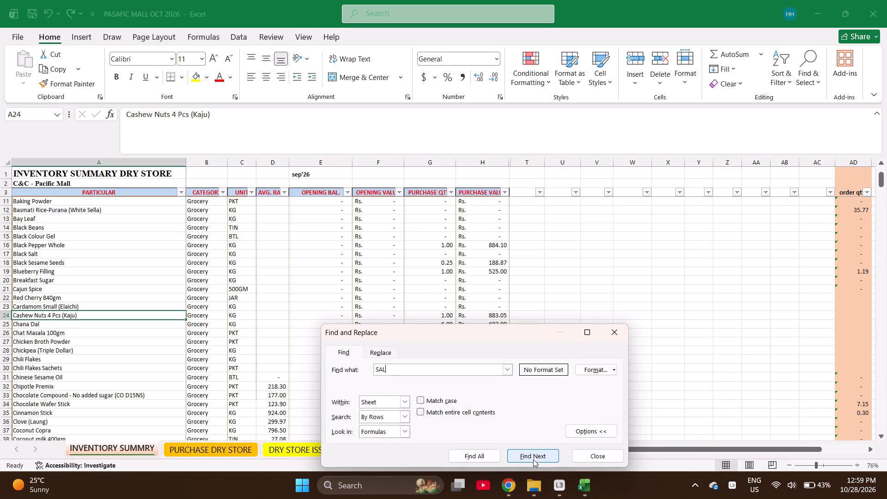
key("BackSpace")
type("SENDH")
key("Return")
key("Escape")
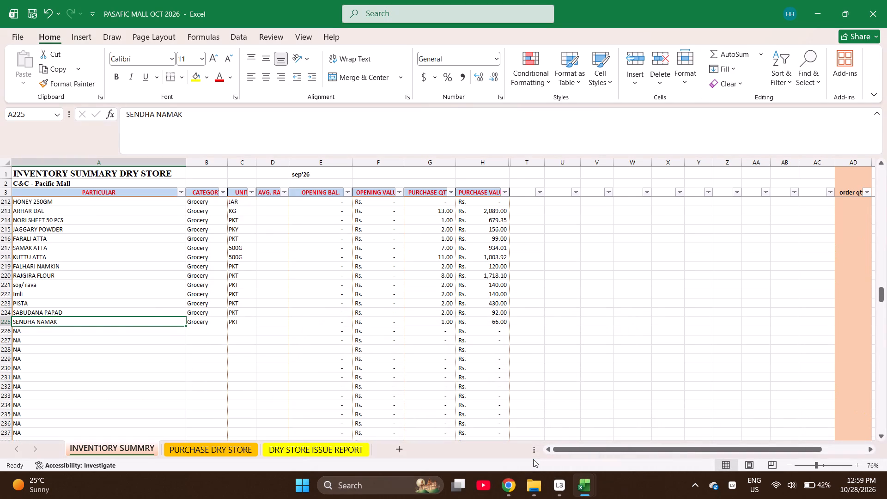
key("ctrl+c")
key("ctrl+Page_Down")
key("Return")
key("Down")
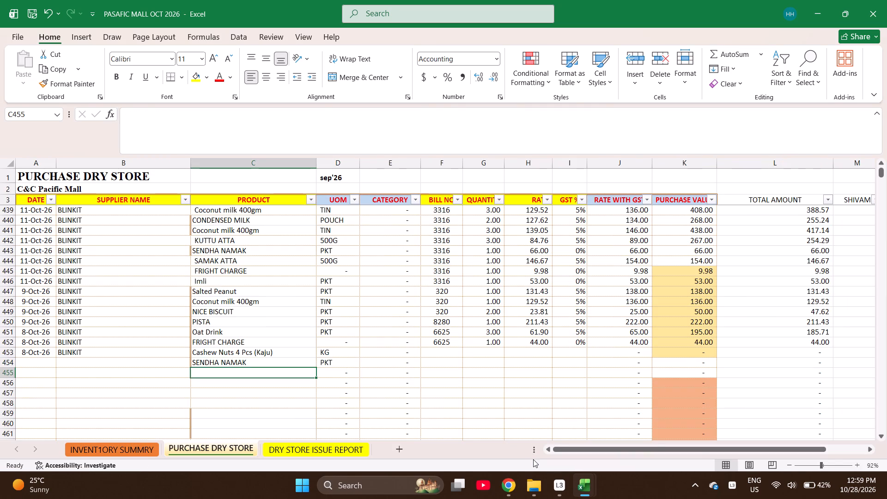
Find NUTM in the inventory summary and copy Jaiphal (Nutmeg) into the product cell of row 455.
type("NUTME")
key("ctrl+Page_Up")
key("ctrl+f")
type("NUTM")
key("Return")
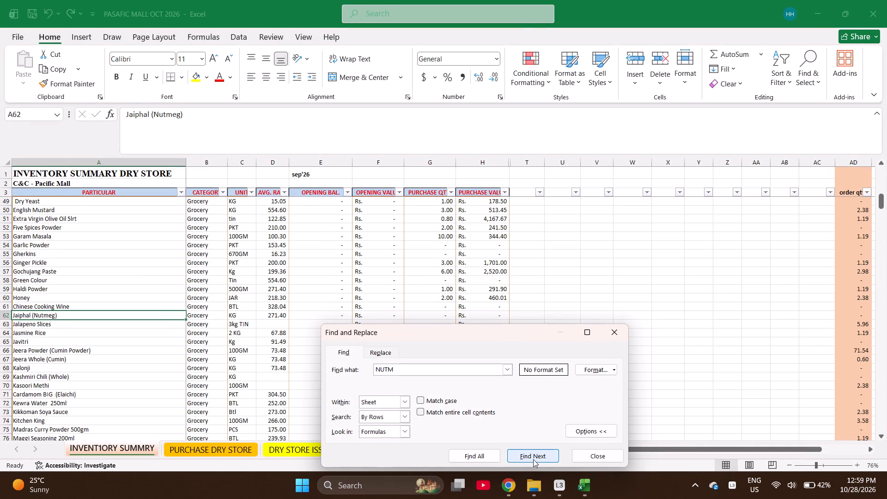
key("Escape")
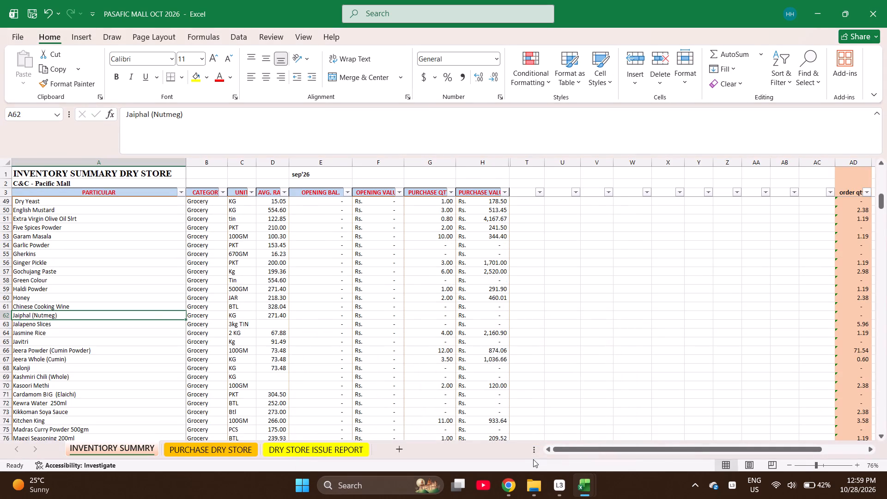
key("ctrl+c")
key("ctrl+Page_Down")
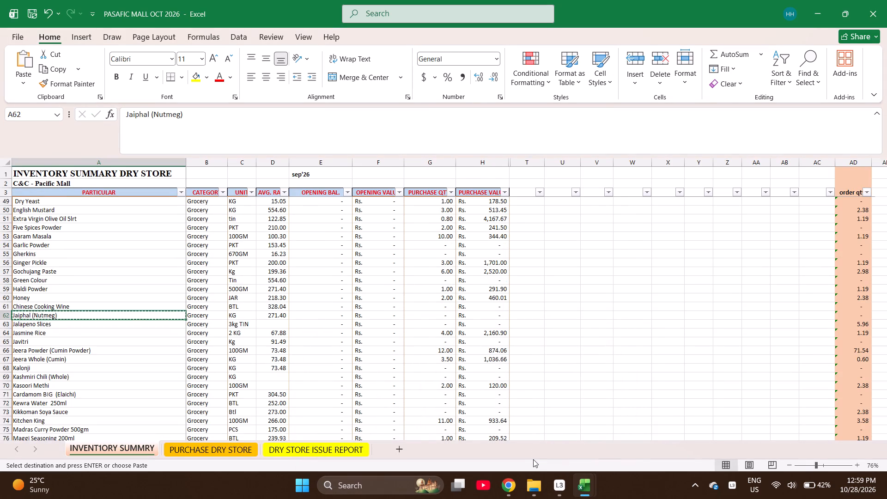
key("Return")
key("Down")
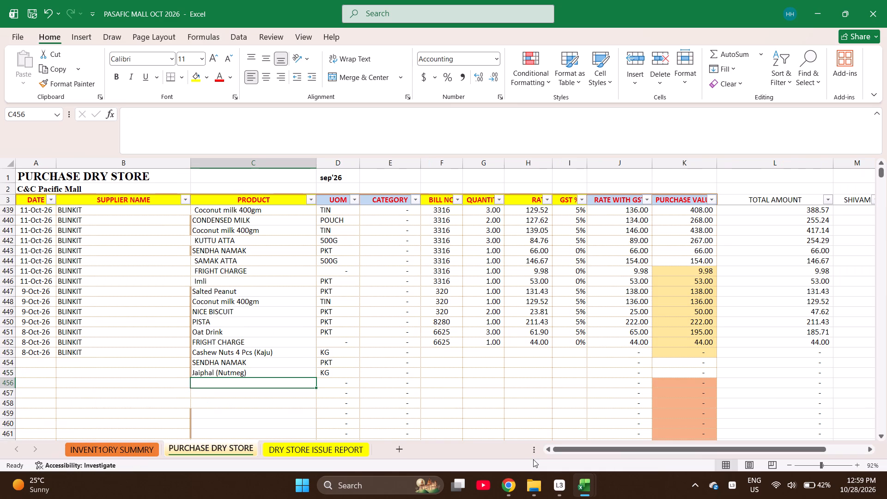
Find AMCHU in the inventory summary and copy Amchur Powder into the product cell of row 456.
key("ctrl+Page_Up")
key("ctrl+f")
type("AMCHU")
key("Return")
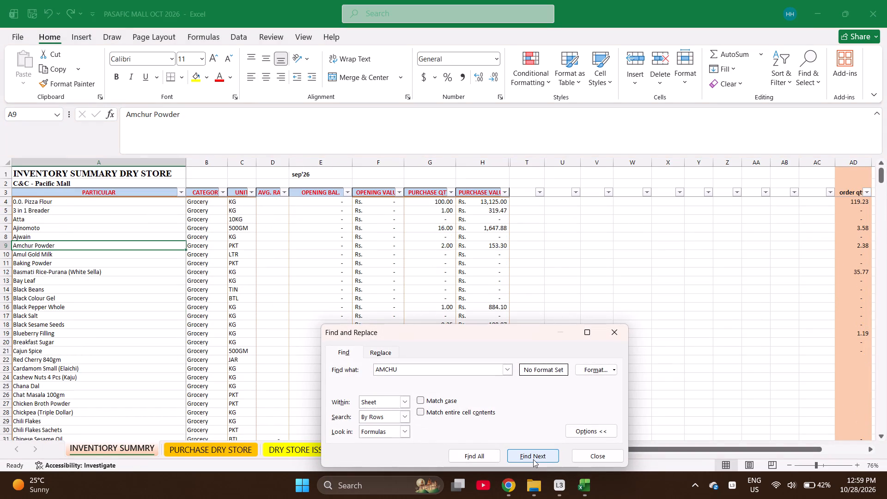
key("Escape")
key("ctrl+c")
key("ctrl+Page_Down")
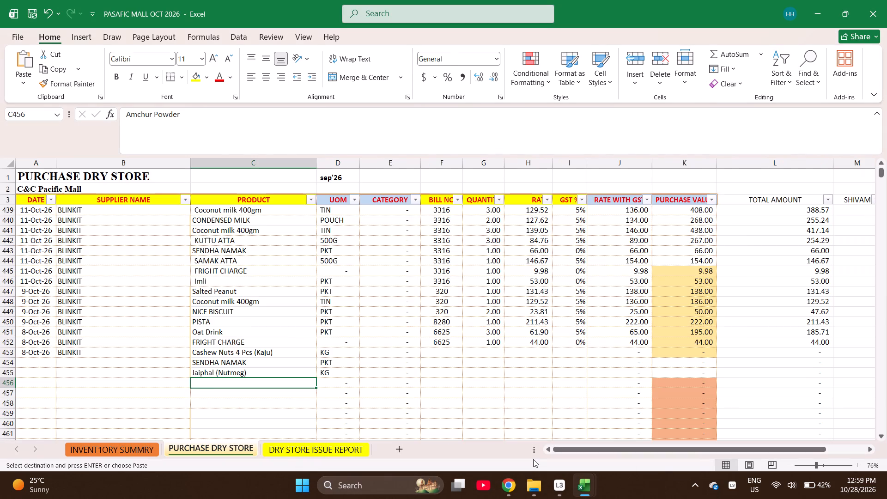
key("Return")
key("Return")
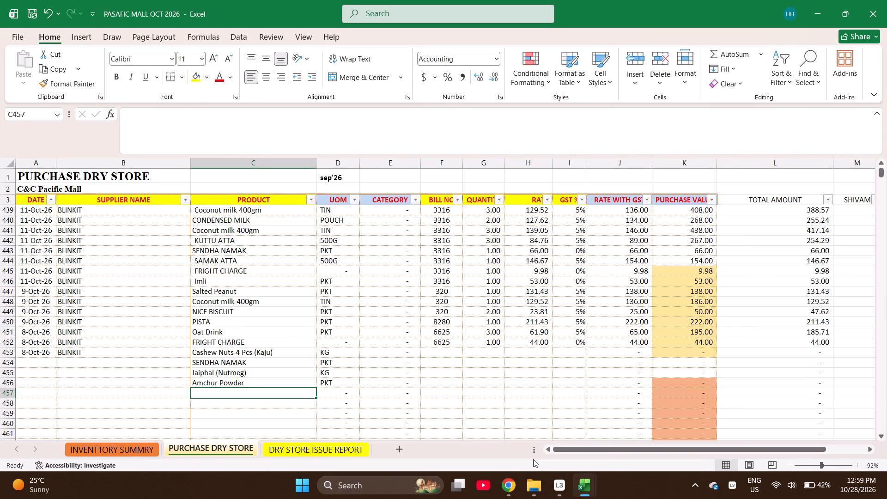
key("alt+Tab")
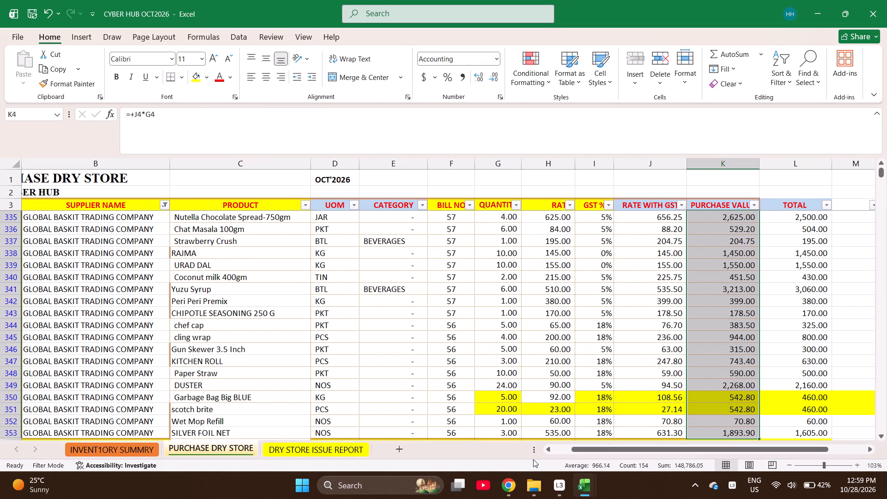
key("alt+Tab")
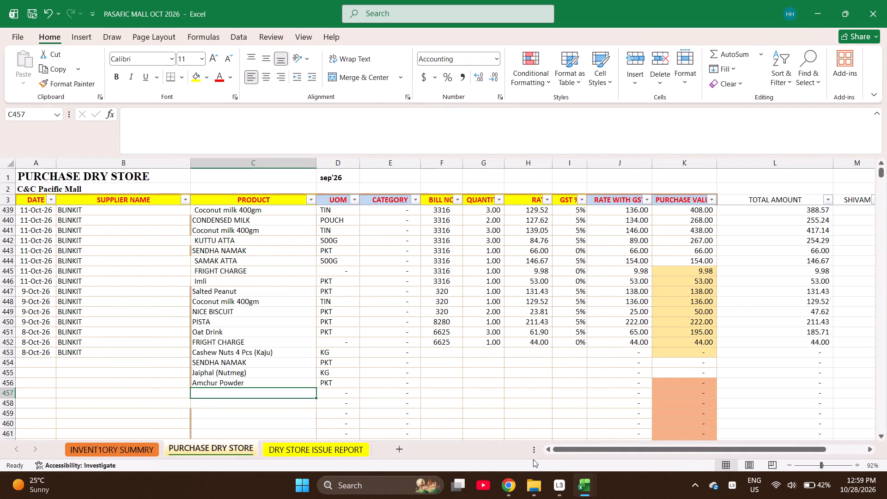
Search the inventory summary for RAS and for RASI to look for the product for row 457.
key("ctrl+Page_Up")
key("ctrl+f")
type("RAS")
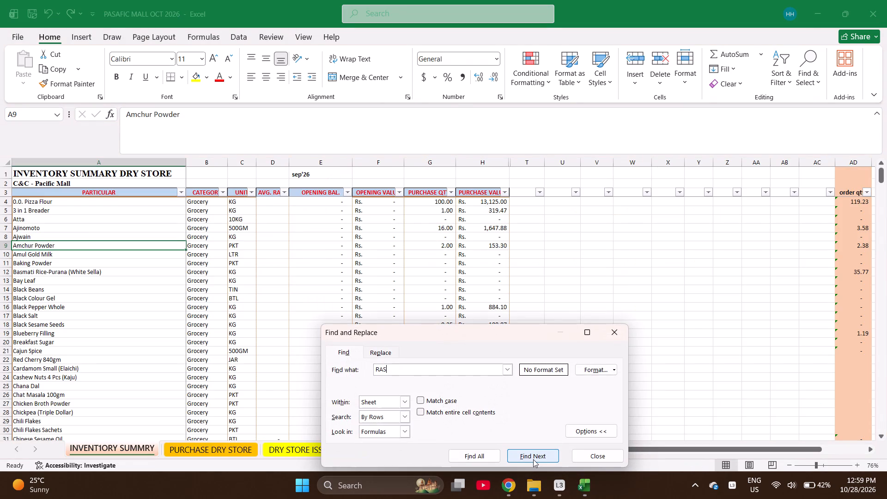
key("Return")
key("Return")
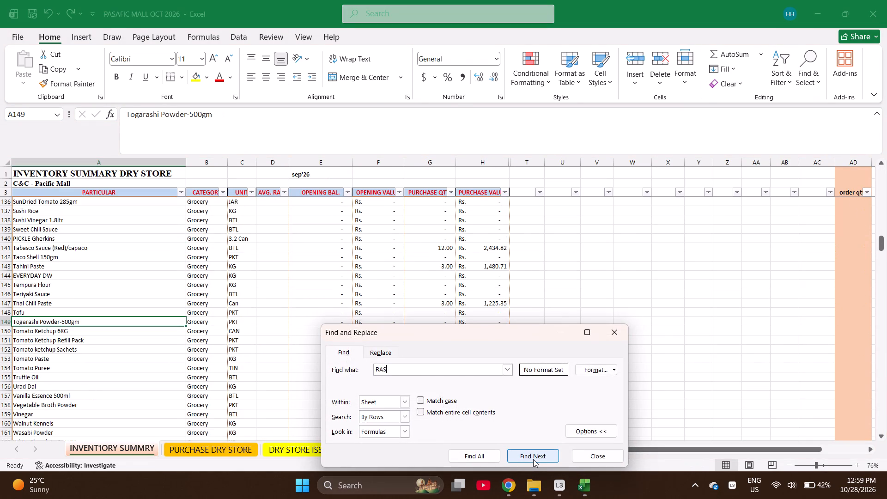
key("i")
key("Return")
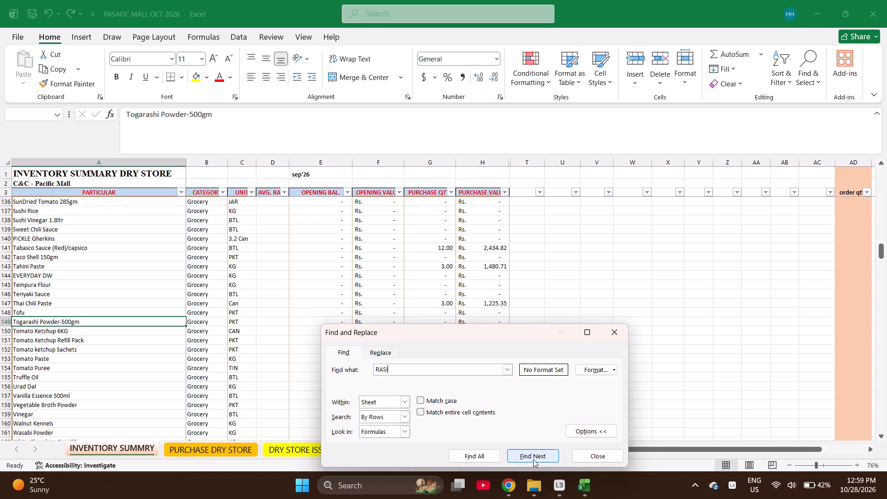
key("Return")
key("Escape")
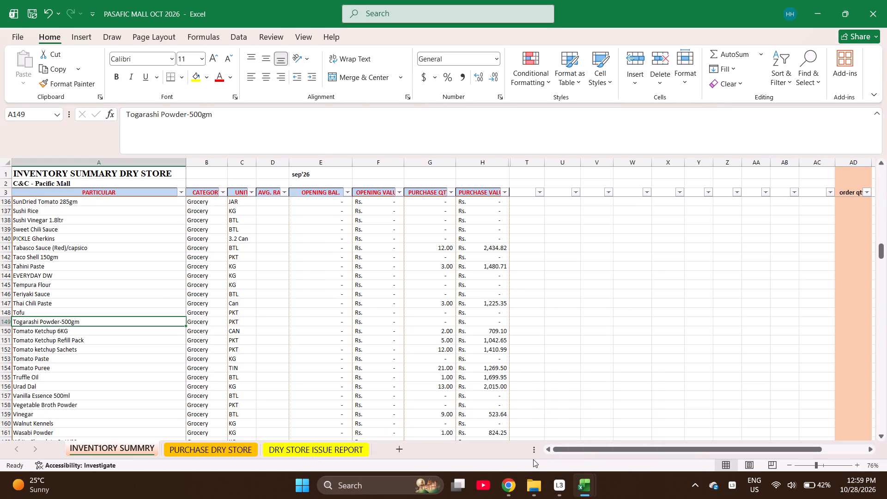
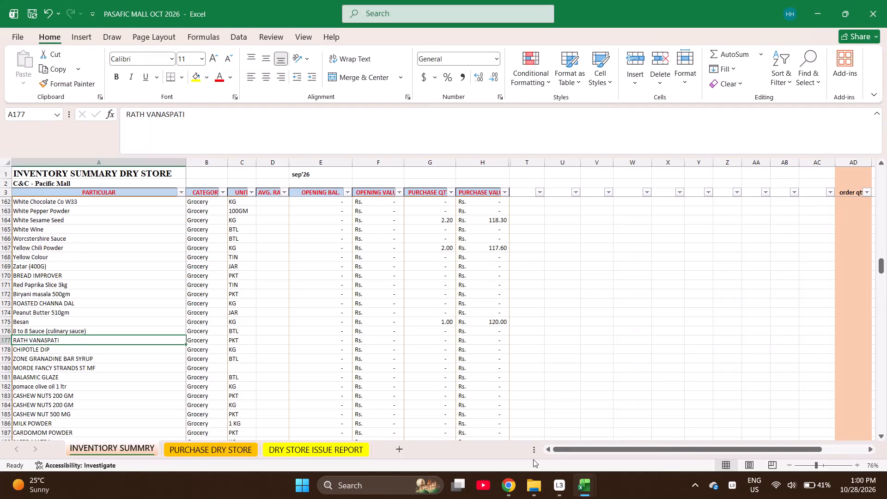
Add KISMIS in row 226 of the inventory summary, filling down the category Grocery and unit PKT from the row above.
key("Page_Down")
key("Page_Down")
key("Up")
key("Up")
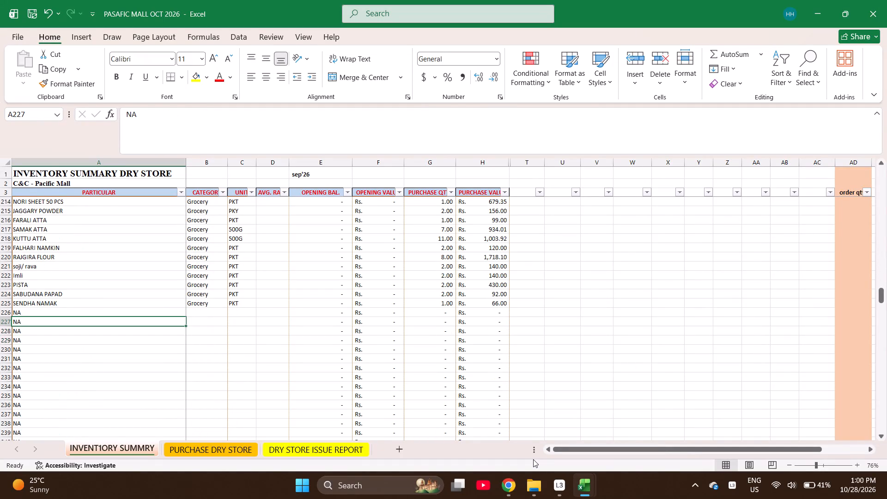
key("Up")
type("KIS")
key("m")
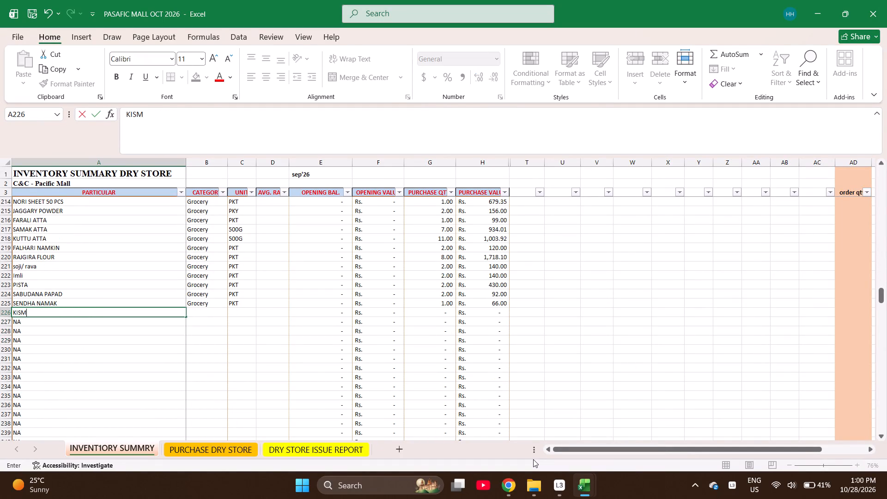
type("IS")
key("Right")
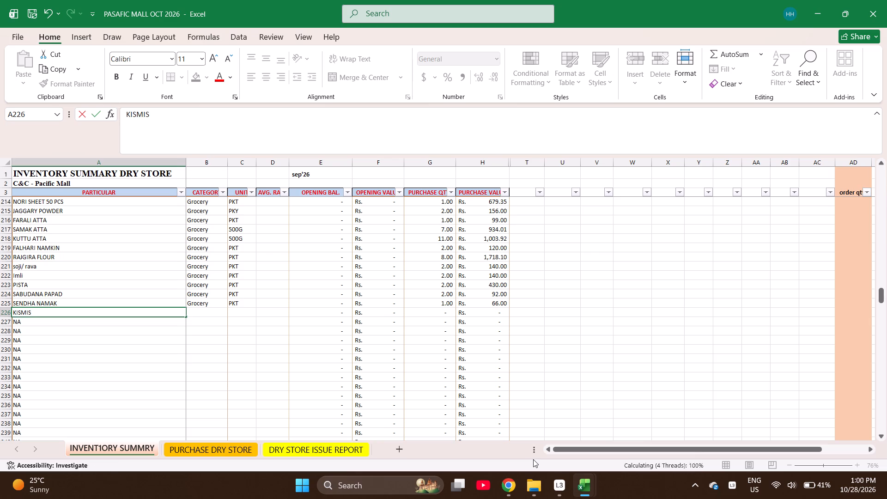
key("shift+Right")
key("ctrl+f")
key("ctrl+d")
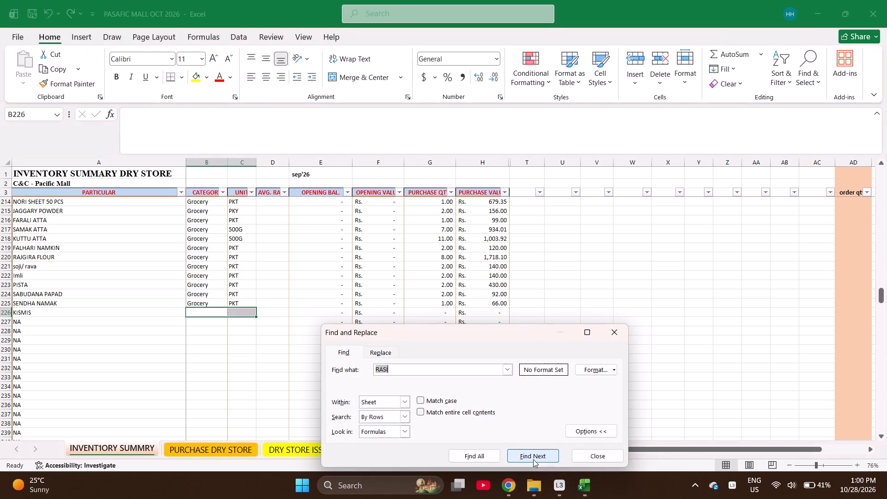
key("Escape")
key("ctrl+d")
Copy KISMIS from the inventory summary into the product cell of row 457 in the purchase sheet.
key("ctrl+Left")
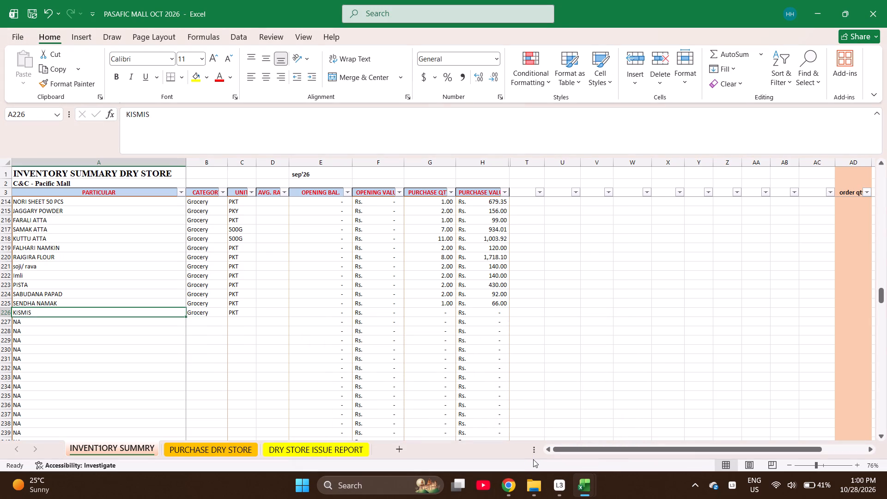
key("ctrl+c")
key("ctrl+Page_Down")
key("Return")
Enter Imli as the product in row 458 and CONDENSED MILK as the product in row 459.
key("Down")
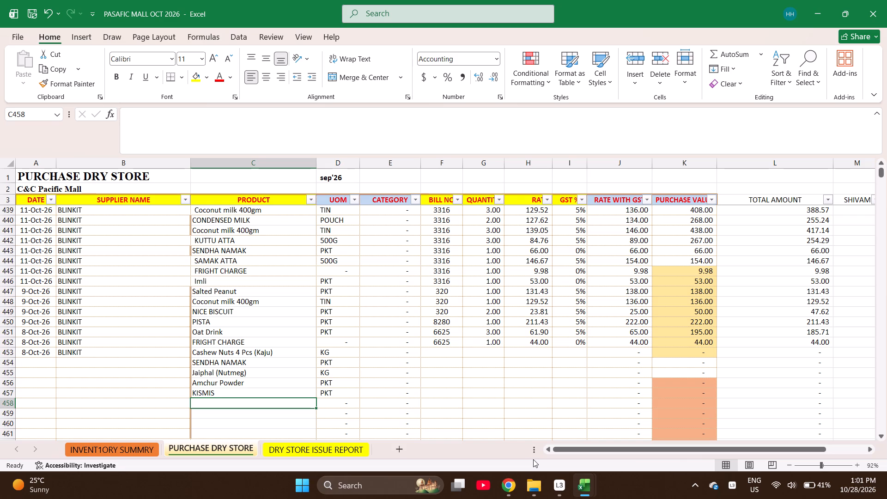
key("i")
key("Return")
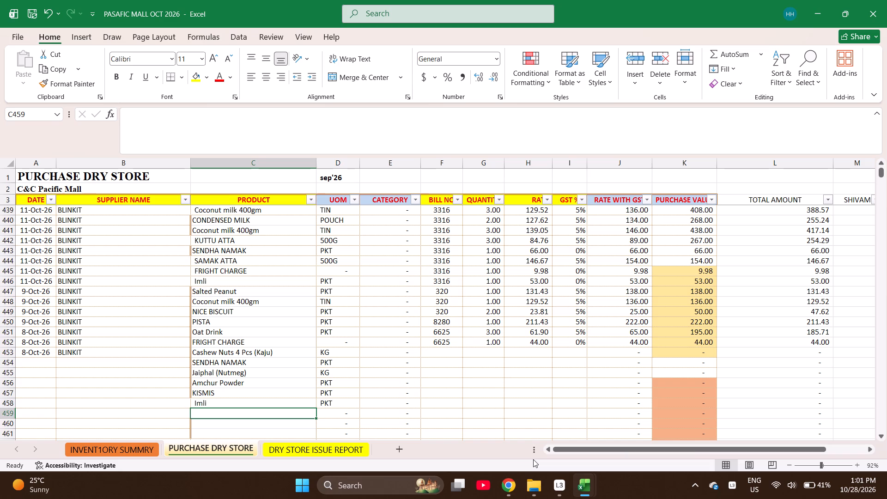
type("COND")
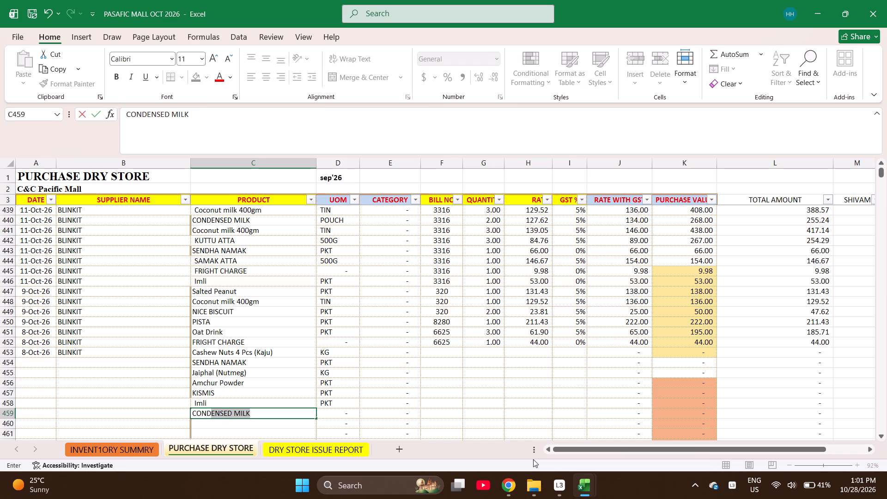
key("Return")
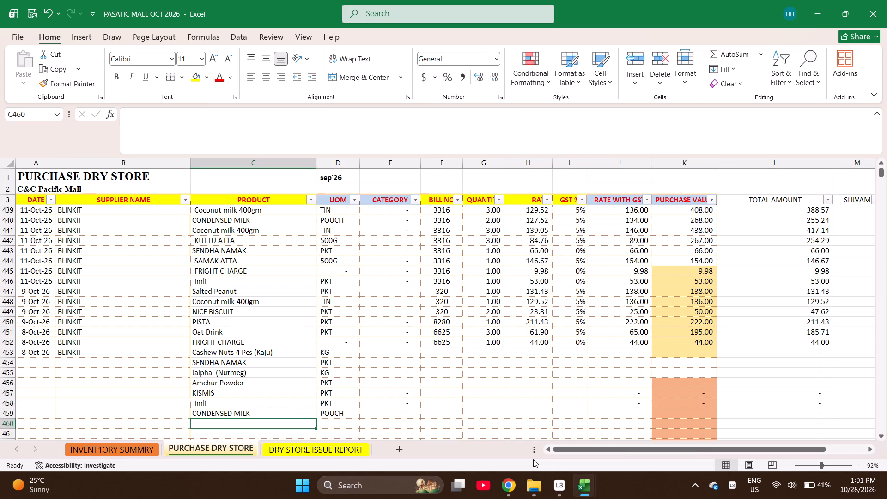
Add ALMONDS in row 227 of the inventory summary, filling down the category Grocery and unit PKT from the row above.
key("ctrl+Page_Up")
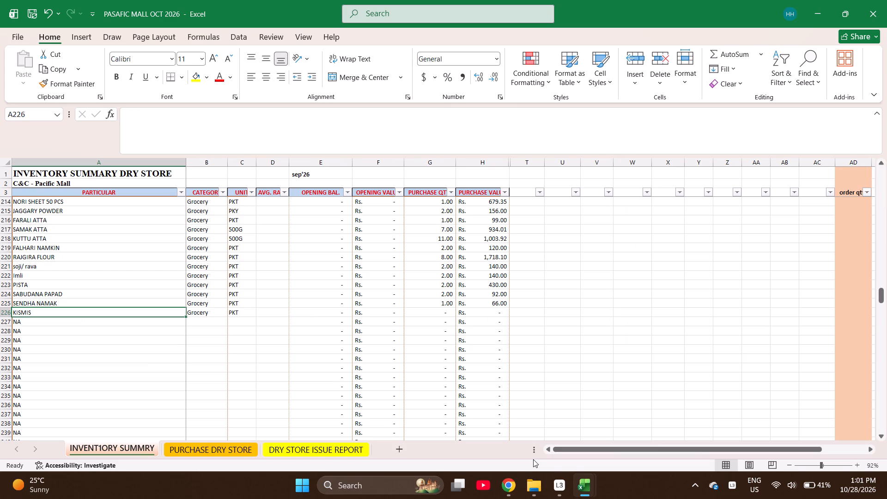
key("Down")
type("ALM")
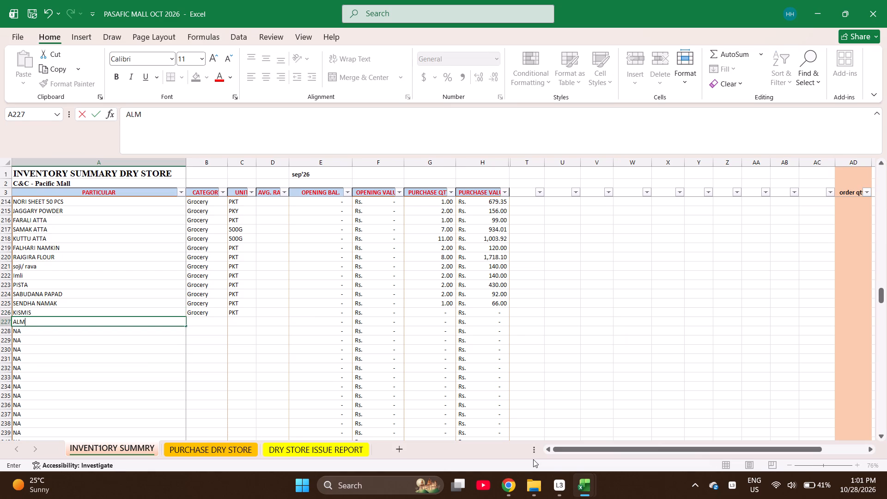
type("ONDS")
key("Right")
key("shift+Right")
key("ctrl+d")
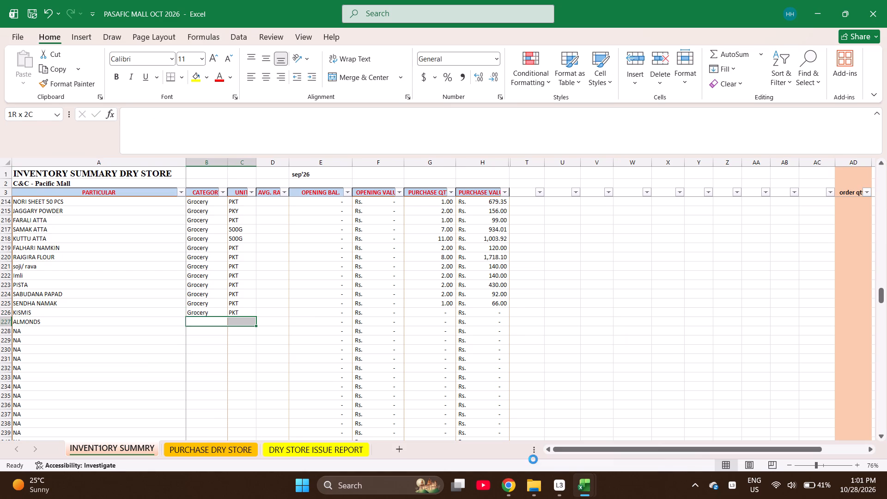
Copy ALMONDS from the inventory summary into the product cell of row 460 in the purchase sheet.
key("ctrl+Left")
key("ctrl+c")
key("ctrl+Page_Down")
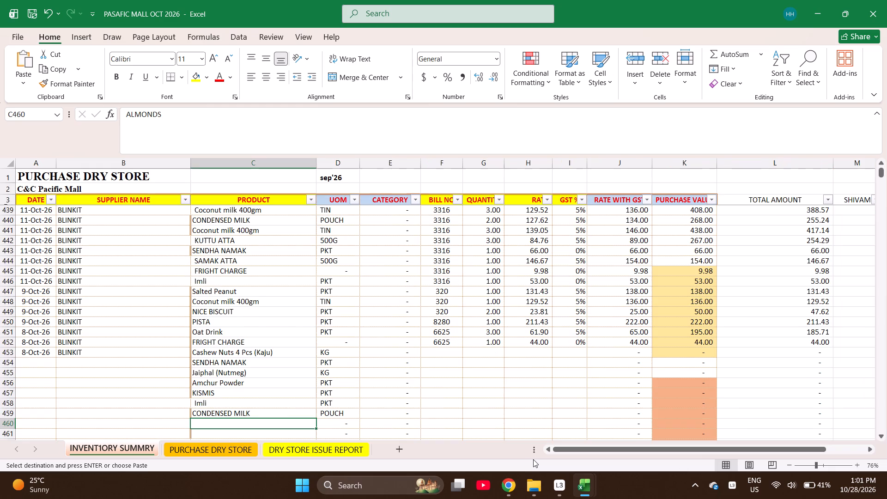
key("Return")
Enter SABUDANA PAPAD as the product in row 461 and go back to the inventory summary sheet.
key("Down")
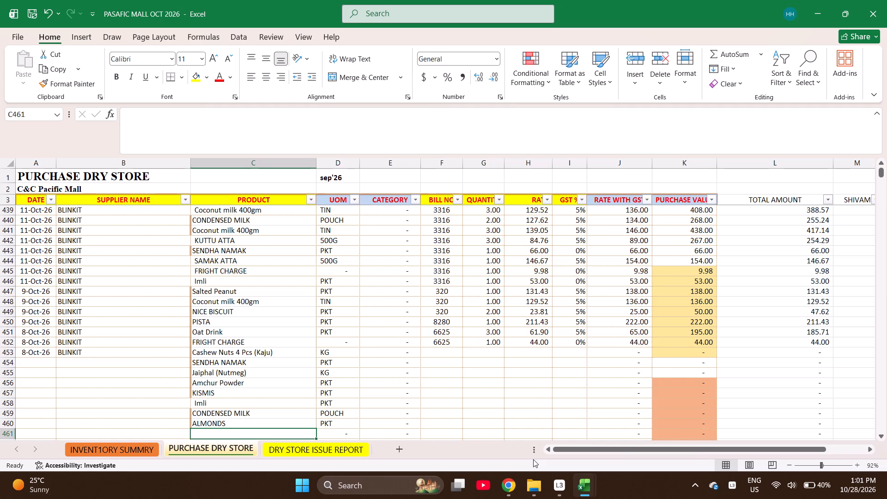
type("SA")
type("BU")
key("Return")
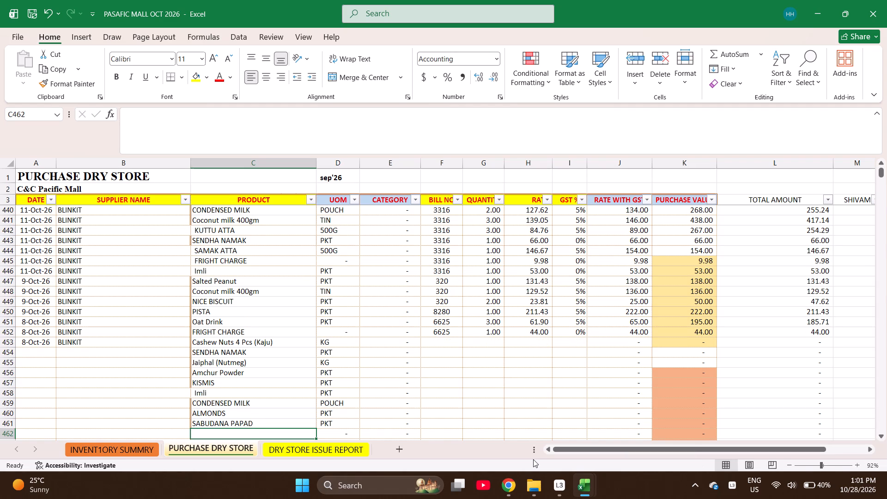
key("ctrl+Page_Up")
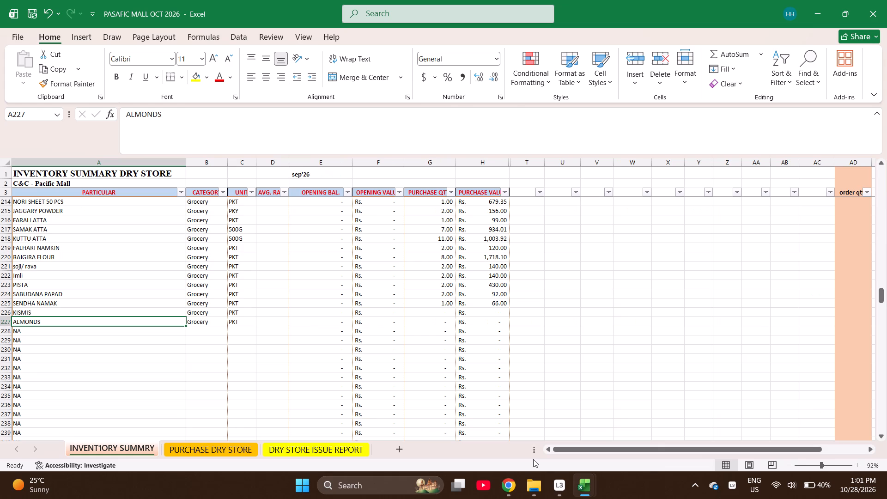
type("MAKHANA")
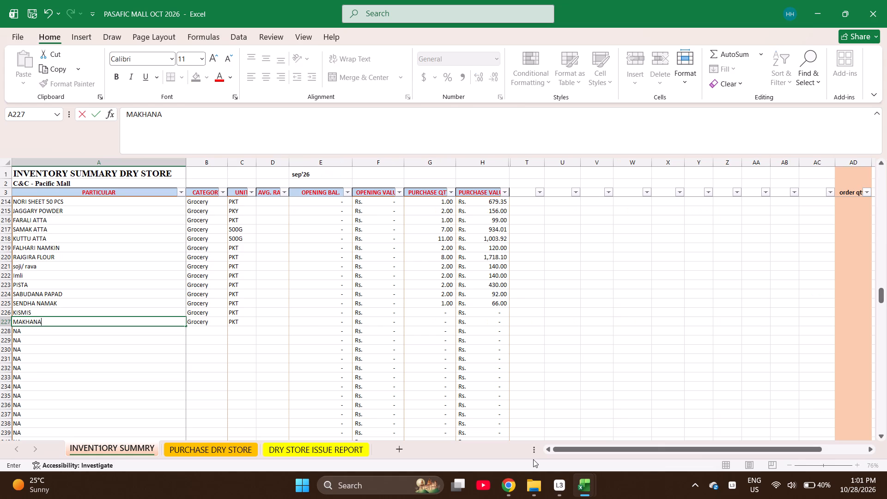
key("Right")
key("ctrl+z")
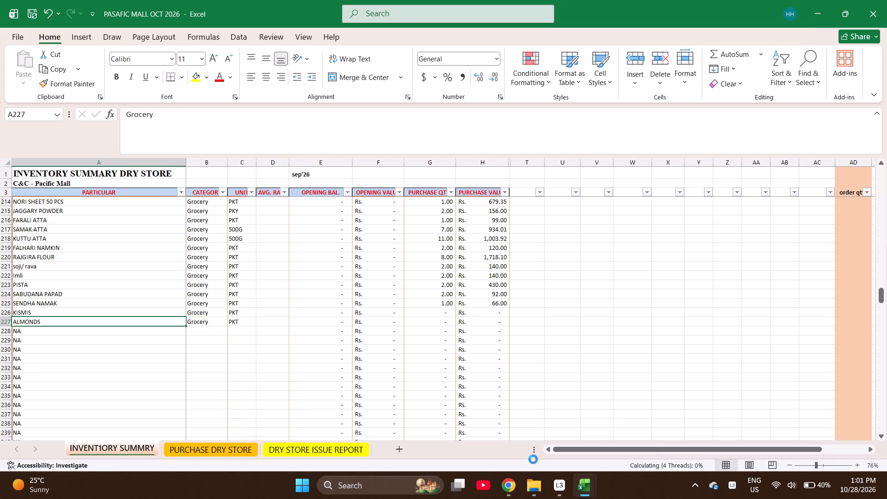
Add MAKHANA in row 228 of the inventory summary, filling down the category Grocery and unit PKT from the row above.
key("Down")
type("MAKHANA")
key("Right")
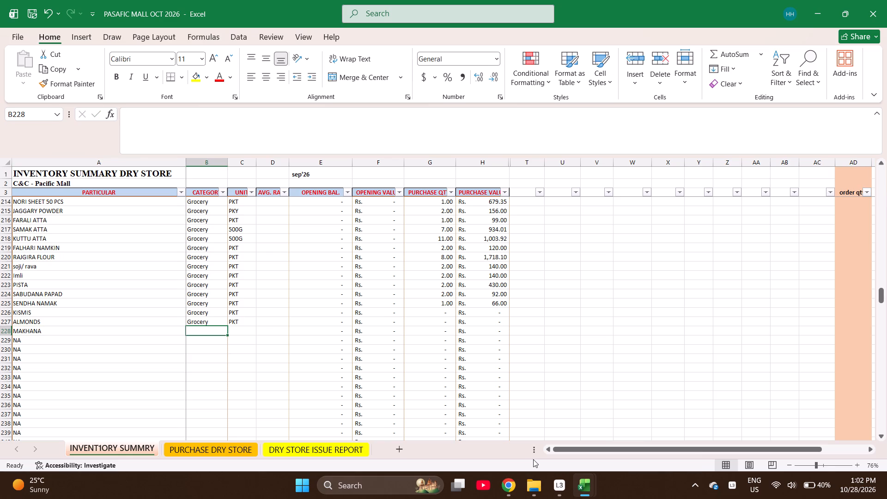
key("shift+Right")
key("ctrl+d")
Copy MAKHANA from the inventory summary into the product cell of row 462 in the purchase sheet.
key("ctrl+Left")
key("ctrl+c")
key("ctrl+Page_Down")
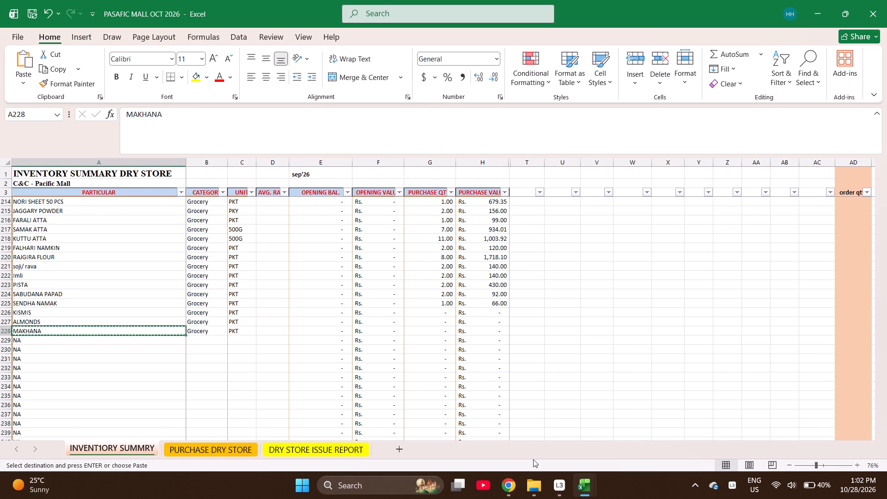
key("Return")
Enter bill number 6168 for the Cashew Nuts line in row 453.
key("Right")
key("Right")
key("Right")
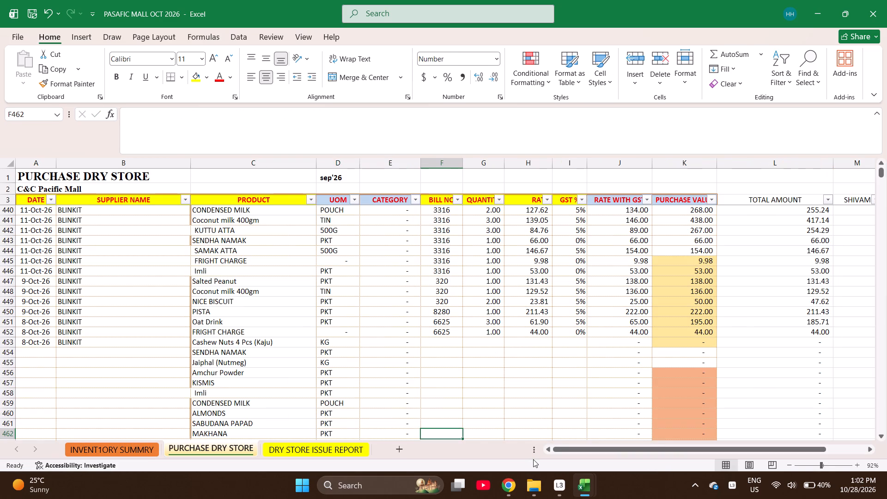
key("ctrl+Up")
key("Down")
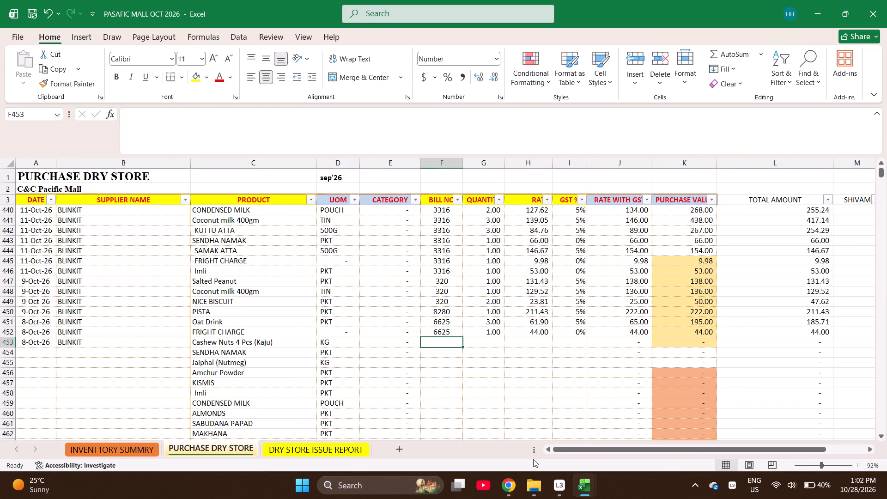
type("6168")
key("Right")
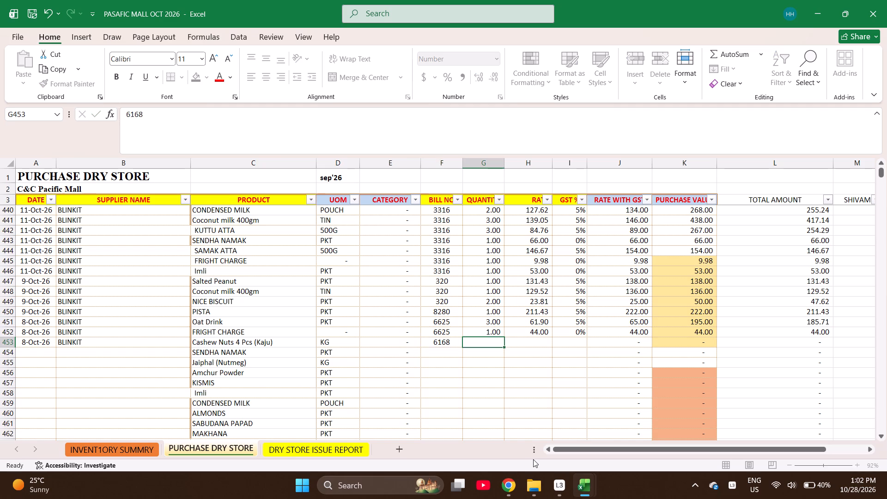
Enter a quantity of 1 for each product line from row 453 through row 462.
key("1")
key("Return")
key("1")
key("Return")
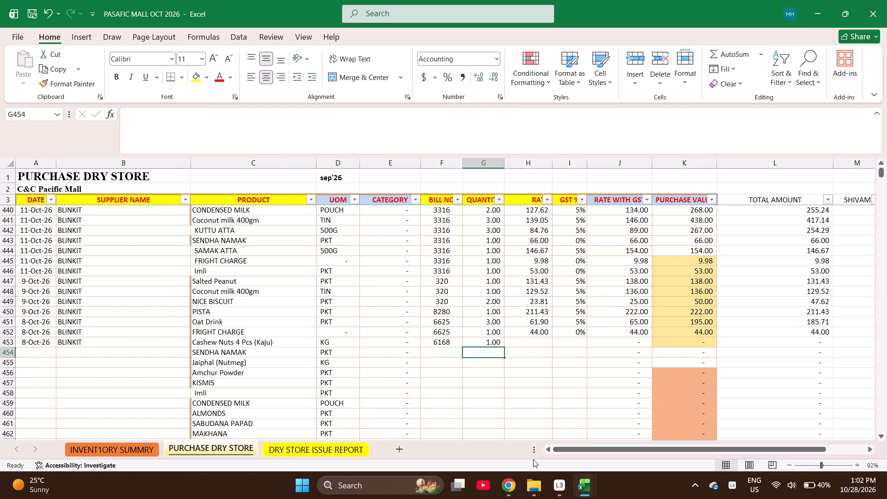
key("1")
key("Return")
key("1")
key("Return")
key("1")
key("Return")
key("1")
key("Return")
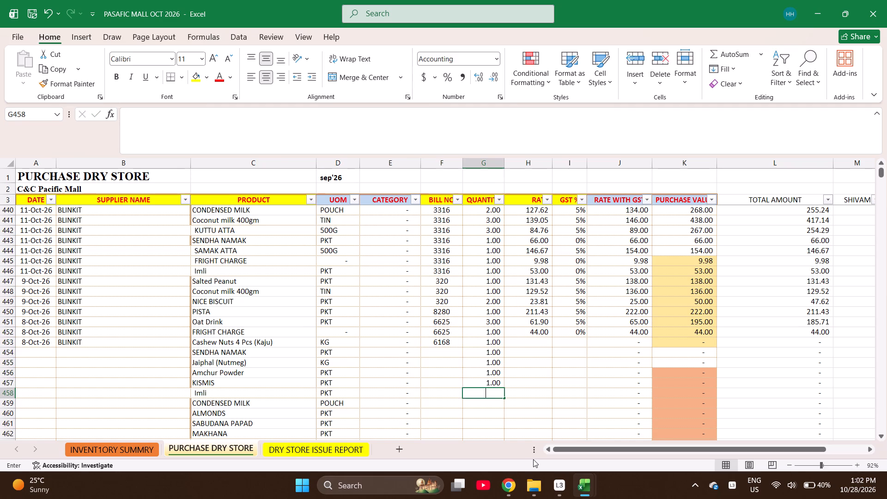
key("1")
key("Return")
key("1")
key("Return")
key("1")
key("Return")
key("1")
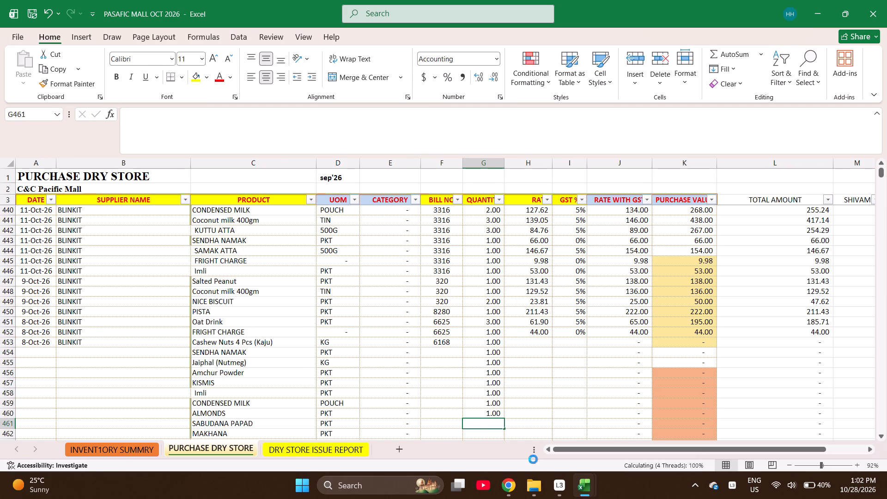
key("Return")
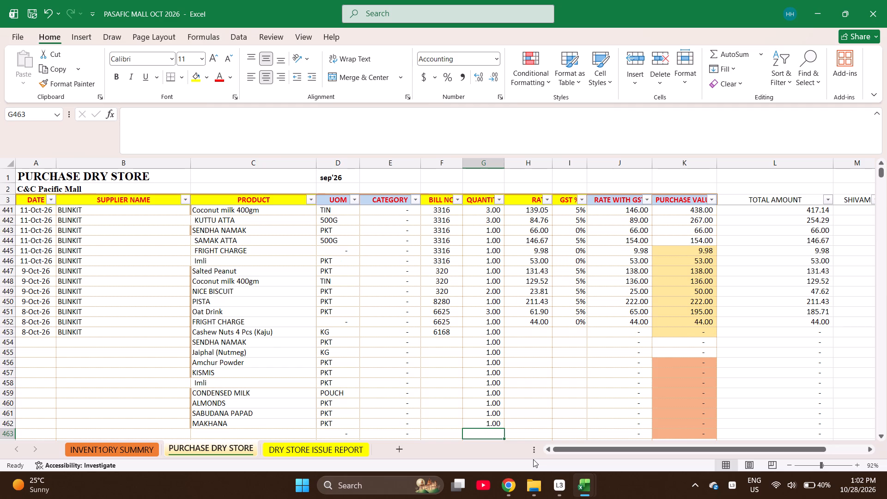
Enter FRIGHT CHARGE as the product in row 463.
key("ctrl+Left")
key("Left")
key("Left")
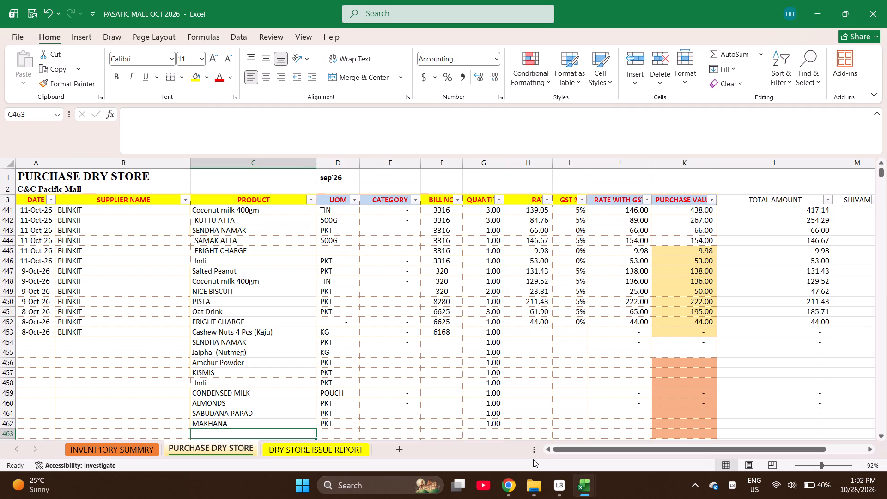
key("f")
key("Page_Down")
Select the product cells of rows 453 to 463 to check the number of lines on the bill.
key("Page_Down")
key("Page_Down")
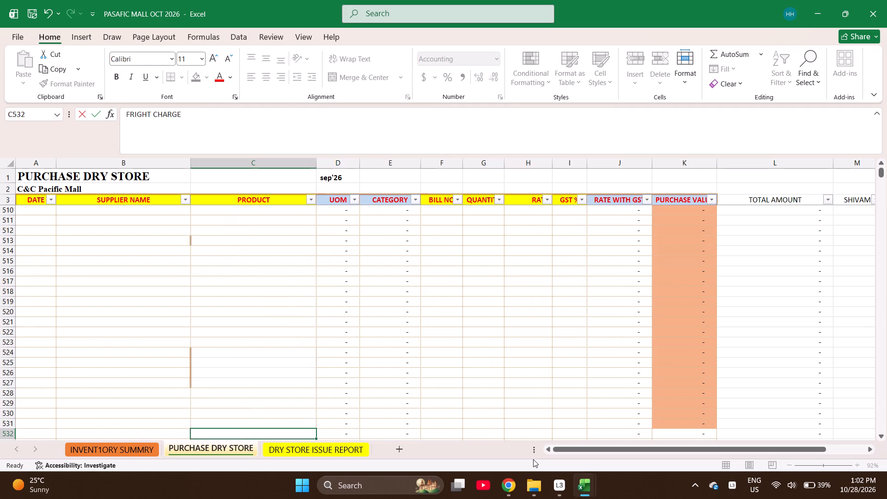
key("Page_Up")
key("Page_Up")
key("Page_Up")
key("Page_Up")
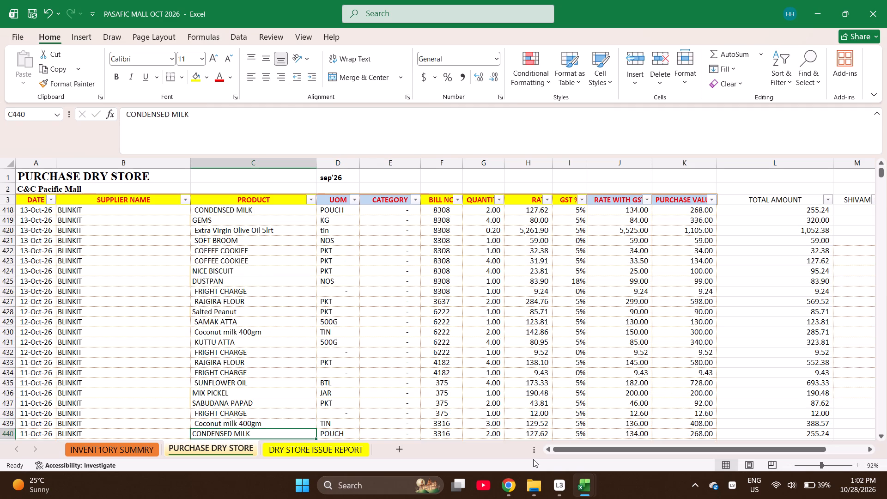
key("Page_Down")
key("shift+Up")
key("shift+Up")
key("shift+Up")
key("shift+Up")
key("shift+Up")
key("shift+Up")
key("shift+Up")
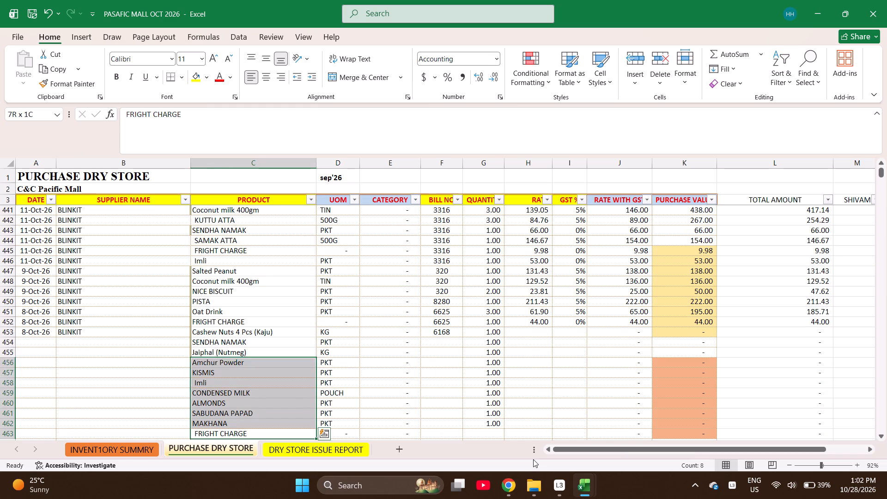
key("shift+Up")
key("shift+Up")
key("shift+Up")
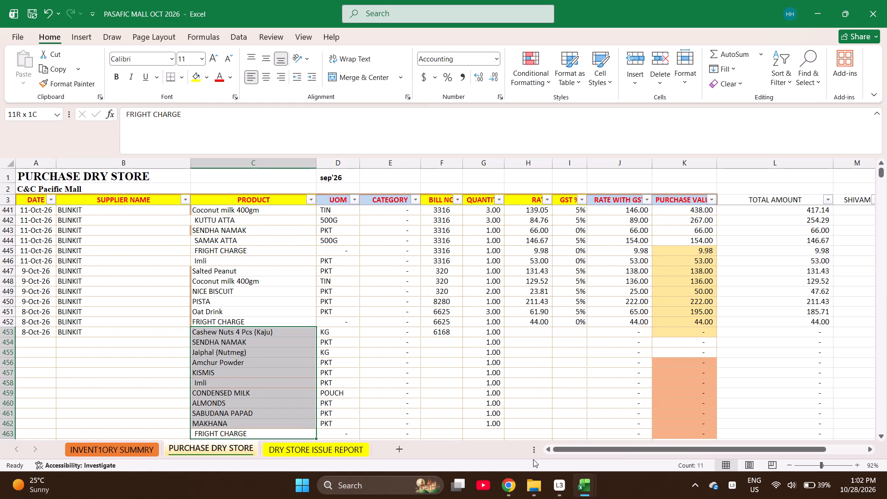
Enter the rates 220.95, 58, 76.19, 84.76 and 132.38 for the products in rows 453 to 457.
key("Right")
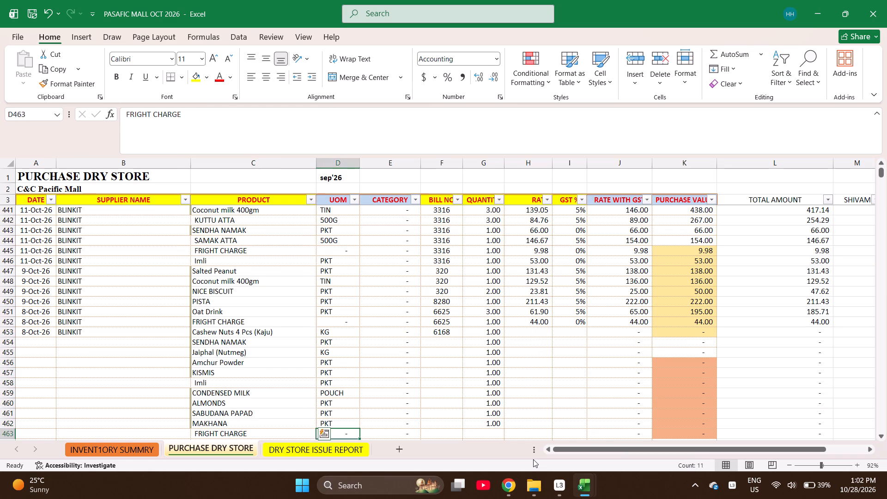
key("Right")
key("Right")
key("Right")
key("Right")
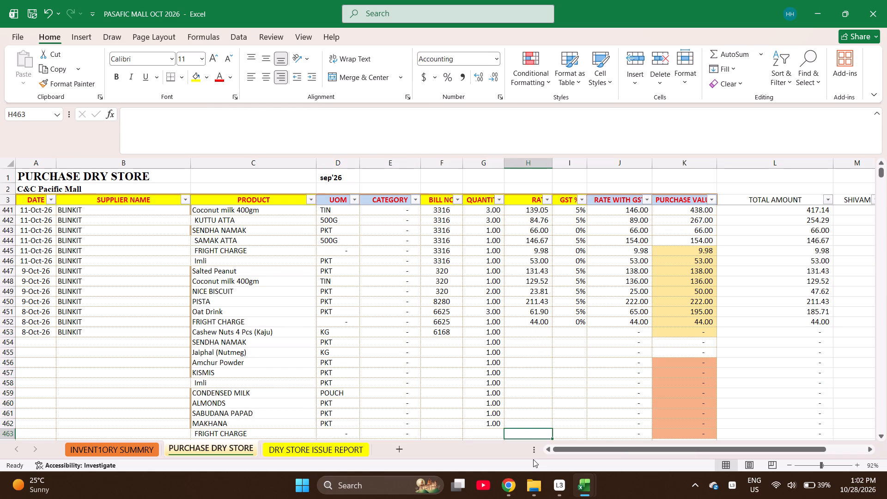
key("ctrl+Up")
key("Down")
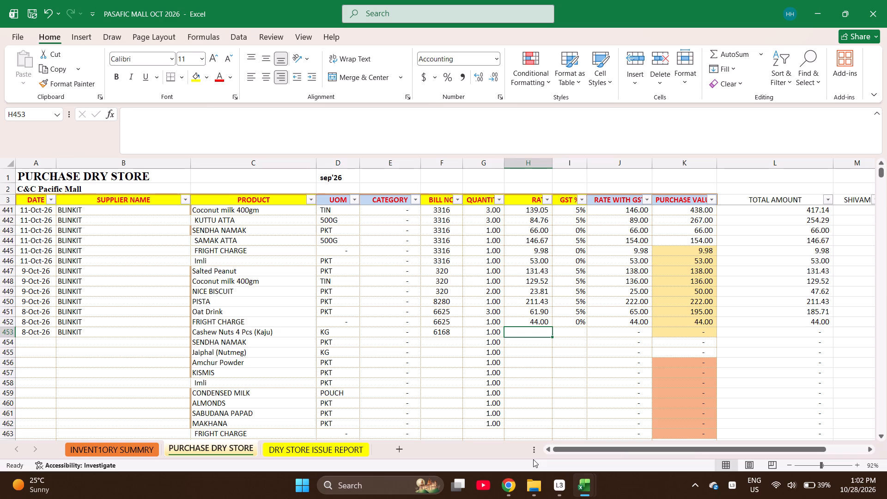
type("220.95")
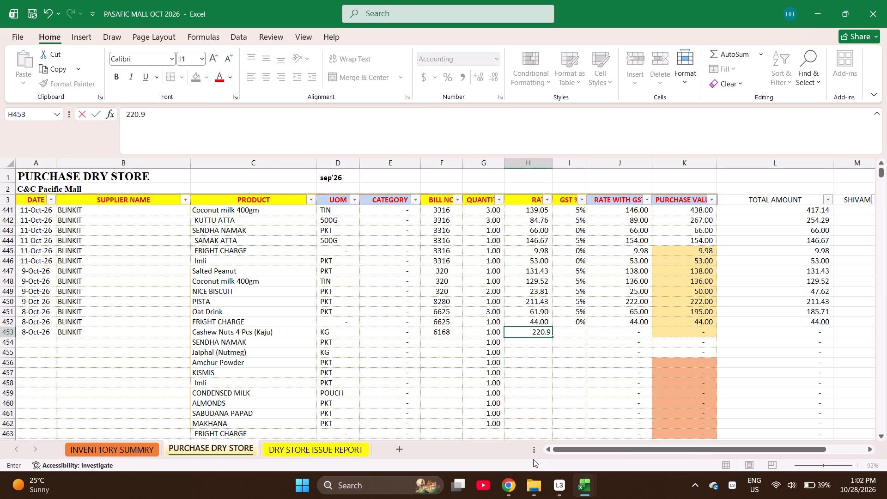
key("Return")
type("58")
key("Return")
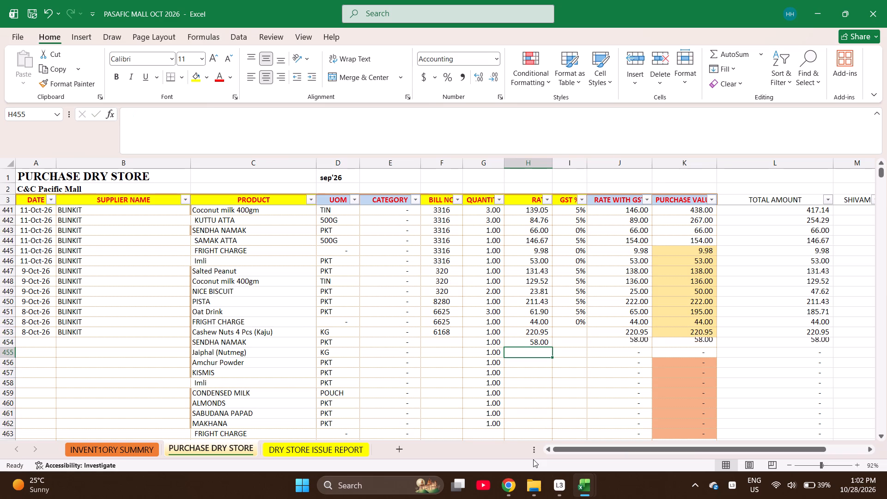
type("76.19")
key("Return")
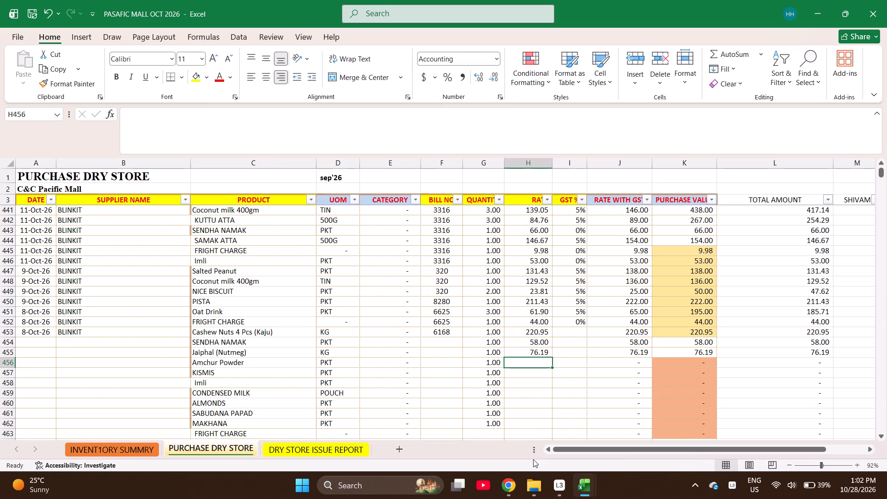
type("84.76")
key("Return")
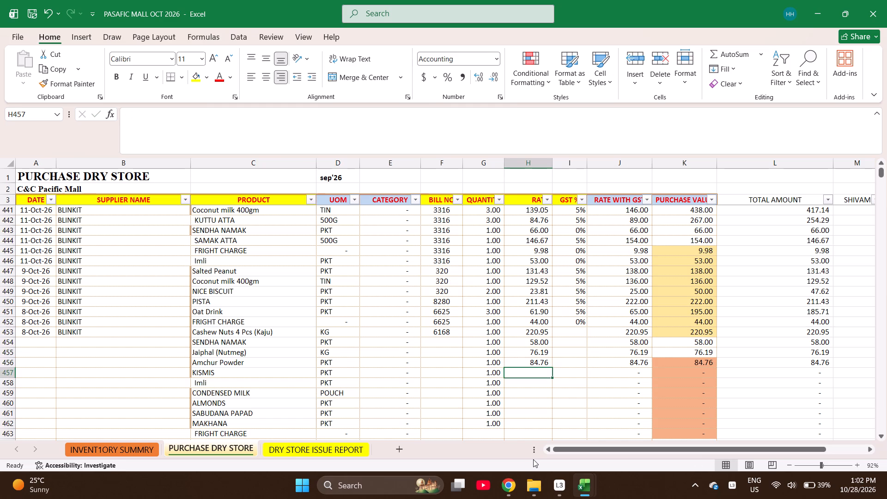
type("132.38")
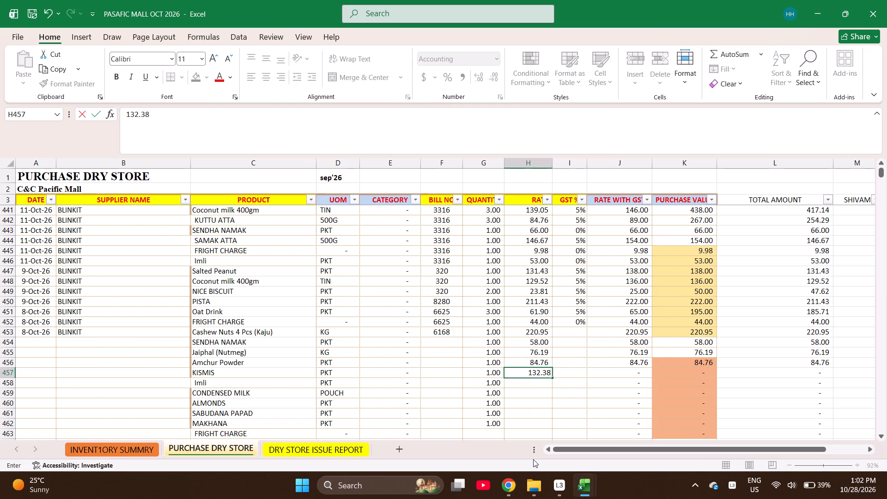
key("Return")
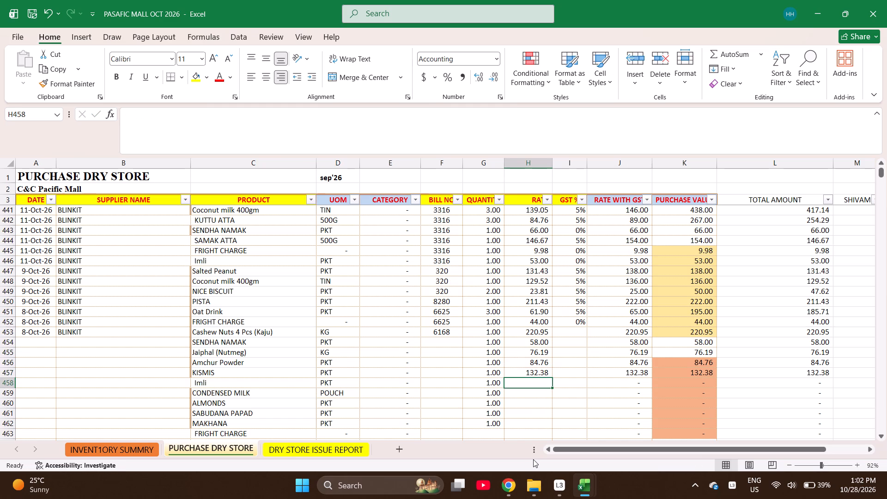
Enter the rates 87, 127.62, 142.86, 43.81 and 119.05 for the products in rows 458 to 462.
type("87")
key("Return")
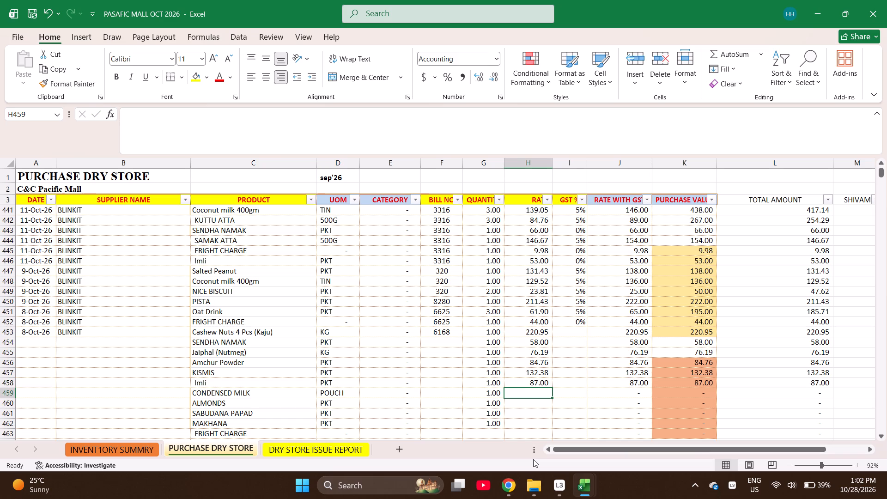
type("127")
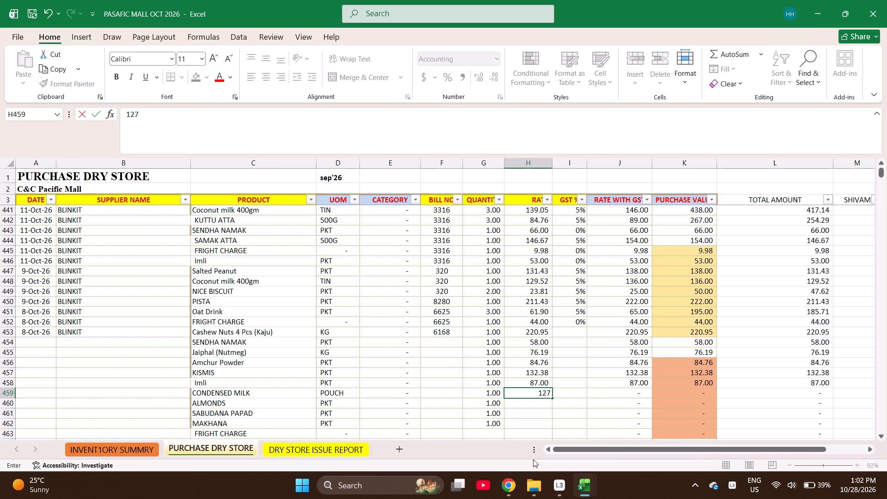
type(".62")
key("Return")
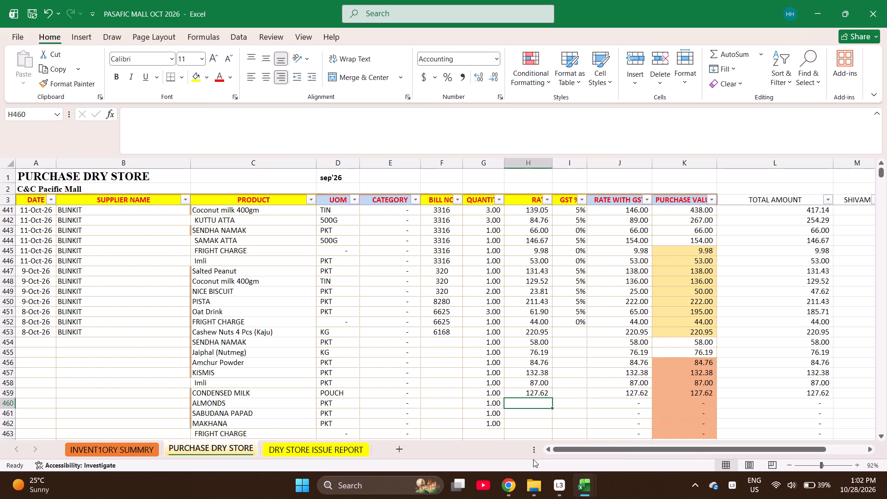
type("142.86")
key("Return")
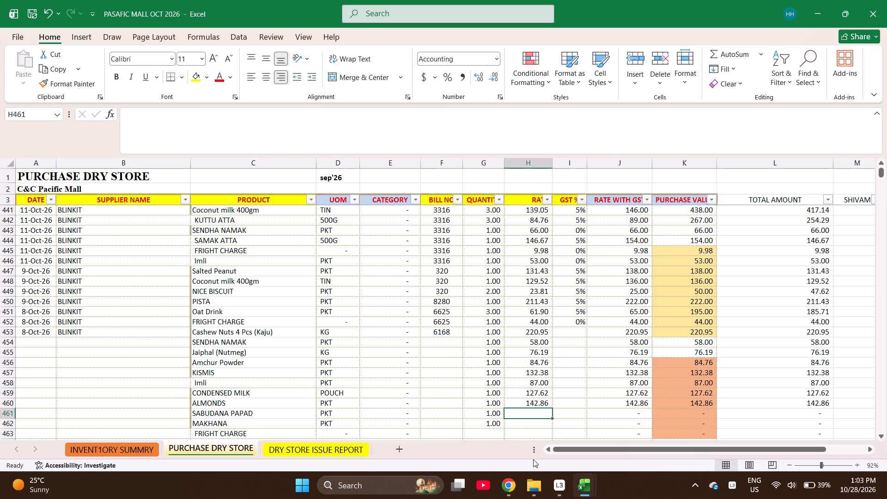
type("43.81")
key("Return")
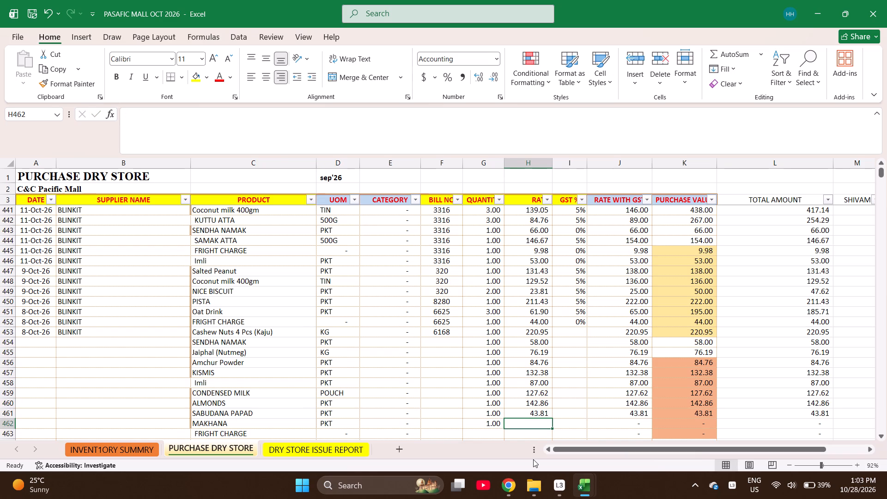
type("119")
type(".05")
Enter the GST for rows 453 to 457: 5% for each line except SENDHA NAMAK, which gets 0%.
key("Right")
key("ctrl+Up")
key("Down")
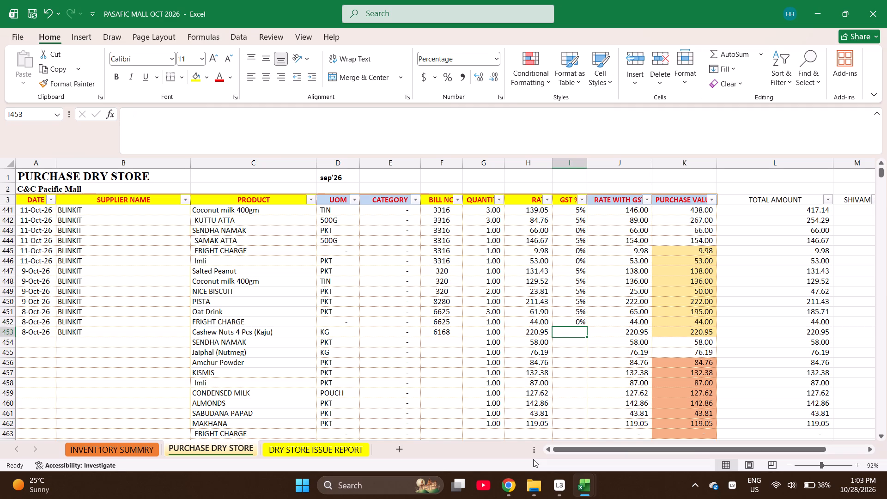
key("5")
key("Return")
key("0")
key("Return")
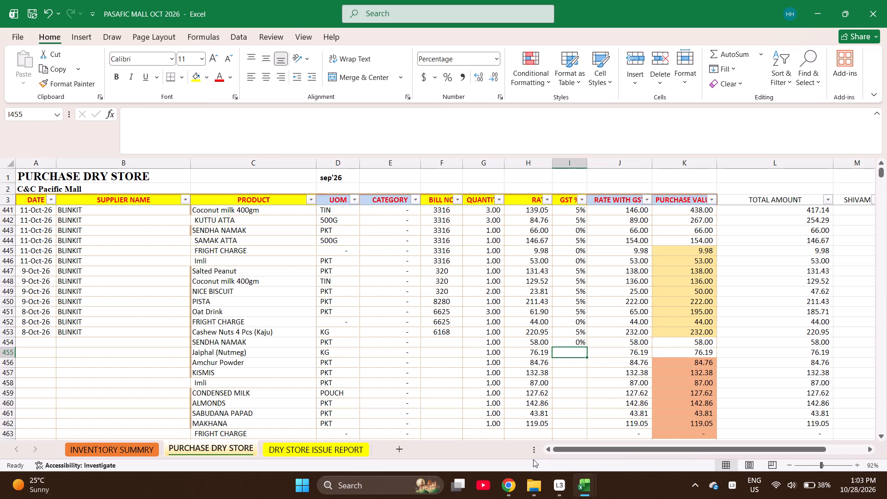
key("5")
key("Return")
key("5")
key("Return")
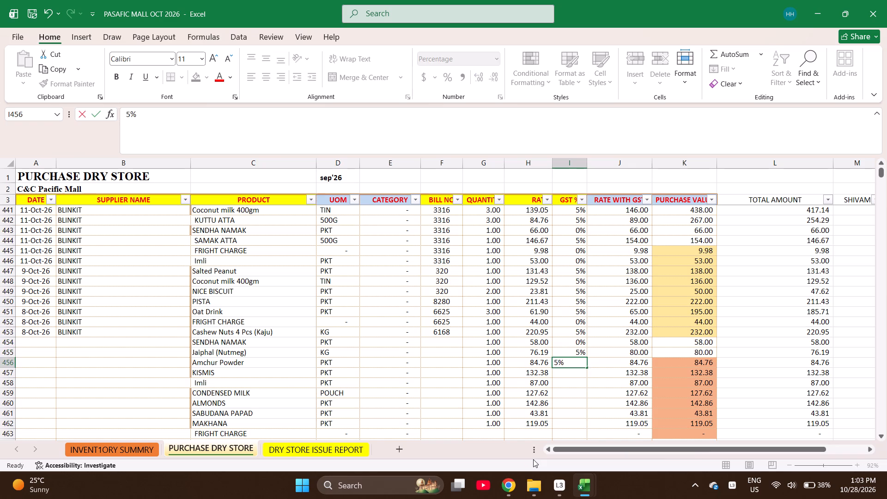
key("5")
key("Return")
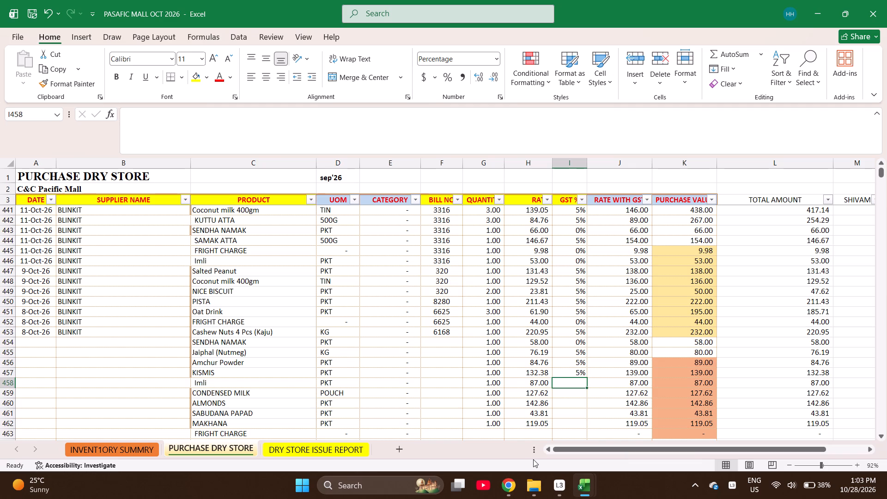
Enter the GST for rows 458 to 462: 0% for Imli and 5% for each of the other four products.
key("0")
key("Return")
key("5")
key("Return")
key("5")
key("Return")
key("5")
key("Return")
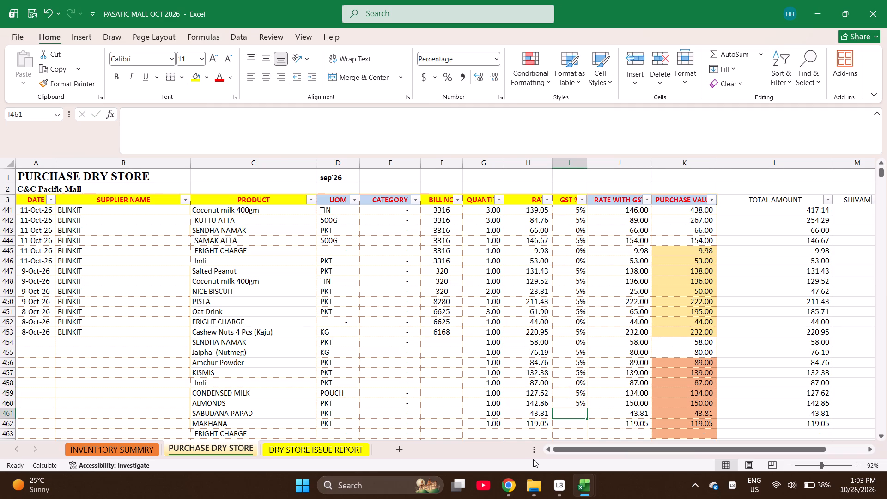
key("5")
key("Return")
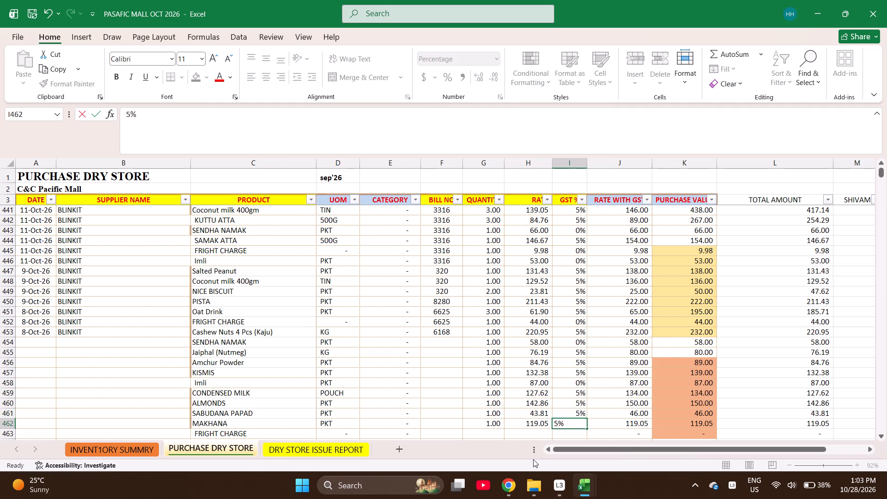
Enter a quantity of 1 for the FRIGHT CHARGE line in row 463.
key("Down")
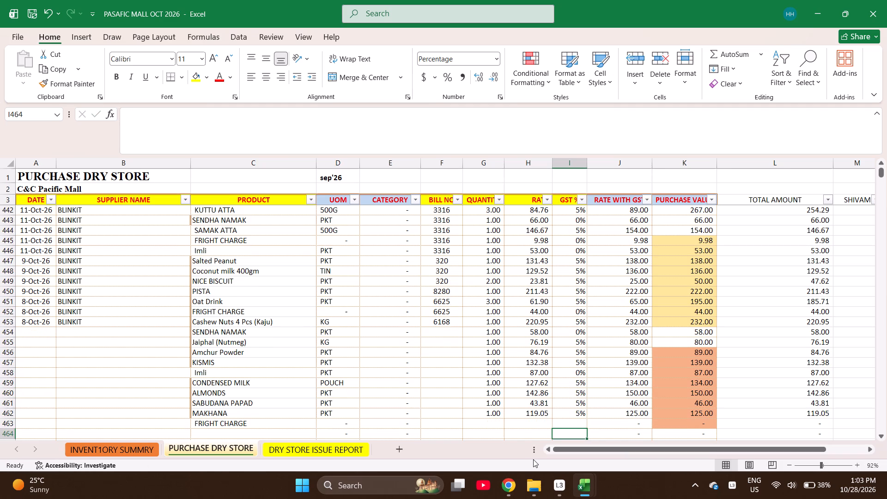
key("Left")
key("Left")
key("Up")
key("1")
key("Right")
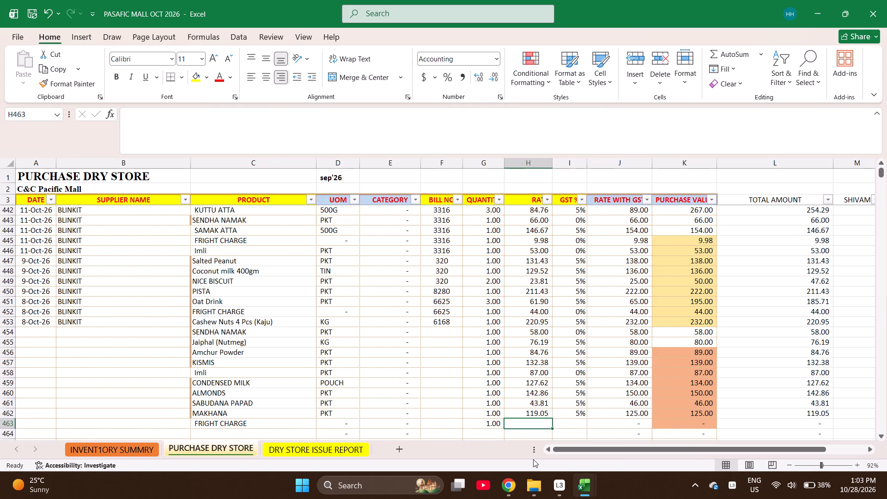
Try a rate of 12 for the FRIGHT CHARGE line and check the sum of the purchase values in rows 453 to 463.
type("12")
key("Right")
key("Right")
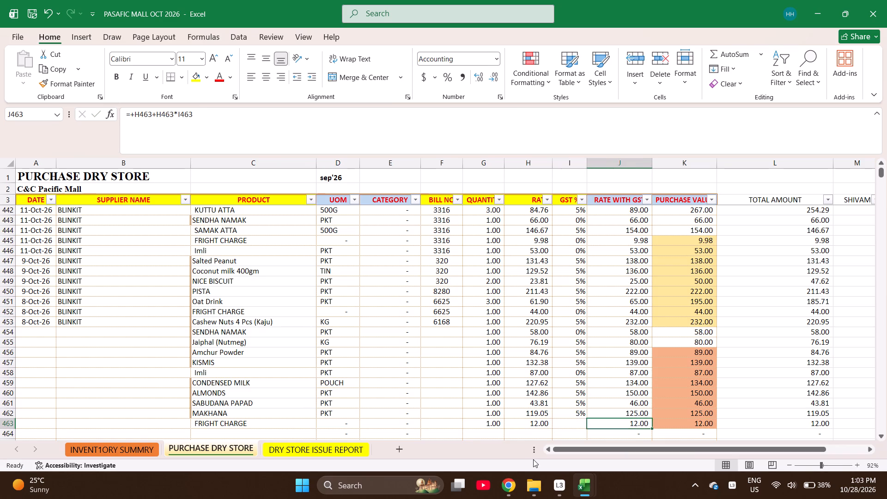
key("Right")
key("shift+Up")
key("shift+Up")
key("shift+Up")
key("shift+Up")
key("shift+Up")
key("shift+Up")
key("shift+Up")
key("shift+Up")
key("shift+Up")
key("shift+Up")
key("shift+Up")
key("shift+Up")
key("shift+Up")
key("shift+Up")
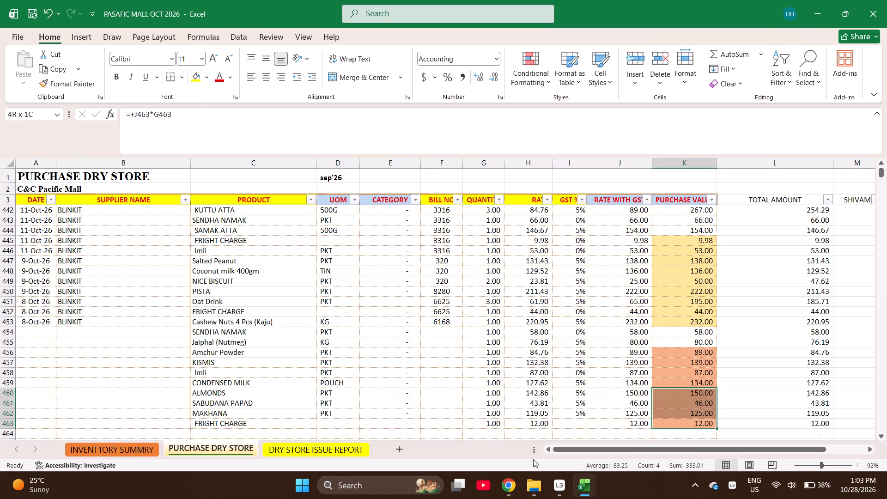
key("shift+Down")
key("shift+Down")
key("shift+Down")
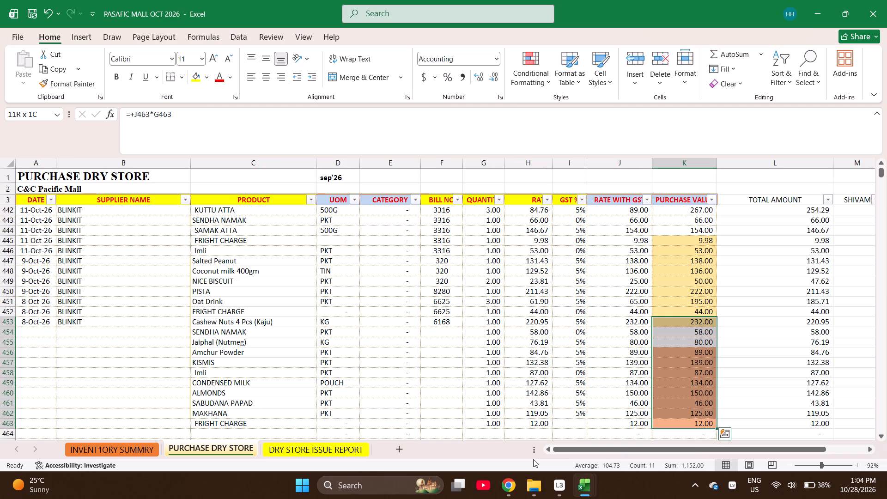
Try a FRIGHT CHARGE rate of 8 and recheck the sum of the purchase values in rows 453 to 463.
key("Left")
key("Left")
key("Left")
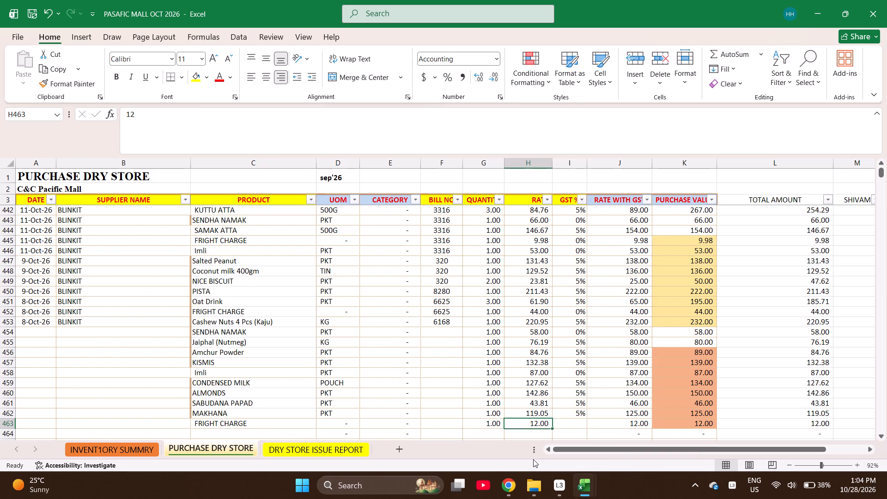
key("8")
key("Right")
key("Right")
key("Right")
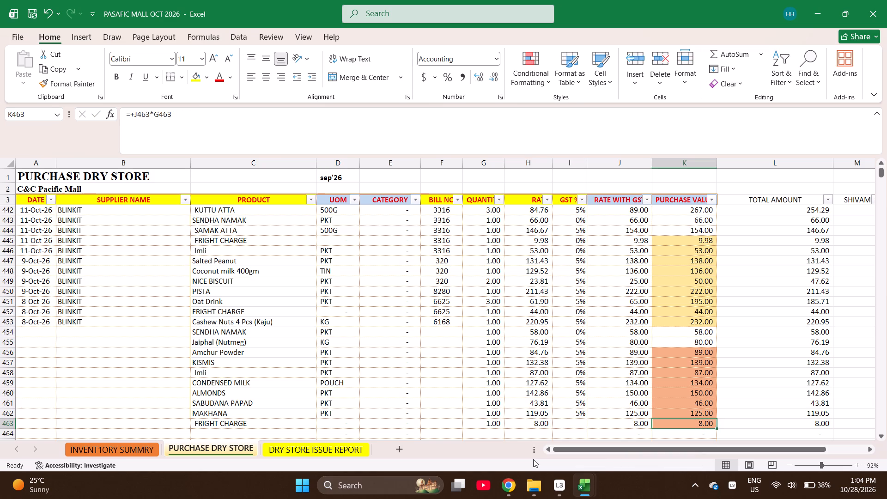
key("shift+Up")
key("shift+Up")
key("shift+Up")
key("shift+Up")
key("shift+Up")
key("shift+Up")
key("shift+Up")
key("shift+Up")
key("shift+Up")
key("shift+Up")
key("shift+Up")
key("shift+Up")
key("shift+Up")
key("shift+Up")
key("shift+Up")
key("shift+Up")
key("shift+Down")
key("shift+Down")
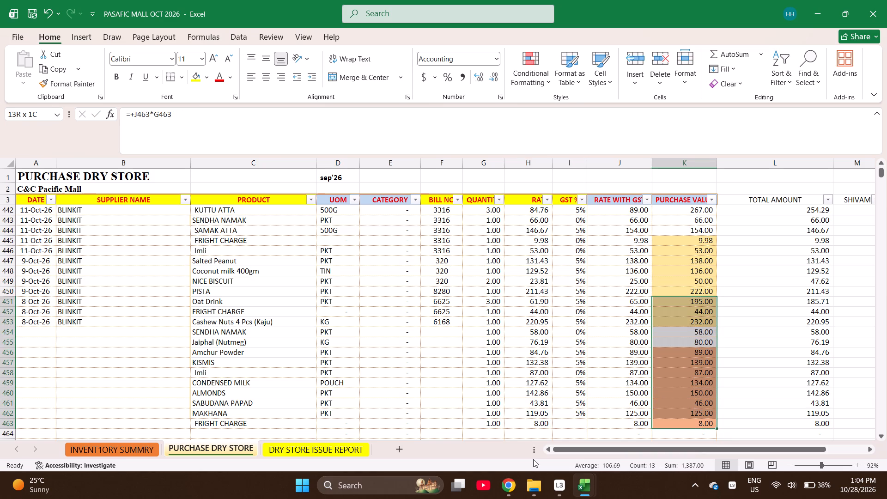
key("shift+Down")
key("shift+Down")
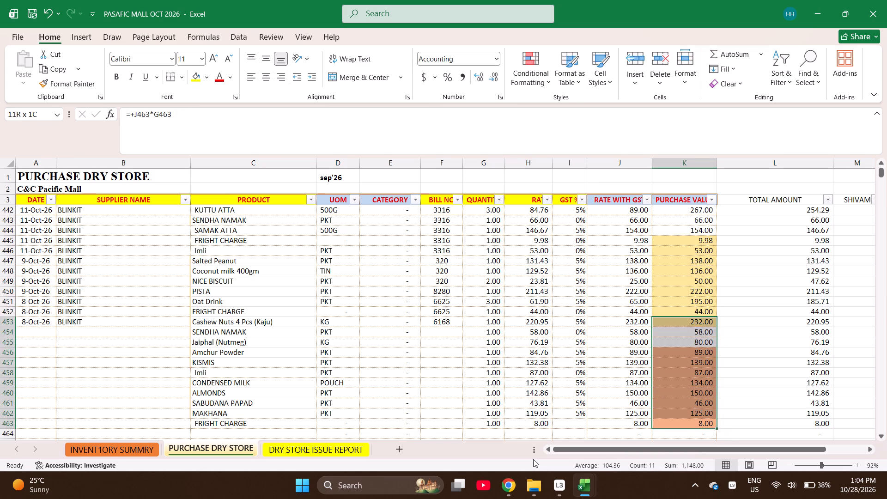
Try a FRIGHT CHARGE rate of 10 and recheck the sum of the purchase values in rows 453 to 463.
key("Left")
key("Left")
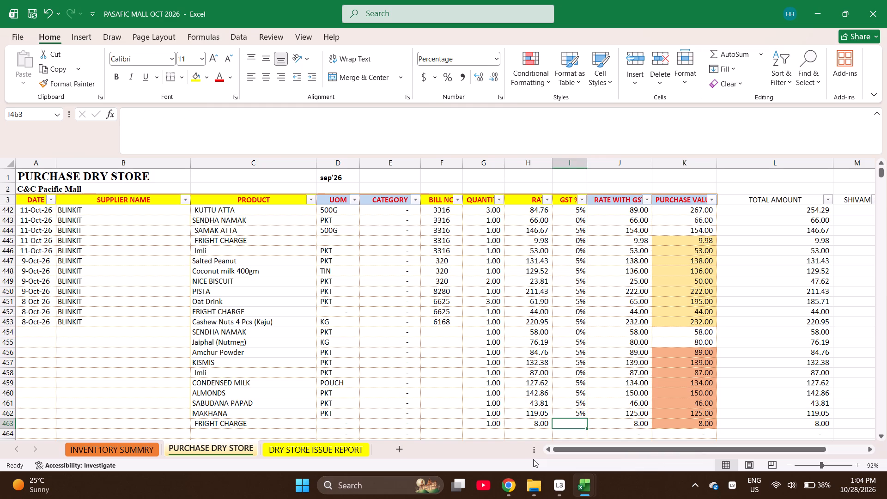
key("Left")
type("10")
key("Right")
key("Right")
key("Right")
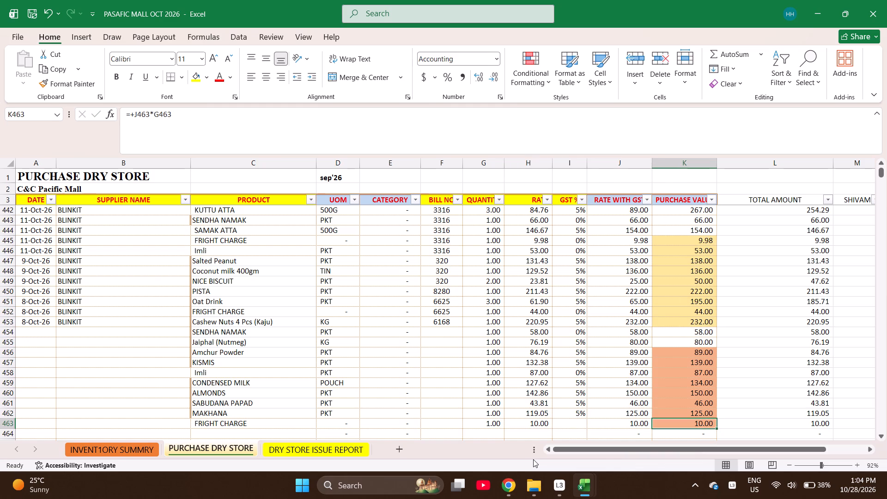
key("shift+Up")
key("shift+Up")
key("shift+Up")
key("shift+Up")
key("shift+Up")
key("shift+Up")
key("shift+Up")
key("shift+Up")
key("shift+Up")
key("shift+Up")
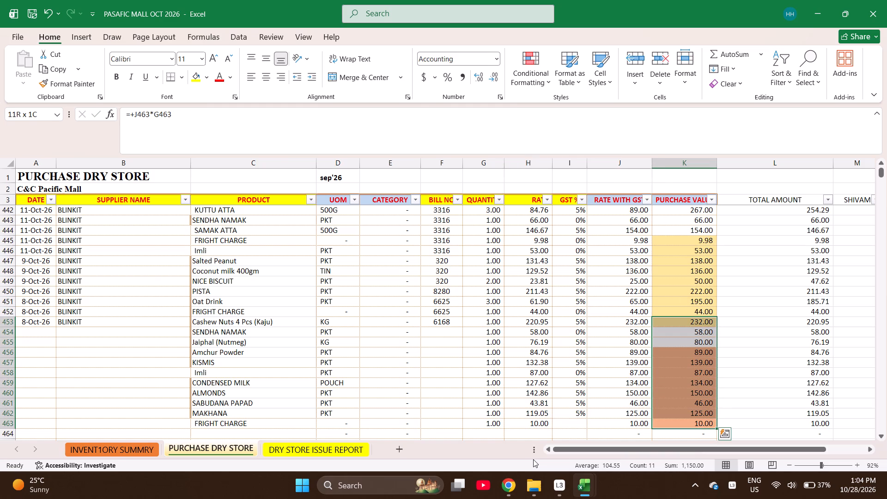
Set the FRIGHT CHARGE rate in row 463 to 10.74 with 0% GST.
key("Left")
key("Left")
key("Left")
type("10.74")
key("Right")
key("0")
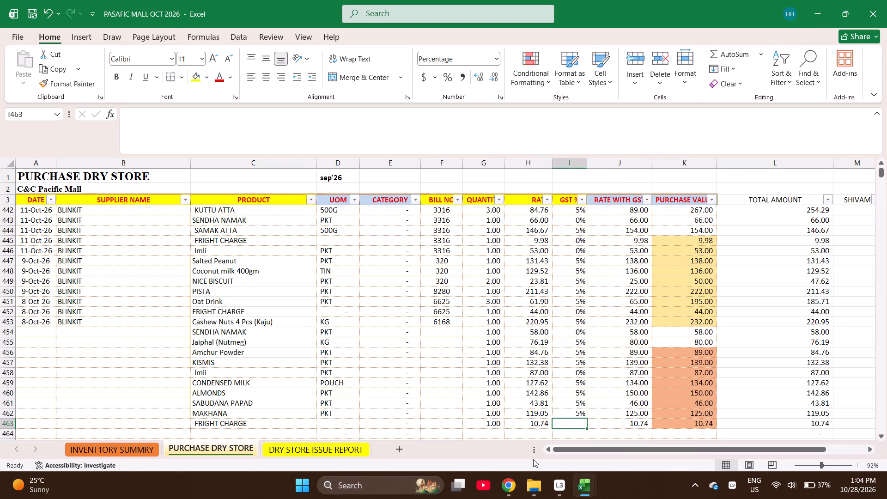
Fill bill number 6168 down from row 453 through the FRIGHT CHARGE line in row 463.
key("Left")
key("Left")
key("Left")
key("ctrl+Up")
key("shift+Down")
key("shift+Down")
key("shift+Down")
key("shift+Down")
key("shift+Down")
key("shift+Down")
key("shift+Down")
key("shift+Down")
key("shift+Down")
key("shift+Down")
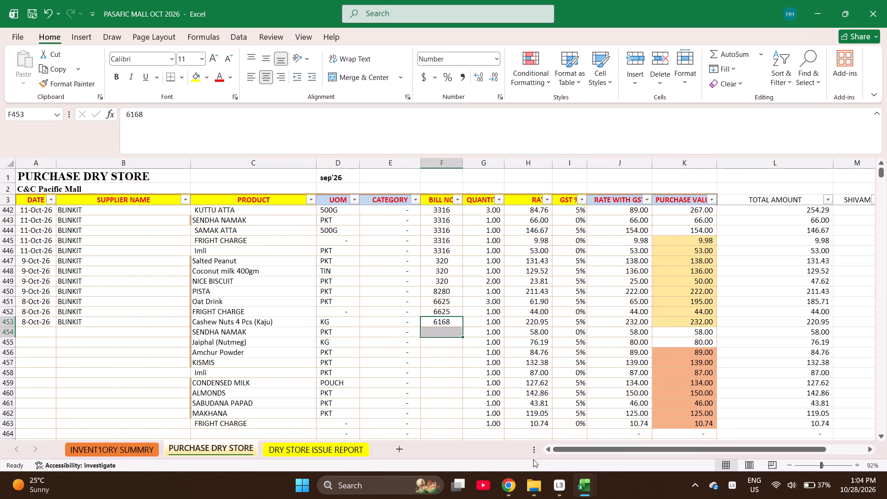
key("shift+Down")
key("ctrl+d")
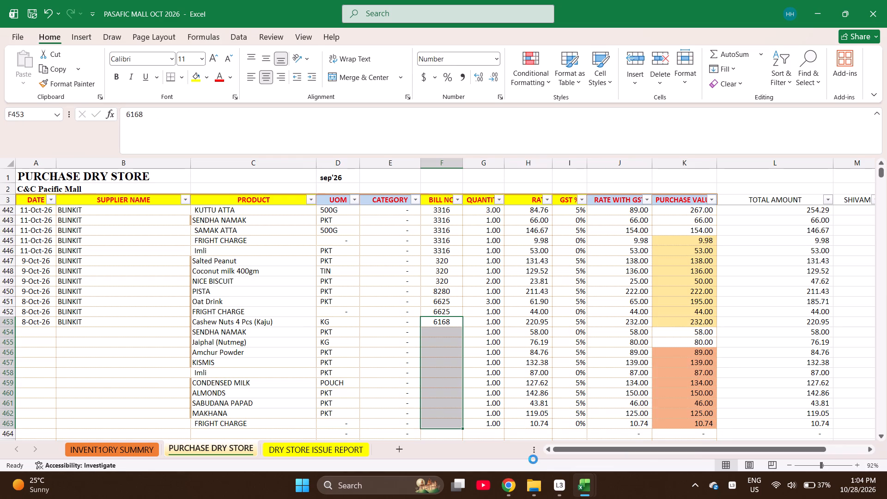
Fill the date 8-Oct-26 and supplier BLINKIT down from row 453 through the FRIGHT CHARGE line in row 463.
key("ctrl+Left")
key("shift+Down")
key("shift+Right")
key("shift+Down")
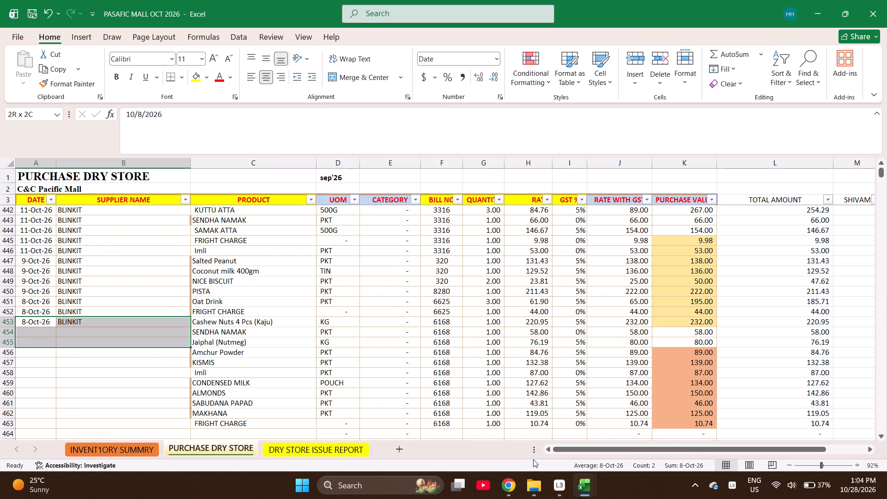
key("shift+Down")
key("shift+Down")
key("shift+Down")
key("shift+Down")
key("shift+Down")
key("shift+Down")
key("shift+Down")
key("shift+Down")
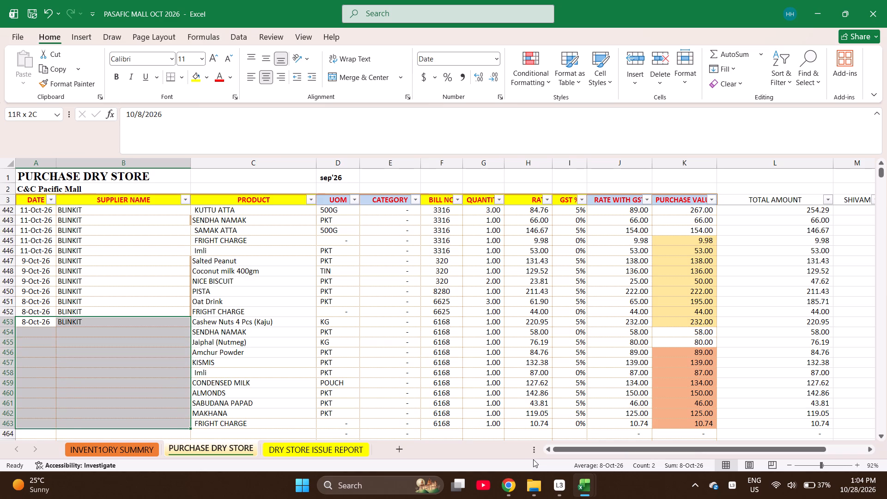
key("ctrl+d")
Check the sum of the purchase values in rows 453 to 463.
key("ctrl+Right")
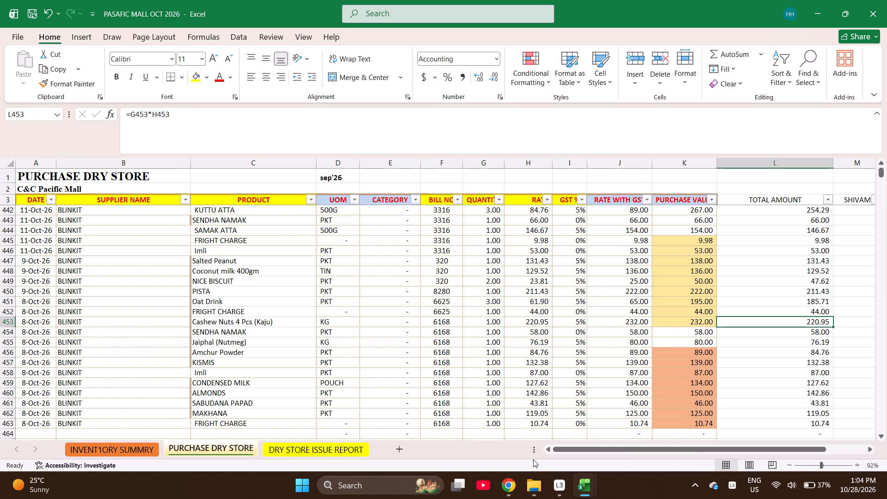
key("Left")
key("shift+Down")
key("shift+Down")
key("shift+Down")
key("shift+Down")
key("shift+Down")
key("shift+Down")
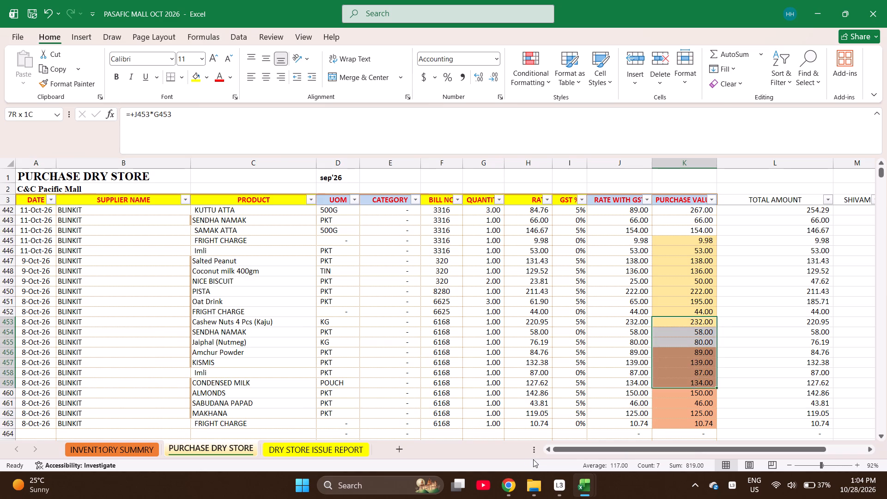
key("shift+Down")
key("shift+Down")
key("shift+Down")
key("shift+Down")
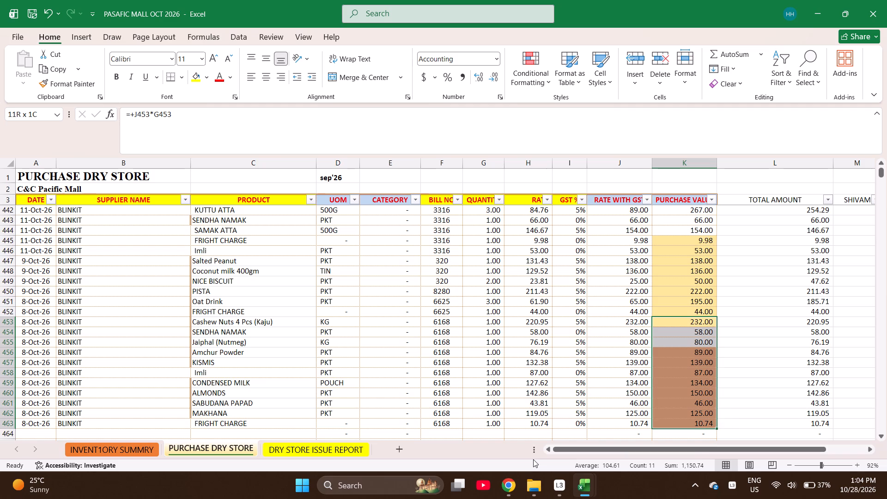
Start a new purchase line in row 464 by copying down the date 8-Oct-26 and supplier BLINKIT.
key("ctrl+Left")
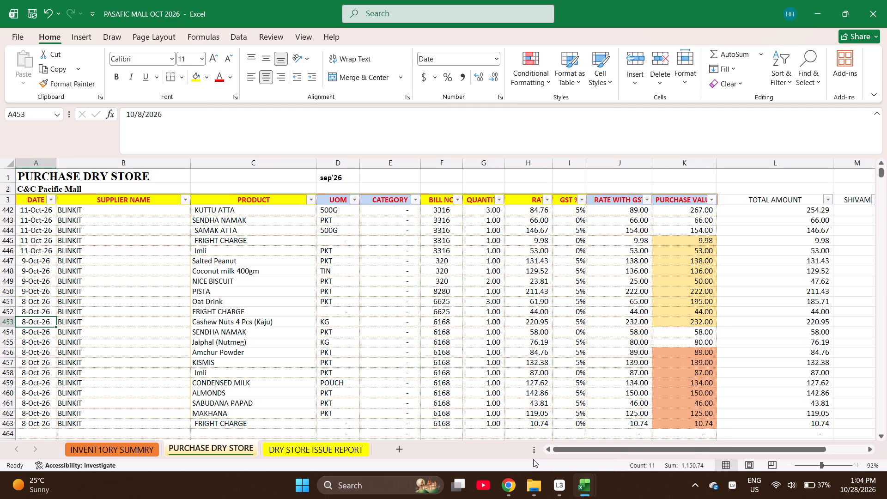
key("ctrl+Down")
key("Down")
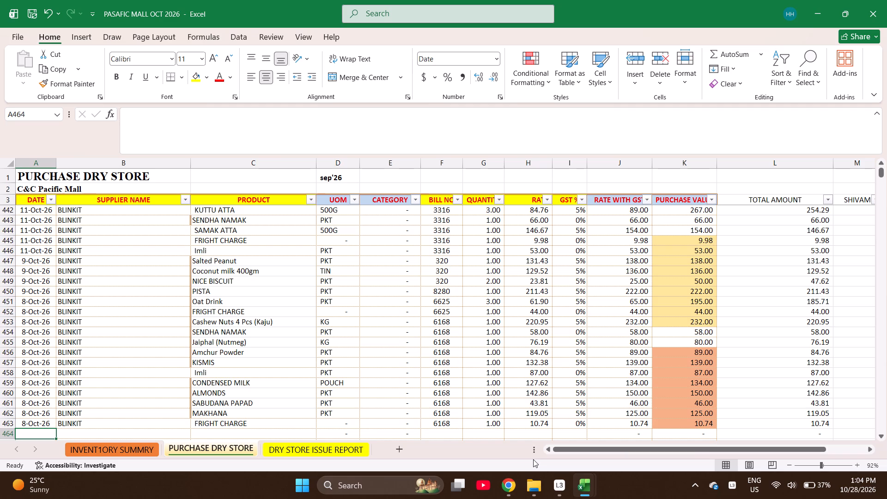
key("ctrl+d")
key("Right")
key("ctrl+d")
key("Right")
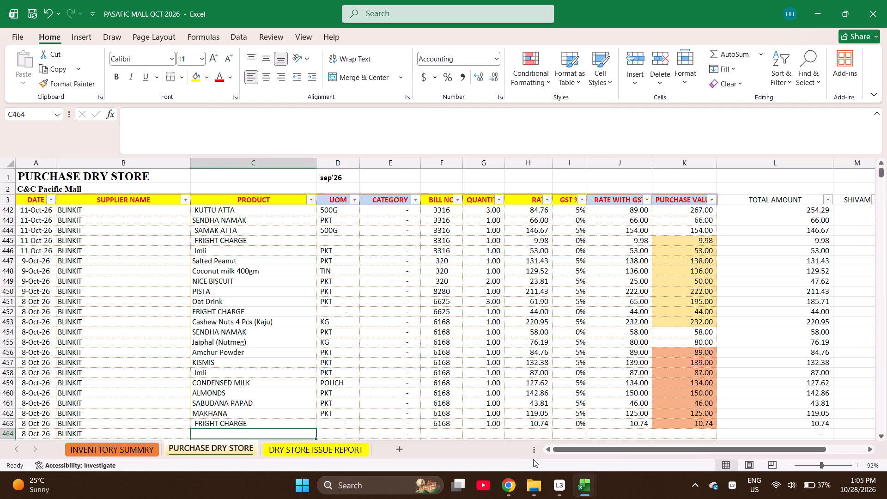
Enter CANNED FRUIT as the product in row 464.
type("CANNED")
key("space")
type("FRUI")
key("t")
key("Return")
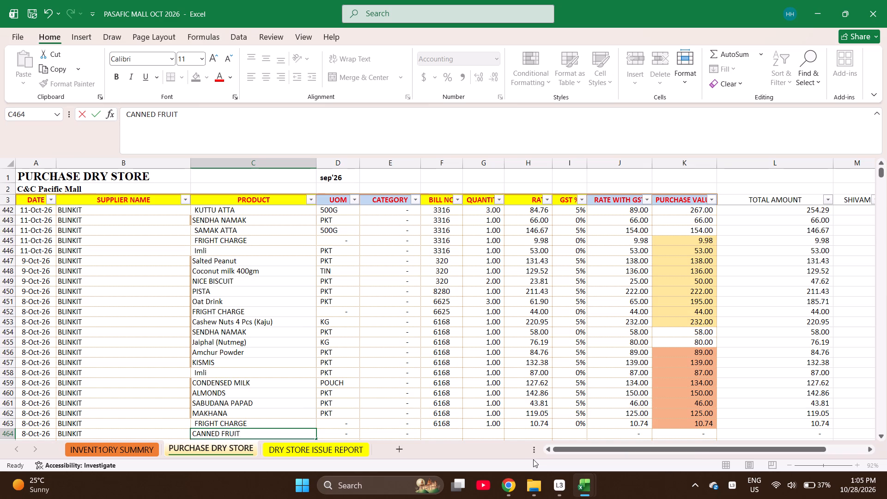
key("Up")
Find CANNED in the inventory summary and copy the Canned Fruits name into the product cell of purchase row 464.
key("ctrl+Page_Up")
key("ctrl+f")
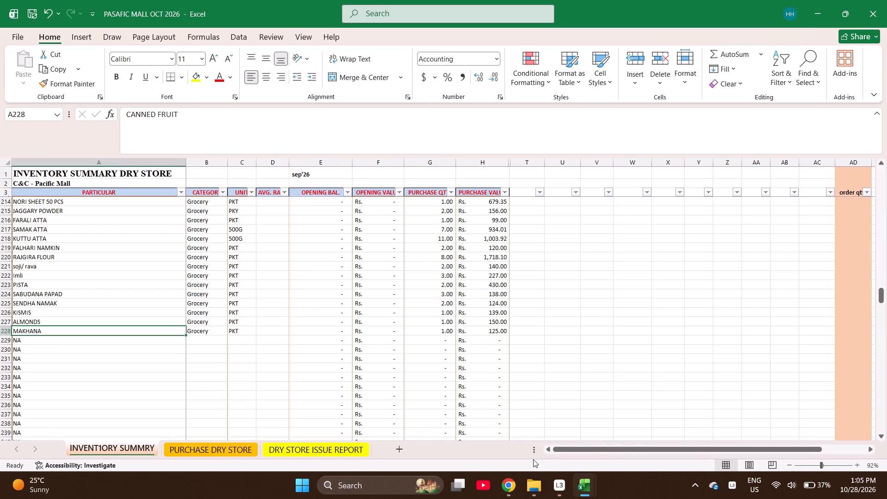
type("CAN")
key("Return")
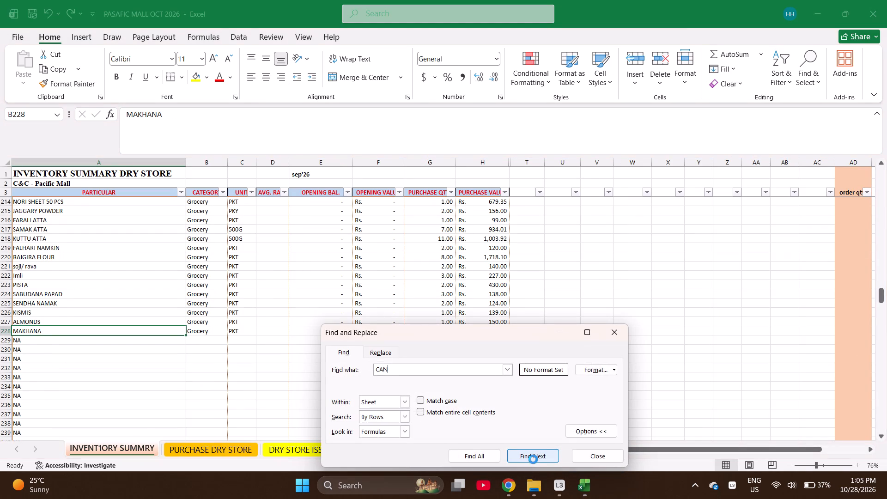
type("ED")
key("Return")
key("Return")
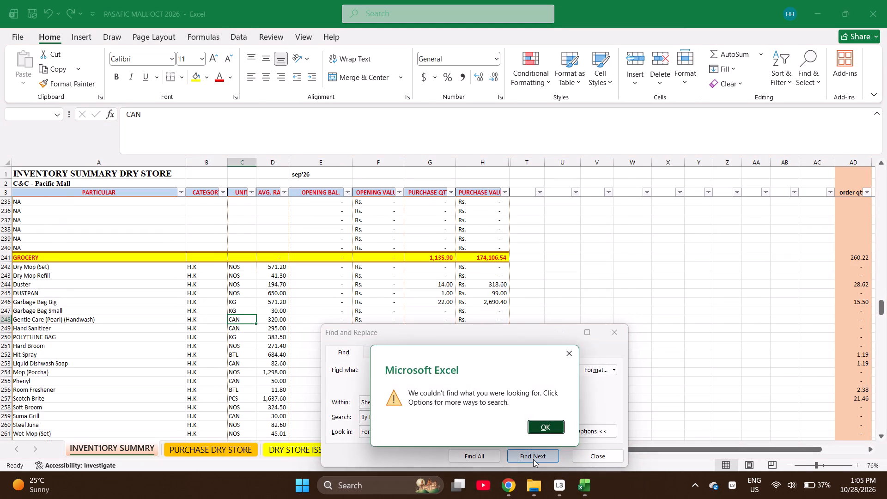
key("BackSpace")
key("BackSpace")
type("NED")
key("Return")
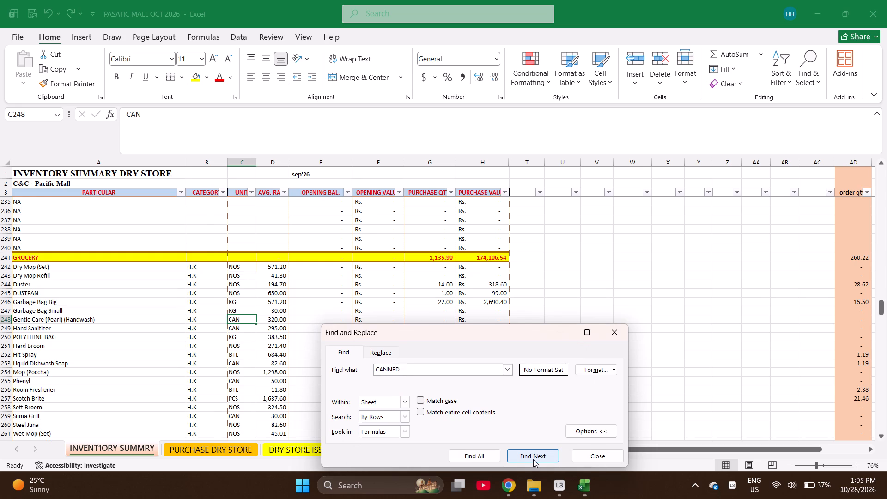
key("Escape")
key("ctrl+c")
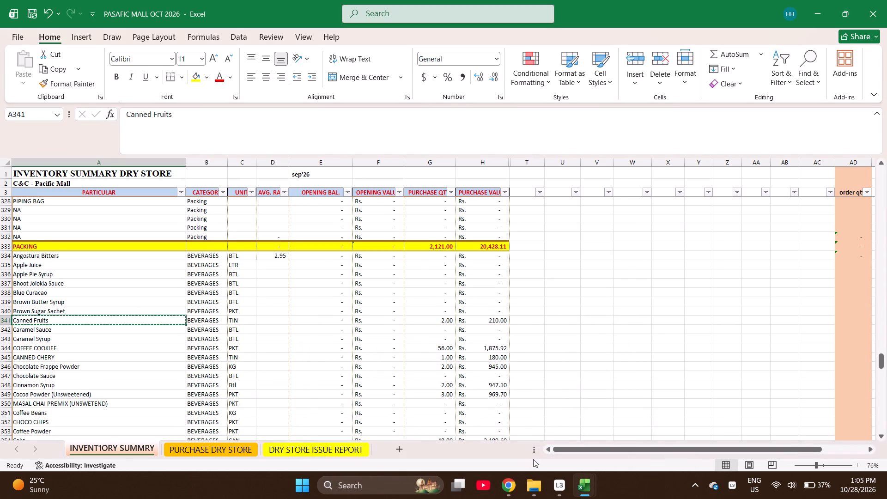
key("ctrl+Page_Down")
key("Return")
Enter bill number 8371 and quantity 1 for Canned Fruits in row 464.
key("Right")
key("Right")
key("Right")
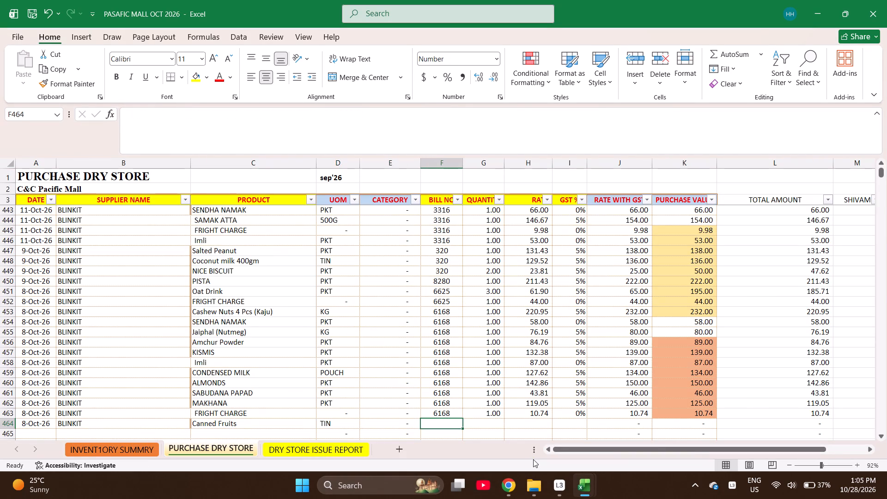
type("8371")
key("Right")
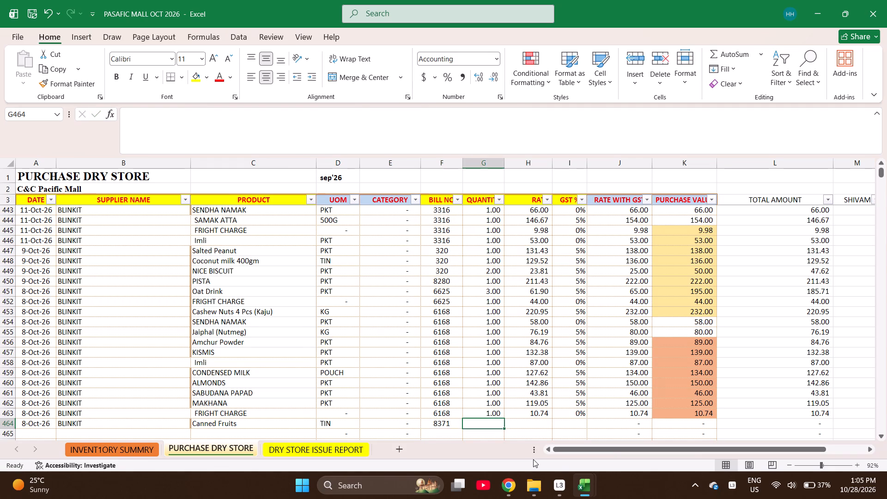
key("1")
key("Left")
Find COFFEE in the inventory summary and copy COFFEE COOKIEE 120 GM into the product cell of purchase row 465.
key("Down")
key("Left")
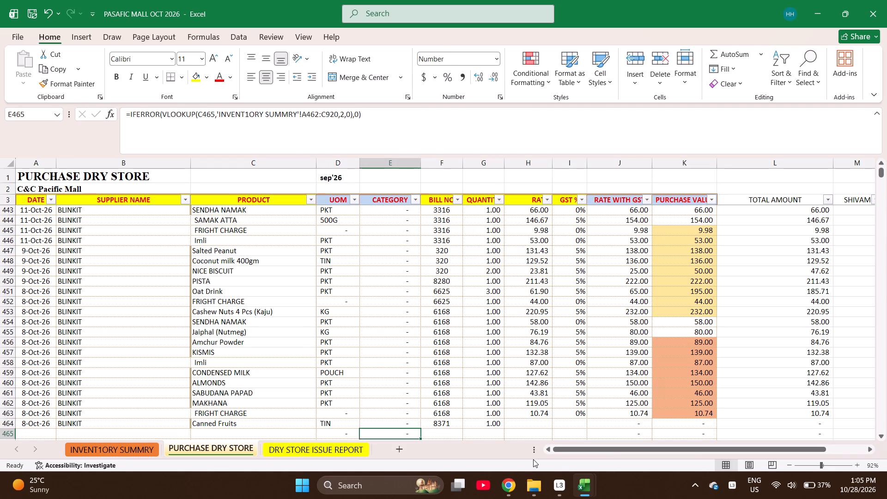
key("Left")
key("Left")
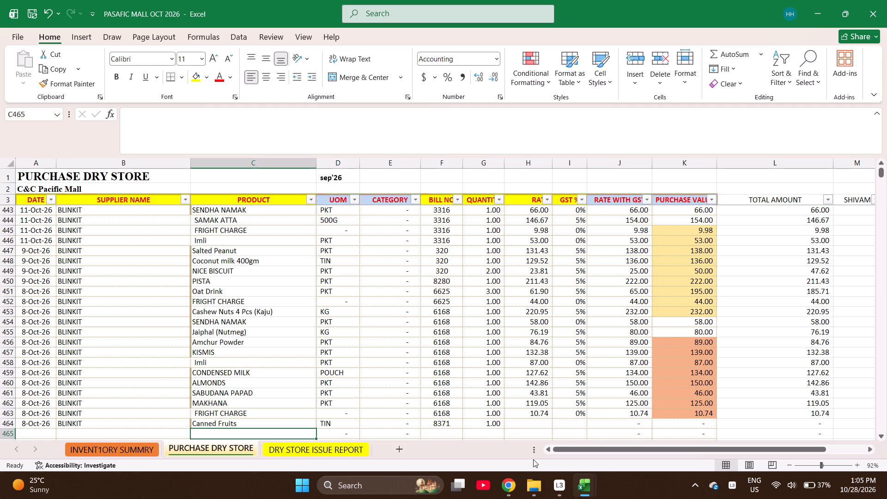
key("ctrl+Page_Up")
key("ctrl+f")
type("COFFEE")
key("Return")
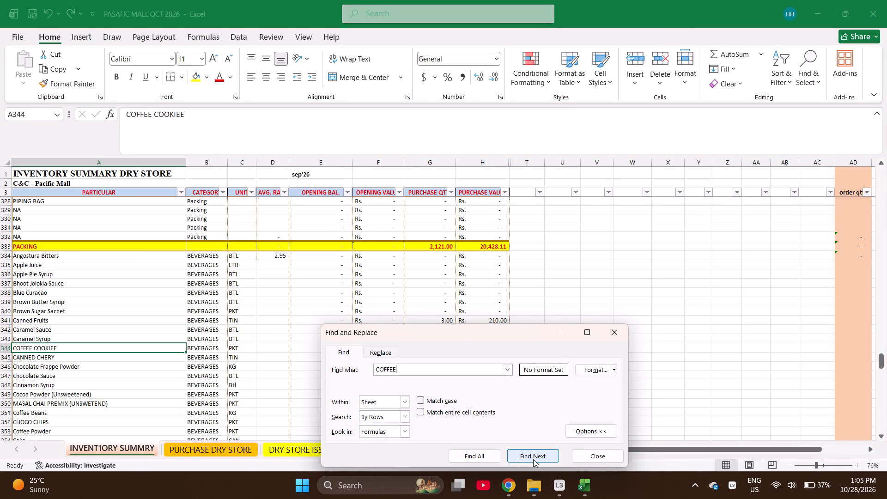
key("Return")
key("Escape")
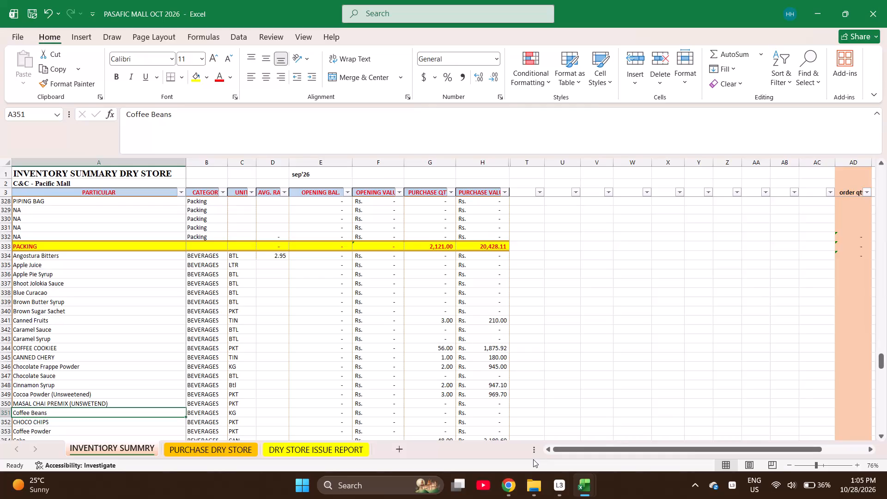
key("ctrl+f")
key("Return")
key("Return")
key("Return")
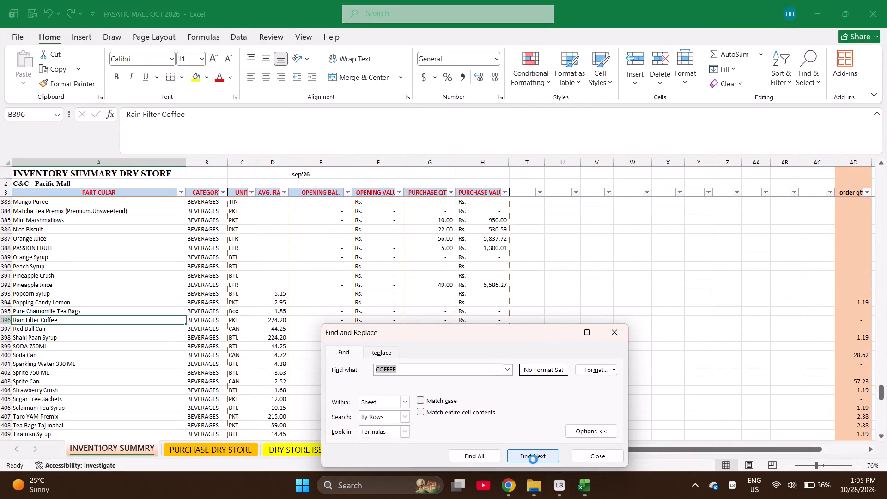
key("Escape")
key("ctrl+c")
key("ctrl+Page_Down")
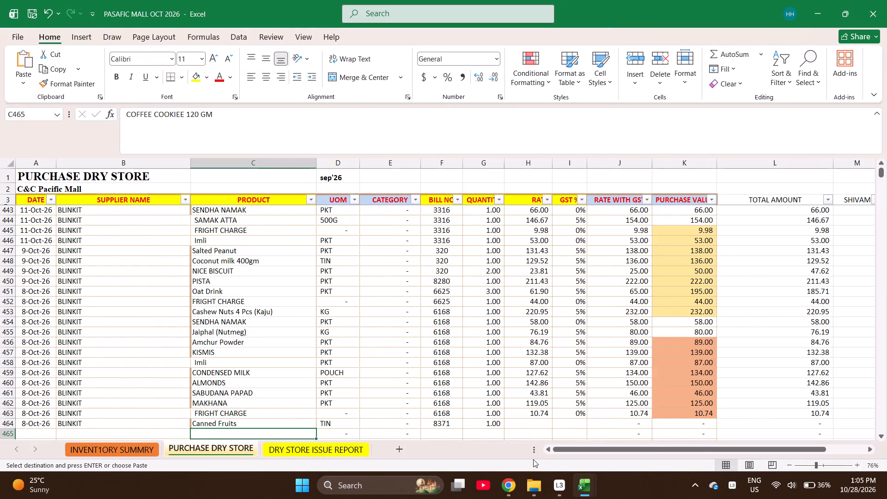
key("Return")
key("Down")
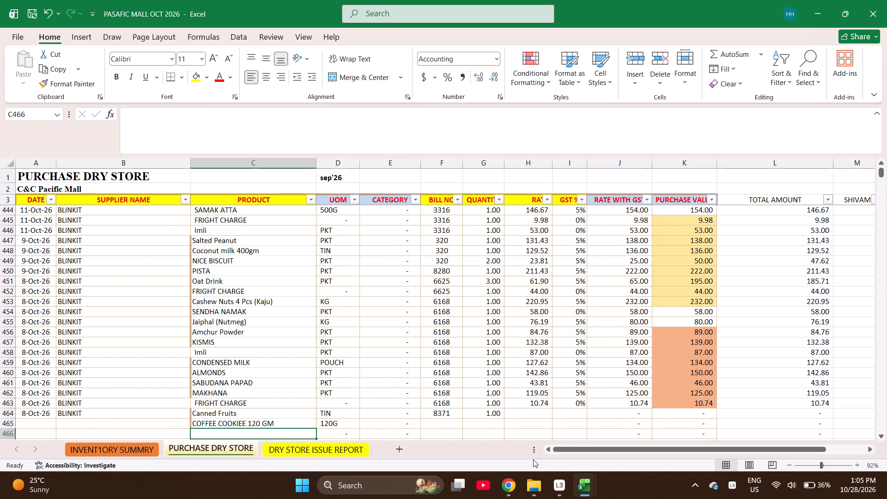
Enter VIM DISHWASH GEL and CONDENSED MILK as the products in rows 466 and 467.
type("VIM DISH")
type("WAS")
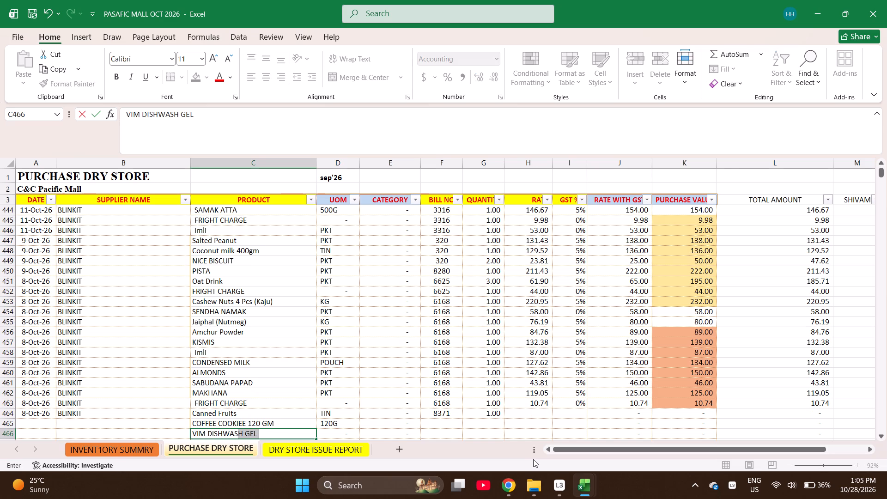
key("Return")
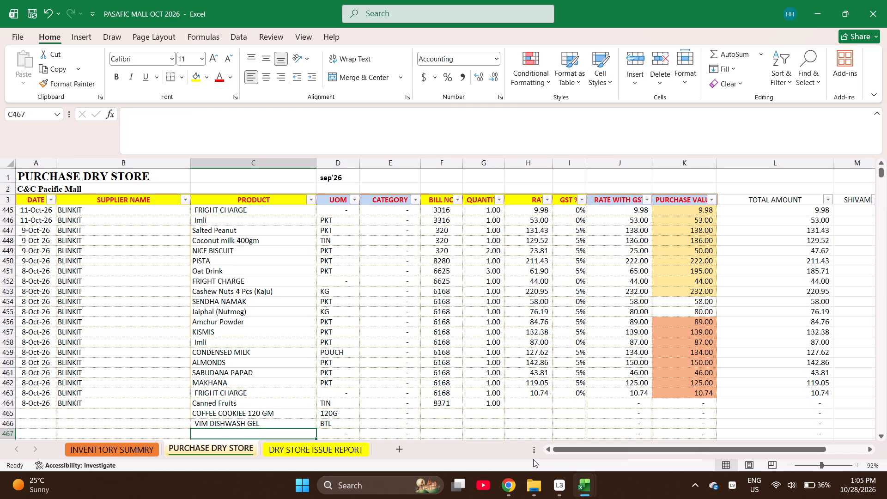
type("COND")
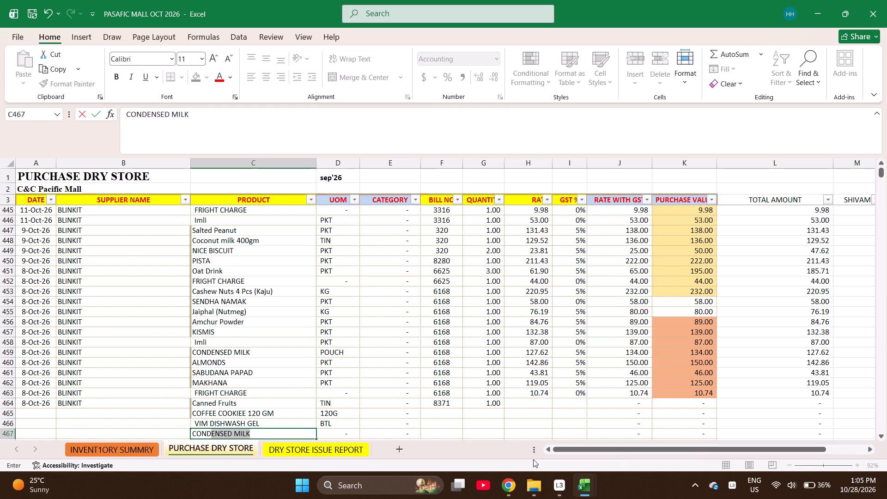
key("Right")
key("Right")
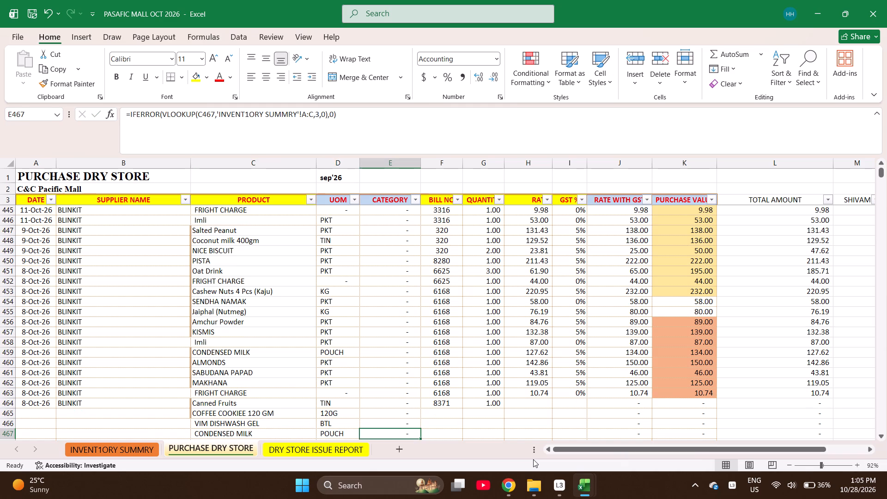
Enter quantities 5, 1 and 7 for the coffee cookie, dishwash gel and condensed milk in rows 465 to 467.
key("Right")
key("ctrl+Up")
key("Down")
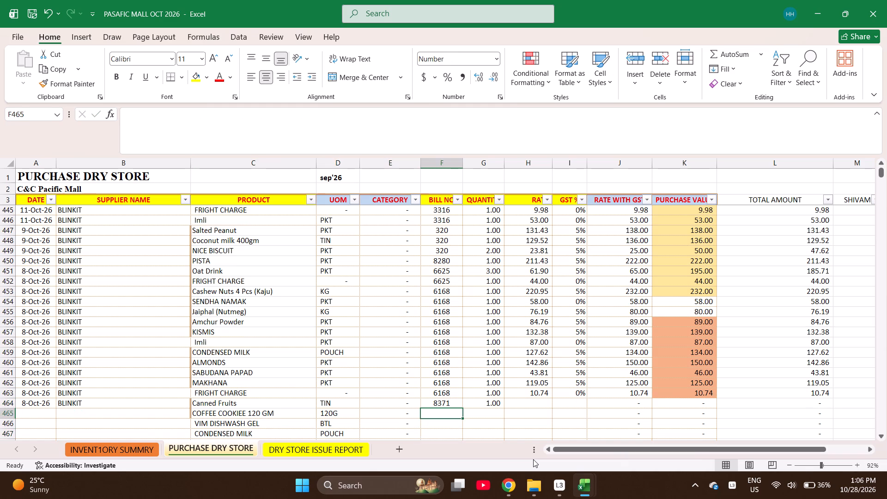
key("Up")
key("Right")
key("Down")
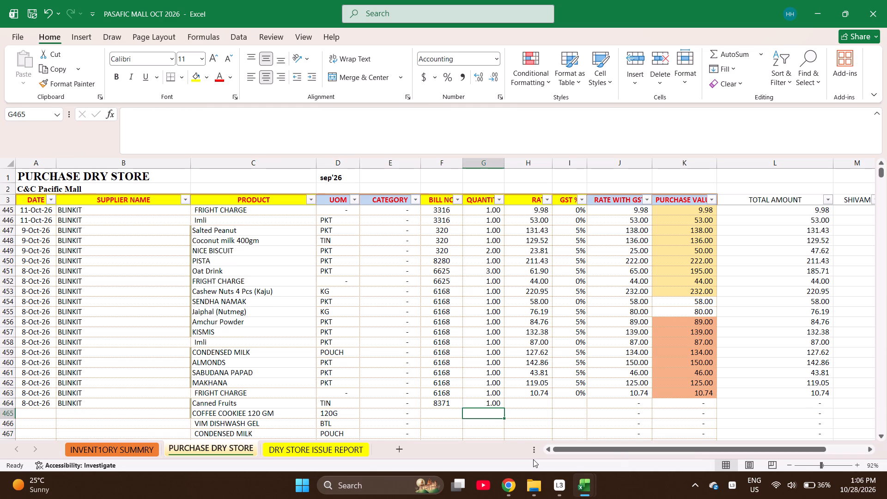
key("5")
key("Return")
key("1")
key("Return")
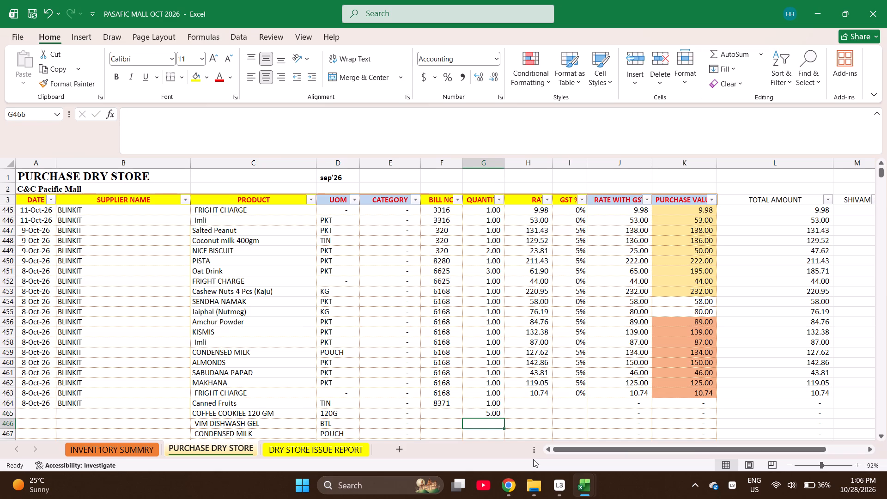
key("7")
key("Return")
Set the rate of Canned Fruits in row 464 to 180.95.
key("Right")
key("Up")
key("Up")
key("Up")
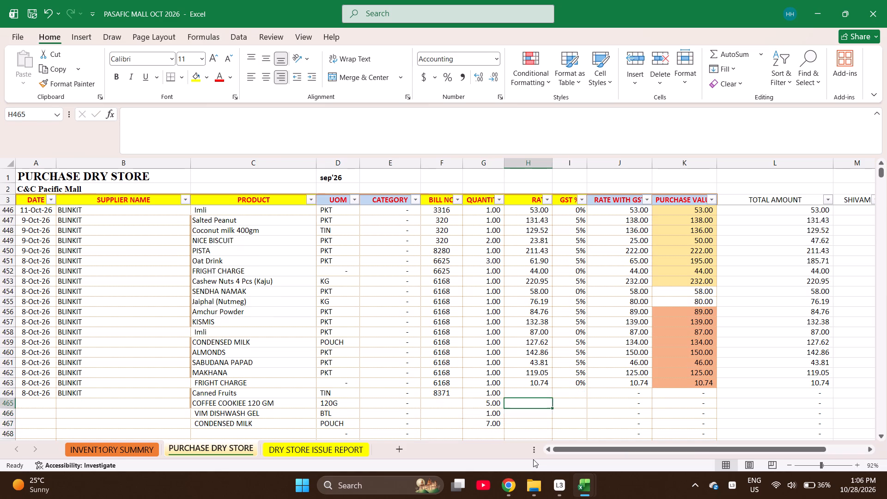
key("Up")
type("180.95")
key("Return")
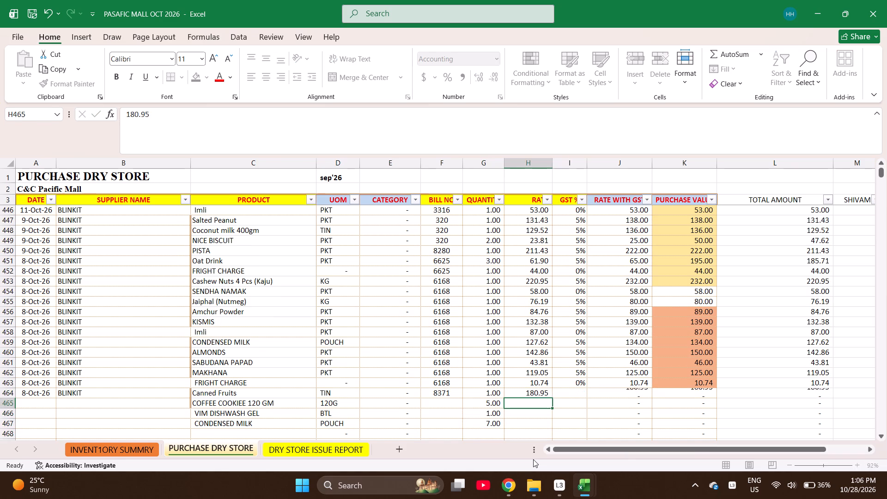
Enter the rate of COFFEE COOKIEE 120 GM in row 465 as the formula =300/5.
key("equal")
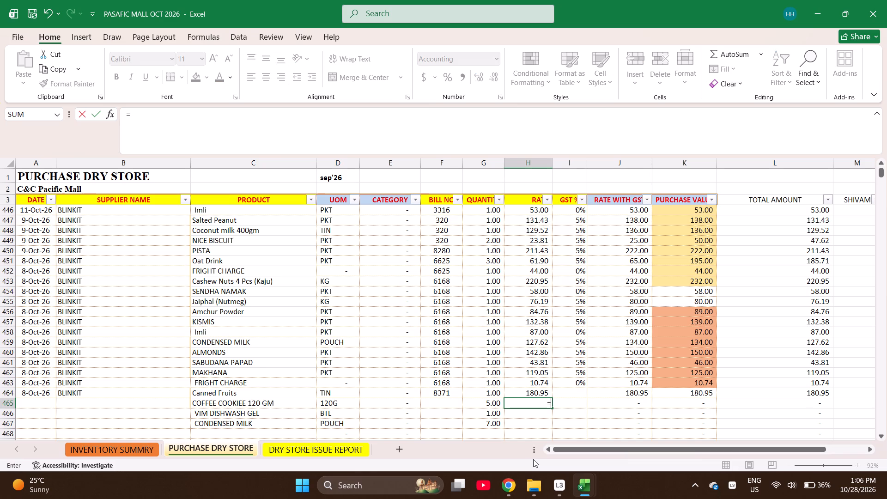
type("300")
key("slash")
key("5")
key("Return")
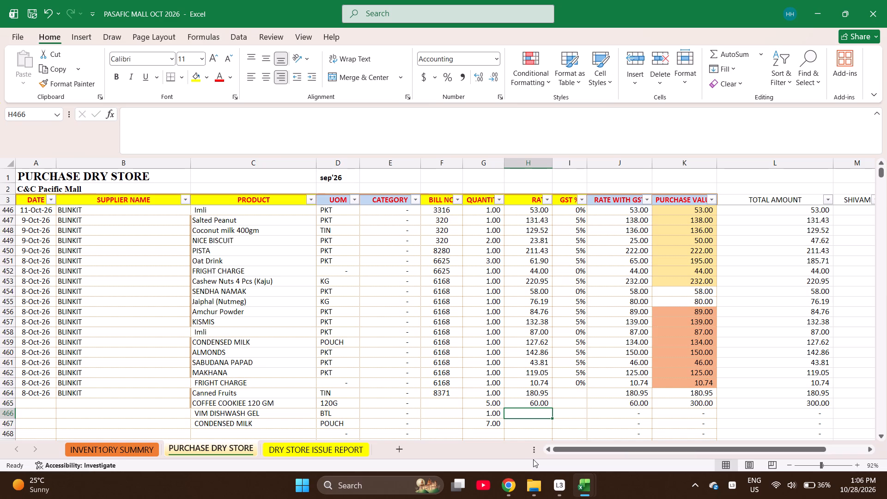
Enter the rates 118.64 for VIM DISHWASH GEL in row 466 and =560/7 for CONDENSED MILK in row 467.
type("118.64")
key("Return")
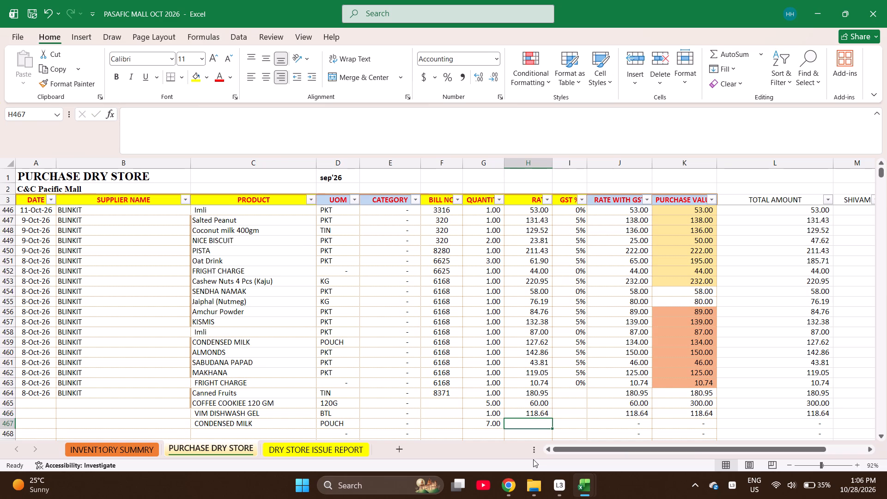
type("=560")
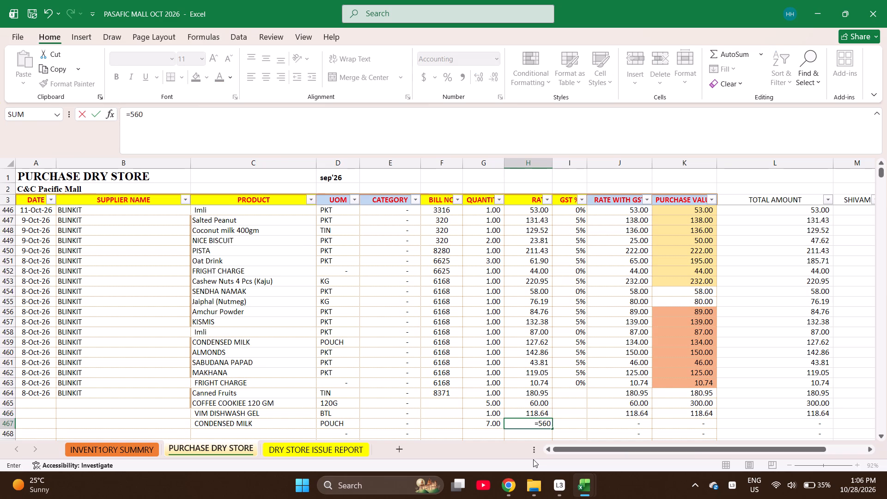
type("/4")
key("BackSpace")
key("7")
key("Return")
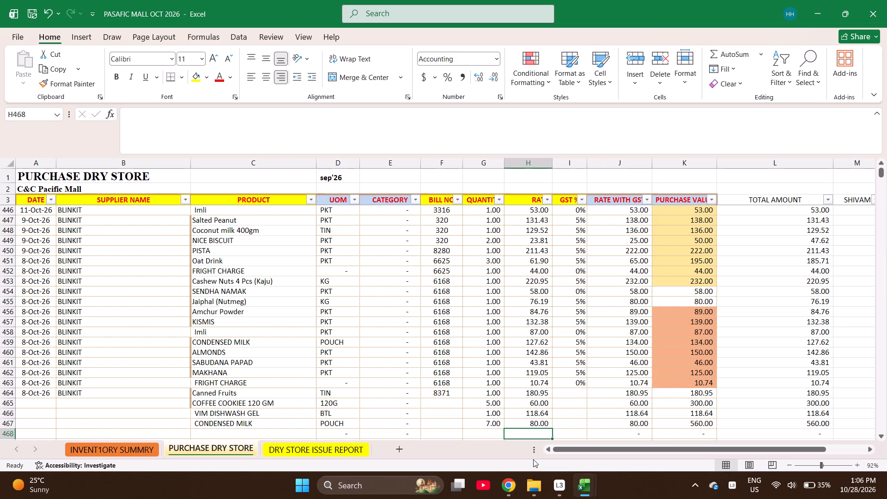
Enter the GST rates for rows 464 to 467 as 5%, 5%, 18% and 5%.
key("Right")
key("ctrl+Up")
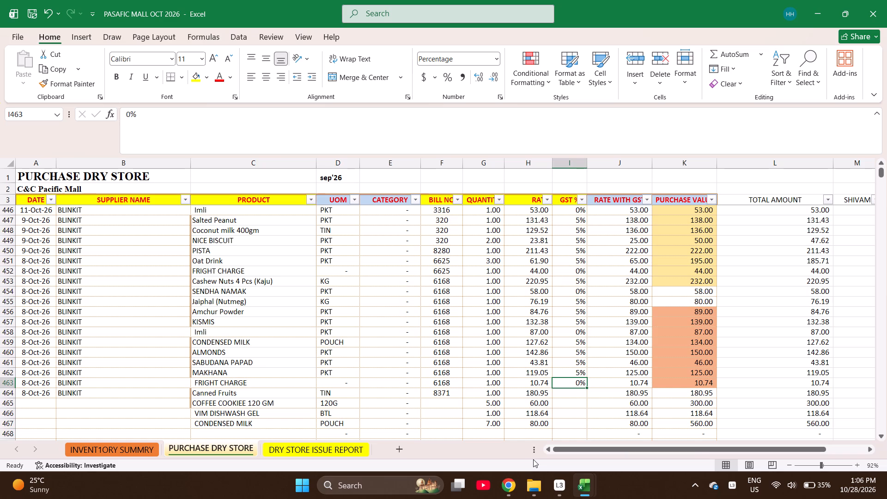
key("Down")
key("5")
key("Return")
key("5")
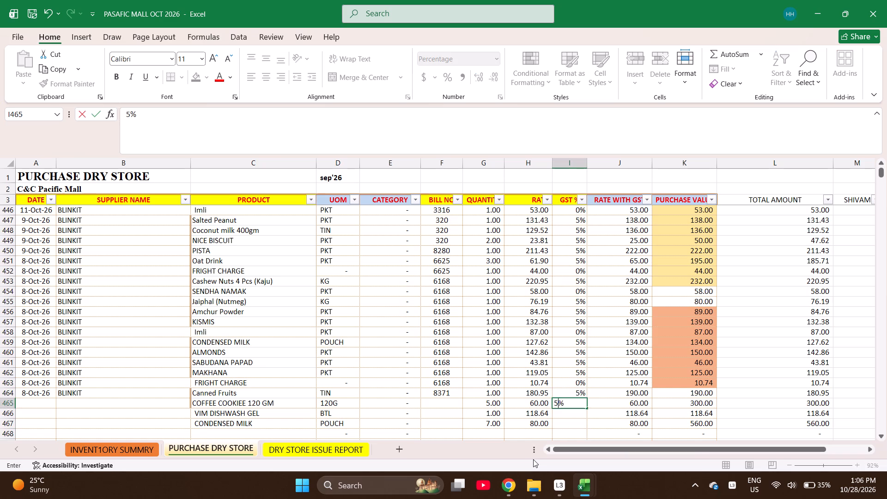
key("Return")
key("5")
key("Down")
key("Up")
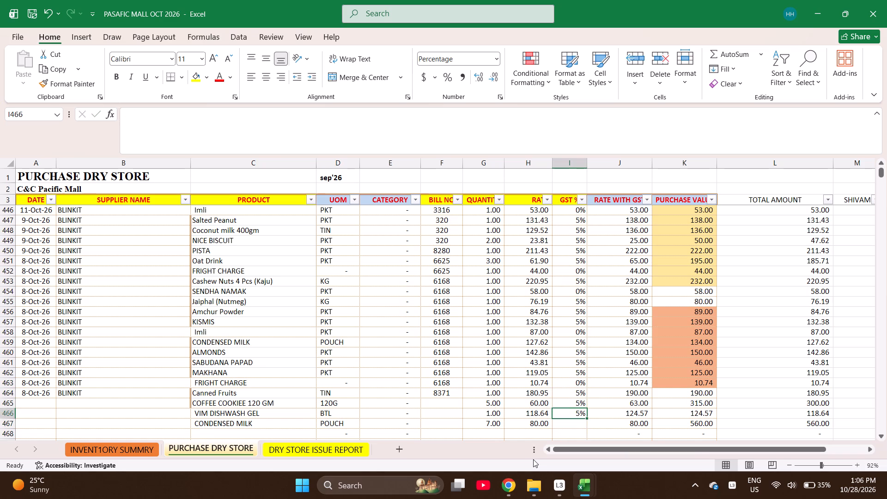
type("18")
key("Return")
key("5")
key("Return")
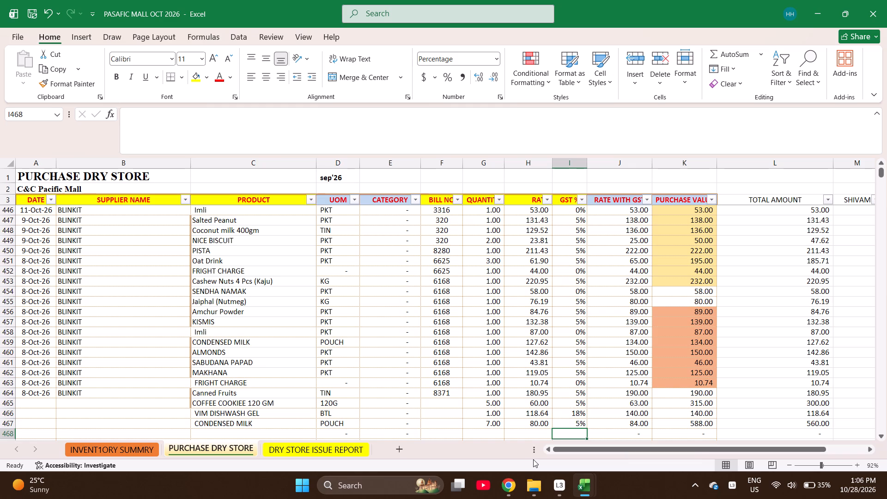
Fill the 8-Oct-26 date and supplier BLINKIT from row 464 down through row 467.
key("Left")
key("Left")
key("Left")
key("Left")
key("Left")
key("Left")
key("Left")
key("Left")
key("Left")
key("Left")
key("Left")
key("Left")
key("Left")
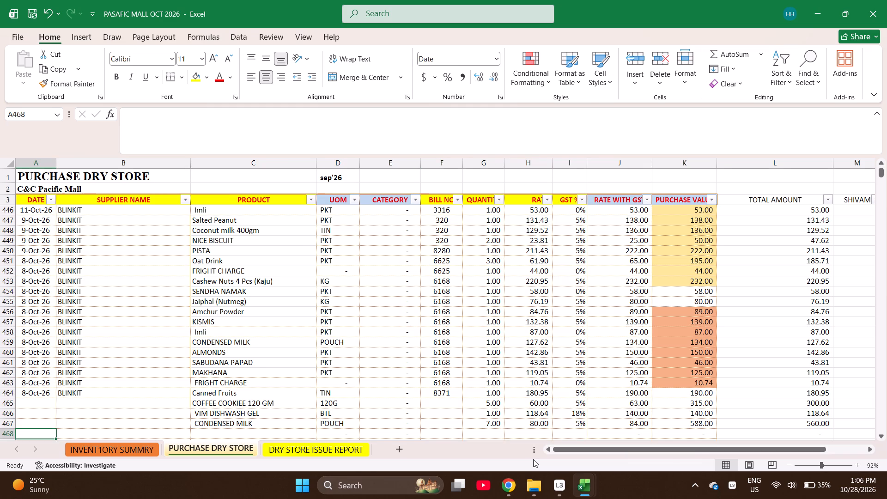
key("ctrl+Up")
key("shift+Right")
key("shift+Down")
key("shift+Down")
key("shift+Down")
key("ctrl+d")
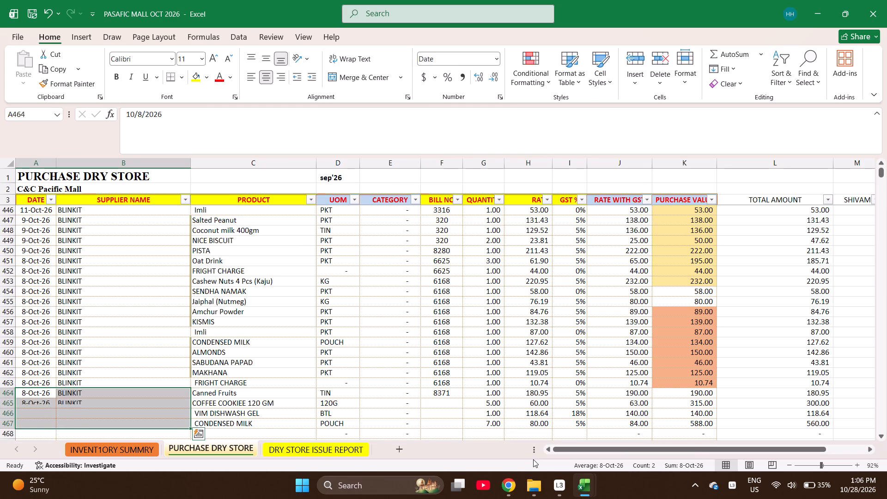
Fill bill number 8371 from row 464 down through row 467.
key("Down")
key("ctrl+Right")
key("Right")
key("Up")
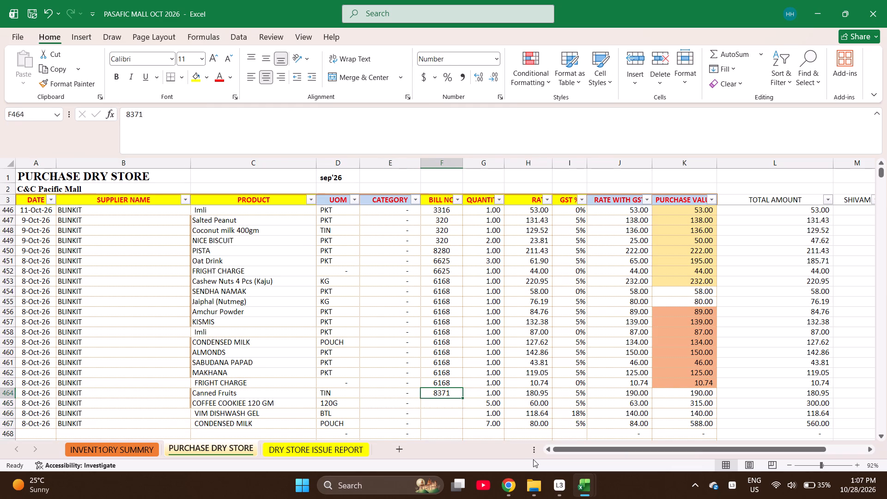
key("shift+Down")
key("shift+Down")
key("shift+Down")
key("ctrl+d")
Check the sum of the purchase values in rows 464 to 467.
key("Right")
key("Right")
key("Right")
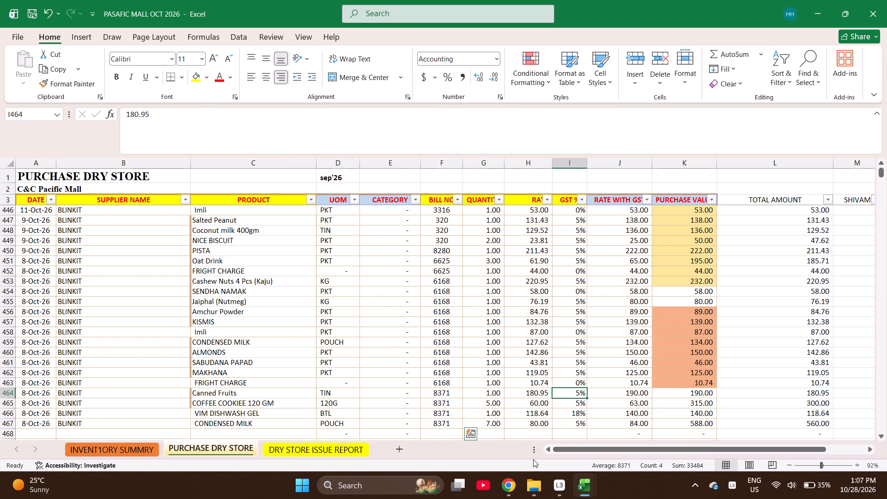
key("Right")
key("Right")
key("shift+Down")
key("shift+Down")
key("shift+Down")
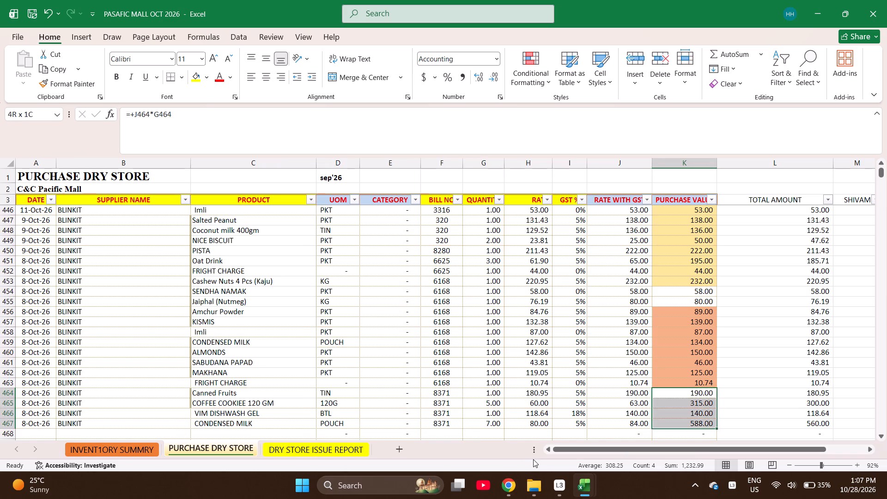
Enter quantity 1 and rate 10 in row 468 beneath the CONDENSED MILK line.
key("Left")
key("Left")
key("Left")
key("Left")
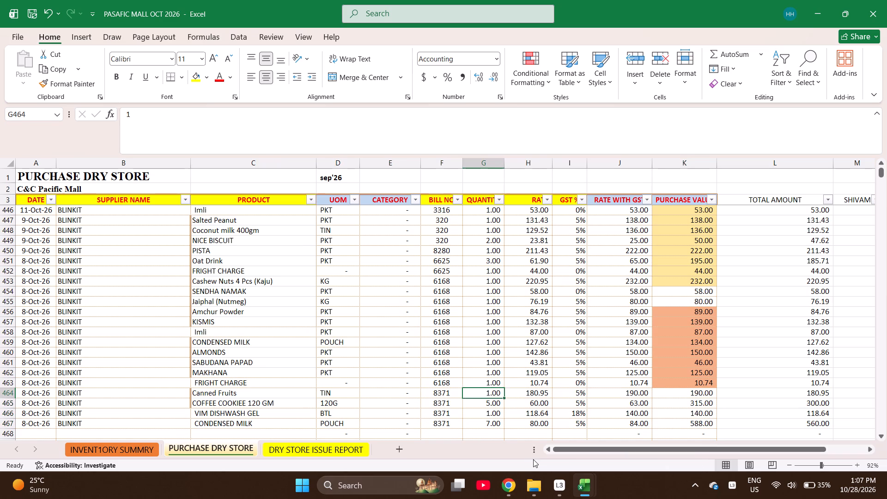
key("Down")
key("Down")
key("Down")
key("Down")
key("1")
key("Right")
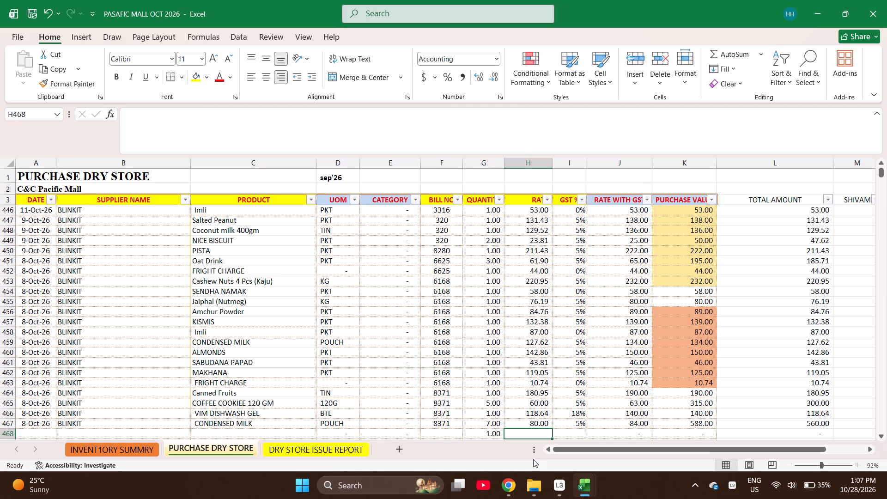
type("10")
key("Right")
Check the sum of the purchase values in rows 464 to 468.
key("Right")
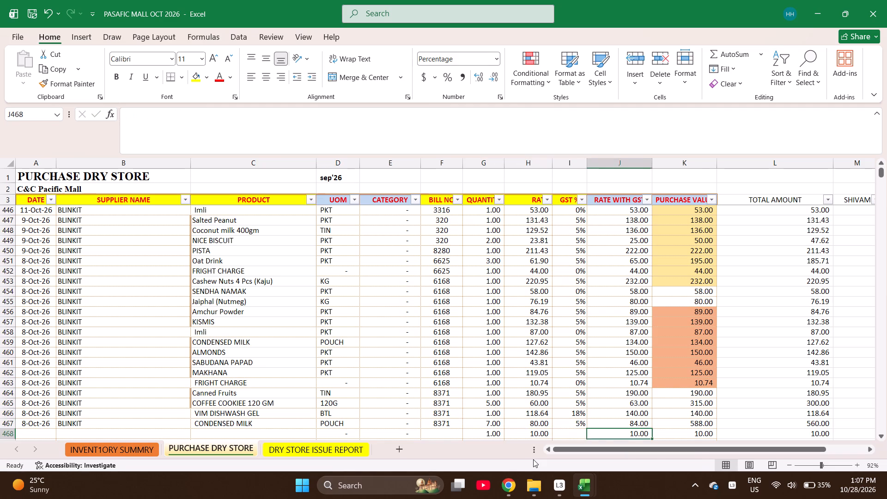
key("Right")
key("shift+Up")
key("shift+Up")
key("shift+Up")
key("shift+Up")
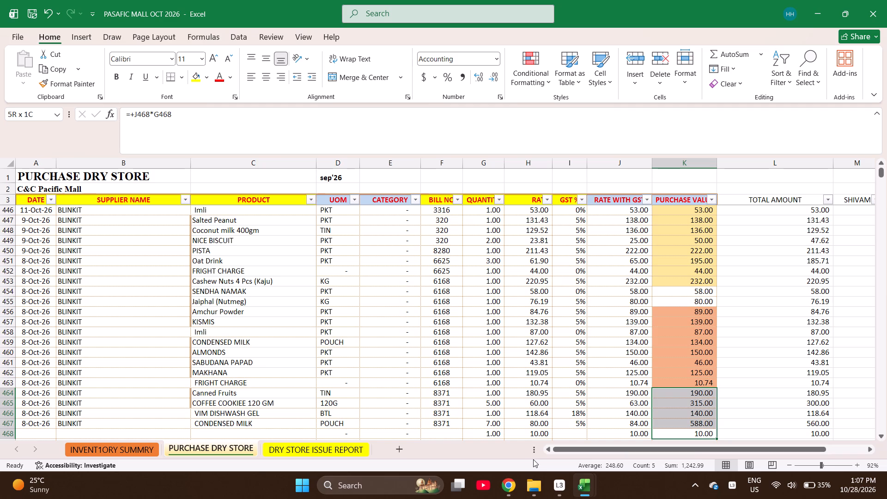
Set the rate in row 468 to 10.02.
key("Left")
key("Left")
key("Left")
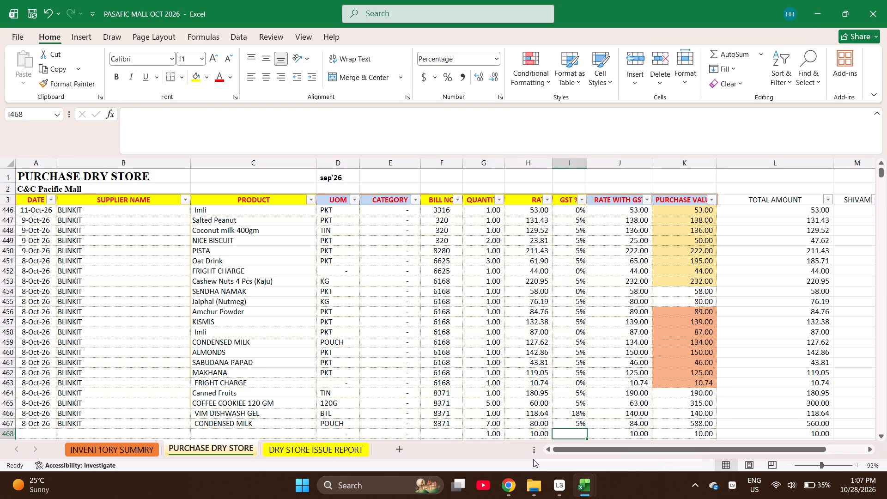
type("10.2")
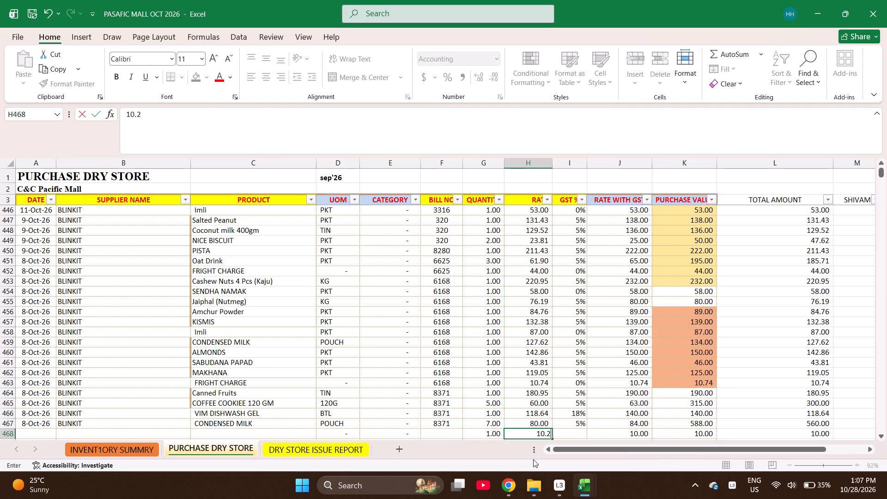
key("BackSpace")
type("02")
key("Right")
Recheck the sum of the purchase values in rows 464 to 468.
key("Right")
key("Right")
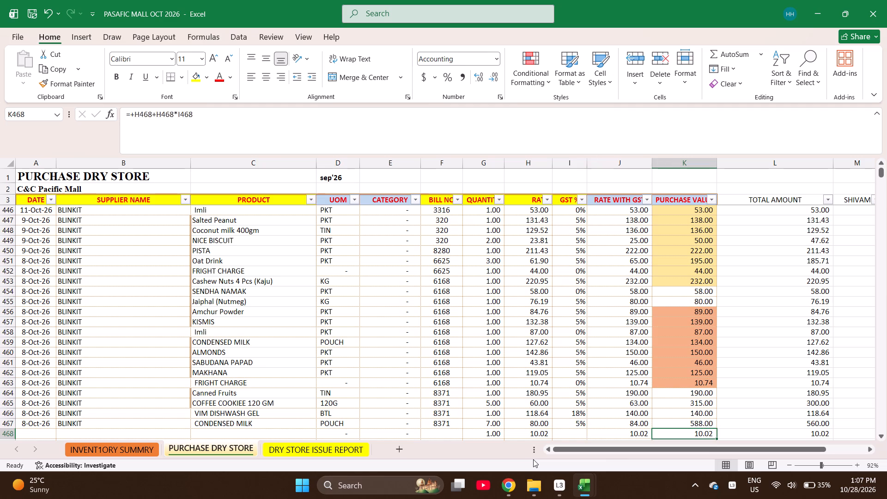
key("shift+Up")
key("shift+Up")
key("shift+Up")
key("shift+Up")
key("shift+Up")
key("shift+Down")
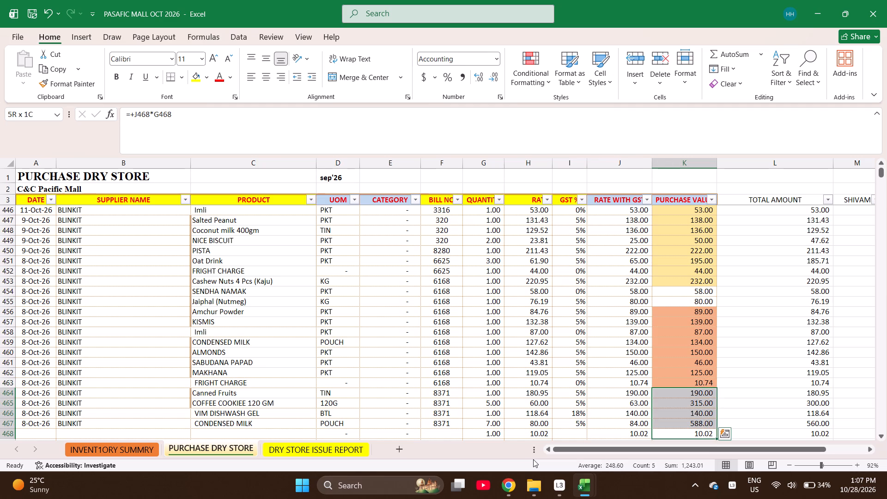
Copy the 8-Oct-26 date and supplier BLINKIT from the row above into row 468.
key("ctrl+Left")
key("ctrl+Left")
key("ctrl+Left")
key("ctrl+Left")
key("ctrl+Left")
key("ctrl+Left")
key("ctrl+Left")
key("ctrl+Left")
key("ctrl+Left")
key("ctrl+Left")
key("ctrl+Left")
key("ctrl+Left")
key("ctrl+Left")
key("ctrl+Left")
key("ctrl+Left")
key("ctrl+Left")
key("ctrl+Left")
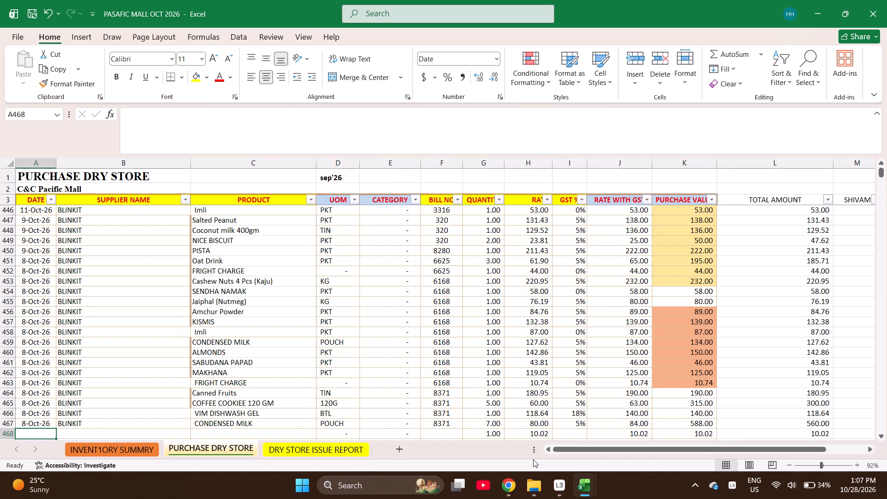
key("shift+Right")
key("ctrl+d")
Enter FRIGHT CHARGE as the product in row 468 and copy bill number 8371 from the row above.
key("Right")
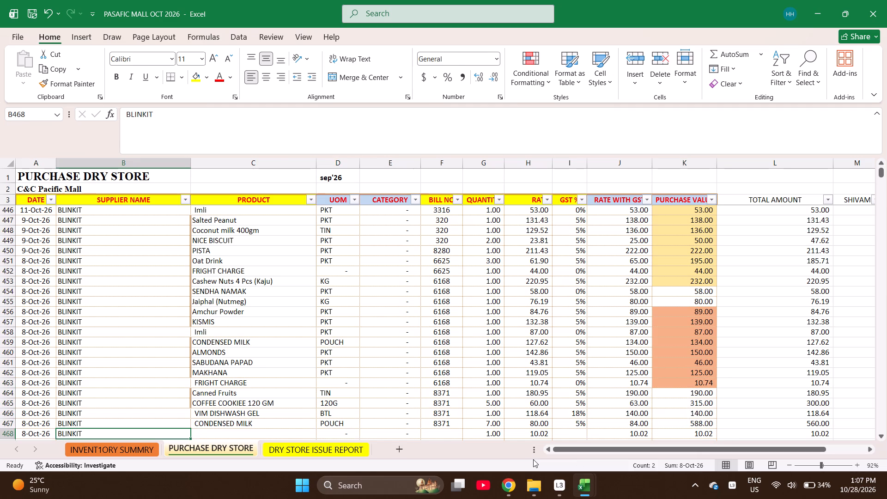
key("Right")
key("f")
key("Right")
key("Right")
key("Right")
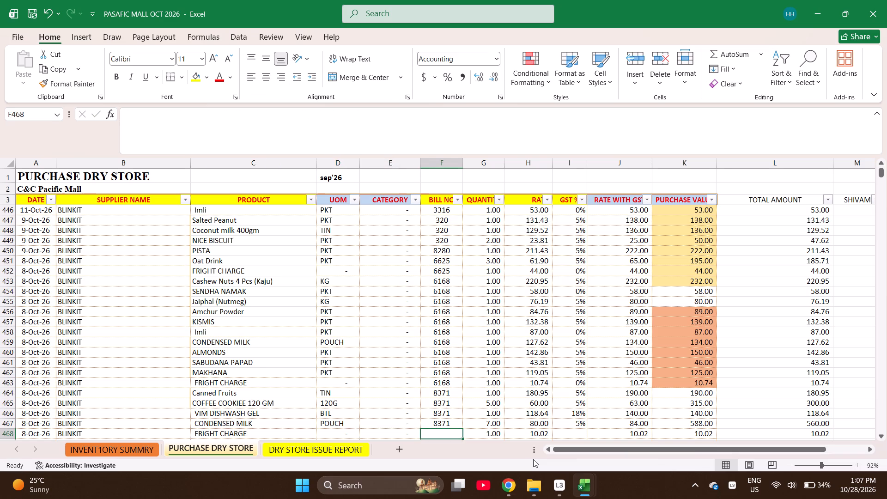
key("ctrl+d")
Start row 469 with the date 10-7-2026 and supplier BLINKIT copied from the row above.
key("ctrl+Left")
key("Down")
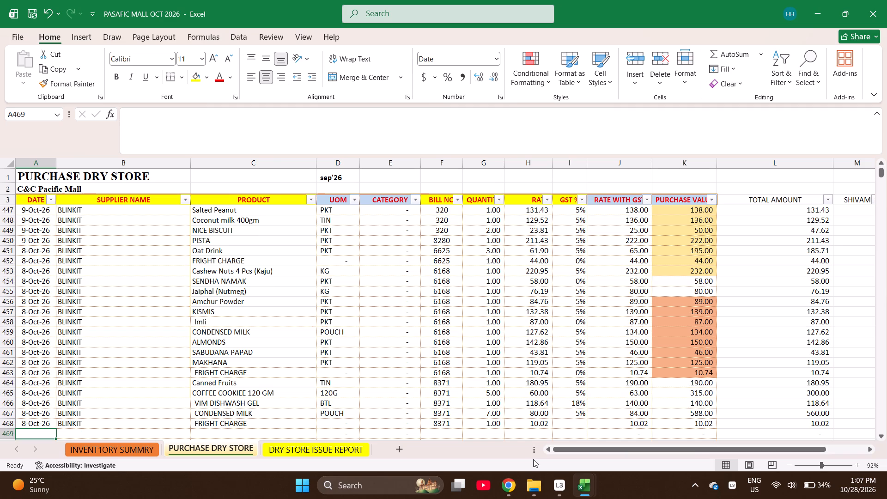
type("10-7-2026")
key("Right")
key("ctrl+d")
Find JAGG in the inventory summary and copy JAGGARY POWDER into the product cell of purchase row 469.
key("Right")
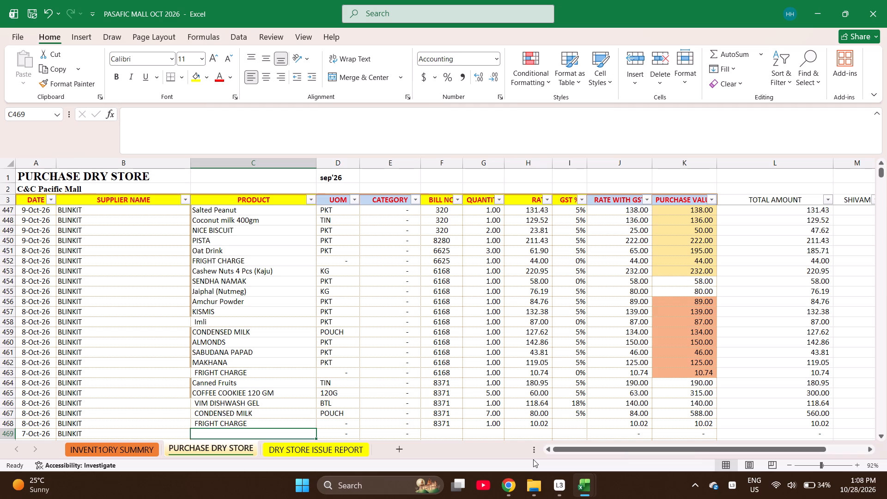
key("ctrl+Page_Up")
key("ctrl+f")
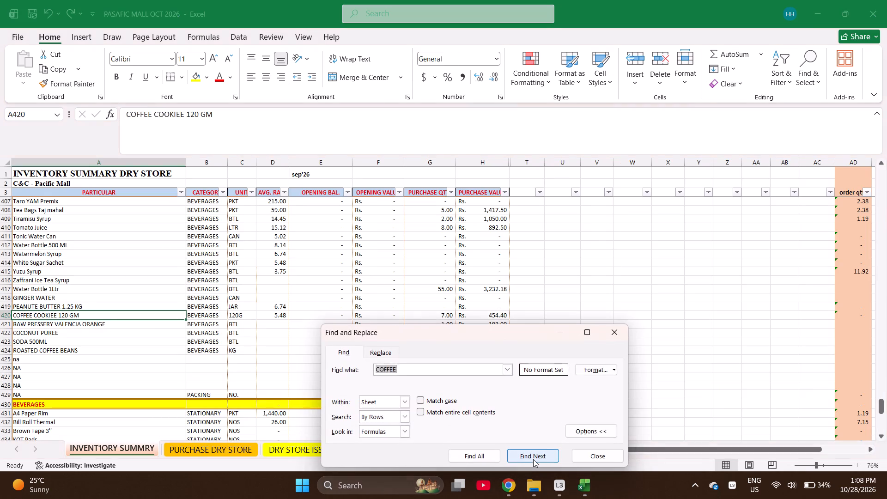
type("JAGG")
key("Return")
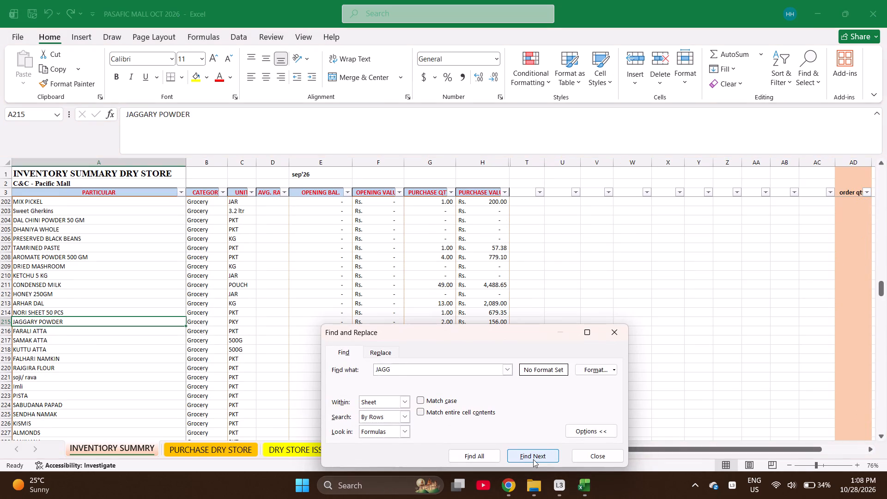
key("Return")
key("Escape")
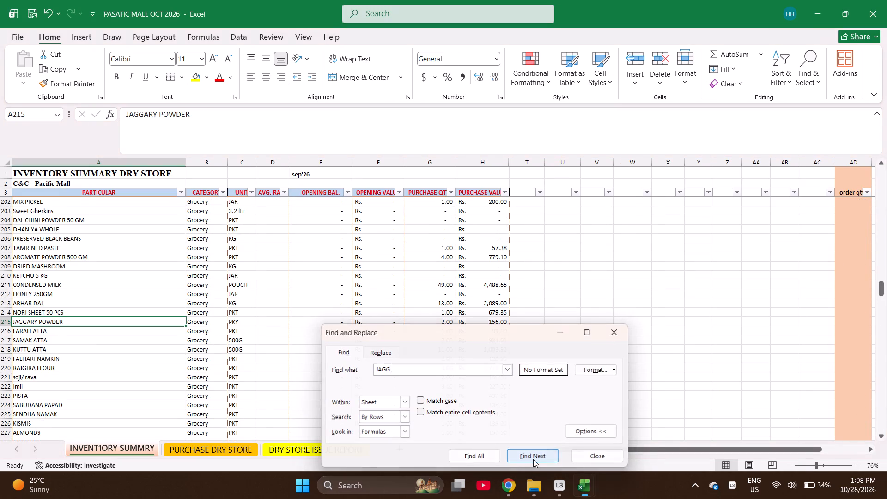
key("ctrl+c")
key("ctrl+Page_Down")
key("Return")
Find FAR in the inventory summary and copy FARALI ATTA into the product cell of purchase row 470.
key("Down")
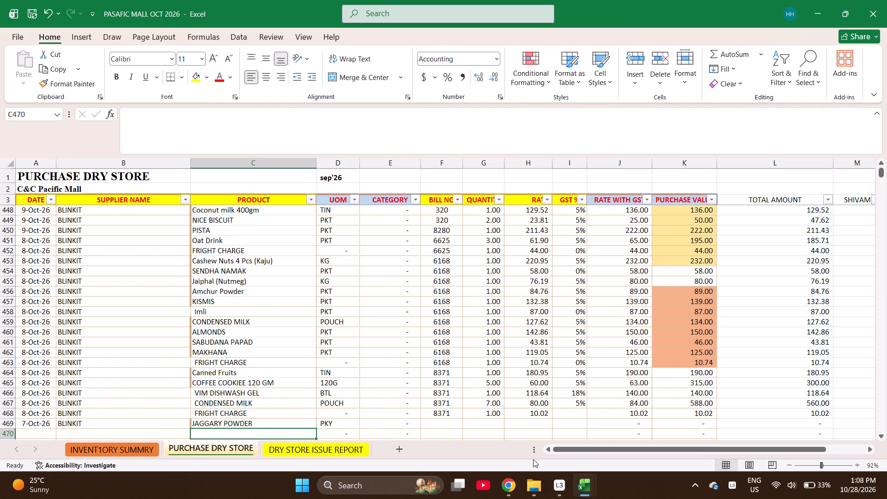
key("ctrl+Page_Up")
key("ctrl+f")
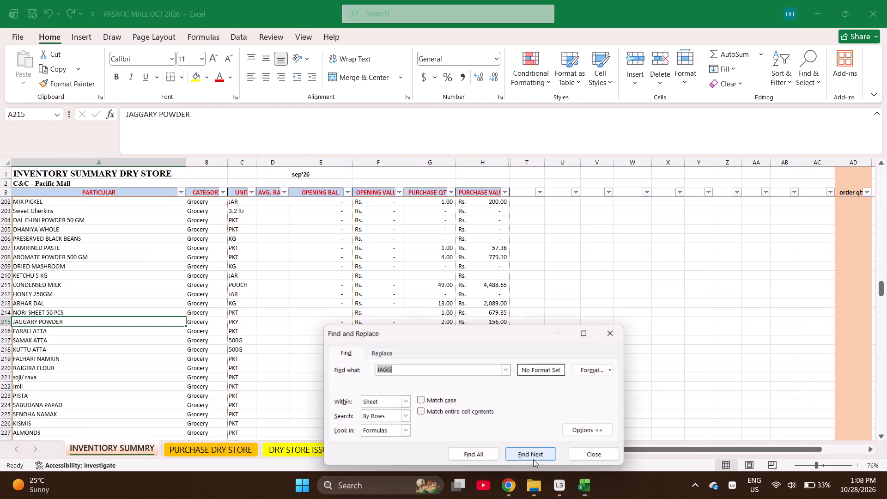
type("FAR")
key("Return")
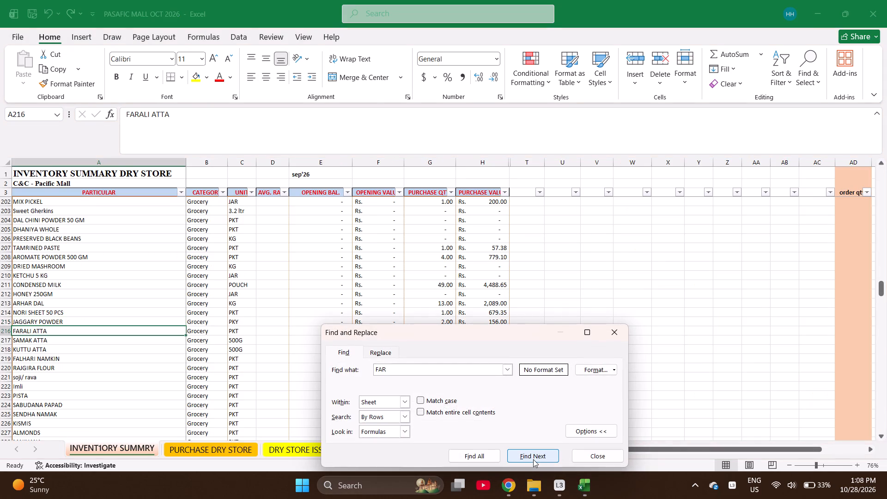
key("Escape")
key("ctrl+c")
key("ctrl+Page_Down")
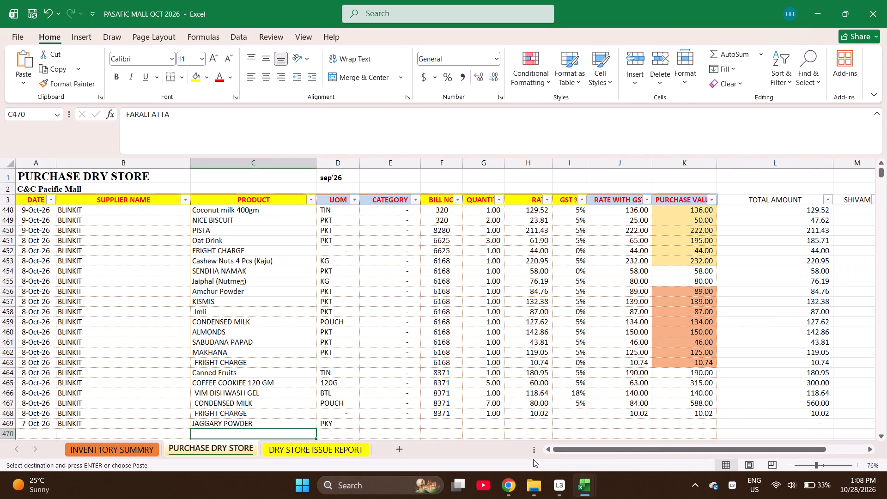
key("Return")
Enter SAMAK ATTA and Salted Peanut as the products in purchase rows 471 and 472.
key("Down")
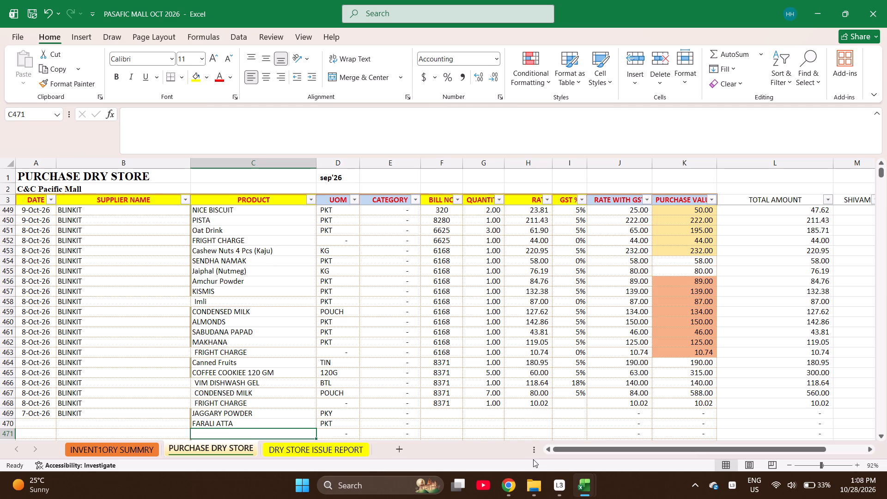
type("SAM")
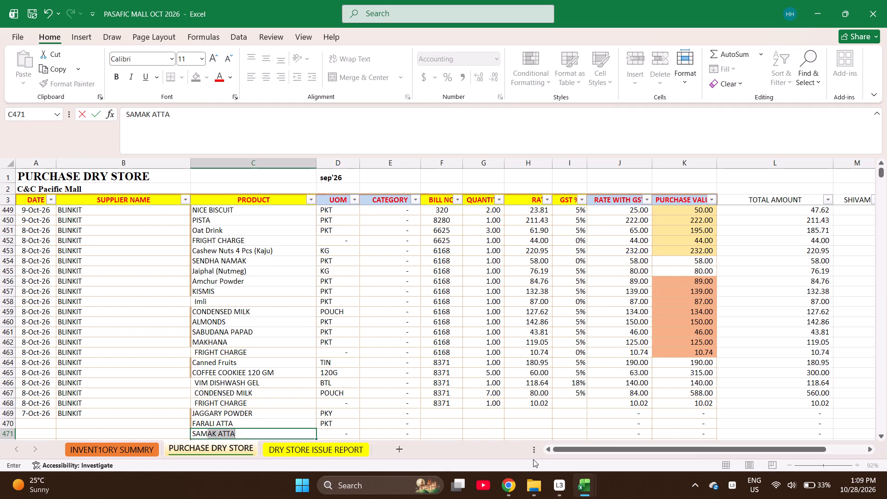
key("Return")
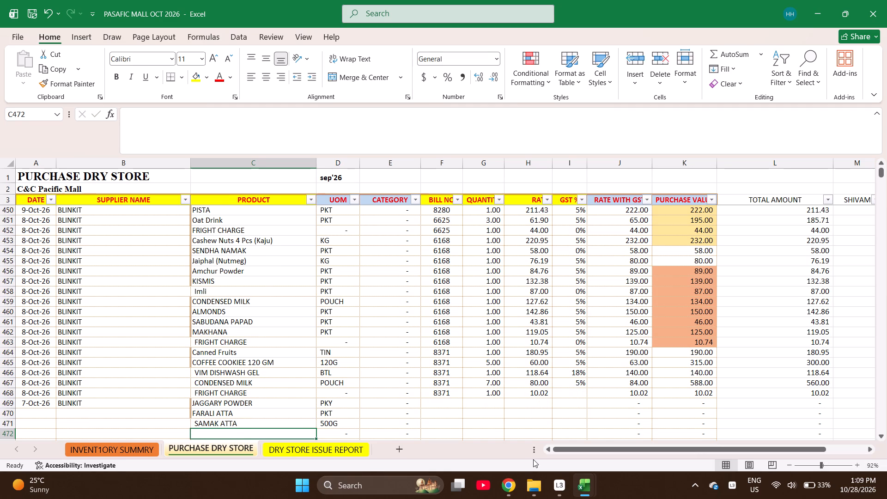
type("SAL")
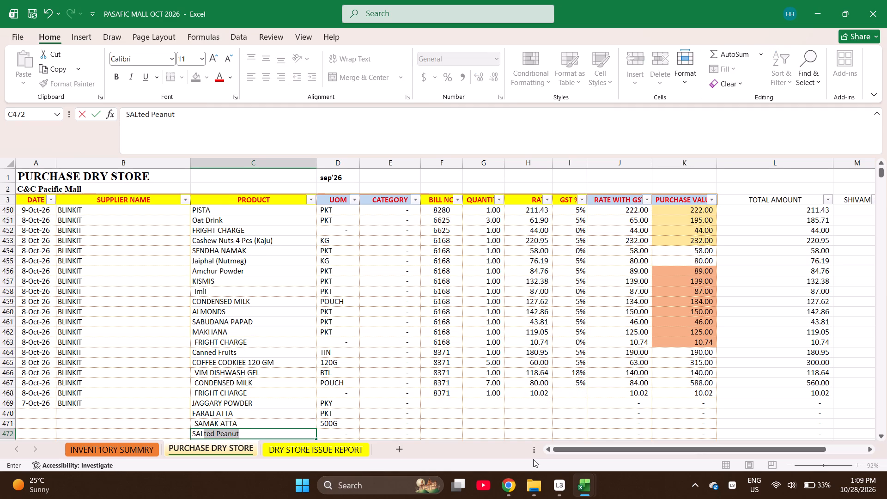
key("Return")
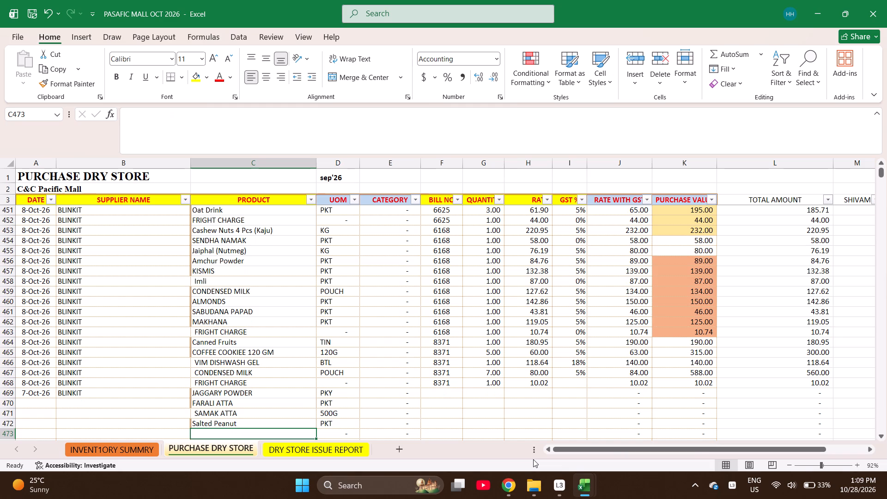
Copy FALHARI NAMKIN from the inventory summary into the product cell of purchase row 473.
key("ctrl+Page_Up")
key("Down")
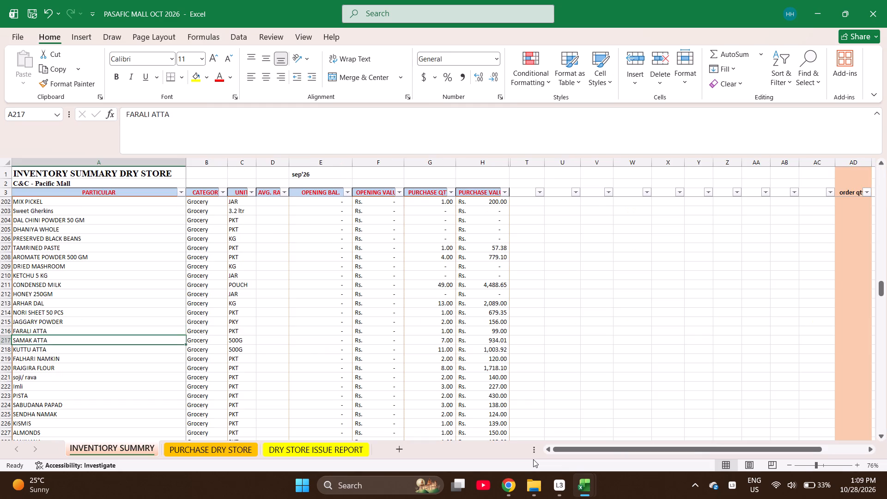
key("Down")
key("Down")
key("ctrl+c")
key("ctrl+Page_Down")
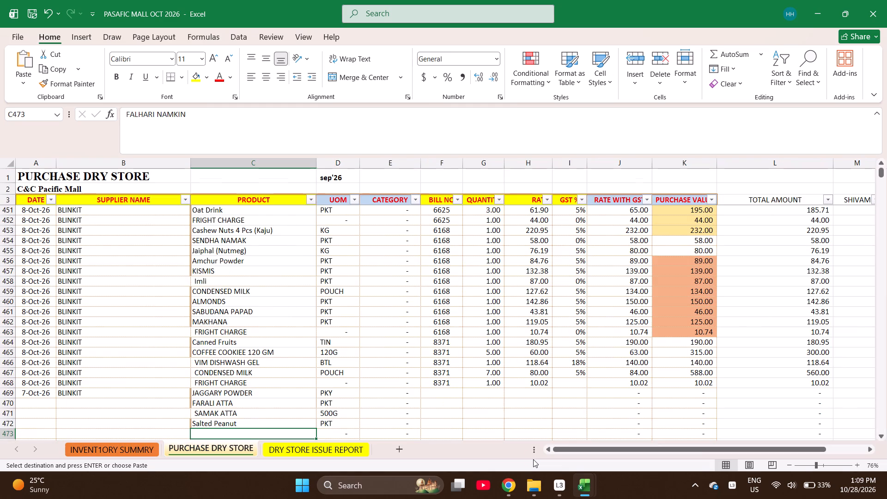
key("Return")
key("Return")
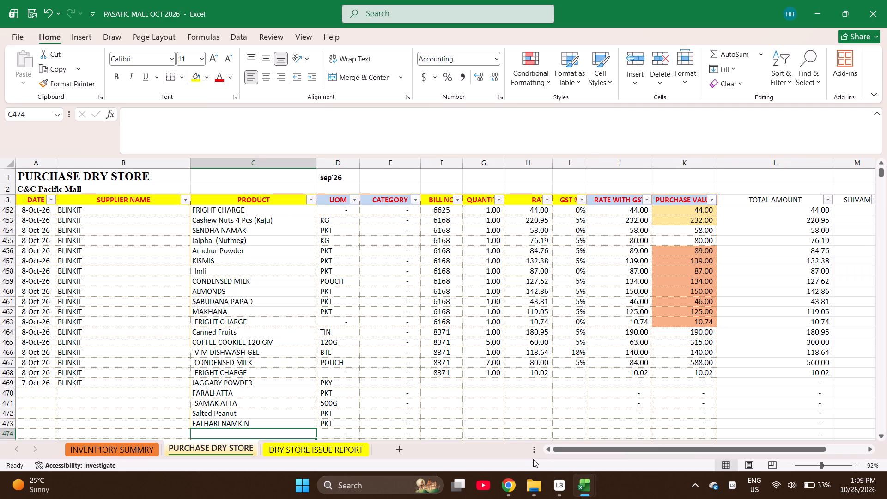
Enter Coconut milk 400gm and KUTTU ATTA as the products in rows 474 and 475.
type("COCO")
key("Return")
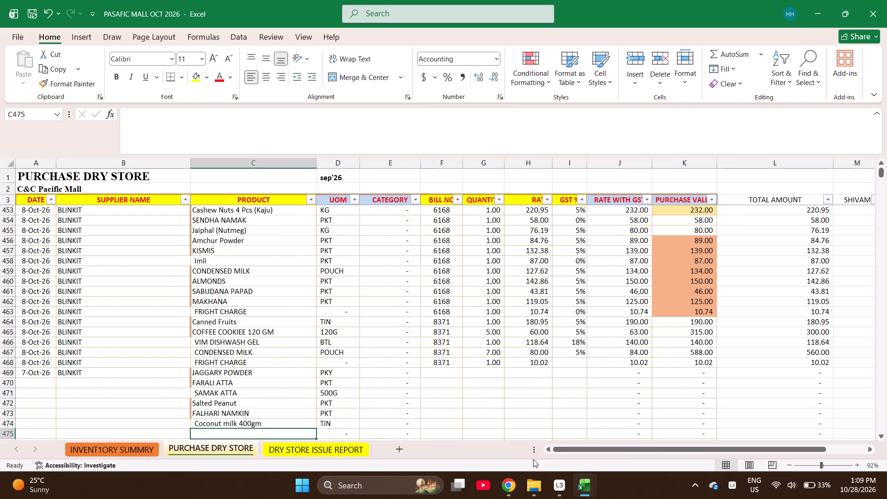
type("KUTT")
key("Return")
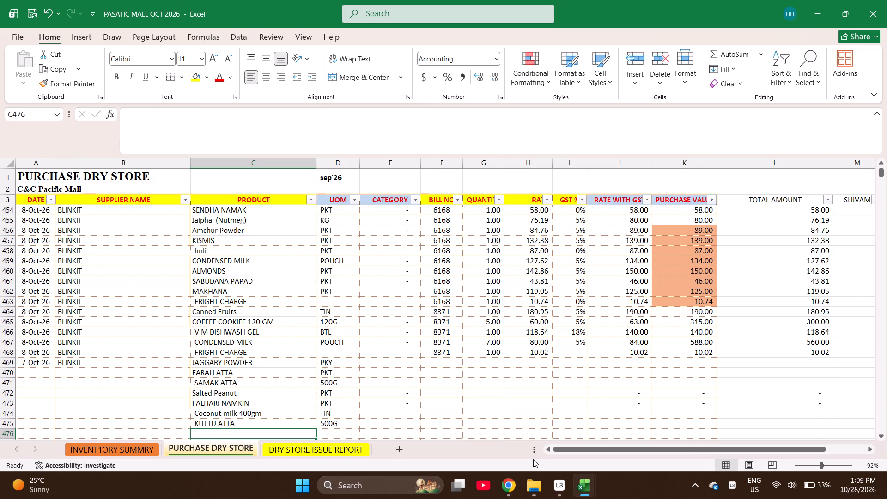
Count the products entered for the 7-Oct-26 bill, from JAGGARY POWDER to KUTTU ATTA.
key("shift+Up")
key("shift+Up")
key("shift+Up")
key("shift+Up")
key("shift+Up")
key("shift+Up")
key("shift+Up")
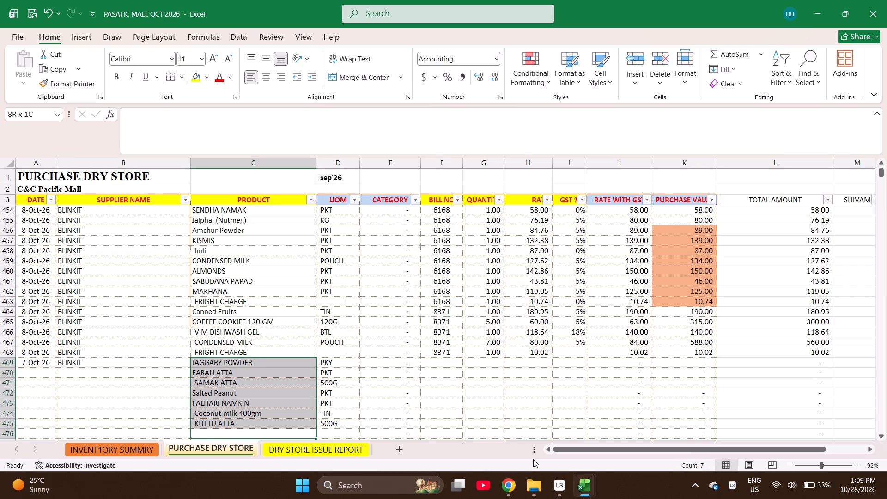
key("Right")
key("Right")
key("Left")
key("Left")
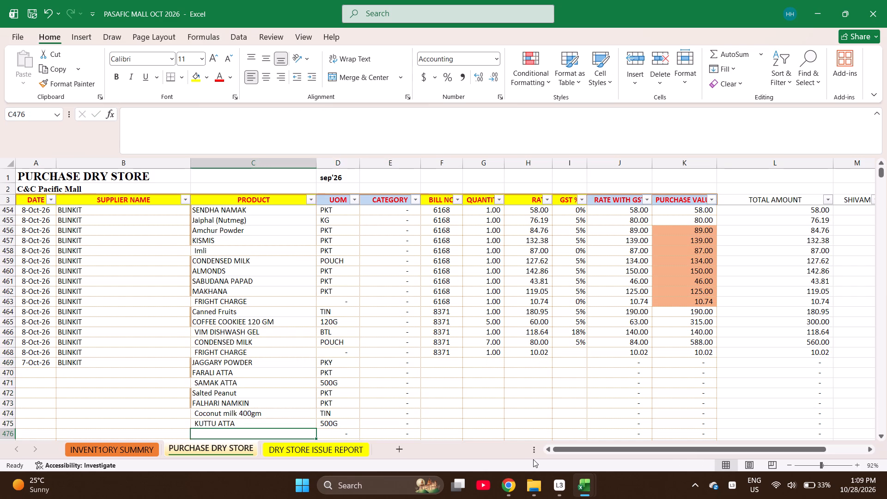
Enter FRIGHT CHARGE as the product in row 476.
key("f")
key("Right")
key("Right")
key("Left")
key("Left")
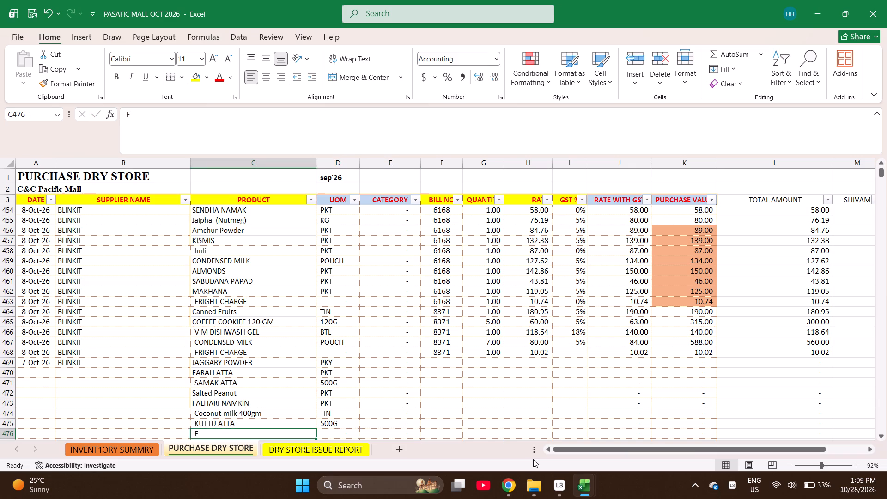
type("FR")
Enter bill number 312 for JAGGARY POWDER in row 469.
key("Right")
key("Right")
key("Right")
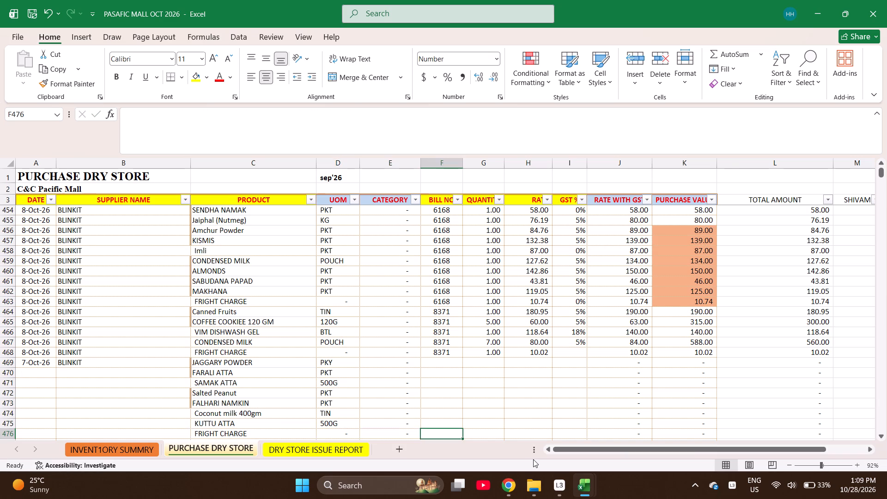
key("ctrl+Up")
key("Down")
type("312")
key("Right")
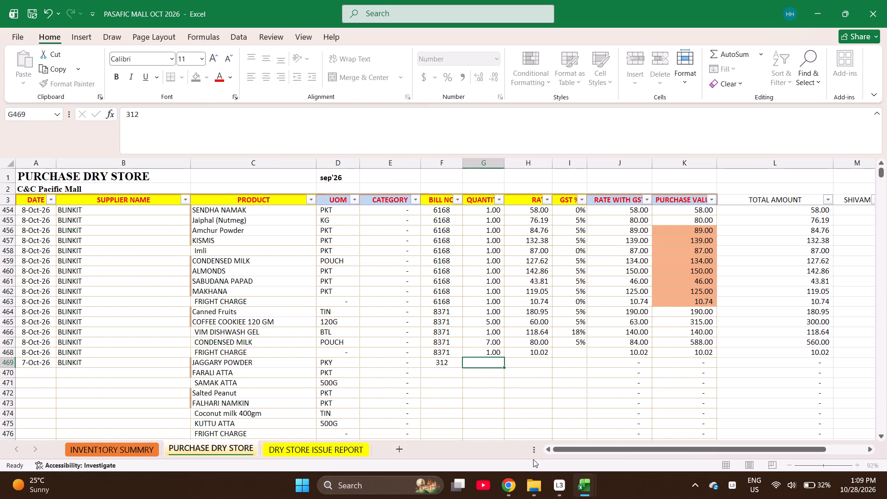
Enter the quantities 2, 1, 1, 1, 2, 3, 2 and 1 for rows 469 to 476.
key("2")
key("Return")
key("1")
key("Return")
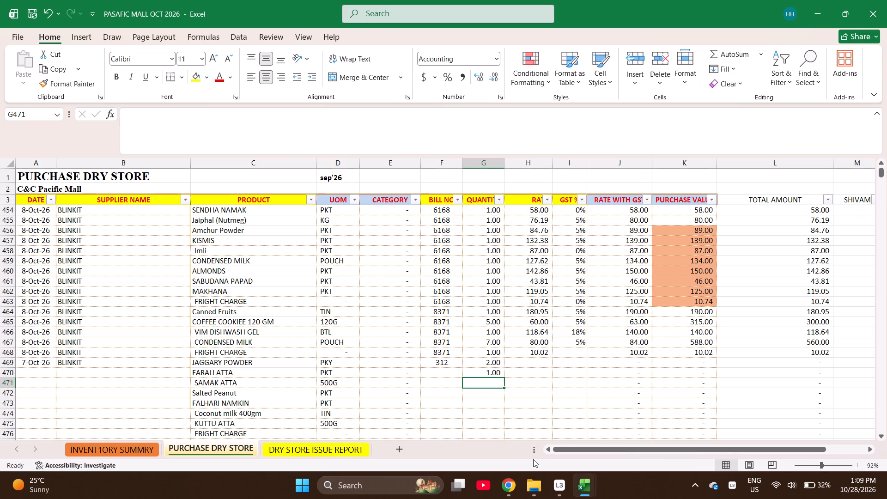
key("1")
key("Return")
key("1")
key("Return")
key("2")
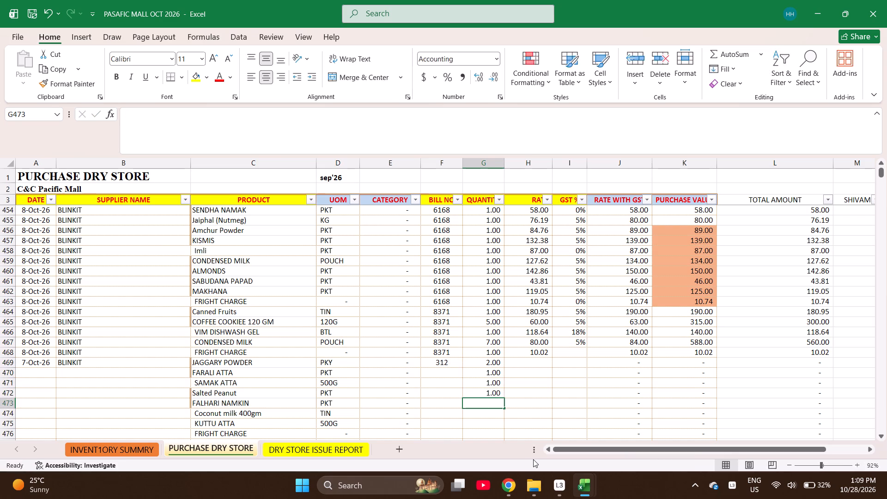
key("Return")
key("3")
key("Return")
key("2")
key("Return")
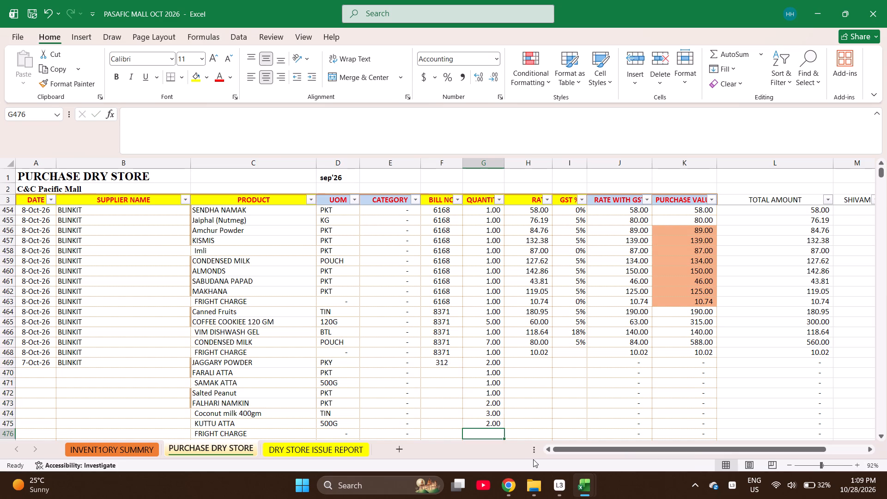
key("Return")
key("Up")
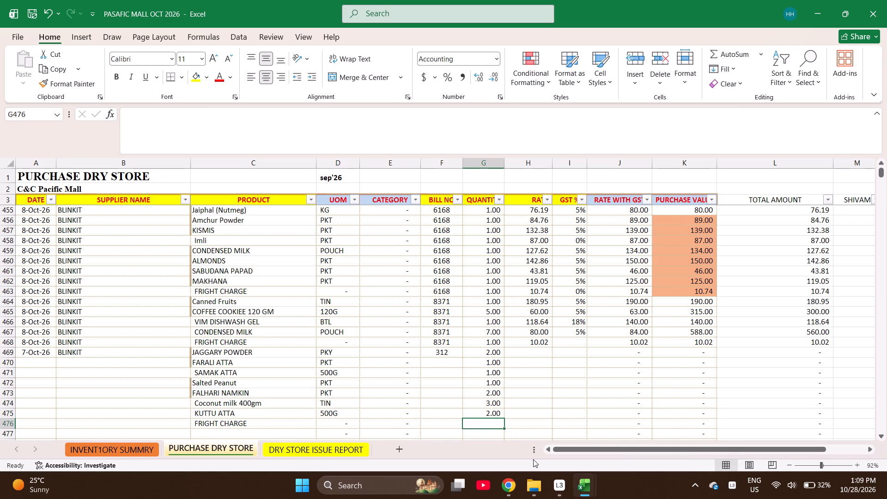
key("1")
key("Return")
Enter the rates =148.57/2, 94.29, 123.81 and 147.62 for rows 469 to 472, JAGGARY POWDER to Salted Peanut.
key("Right")
key("ctrl+Up")
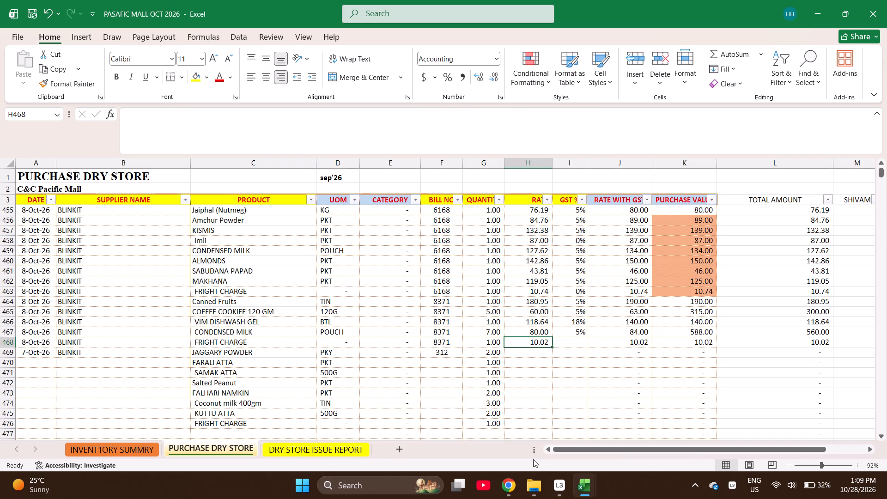
key("Down")
type("=148.57")
type("/2")
key("Return")
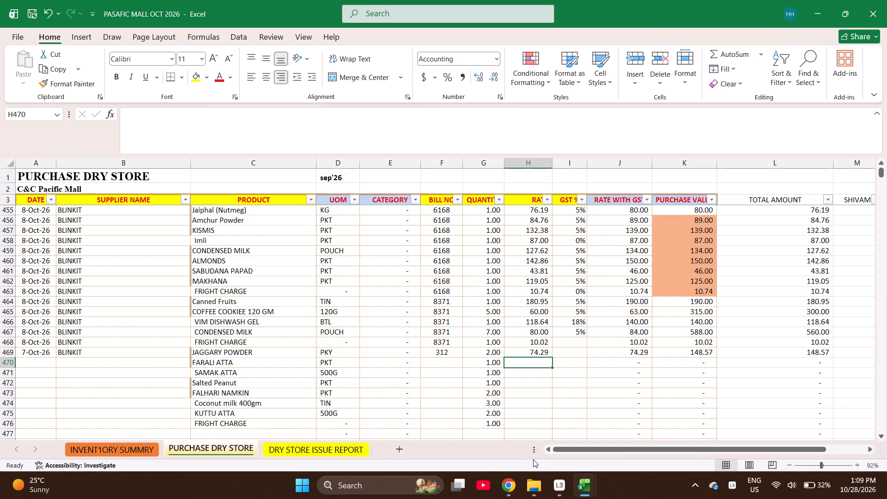
type("94.29")
key("Return")
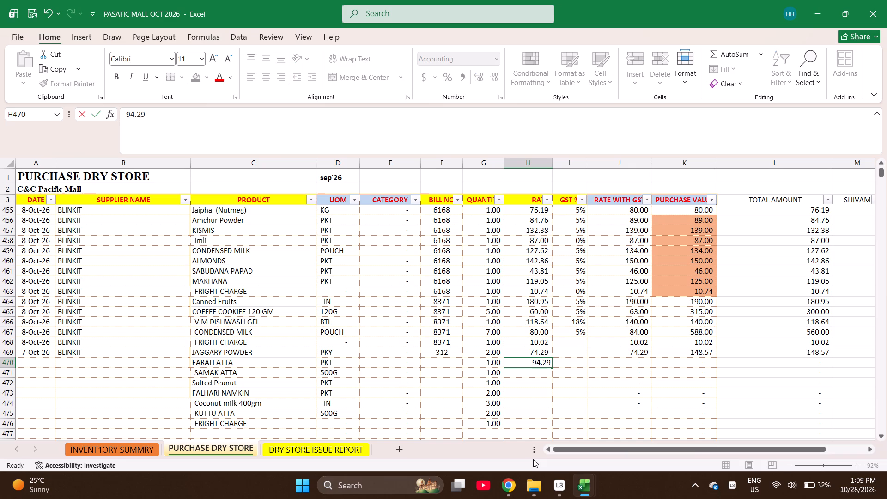
type("123.")
type("81")
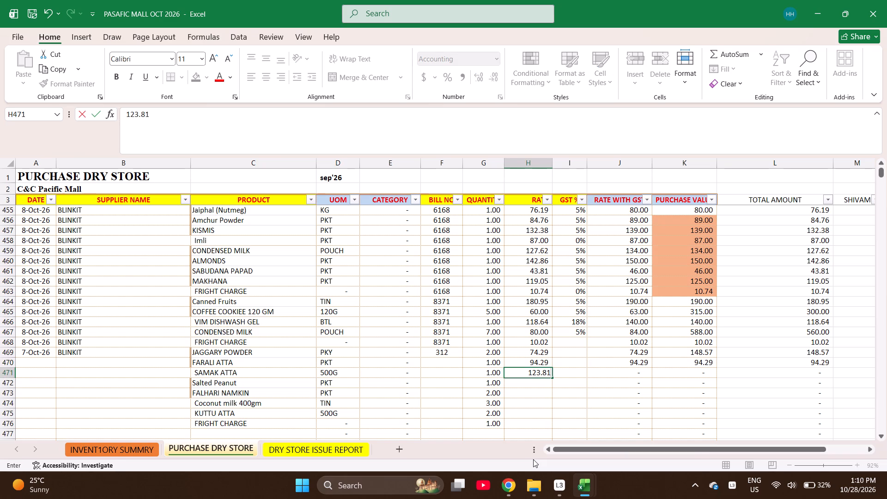
key("Return")
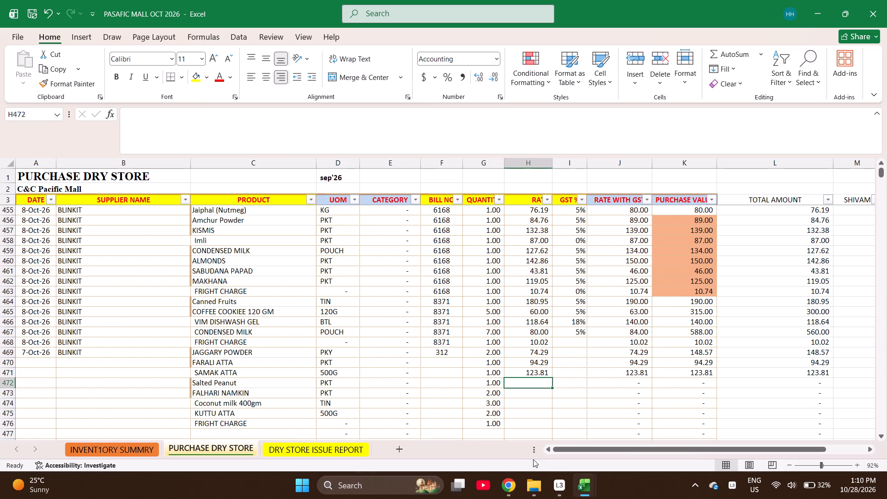
type("147.62")
key("Return")
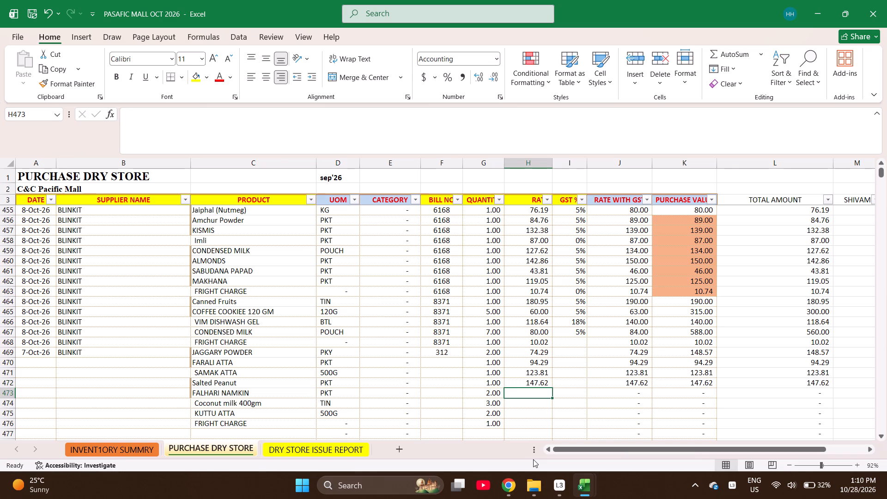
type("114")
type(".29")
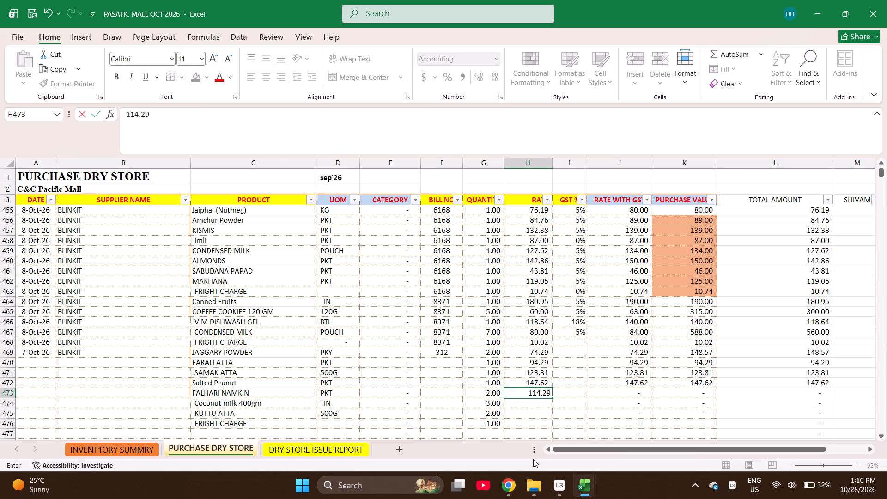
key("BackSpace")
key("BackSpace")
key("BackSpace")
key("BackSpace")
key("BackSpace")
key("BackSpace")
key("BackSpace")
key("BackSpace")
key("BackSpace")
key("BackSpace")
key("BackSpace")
Enter the rates =114.29/2, =428.57/3, =188.57/2 and 10 for rows 473 to 476, FALHARI NAMKIN to FRIGHT CHARGE.
type("=114")
type(".26")
key("BackSpace")
type("9/")
key("2")
key("Return")
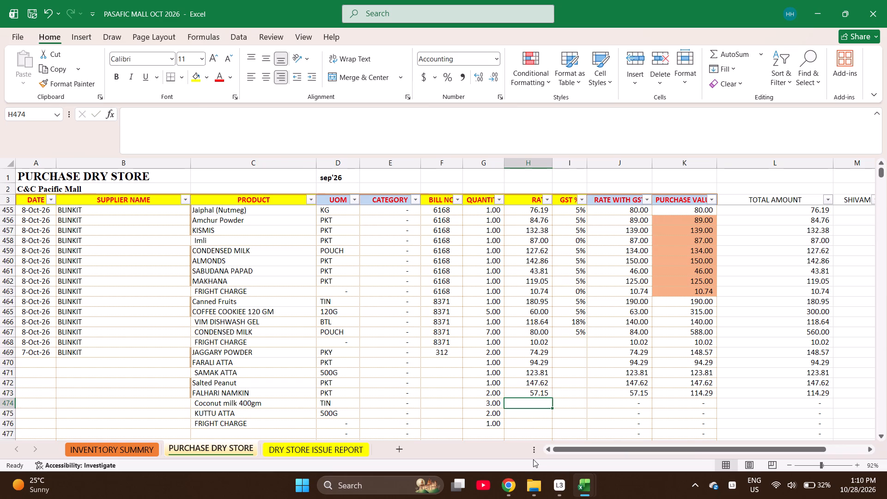
key("equal")
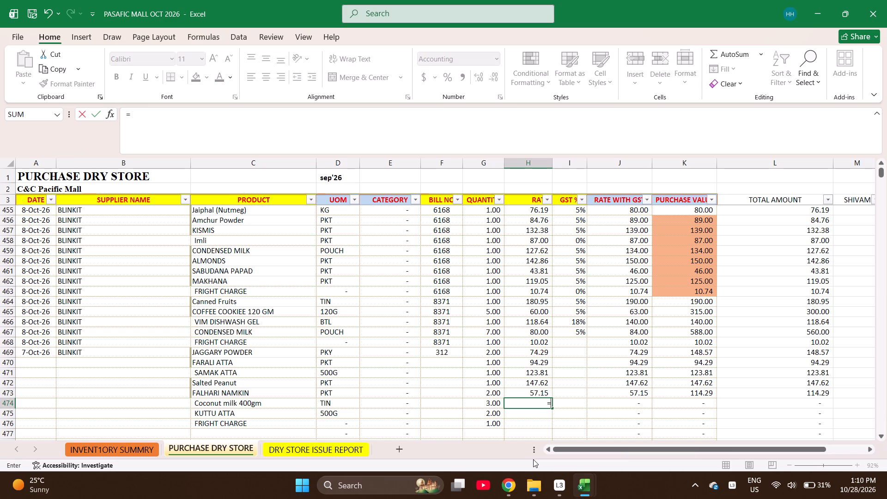
type("428.57/")
key("3")
key("Return")
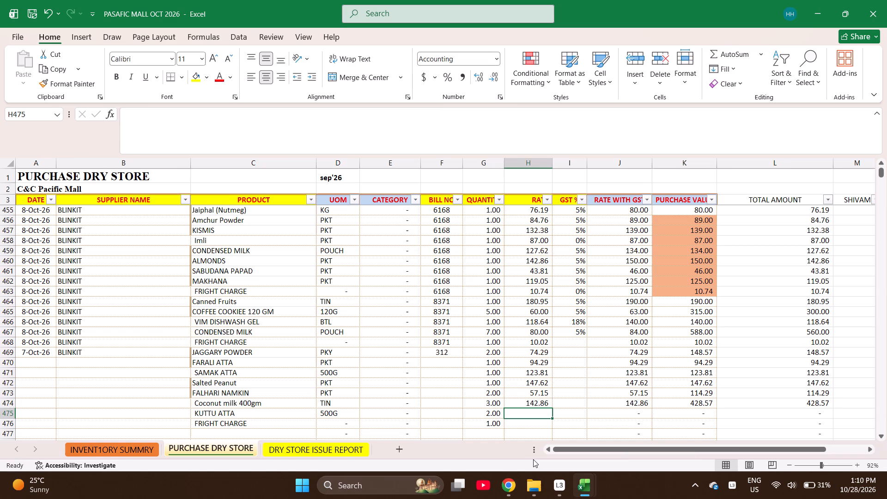
type("=188.57/2")
key("Return")
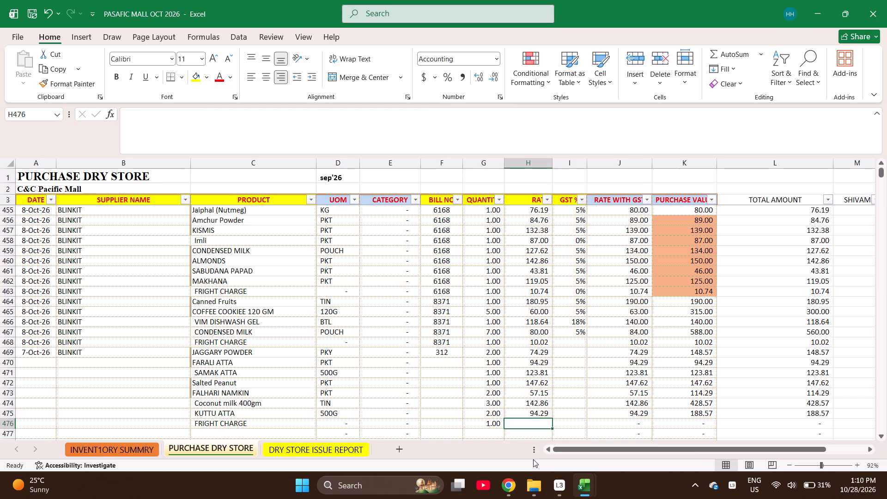
key("2")
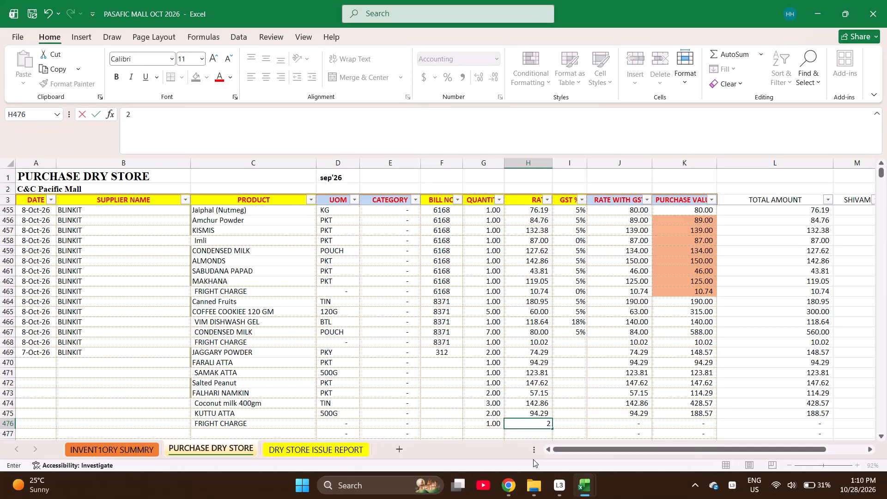
key("BackSpace")
type("10")
key("Right")
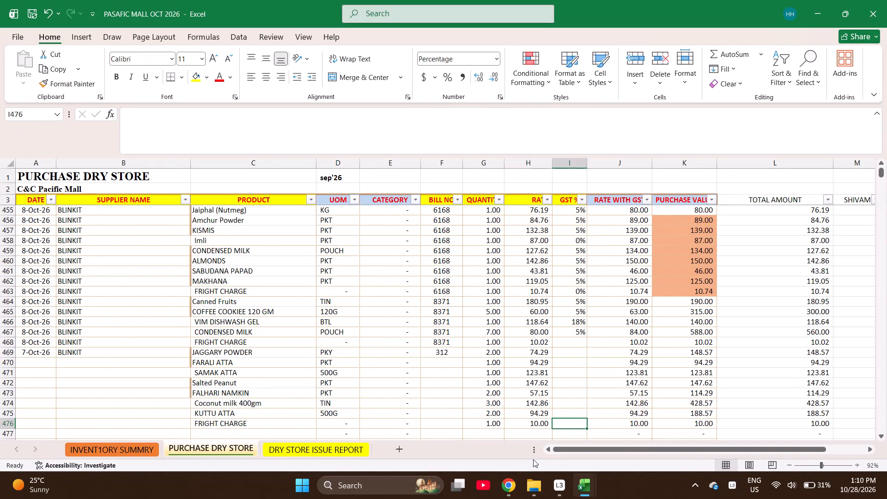
Enter 5% GST on the FRIGHT CHARGE line of bill 8371 in row 468.
key("ctrl+Up")
key("Down")
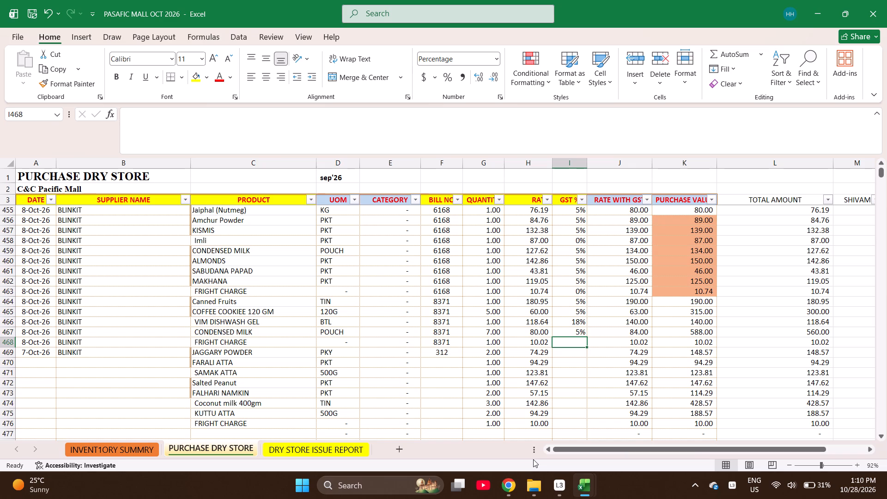
key("5")
key("Return")
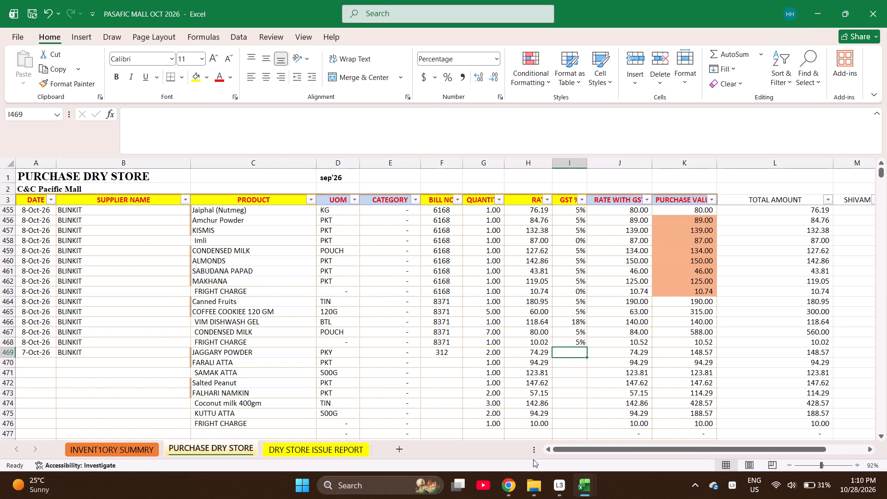
key("Up")
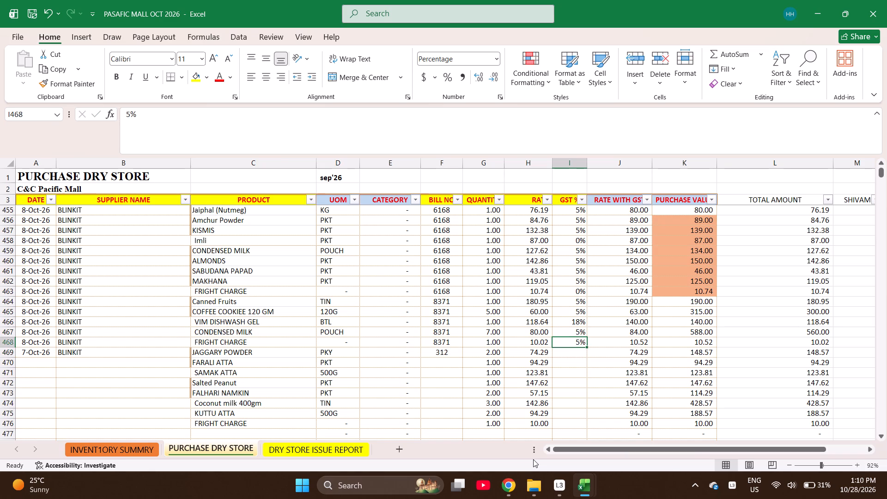
Fill the 5% GST from row 468 down through rows 469 to 476.
key("shift+Down")
key("shift+Down")
key("shift+Down")
key("shift+Down")
key("shift+Down")
key("shift+Down")
key("shift+Down")
key("shift+Down")
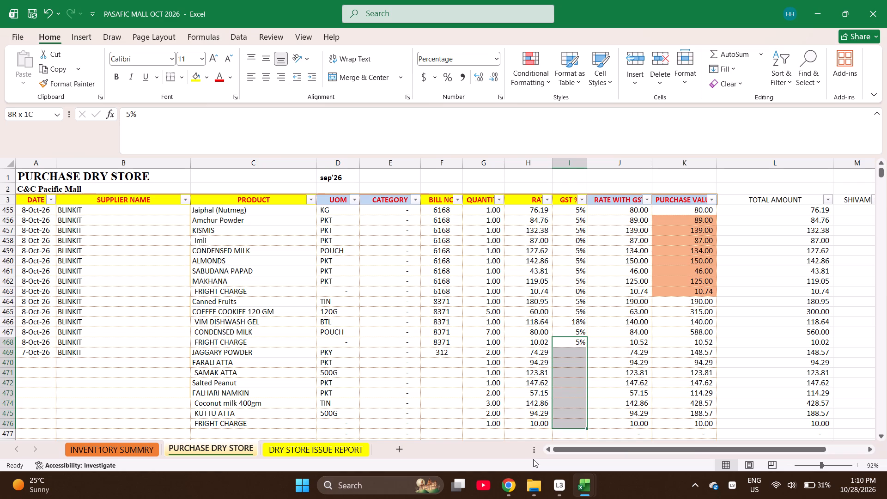
key("ctrl+d")
Set the GST of the FRIGHT CHARGE line in row 476 to 0%.
key("Down")
key("Down")
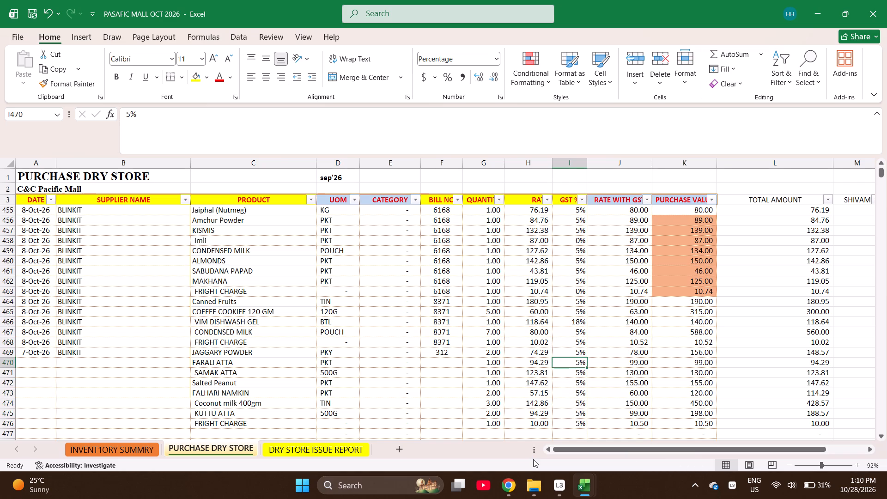
key("ctrl+Down")
key("0")
key("Right")
Check the summed purchase value of bill 312 across rows 469 to 476.
key("Right")
key("shift+Up")
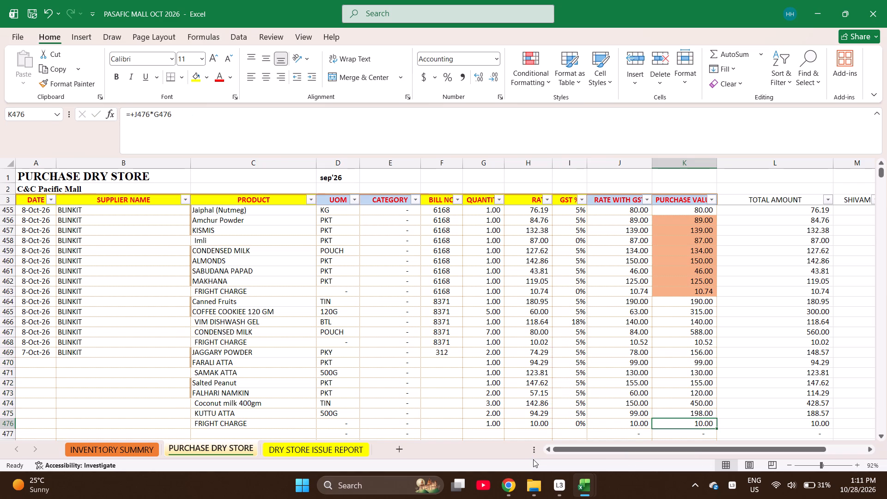
key("shift+Up")
key("shift+Up")
key("shift+Up")
key("shift+Up")
key("shift+Up")
key("shift+Up")
key("shift+Up")
key("shift+Up")
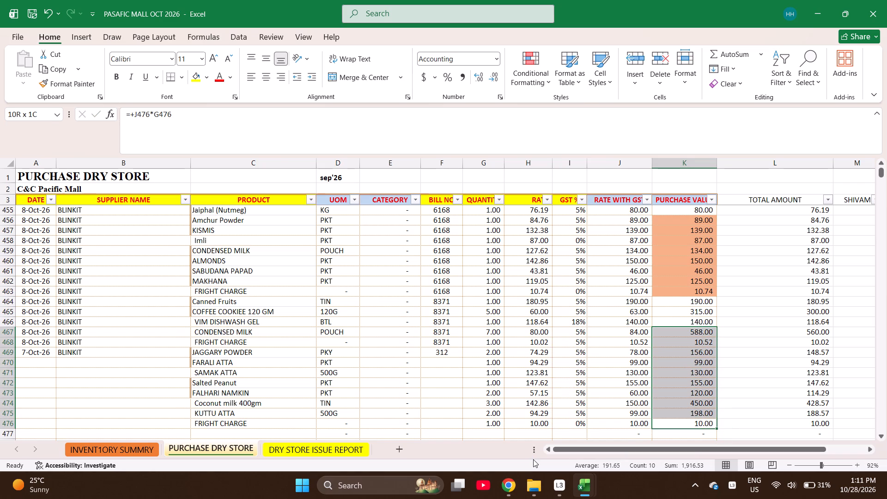
key("shift+Down")
key("shift+Down")
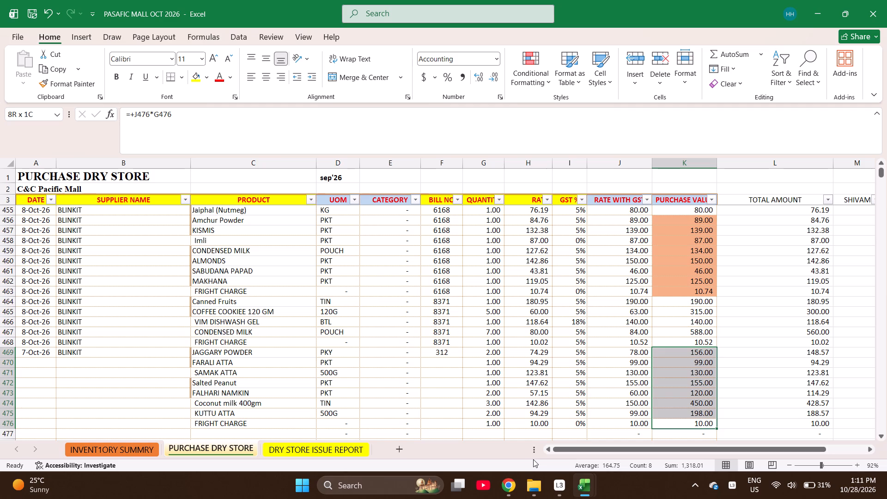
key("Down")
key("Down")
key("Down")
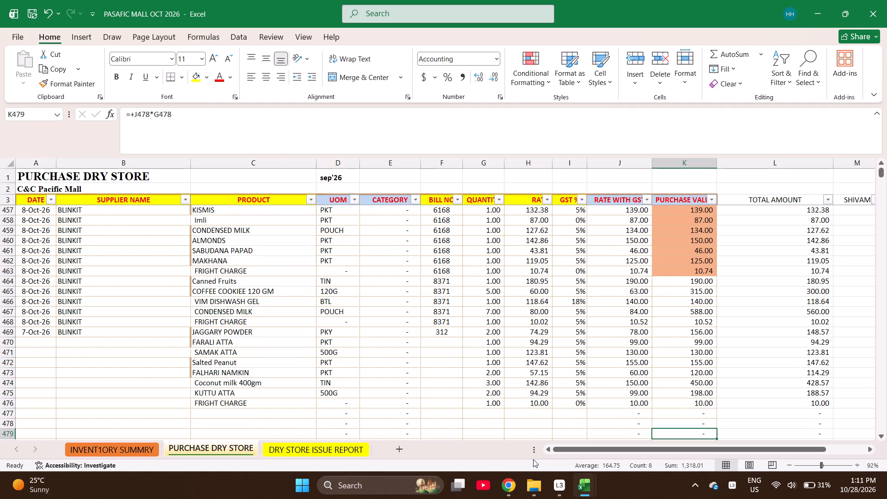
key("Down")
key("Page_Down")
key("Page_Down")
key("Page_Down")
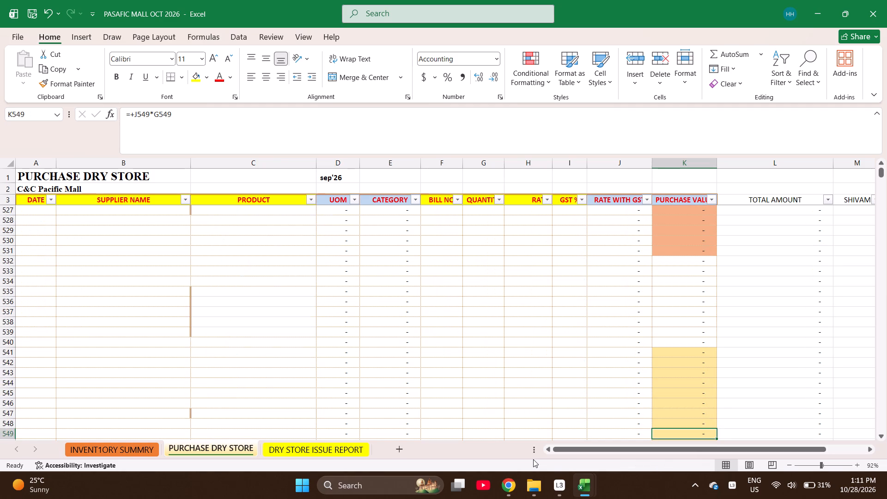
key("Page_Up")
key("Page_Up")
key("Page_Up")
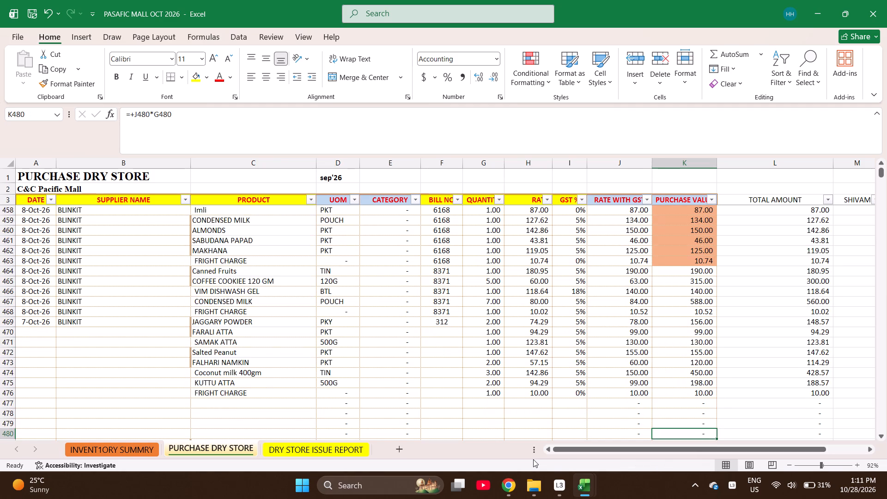
Set the rate of the FRIGHT CHARGE line in row 476 to 11.99.
key("Left")
key("Left")
key("Up")
key("Up")
key("Left")
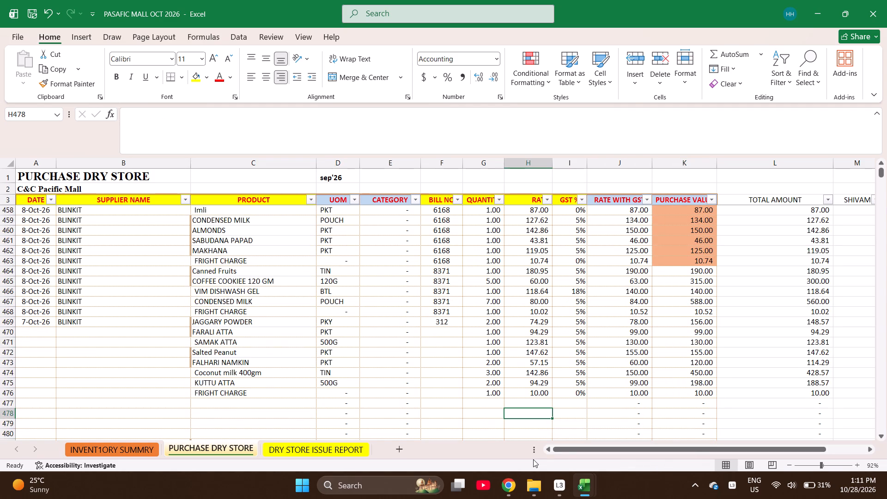
key("Up")
key("Up")
key("1")
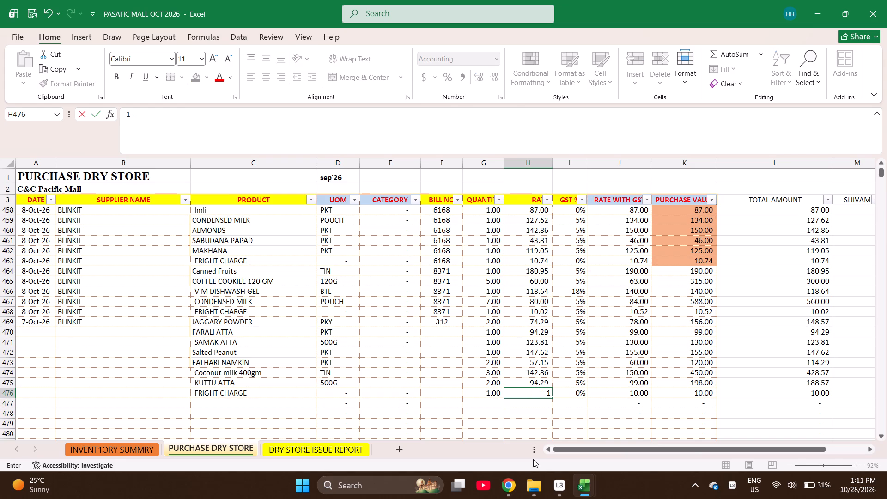
type("1.")
type("99")
key("Right")
Recheck the summed purchase value of rows 469 to 476 for bill 312.
key("Right")
key("Right")
key("shift+Up")
key("shift+Up")
key("shift+Up")
key("shift+Up")
key("shift+Up")
key("shift+Up")
key("shift+Up")
key("shift+Up")
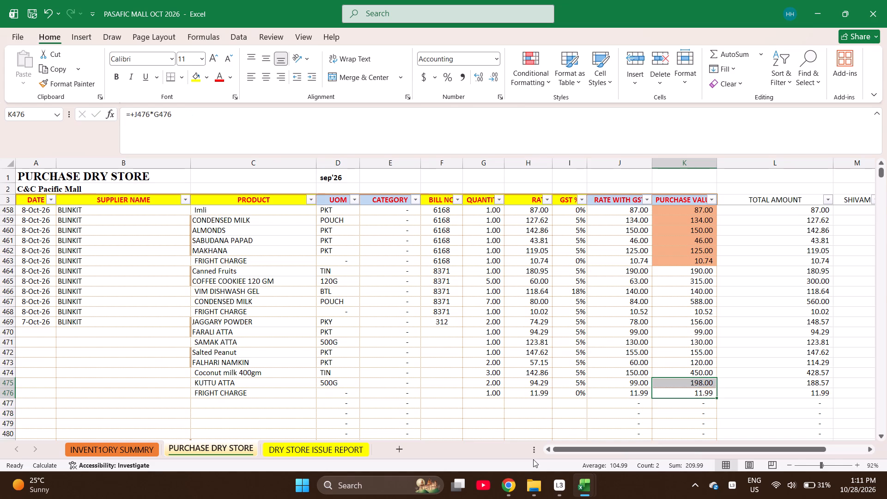
key("shift+Up")
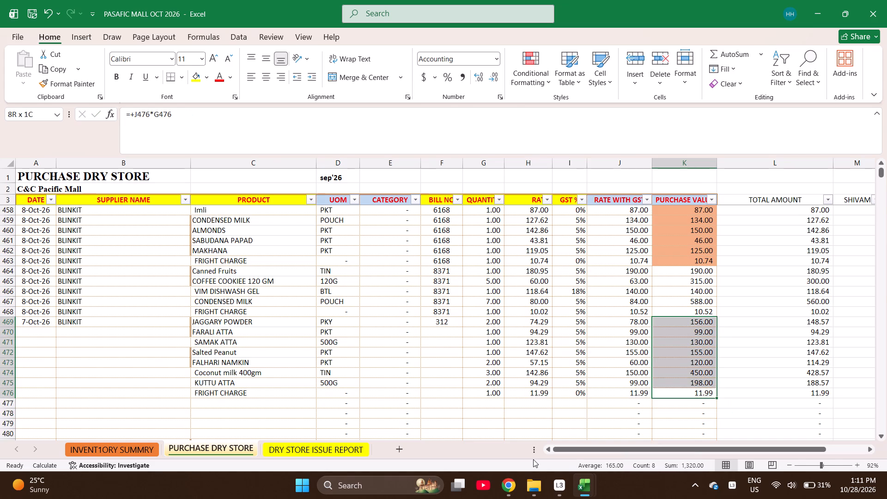
Fill the date 7-Oct-26 and supplier BLINKIT from row 469 down through row 476.
key("ctrl+Left")
key("ctrl+Left")
key("ctrl+Left")
key("ctrl+Left")
key("ctrl+Left")
key("ctrl+Left")
key("ctrl+Left")
key("ctrl+Left")
key("ctrl+Left")
key("ctrl+Left")
key("ctrl+Left")
key("ctrl+Left")
key("ctrl+Left")
key("ctrl+Left")
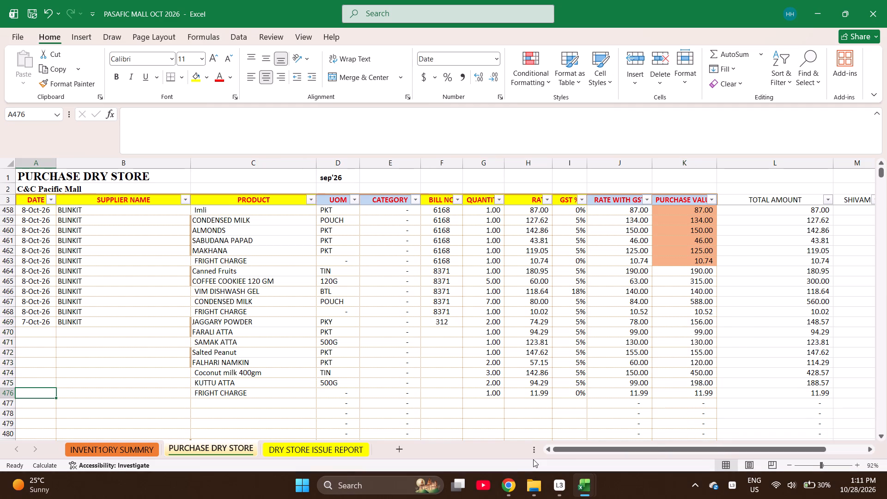
key("ctrl+Up")
key("shift+Right")
key("shift+Down")
key("shift+Down")
key("shift+Down")
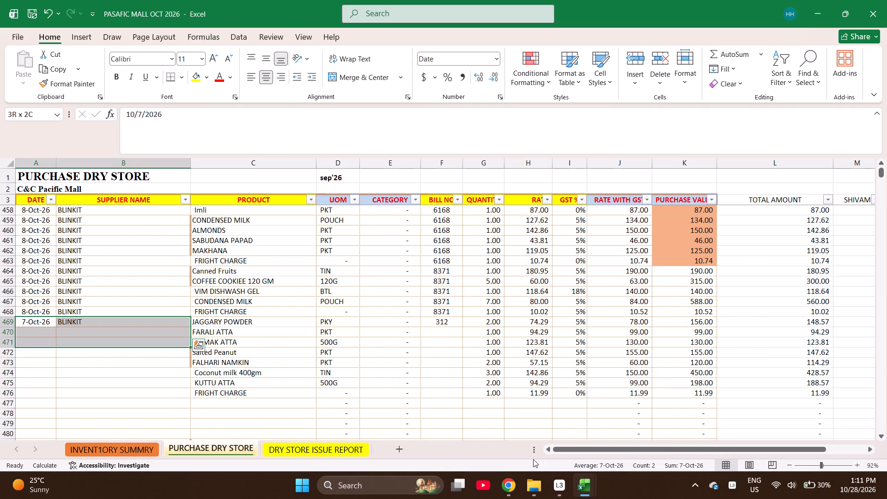
key("shift+Down")
key("shift+Down")
key("shift+Down")
key("shift+Down")
key("ctrl+d")
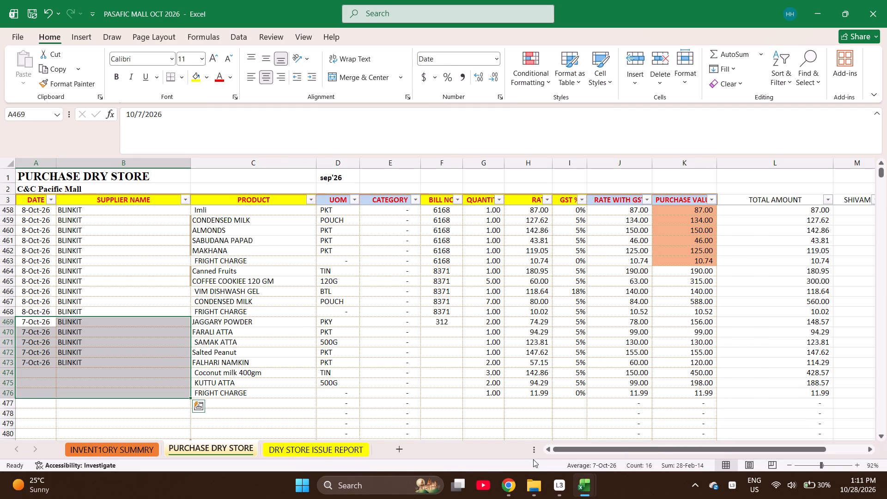
Fill bill number 312 from row 469 down through row 476.
key("Down")
key("ctrl+Right")
key("Right")
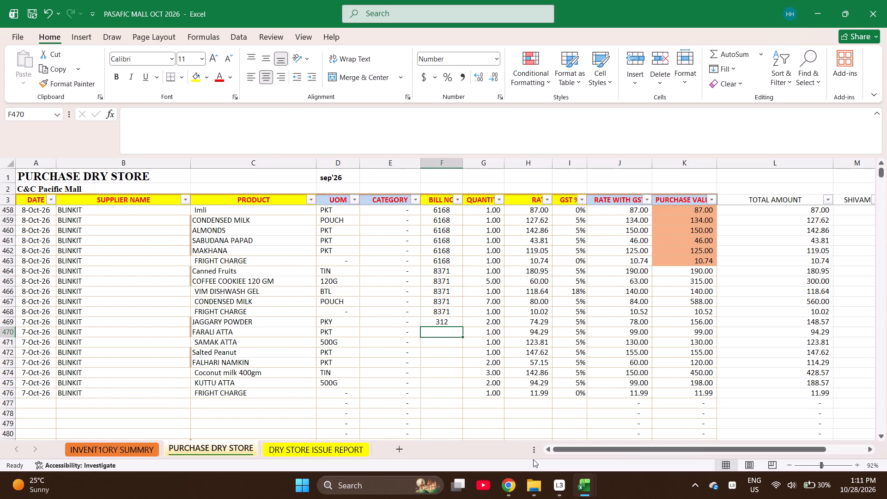
key("Up")
key("shift+Down")
key("shift+Down")
key("shift+Down")
key("shift+Down")
key("shift+Down")
key("shift+Down")
key("shift+Down")
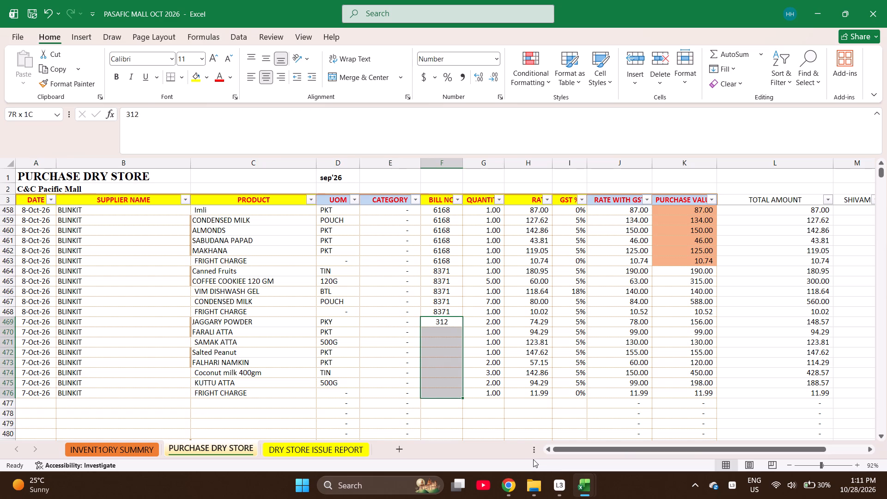
key("ctrl+d")
Check the purchase value total of the completed bill 312, rows 469 to 476.
key("Right")
key("Right")
key("Right")
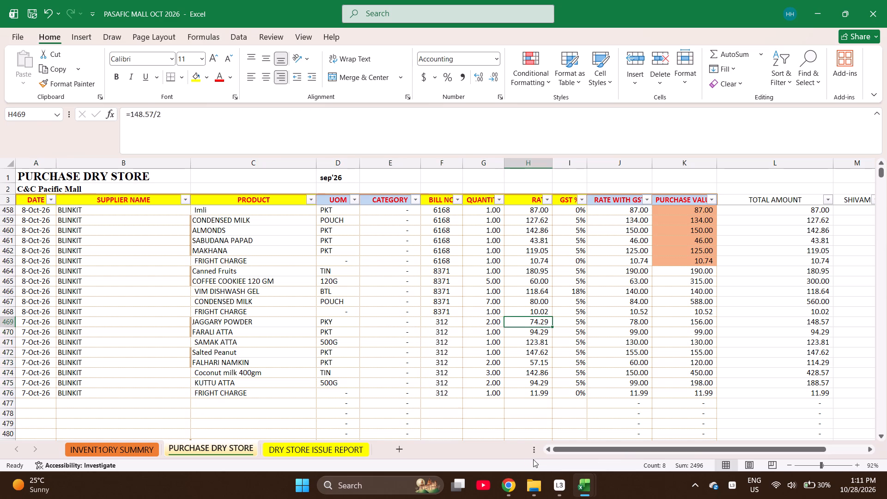
key("Right")
key("Right")
key("shift+Down")
key("shift+Down")
key("shift+Down")
key("shift+Down")
key("shift+Down")
key("shift+Down")
key("shift+Down")
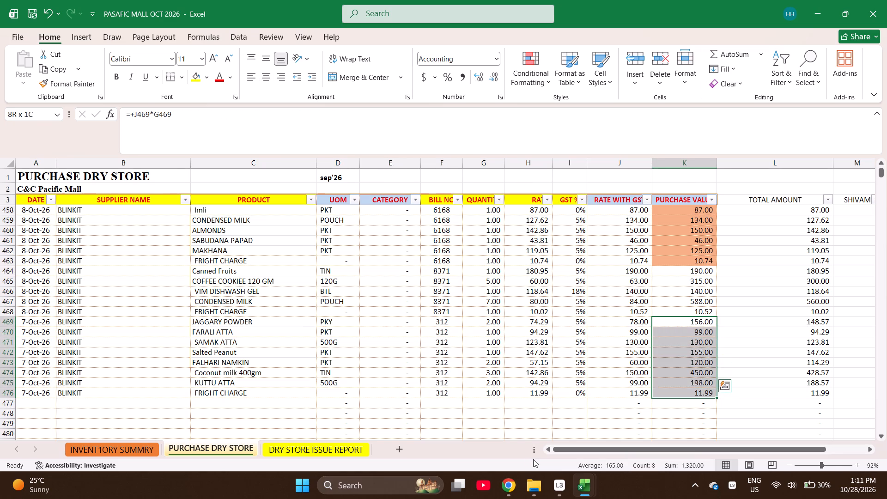
Start row 477 with the date 7-Oct-26 and supplier BLINKIT copied from the row above.
key("ctrl+Left")
key("ctrl+Left")
key("ctrl+Left")
key("ctrl+Left")
key("ctrl+Left")
key("ctrl+Left")
key("ctrl+Left")
key("ctrl+Left")
key("ctrl+Left")
key("ctrl+Left")
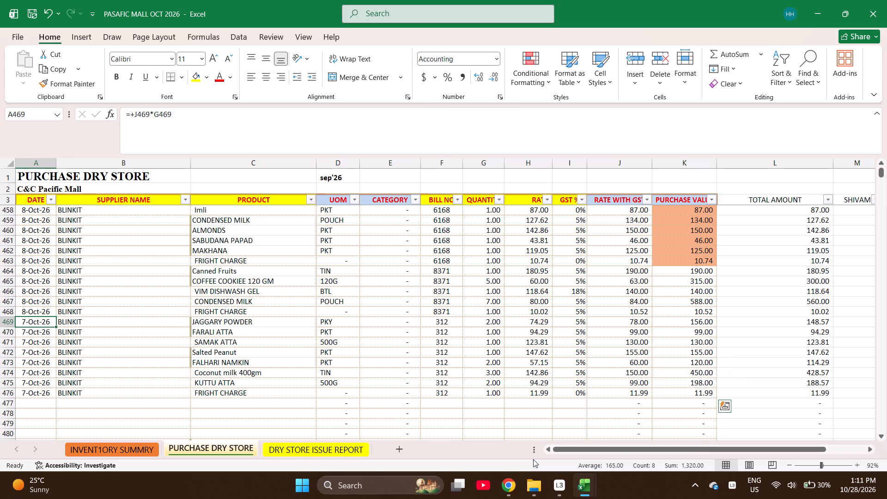
key("ctrl+Down")
key("Down")
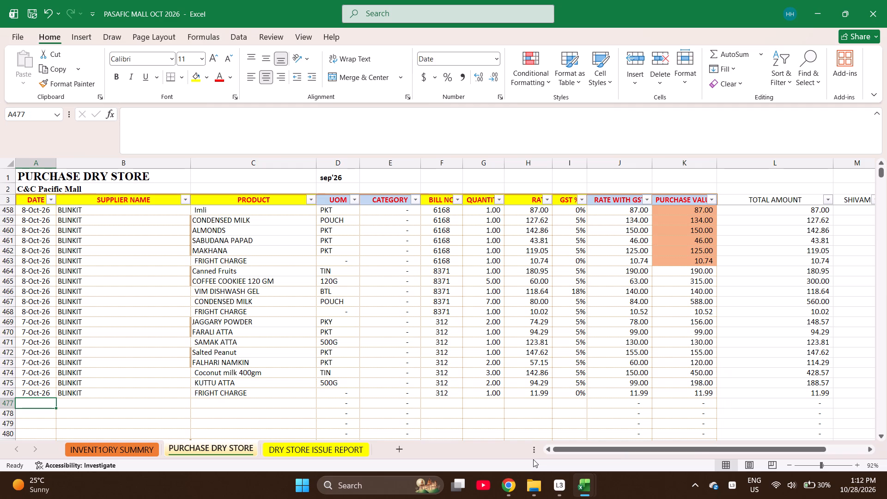
key("ctrl+d")
key("Right")
key("ctrl+d")
key("Right")
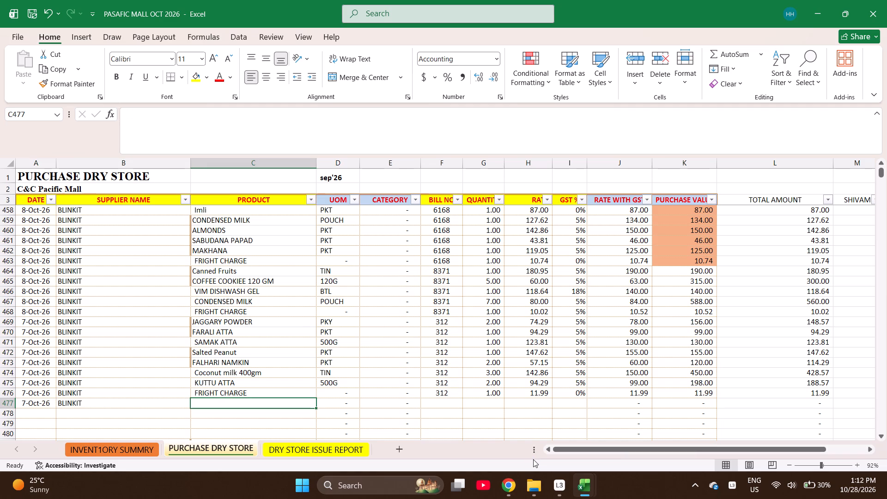
Enter RAJGIRA FLOUR as the product and 387 as the bill number in row 477.
type("RA")
key("Right")
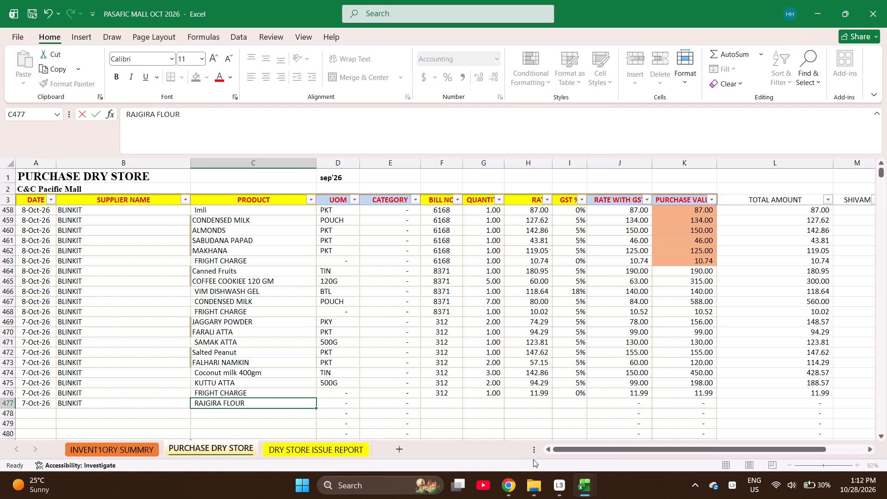
key("Right")
key("Right")
key("ctrl+d")
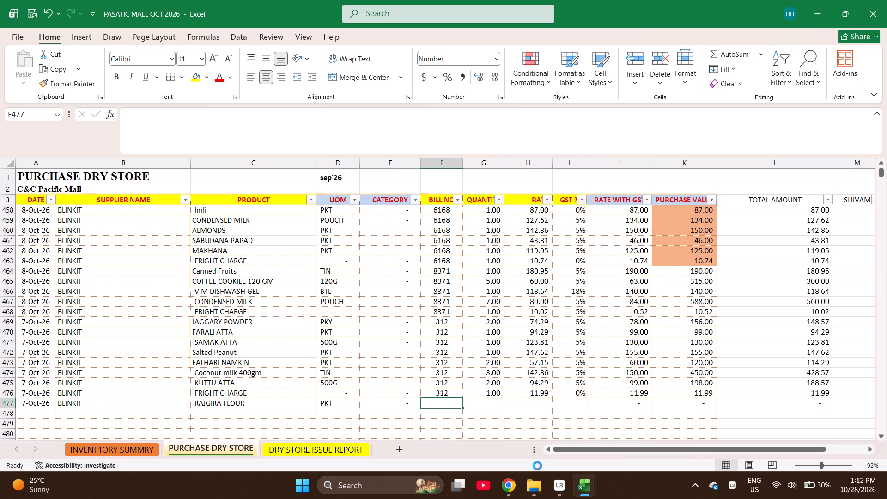
type("387")
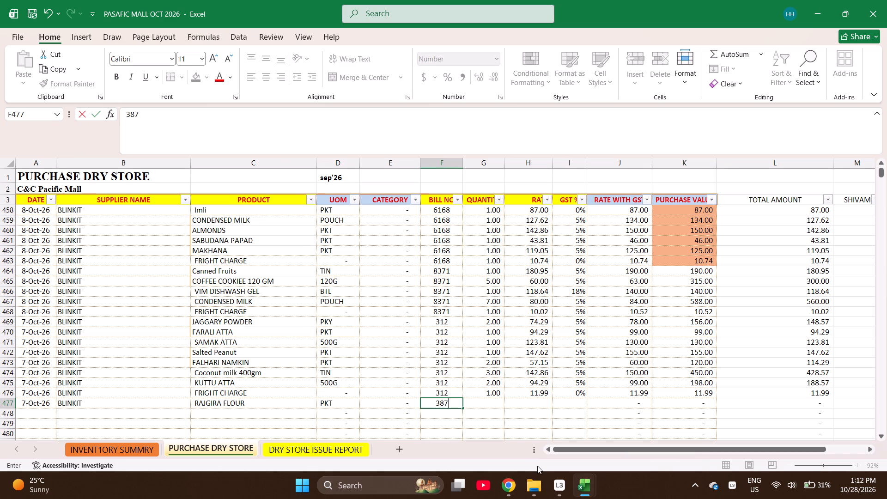
key("Return")
Enter quantity 1, rate 284.76 and 5% GST for RAJGIRA FLOUR in row 477.
key("Up")
key("Right")
key("1")
key("Right")
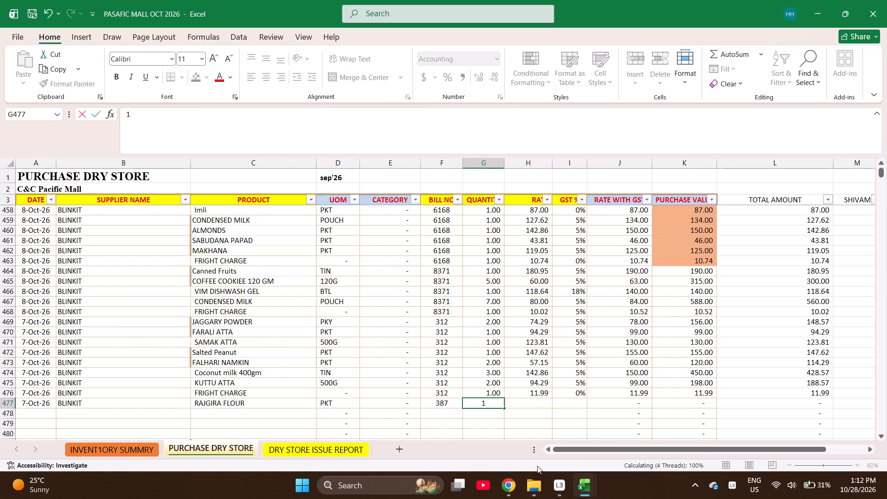
type("284.76")
key("Right")
key("Right")
key("Left")
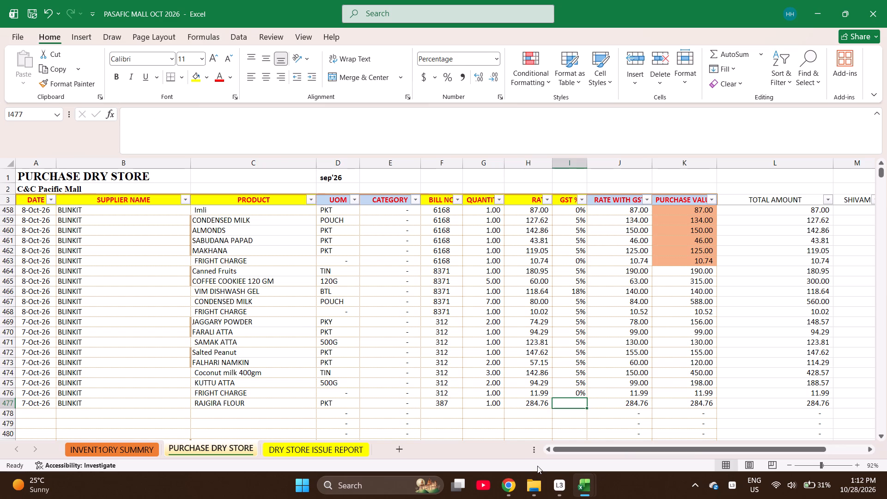
key("5")
key("Return")
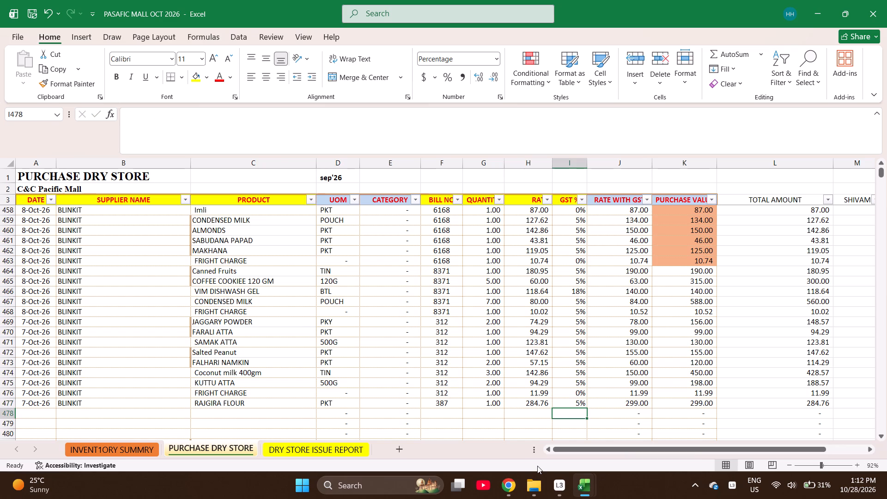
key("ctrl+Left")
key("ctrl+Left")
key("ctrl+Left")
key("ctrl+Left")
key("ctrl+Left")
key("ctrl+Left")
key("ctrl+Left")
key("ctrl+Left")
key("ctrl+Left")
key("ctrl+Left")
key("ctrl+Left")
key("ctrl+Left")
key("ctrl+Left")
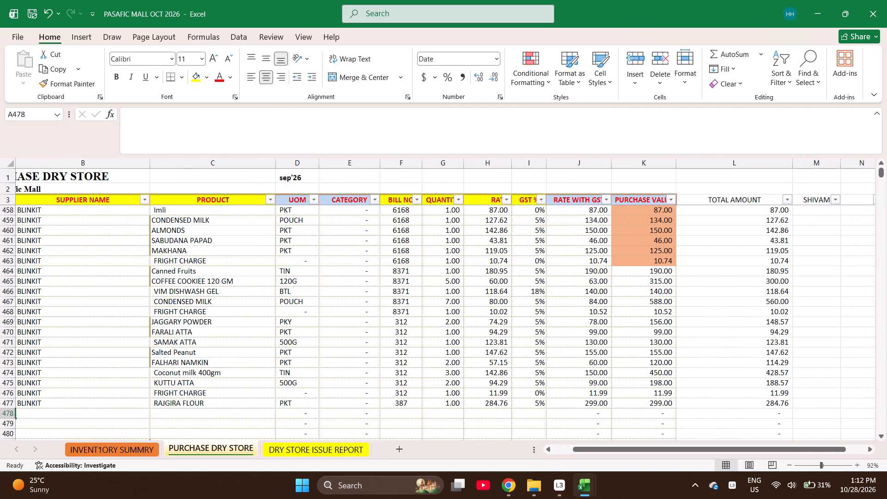
Filter the BILL NO column by 141 to look up the matching purchase entries.
left_click(418, 201)
key("e")
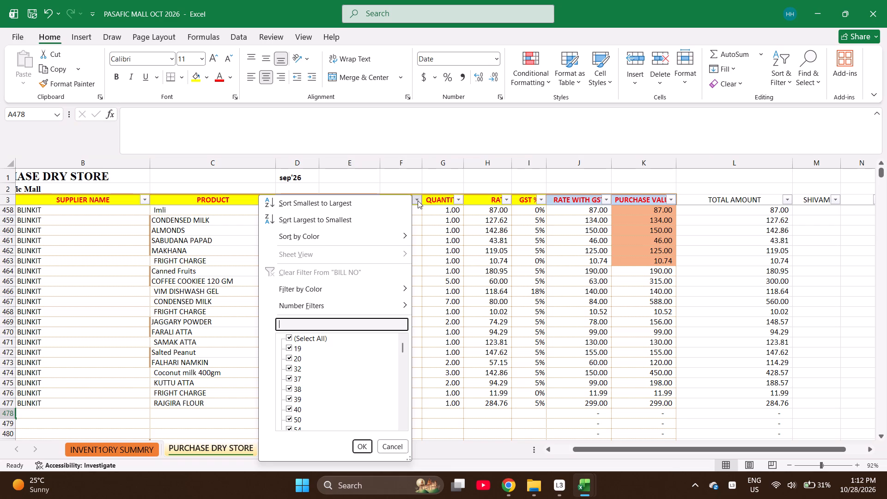
type("141")
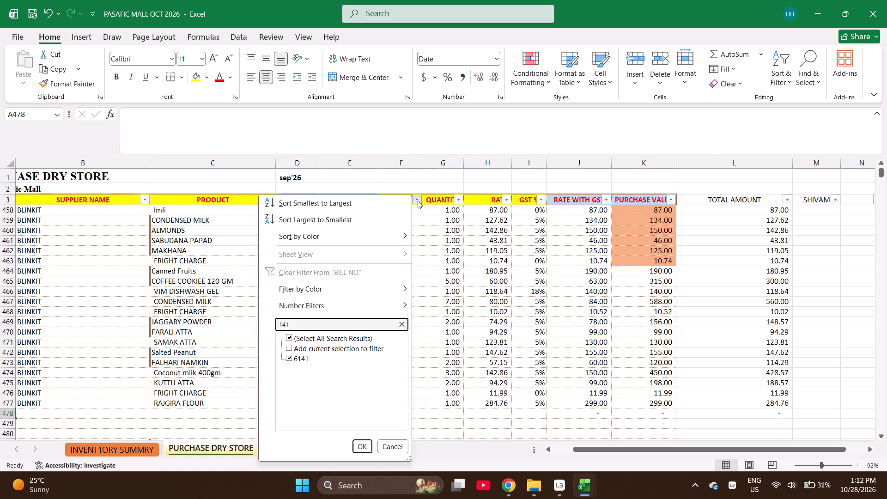
key("Return")
key("Down")
key("Down")
key("Down")
key("Down")
key("Down")
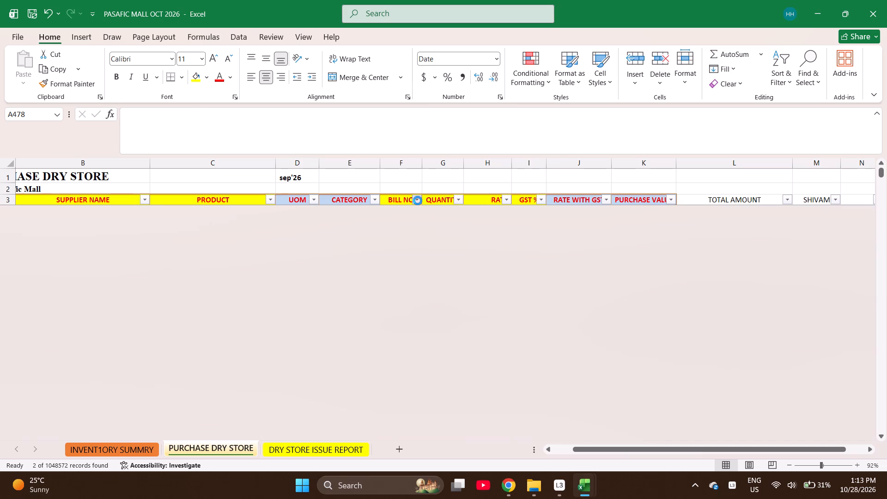
key("Up")
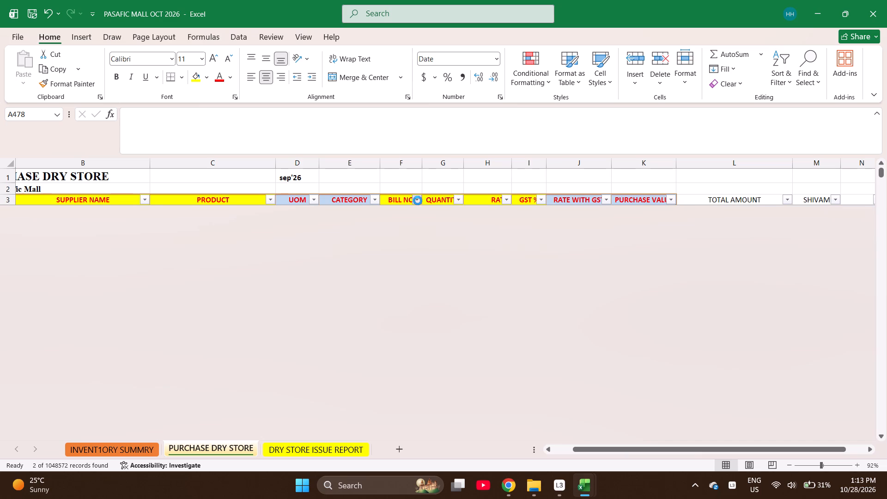
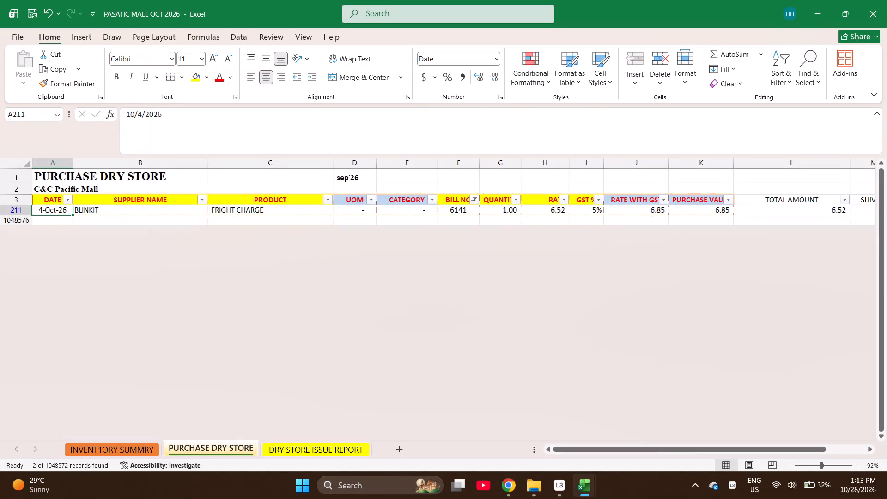
Undo the BILL NO filter to bring back all purchase entries and return to the last filled row, 477.
left_click(420, 253)
scroll(420, 253, "up", 1)
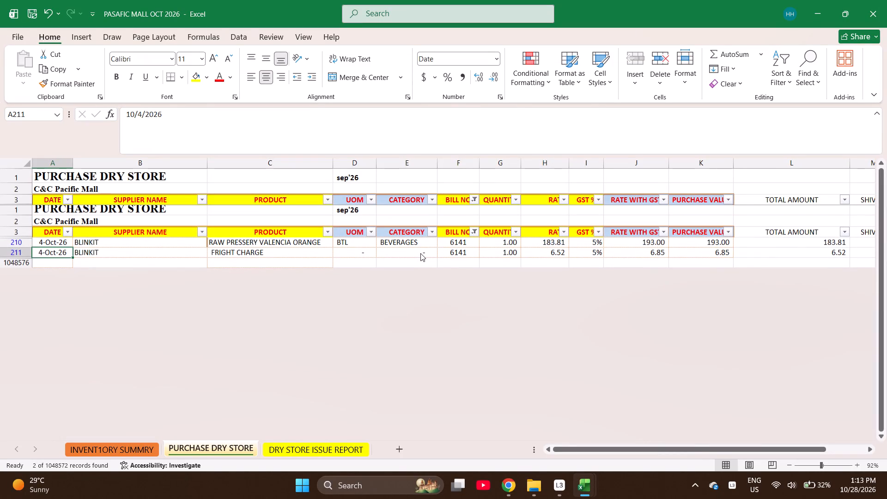
key("ctrl+z")
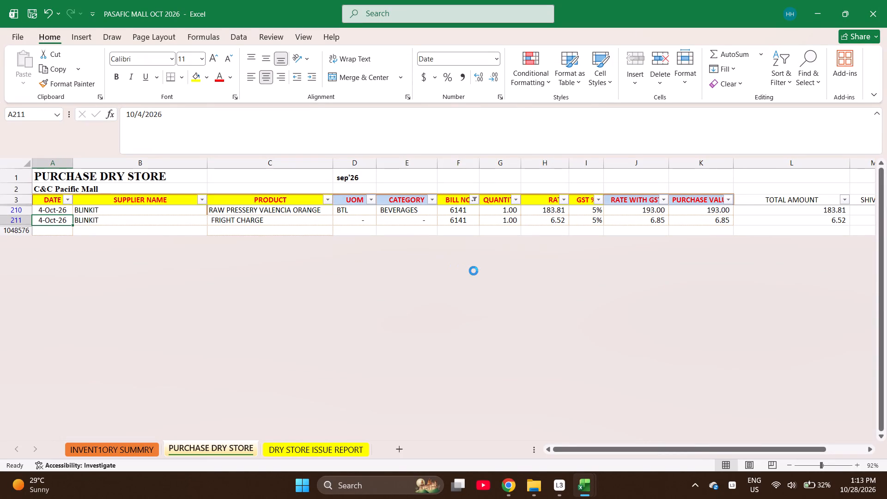
scroll(474, 271, "down", 2)
scroll(474, 271, "up", 2)
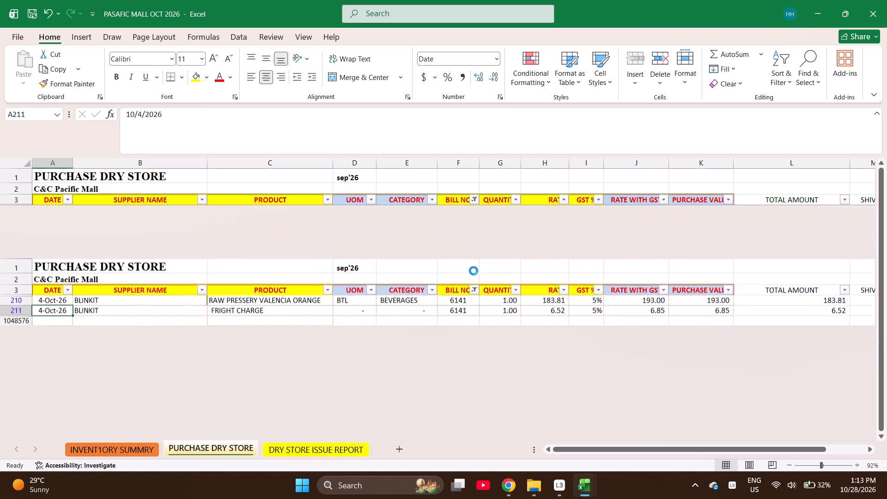
scroll(474, 271, "down", 5)
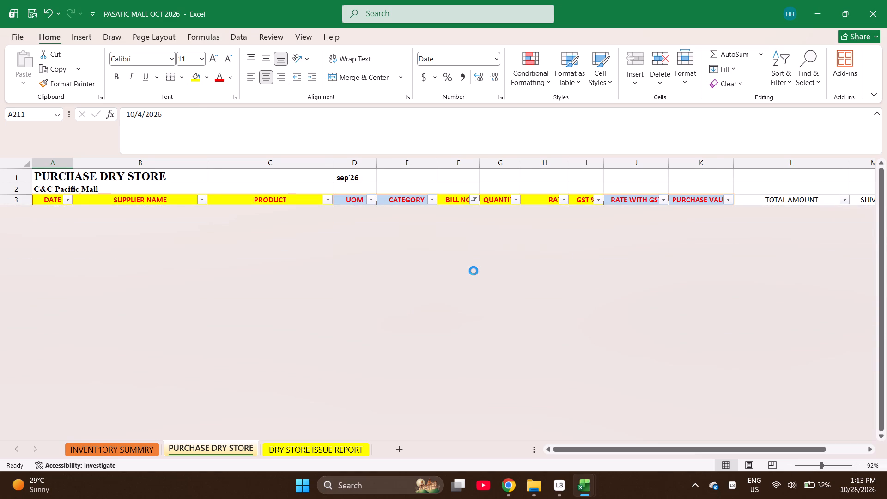
scroll(474, 271, "up", 5)
scroll(474, 271, "down", 3)
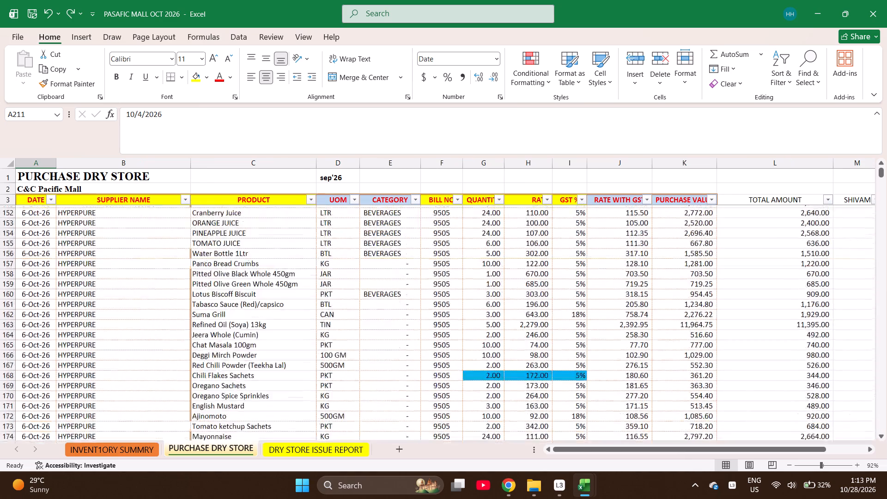
scroll(474, 271, "down", 5)
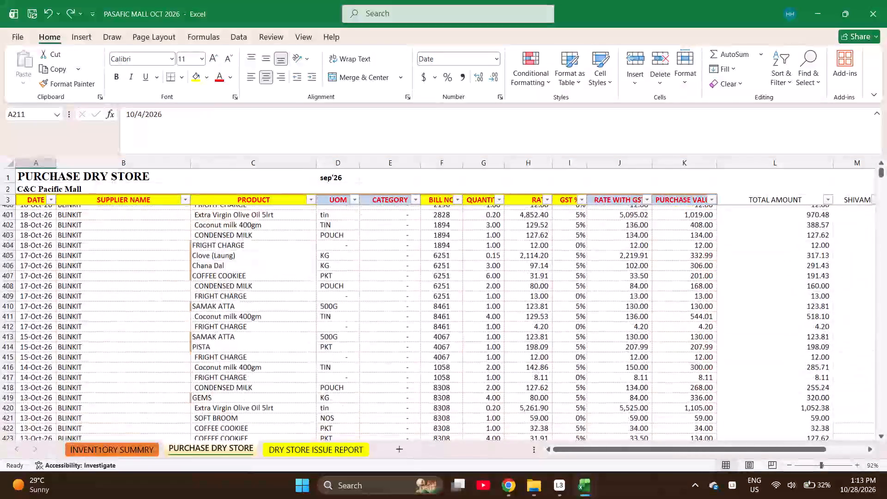
scroll(474, 271, "down", 1)
scroll(474, 271, "up", 2)
left_click_drag(190, 273, 135, 282)
left_click(135, 282)
left_click(135, 282)
key("ctrl+Up")
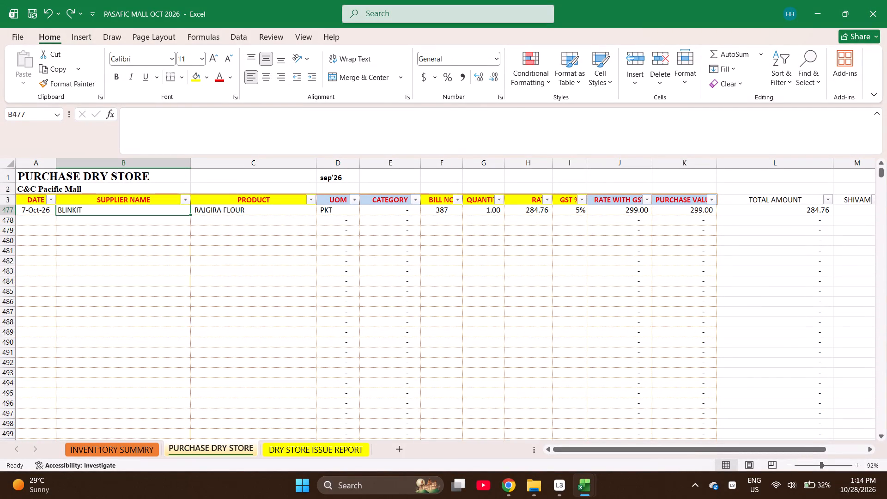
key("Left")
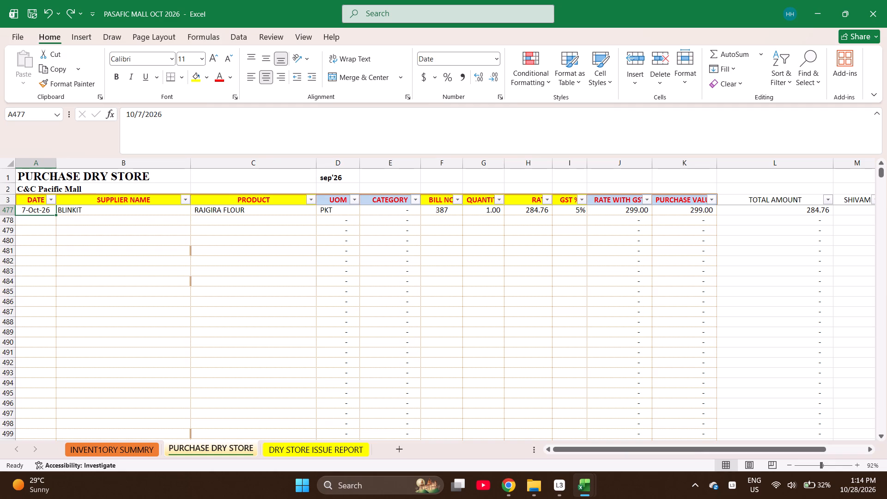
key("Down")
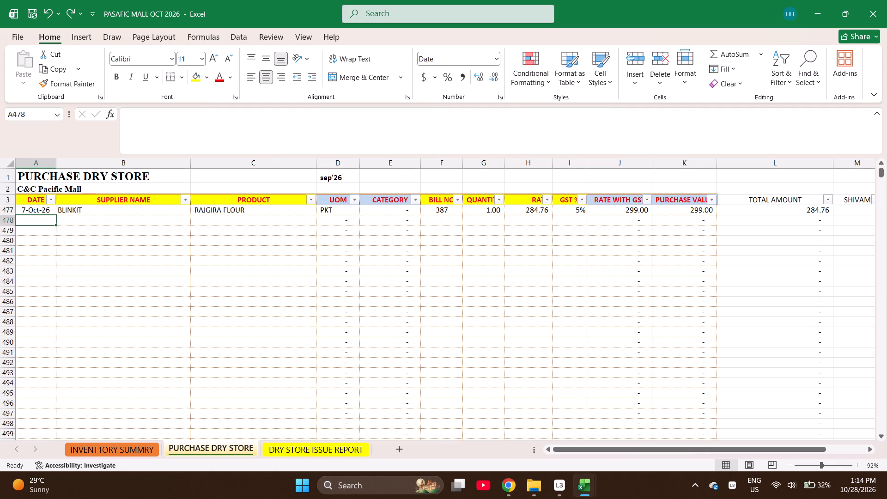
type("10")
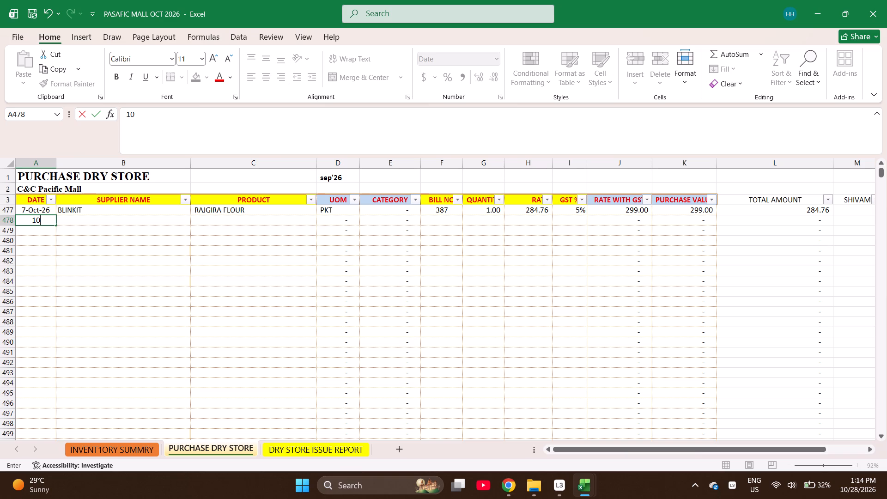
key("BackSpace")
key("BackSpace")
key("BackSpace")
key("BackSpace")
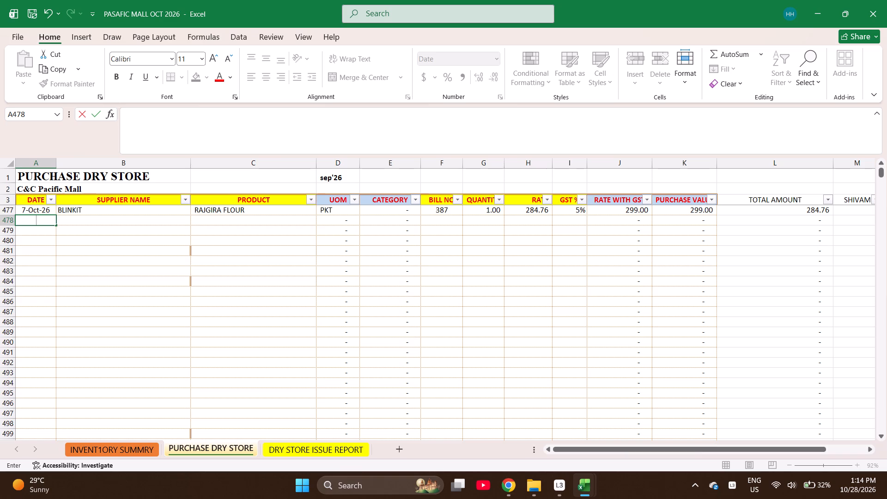
Search the BILL NO filter list for bill numbers 394 and 458, leaving the column unfiltered.
left_click(455, 200)
key("e")
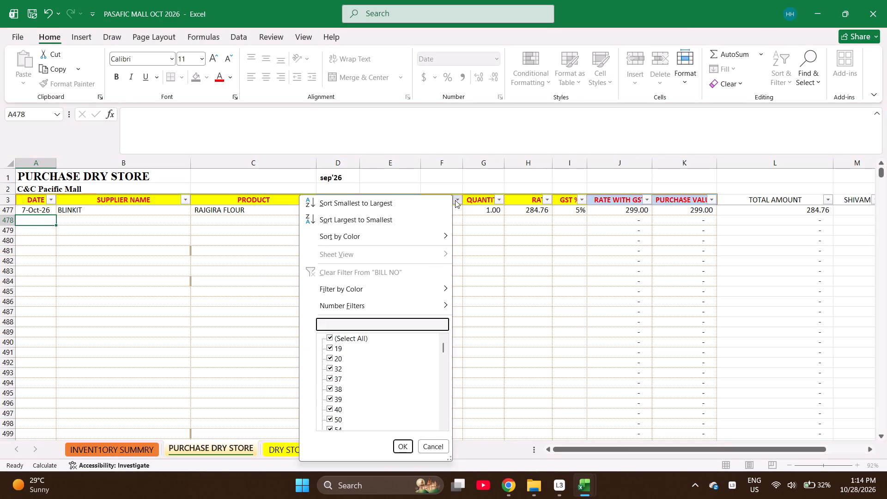
type("394")
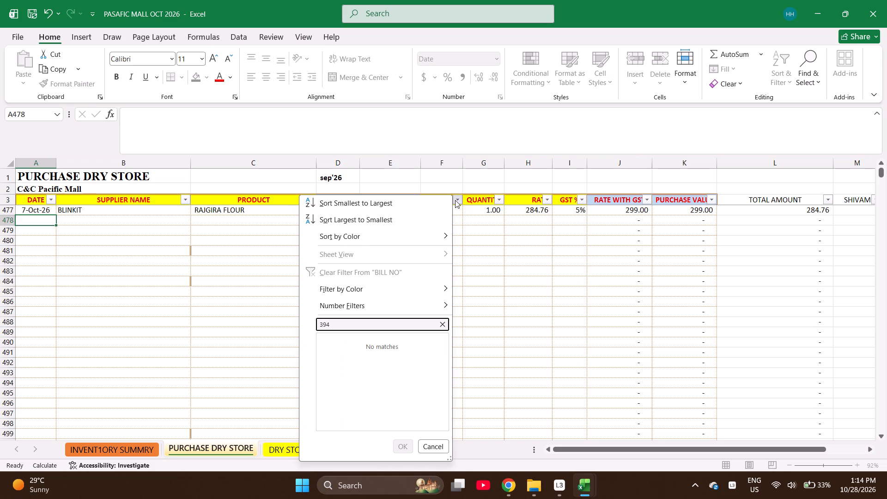
key("BackSpace")
key("BackSpace")
key("BackSpace")
type("458")
key("Escape")
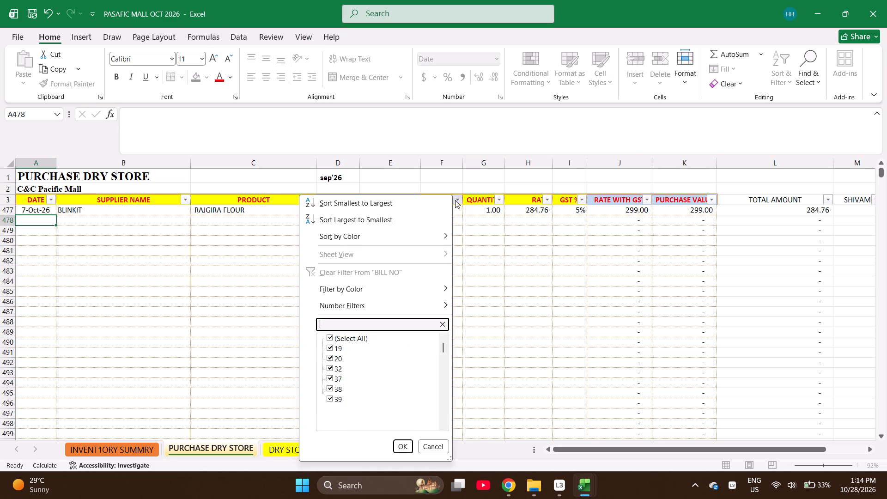
key("Escape")
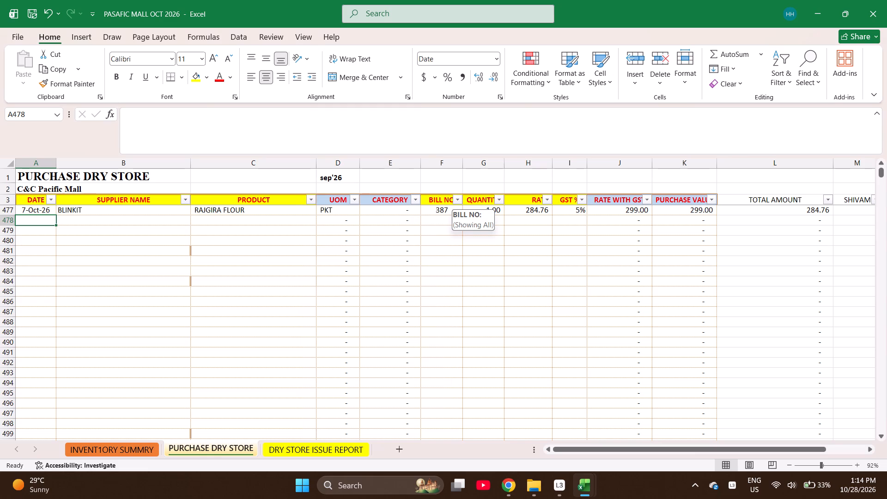
key("e")
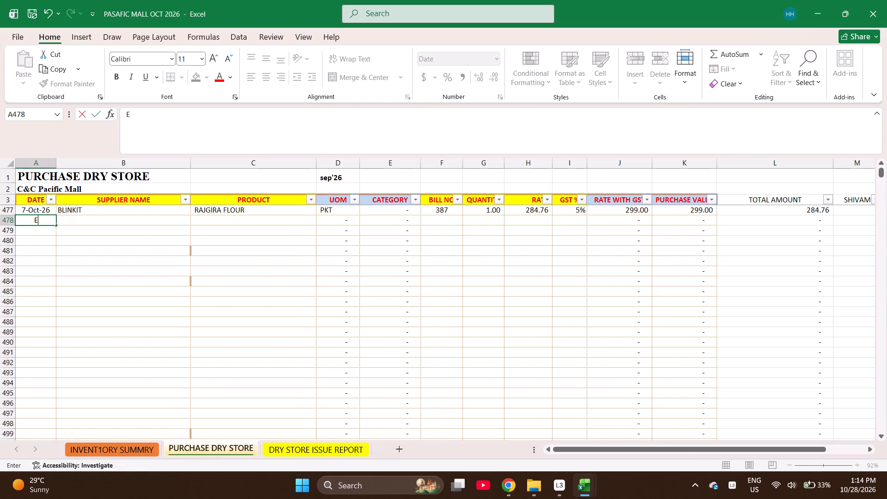
key("Escape")
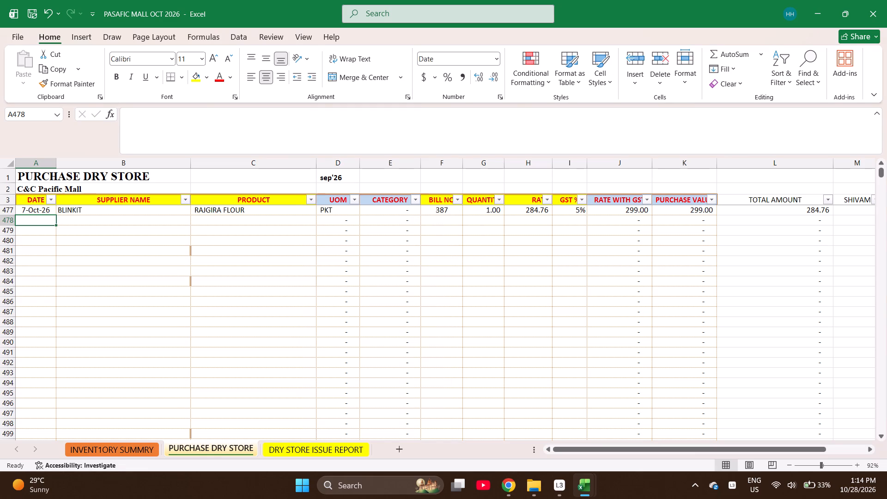
Filter the BILL NO column by 43 to check the matching purchase entries, and undo the filter after checking.
left_click(456, 200)
key("e")
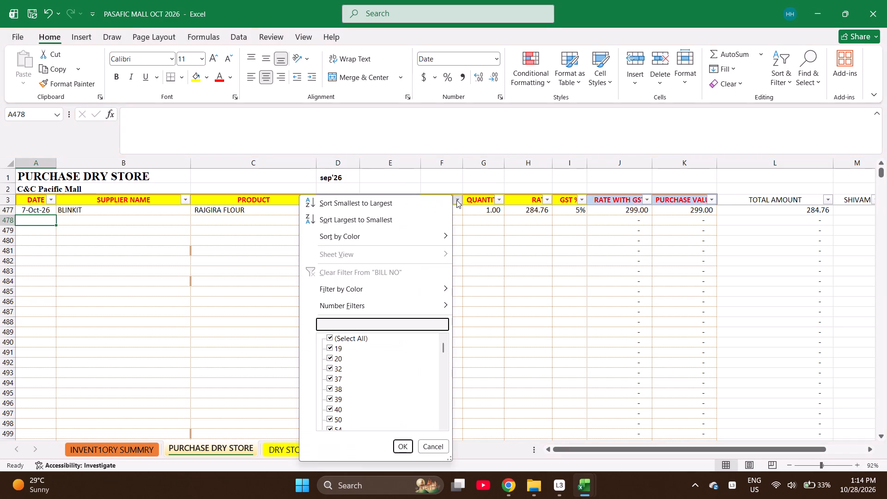
type("43")
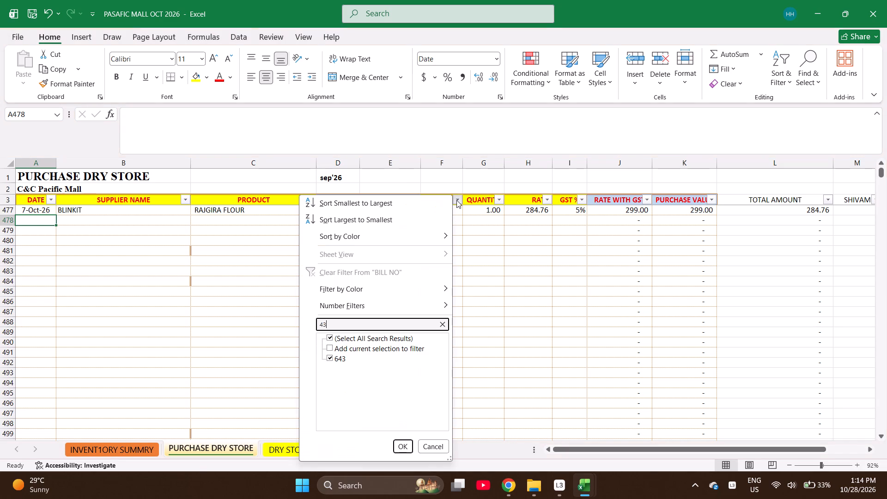
key("Return")
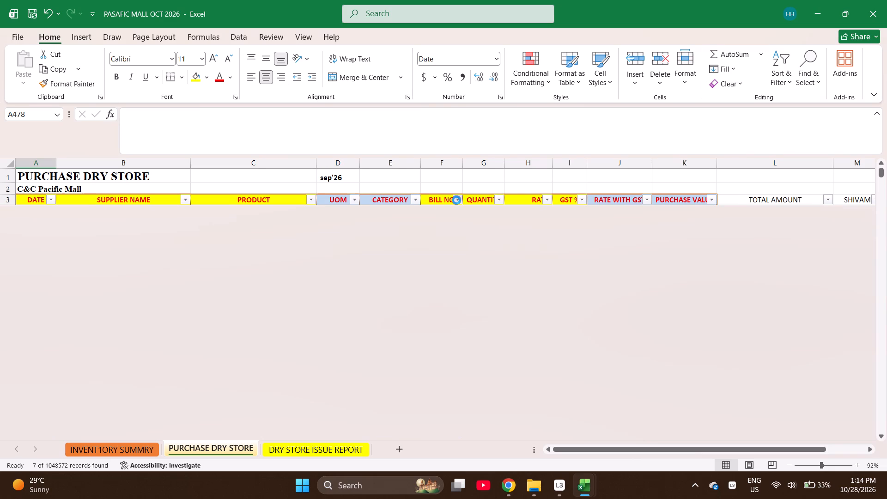
scroll(456, 200, "up", 2)
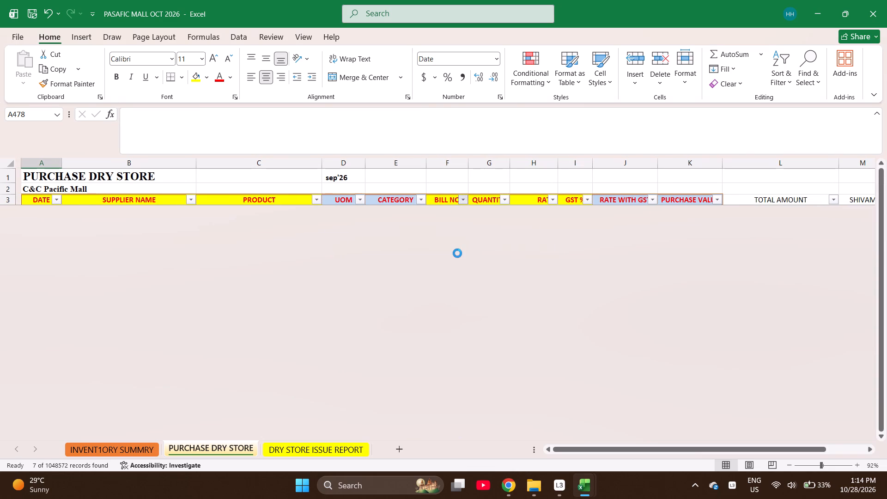
scroll(457, 253, "up", 2)
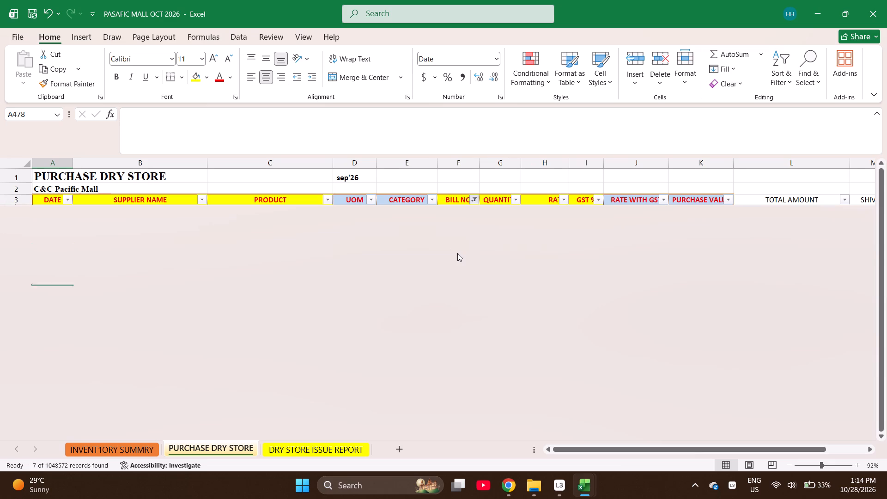
scroll(457, 253, "up", 1)
scroll(457, 253, "down", 1)
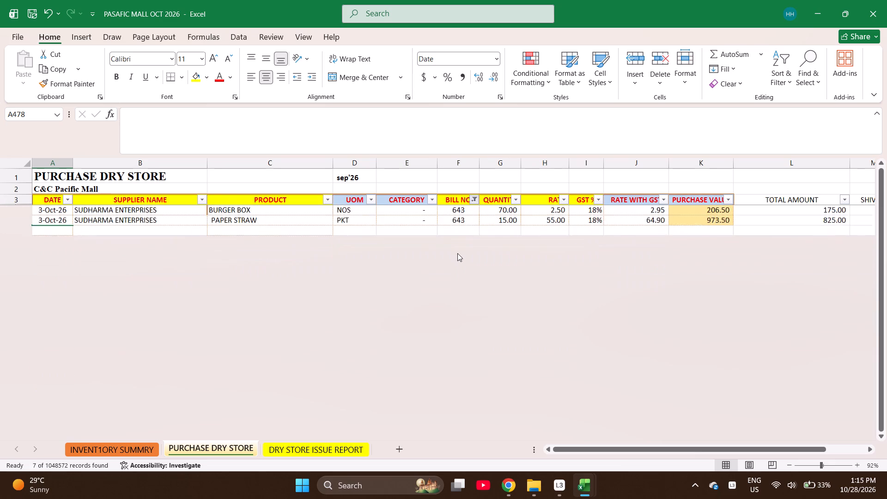
scroll(457, 286, "up", 2)
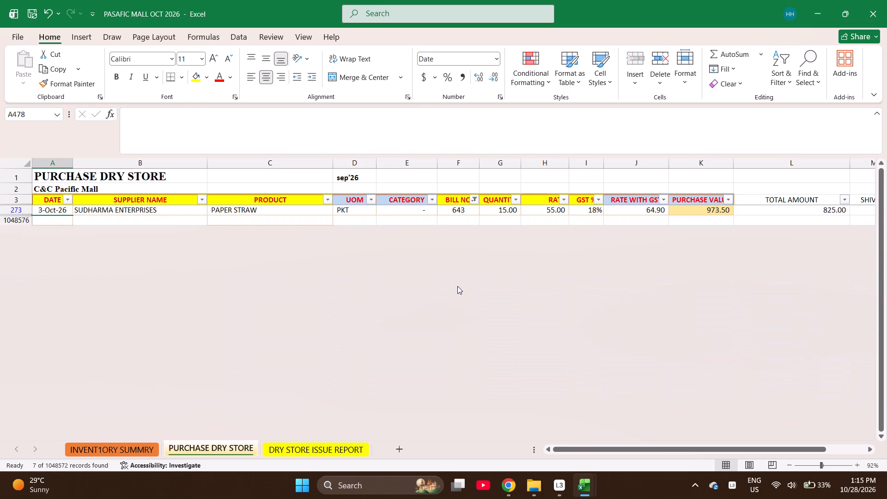
key("ctrl+z")
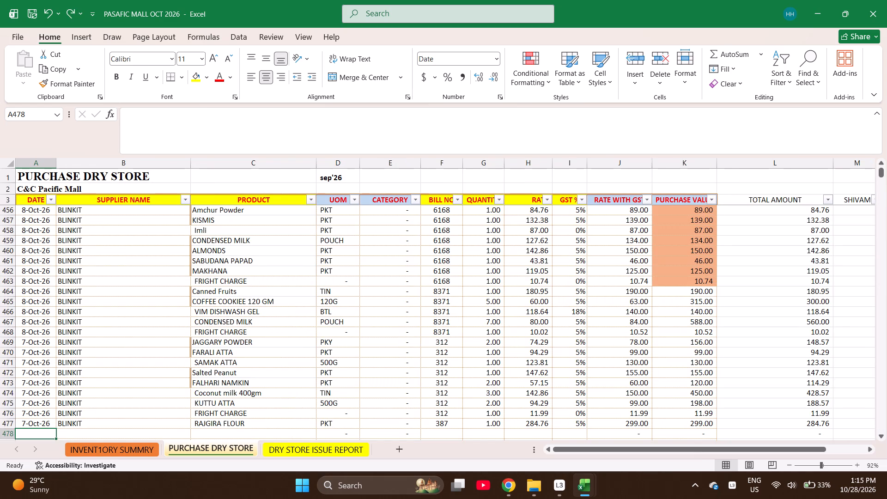
Search the BILL NO filter list for 3 and look through the matching bill numbers without applying a filter.
left_click(456, 201)
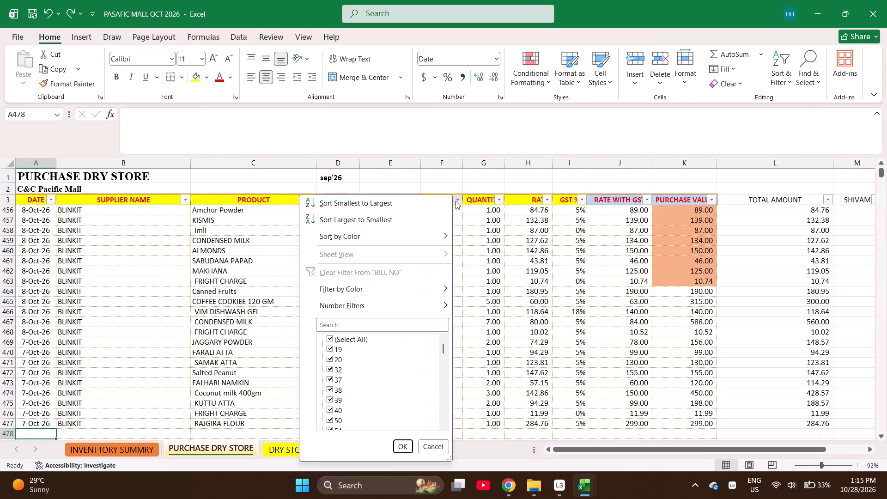
type("E3")
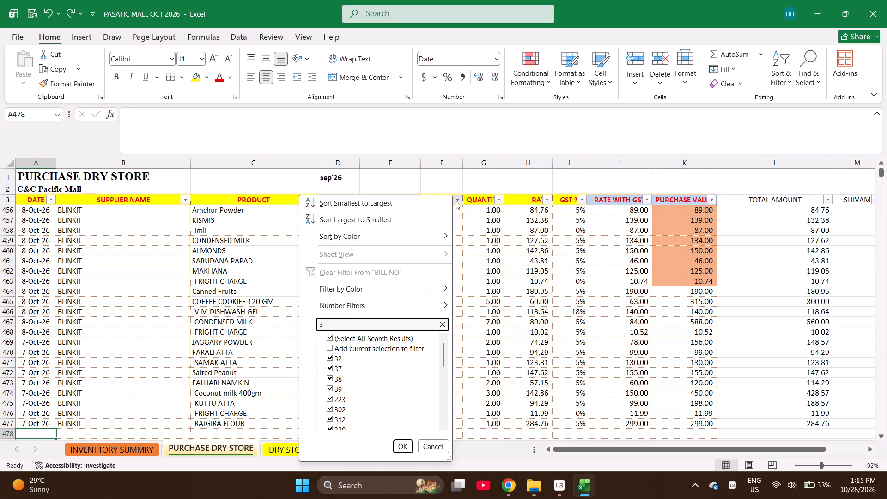
scroll(417, 359, "down", 1)
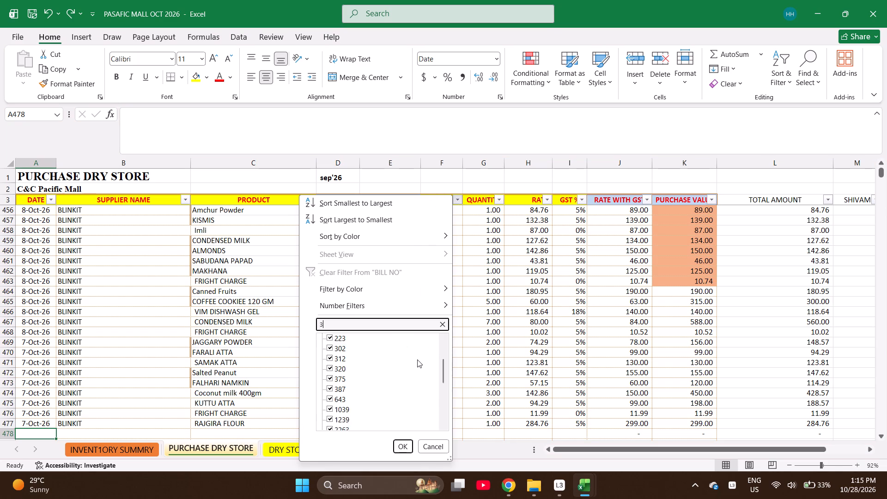
scroll(417, 359, "down", 3)
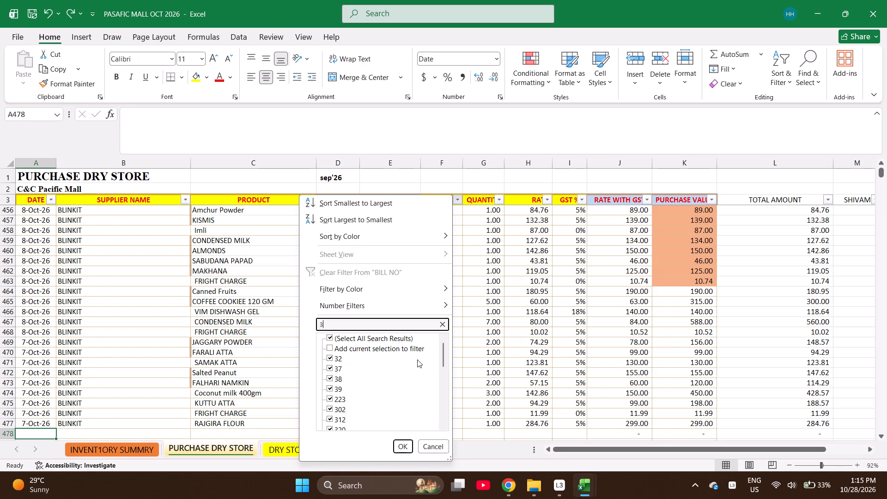
scroll(417, 359, "right", 1)
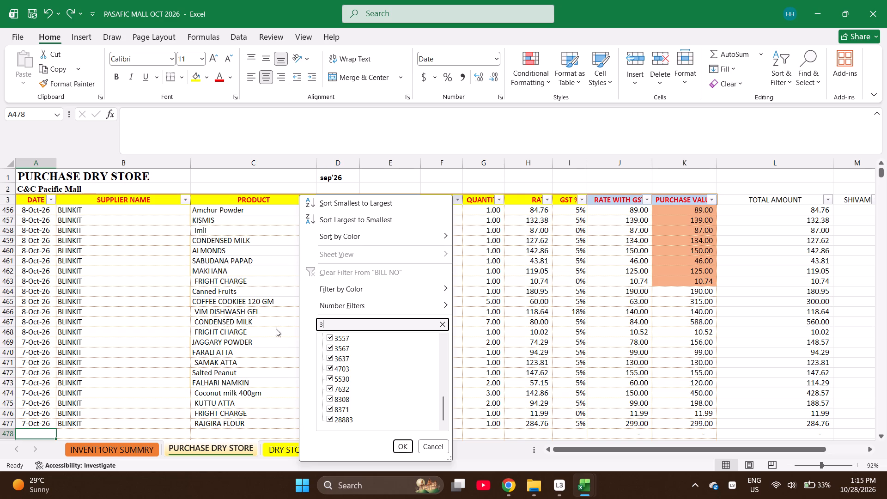
scroll(382, 365, "up", 2)
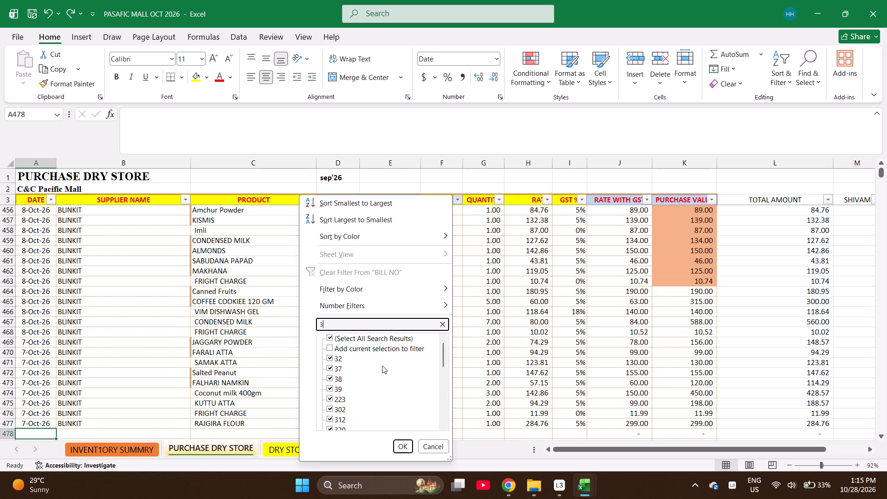
left_click(83, 316)
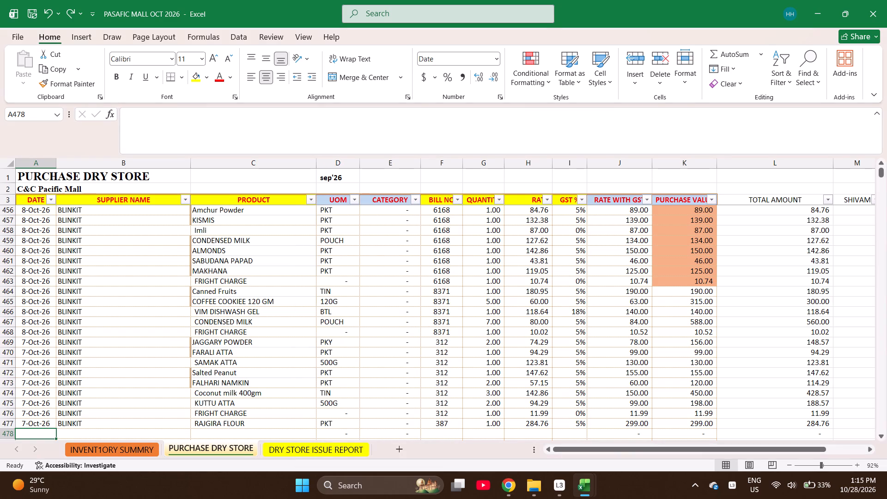
Filter the SUPPLIER NAME column by BLI to list the BLINKIT purchase entries.
left_click(185, 199)
key("e")
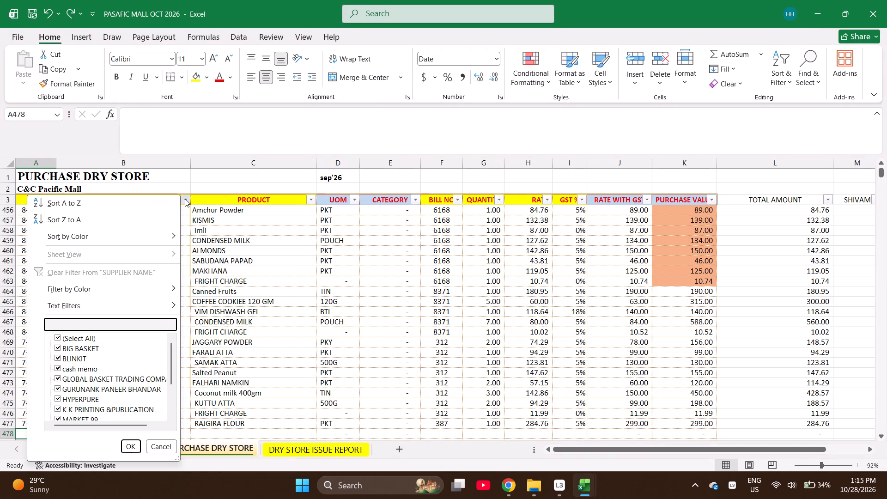
key("b")
type("LI")
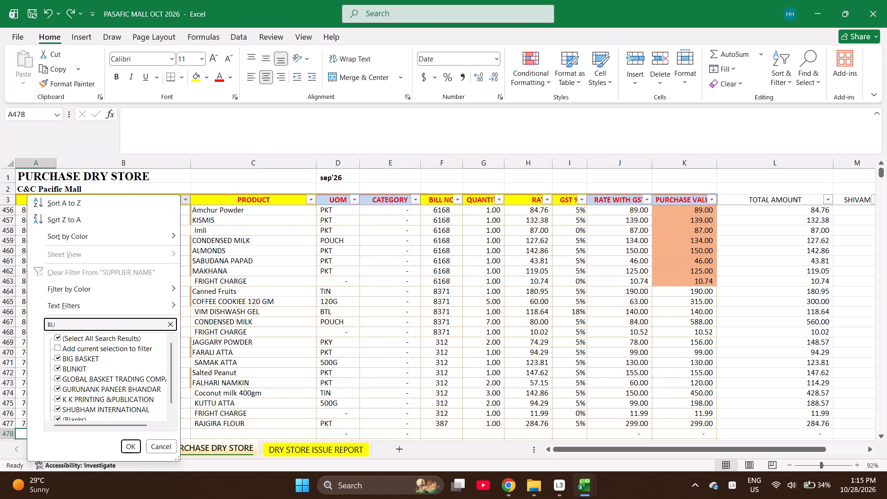
key("Return")
key("Down")
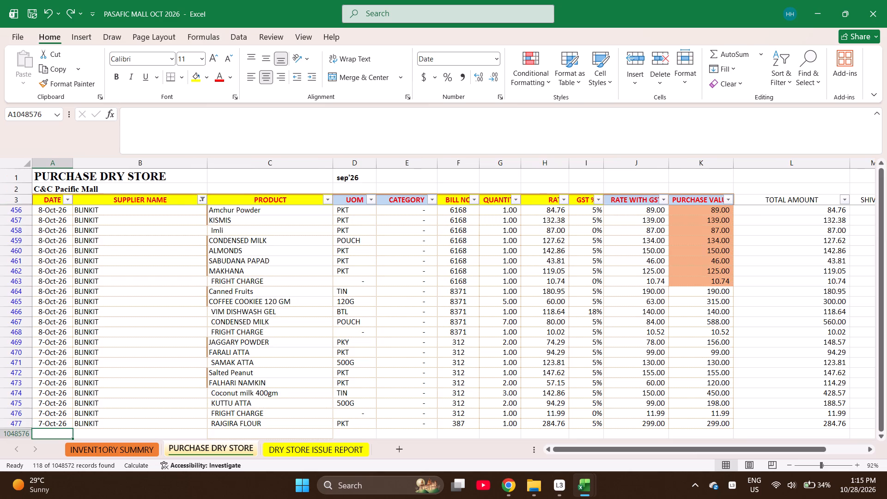
Look through the filtered BLINKIT purchase entries and their bill numbers, and undo the supplier filter after checking.
scroll(134, 271, "up", 3)
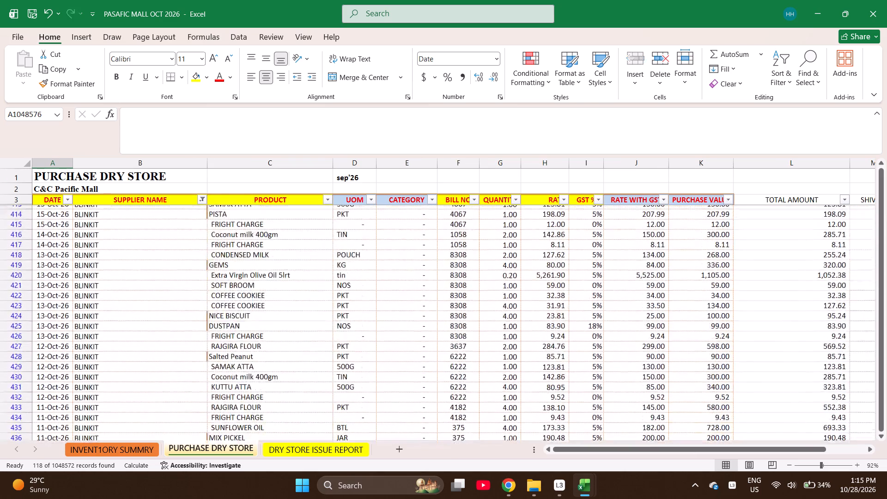
scroll(134, 271, "up", 1)
scroll(134, 271, "down", 1)
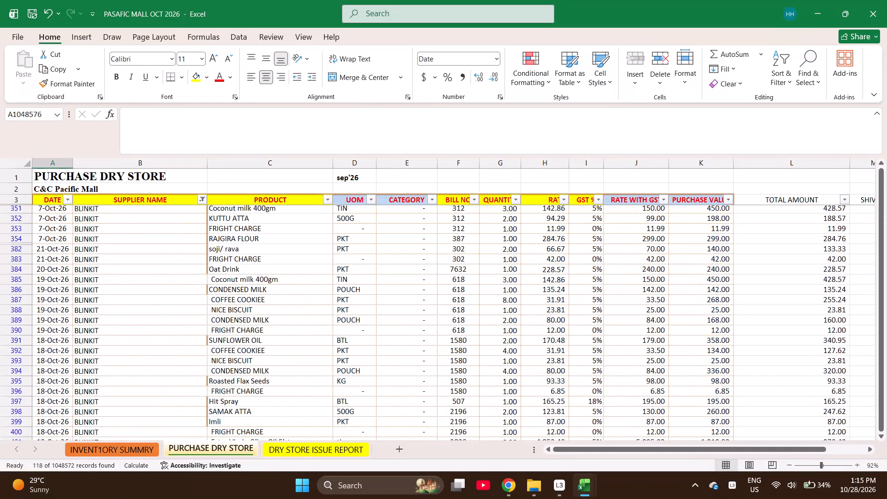
left_click(46, 255)
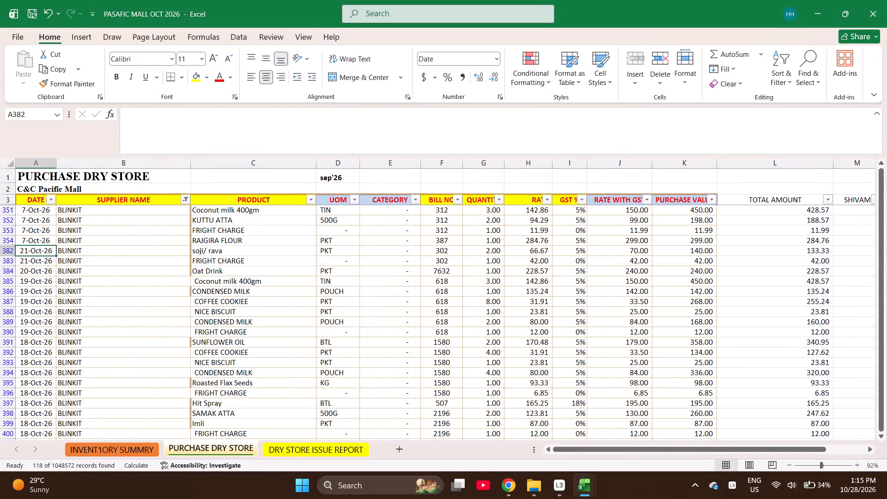
key("ctrl+Up")
key("Down")
key("Down")
key("Down")
key("Down")
key("Down")
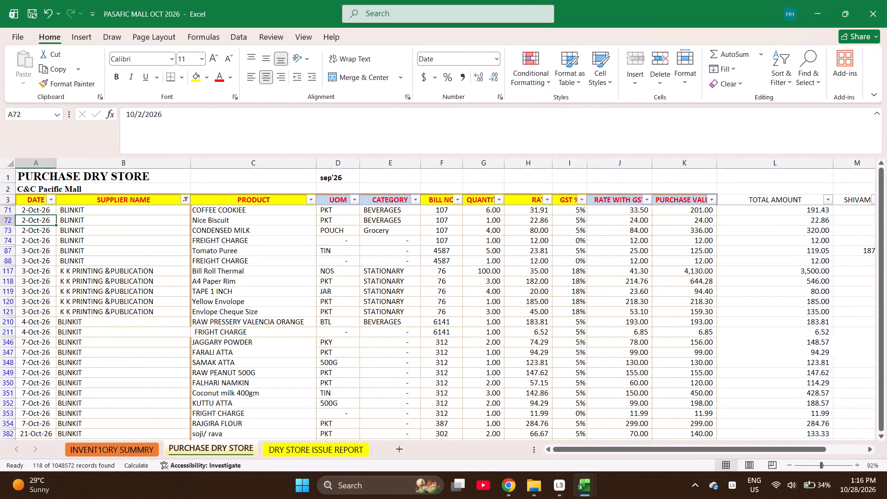
key("Up")
key("Up")
key("Right")
key("Right")
key("Right")
key("Right")
key("Right")
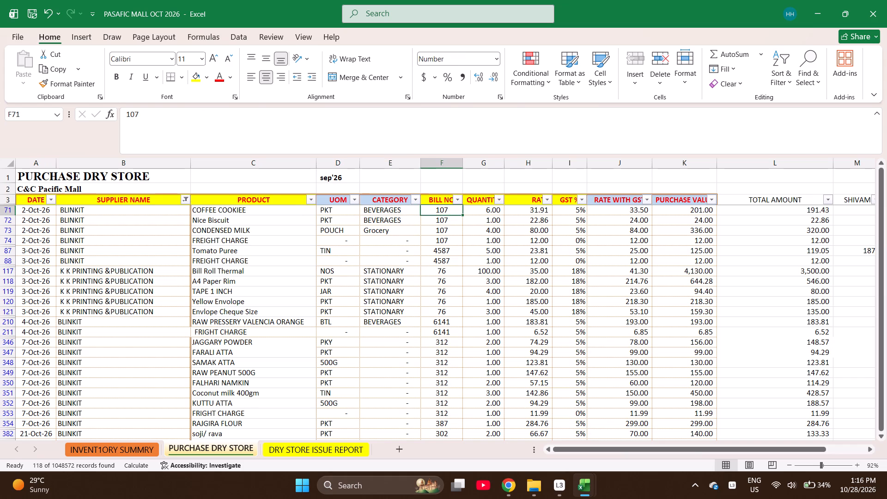
key("ctrl+z")
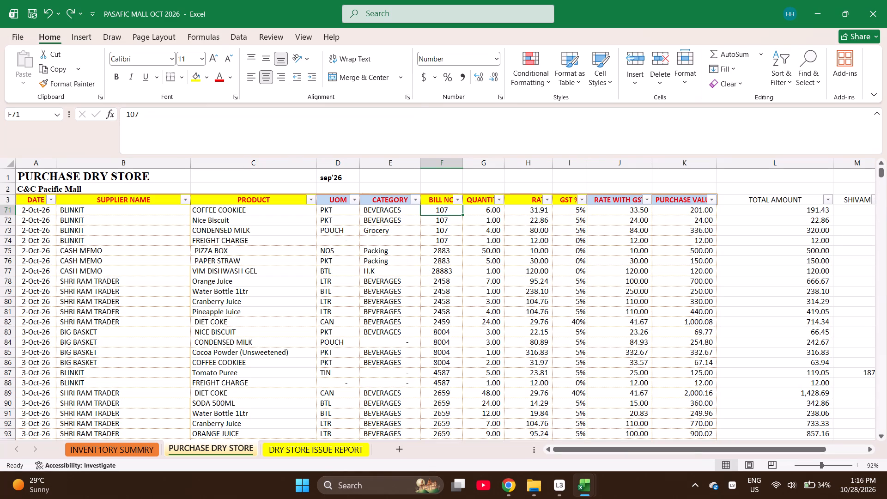
Search the BILL NO filter list for 72, leaving the column unfiltered.
left_click(457, 201)
type("E72")
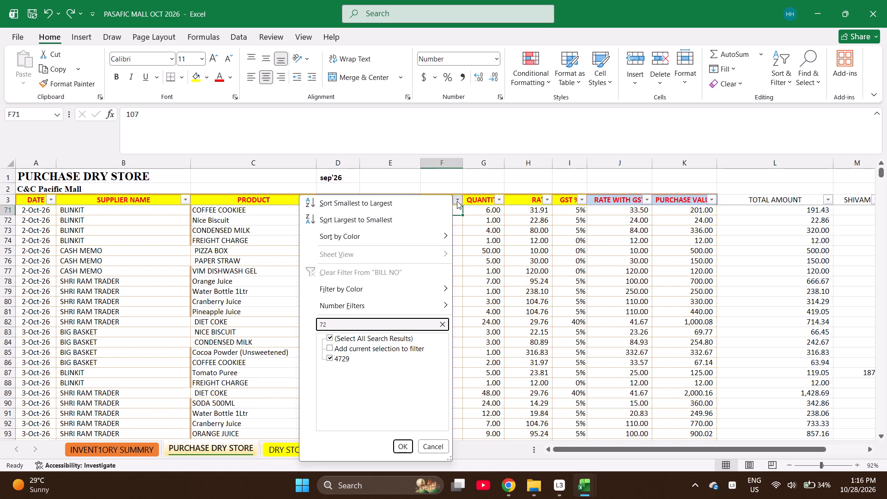
left_click(176, 418)
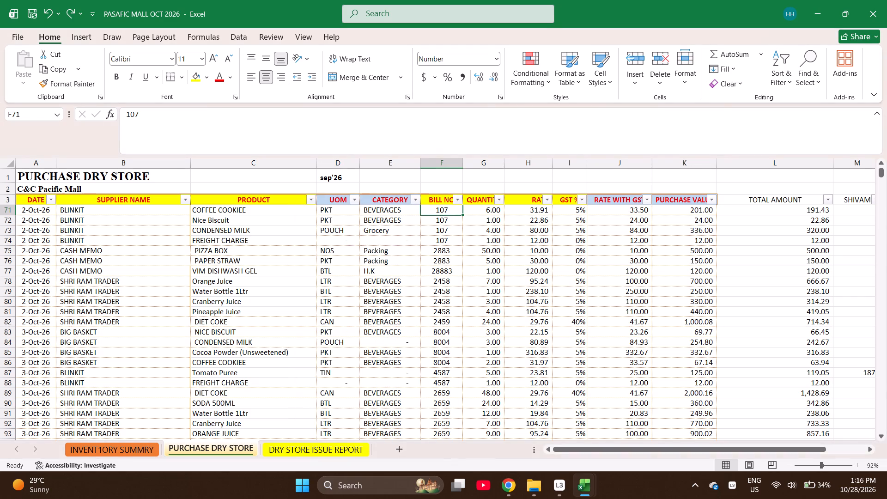
Start a purchase entry in the first empty row, 478, with date 10-10-26 and supplier ZEPTO.
left_click(107, 380)
key("ctrl+Down")
key("Down")
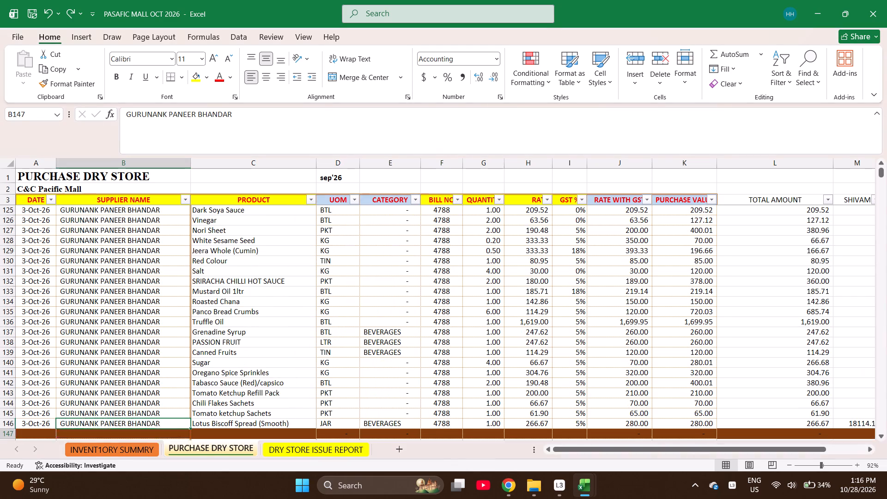
key("ctrl+Down")
key("ctrl+Down")
key("ctrl+Down")
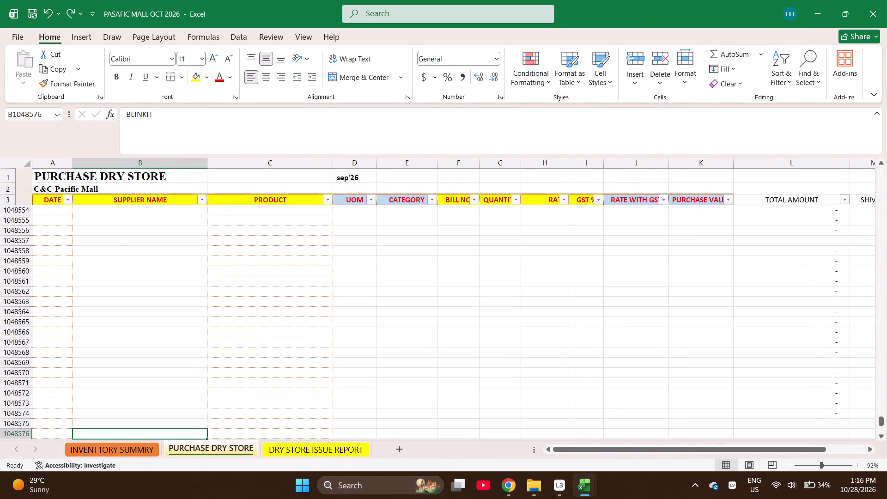
key("ctrl+Left")
key("ctrl+Up")
key("Down")
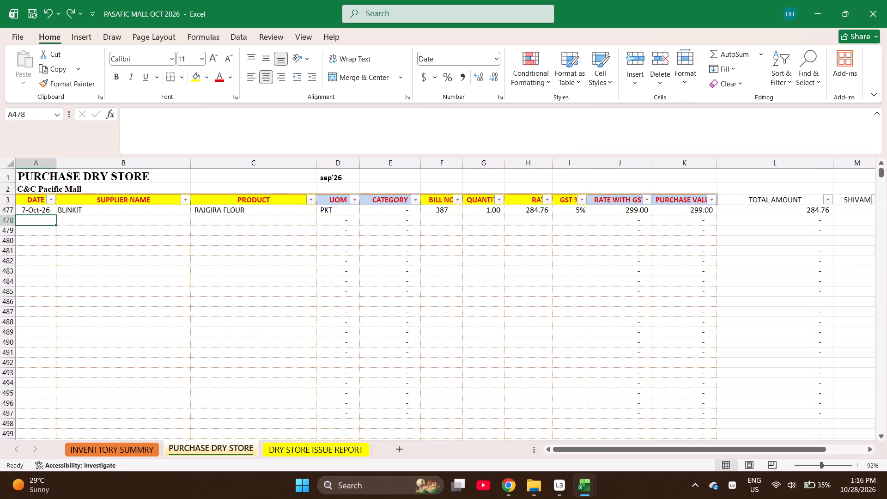
type("10-")
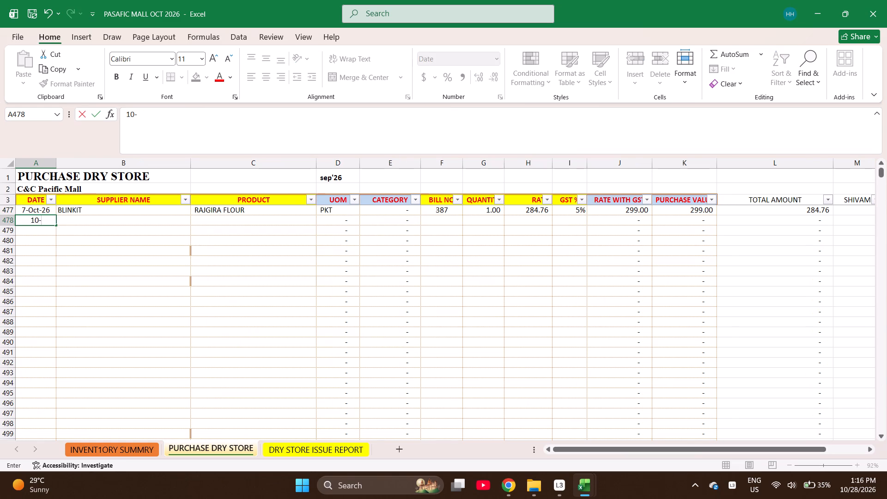
type("10-26")
key("Right")
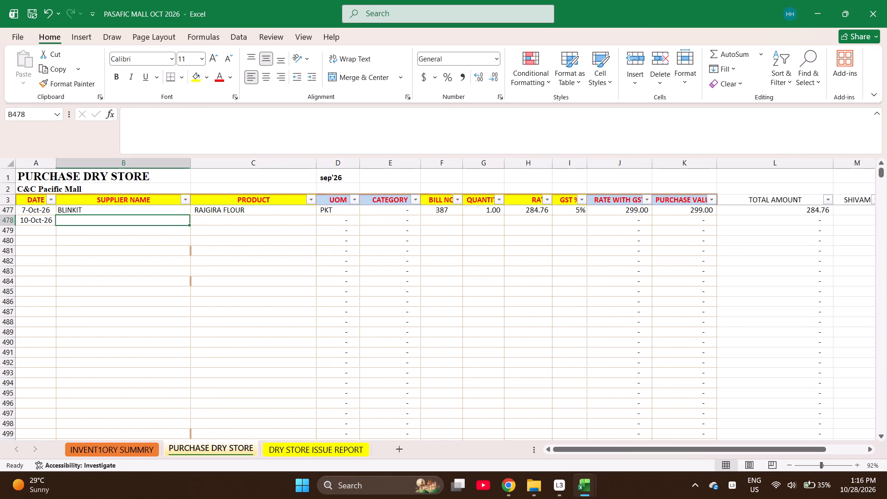
type("ZE")
type("PT")
key("o")
key("Right")
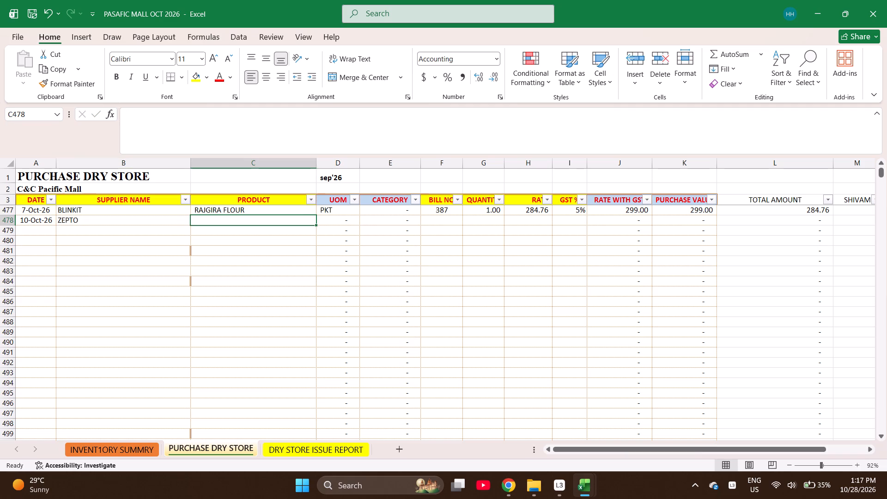
Find Sugar Free Sachets in the inventory summary sheet and copy it into the PRODUCT cell of row 478 in the purchase sheet.
key("ctrl+Page_Up")
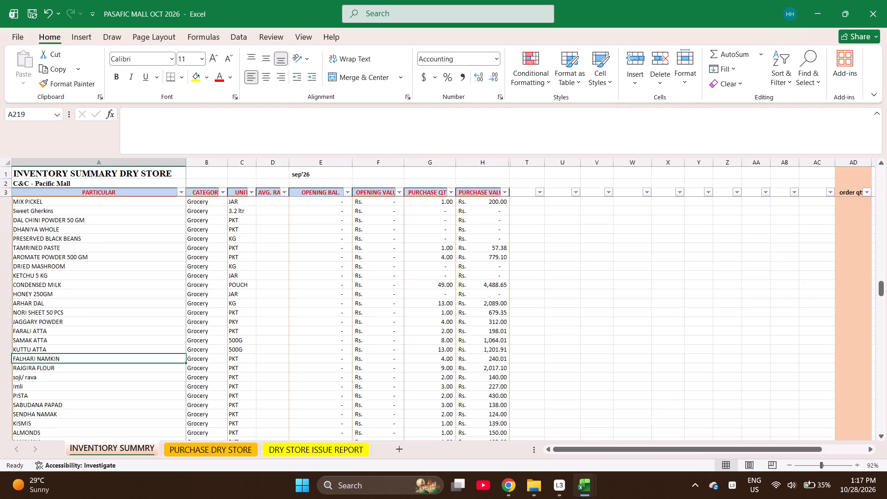
key("ctrl+f")
type("SUGAR")
key("Return")
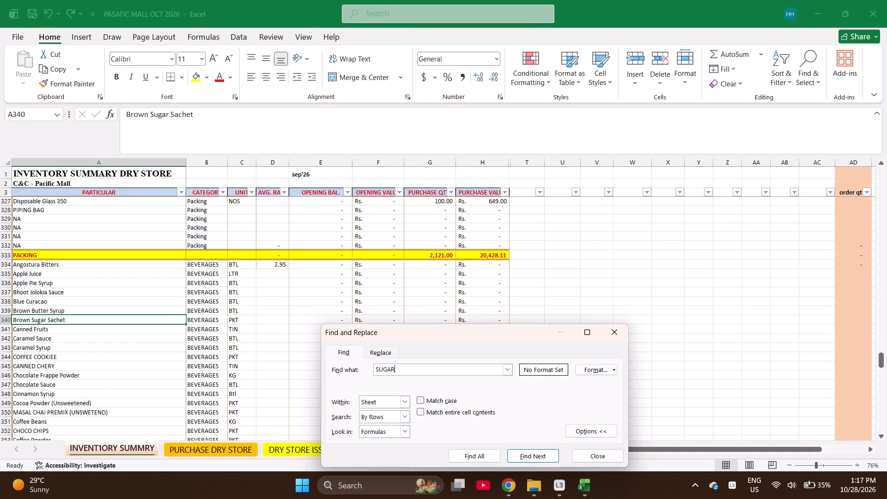
key("Return")
key("Escape")
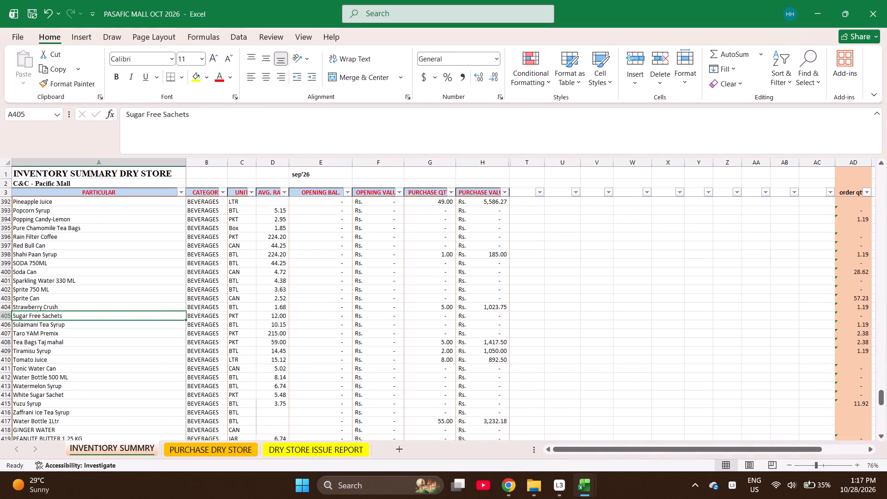
key("ctrl+c")
key("ctrl+Page_Down")
key("Return")
key("Page_Down")
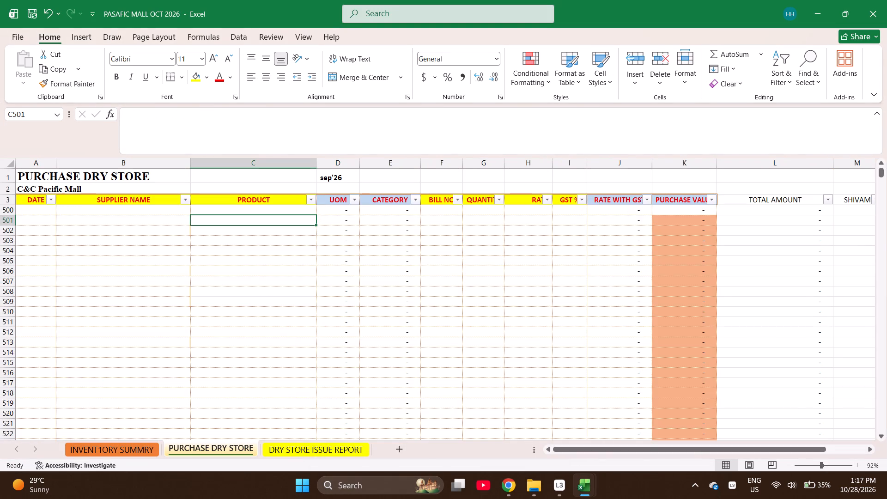
key("Page_Up")
Enter Extra Virgin Olive Oil 5lrt as the product in row 479.
key("Down")
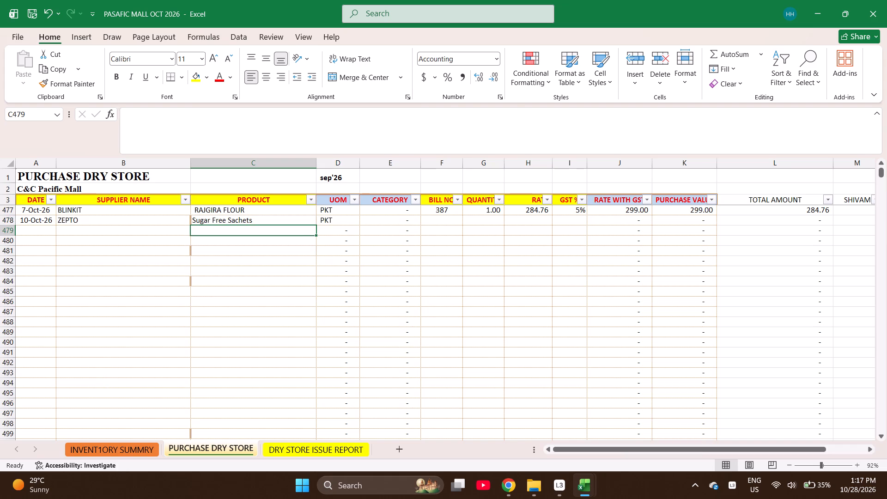
type("EX")
type("TR")
key("Return")
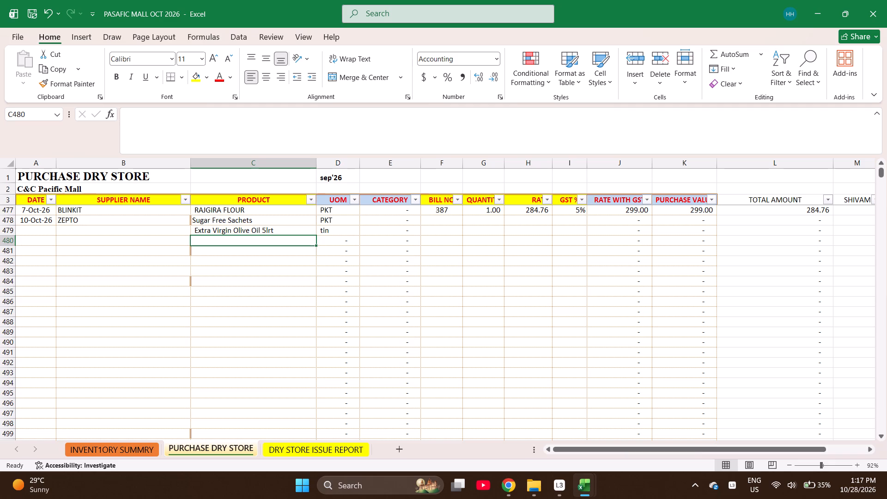
Enter bill number 4607 for both the Sugar Free Sachets and Extra Virgin Olive Oil rows.
key("Right")
key("Right")
key("Right")
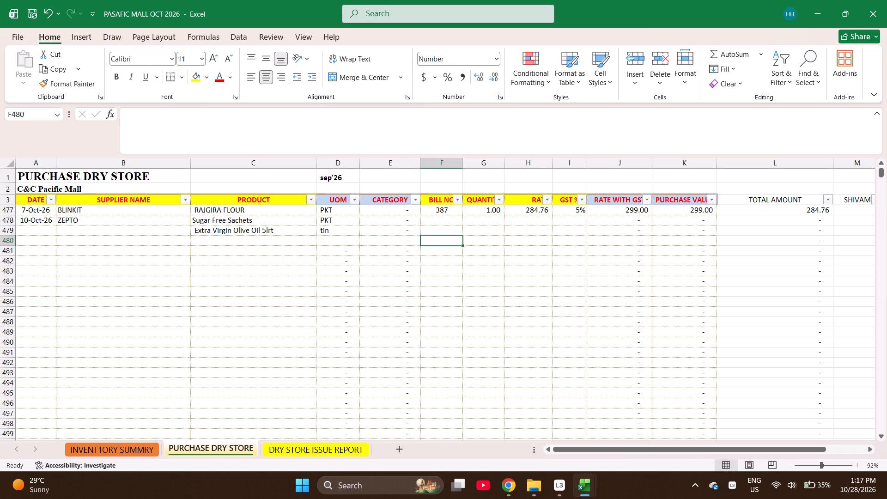
key("ctrl+Up")
key("Down")
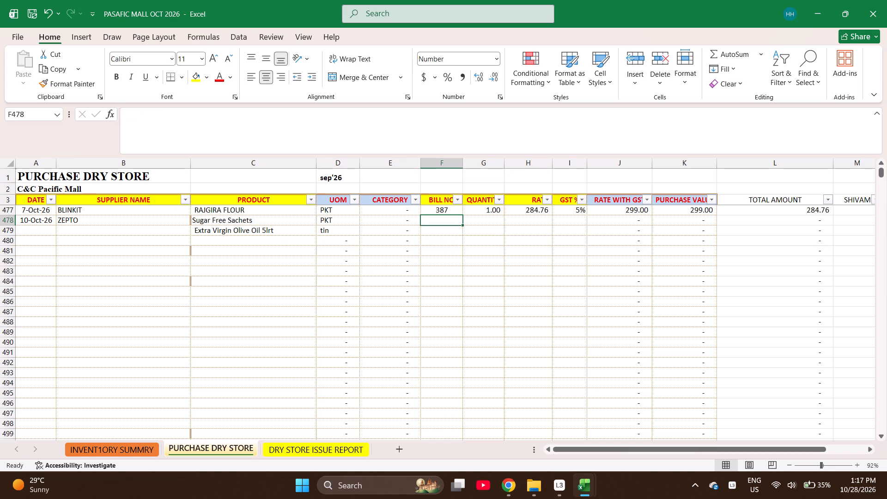
type("4607")
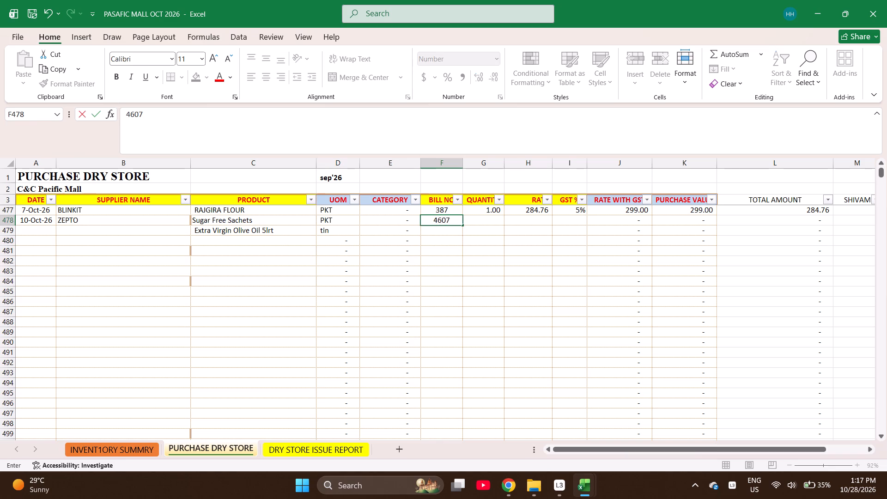
key("Return")
type("4607")
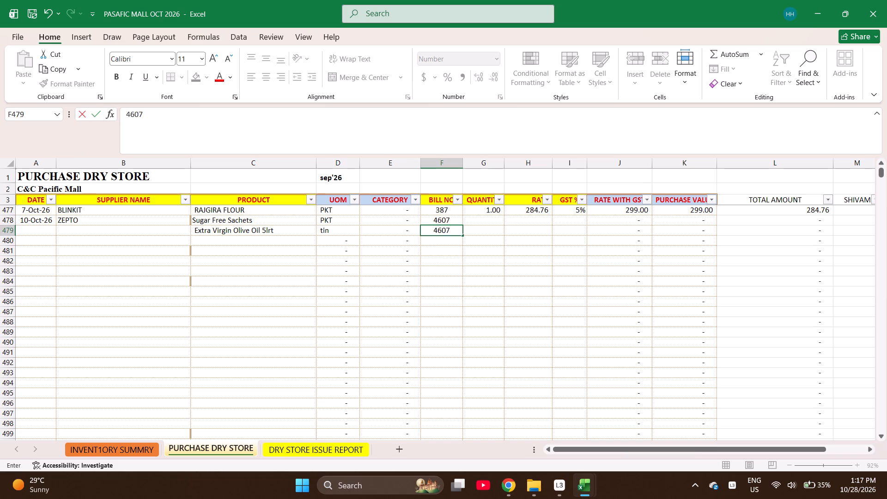
key("Right")
Enter a quantity of 1 for each of the two products on bill 4607.
key("ctrl+Up")
key("Down")
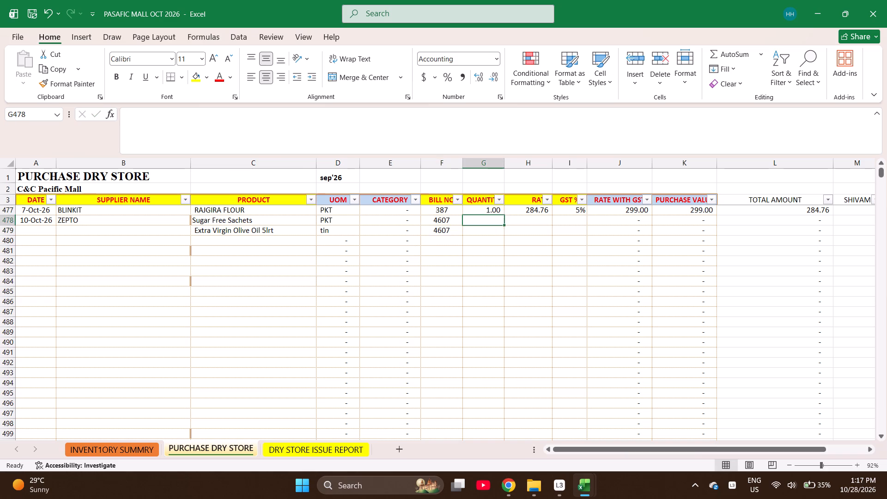
key("1")
key("Return")
key("1")
key("Return")
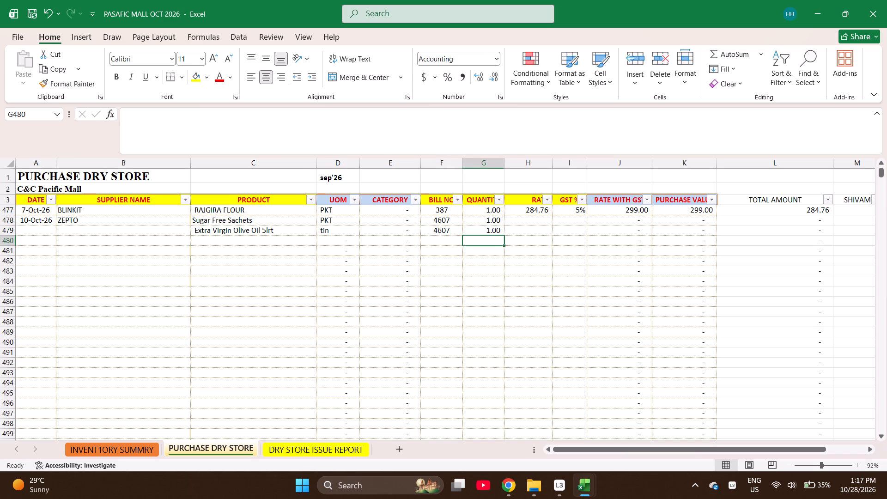
Fill the date and supplier ZEPTO from row 478 down into the Extra Virgin Olive Oil row.
key("ctrl+Left")
key("ctrl+Left")
key("ctrl+Left")
key("ctrl+Left")
key("ctrl+Left")
key("ctrl+Left")
key("ctrl+Left")
key("ctrl+Left")
key("ctrl+Up")
key("shift+Right")
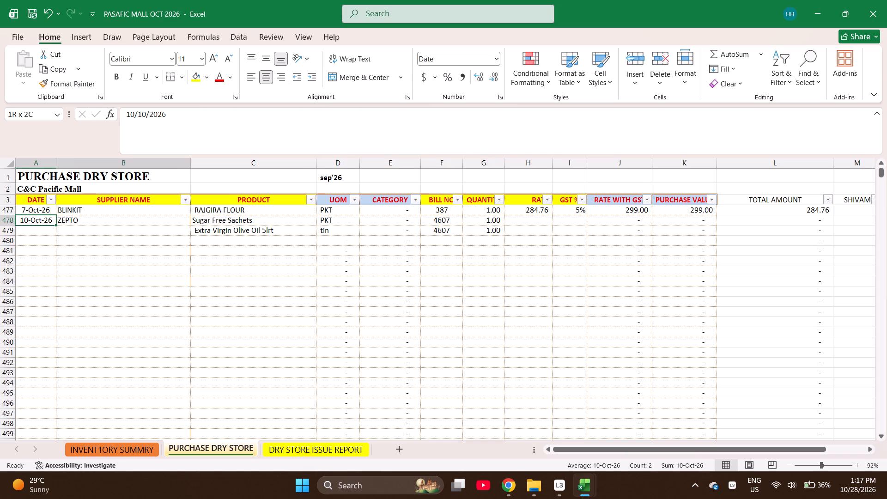
key("shift+Down")
key("ctrl+d")
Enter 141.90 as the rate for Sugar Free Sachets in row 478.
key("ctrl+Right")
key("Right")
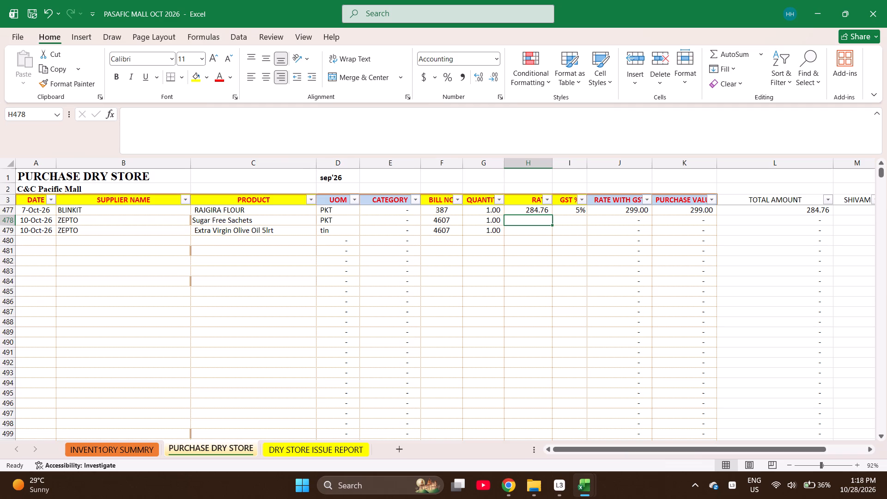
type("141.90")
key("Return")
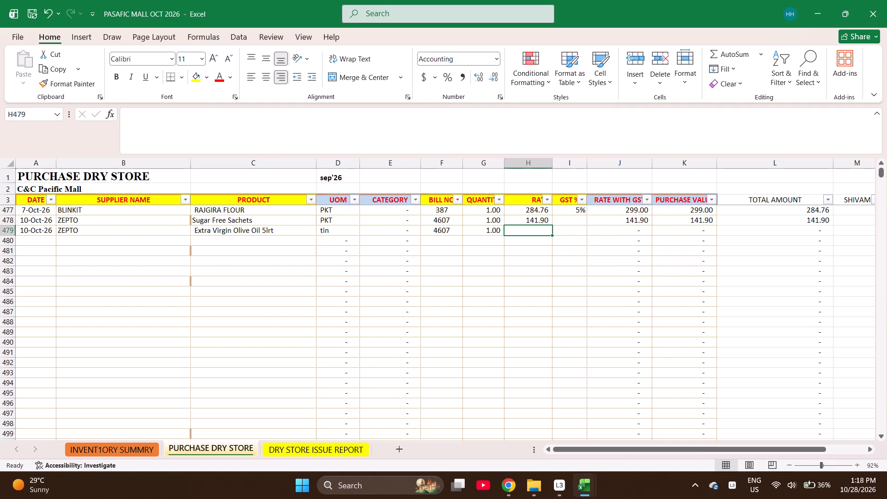
Set the rate for Sugar Free Sachets in row 478 to 138.10.
key("Up")
type("138.10")
key("Return")
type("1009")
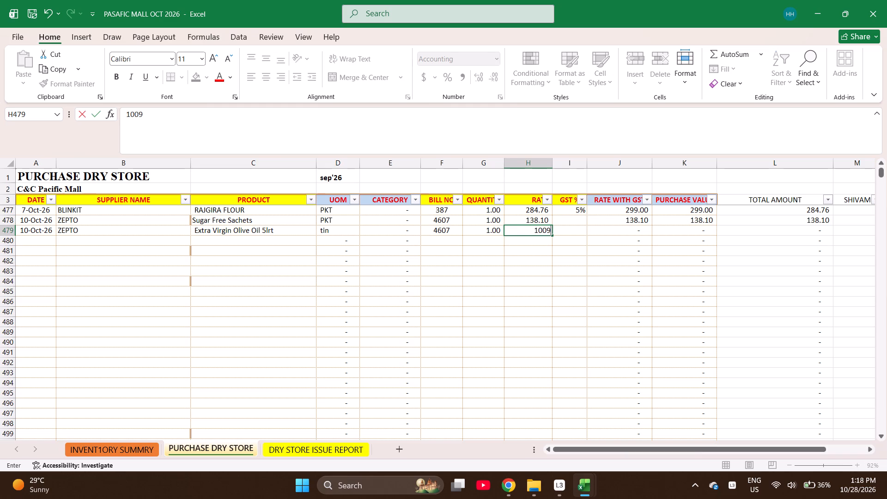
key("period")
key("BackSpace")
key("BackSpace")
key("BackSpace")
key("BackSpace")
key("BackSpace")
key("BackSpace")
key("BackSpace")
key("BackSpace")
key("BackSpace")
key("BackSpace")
Enter the rate for Extra Virgin Olive Oil 5lrt in row 479 as the formula =1009.52*5.
key("equal")
type("10")
type("09")
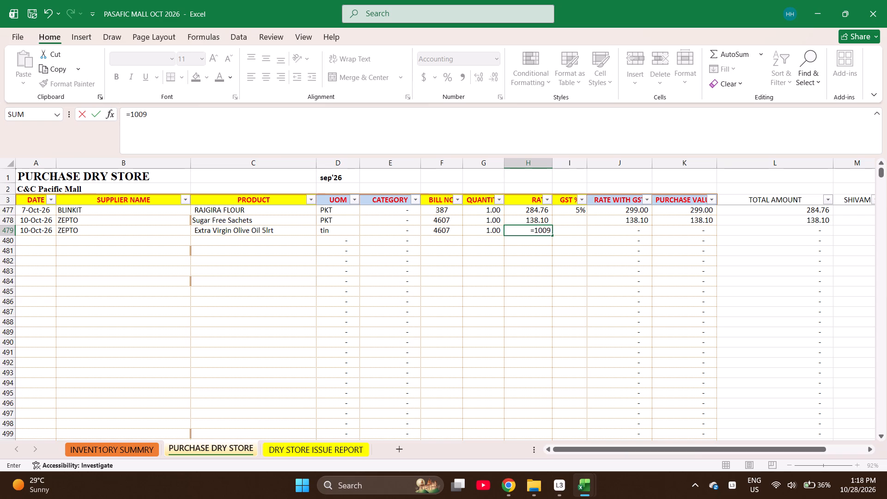
key("period")
type("52*")
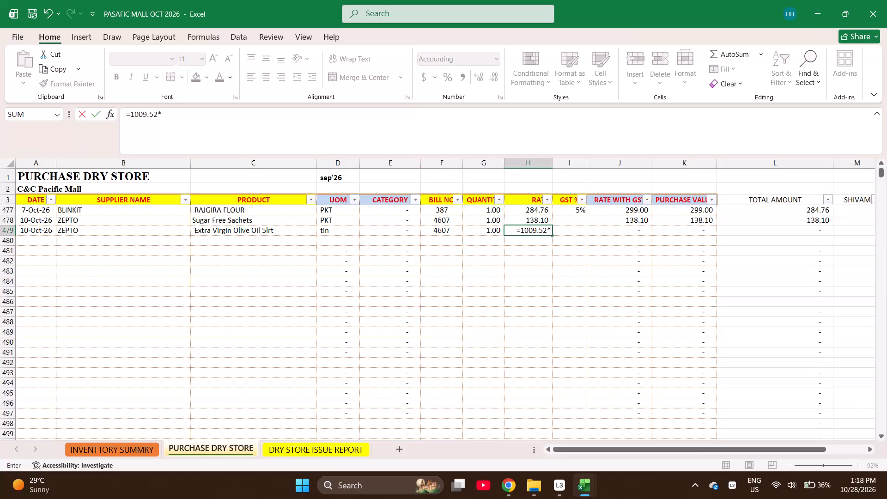
key("5")
key("Return")
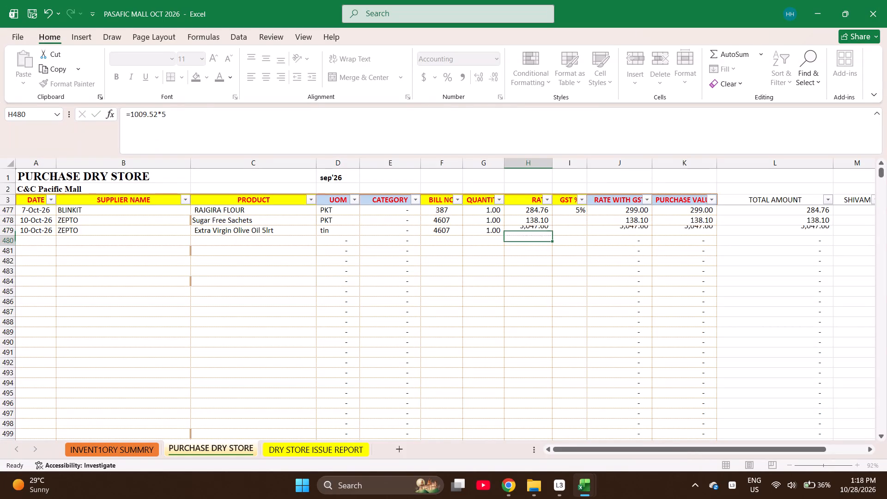
Set the quantity for Extra Virgin Olive Oil in row 479 to 0.2.
key("Up")
key("Left")
type("0.2")
key("Right")
Enter 5% GST for the Sugar Free Sachets and Extra Virgin Olive Oil rows of bill 4607.
key("Right")
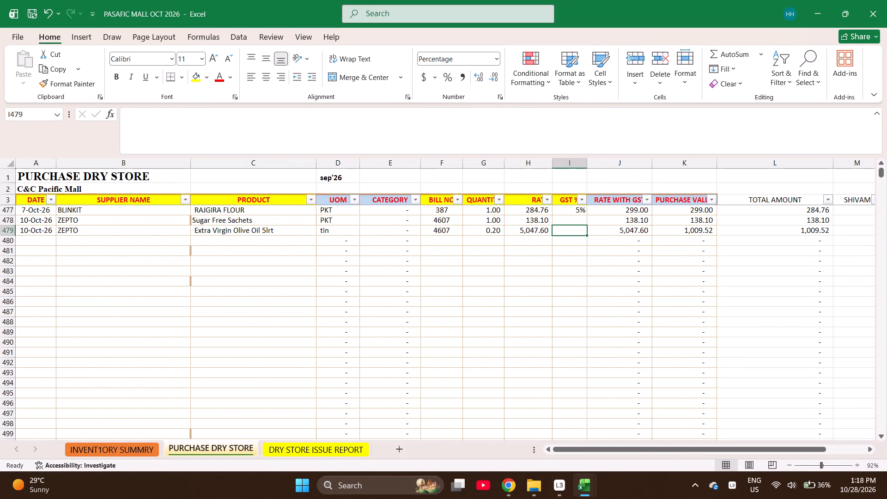
key("Up")
key("5")
key("Return")
key("5")
key("Return")
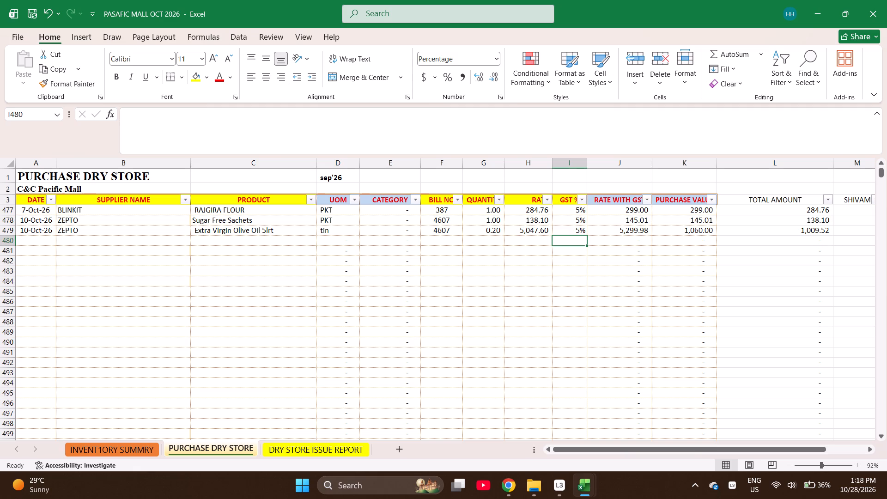
Check the combined purchase value of the two rows of ZEPTO bill 4607.
key("Page_Down")
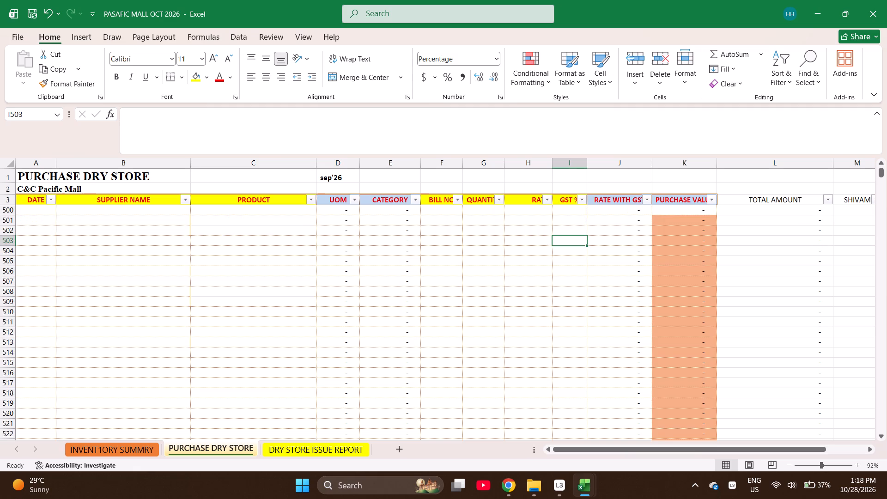
key("Page_Up")
key("Right")
key("Right")
key("Right")
key("Left")
key("Up")
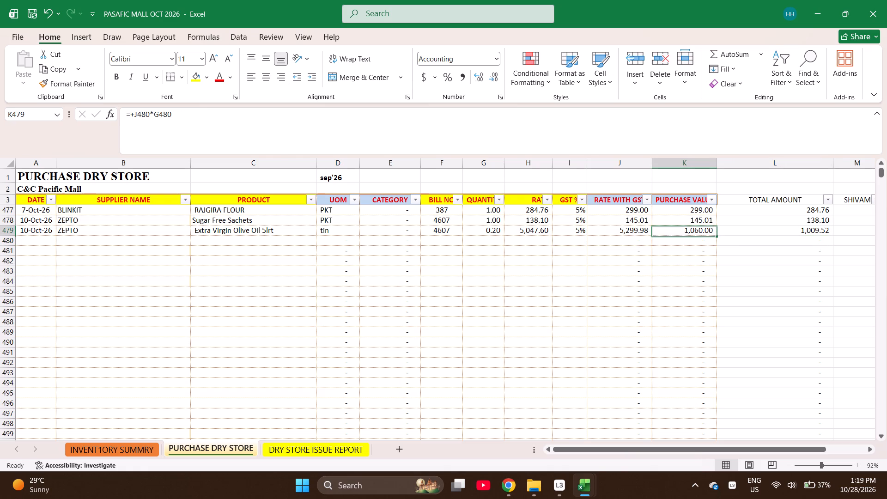
key("shift+Up")
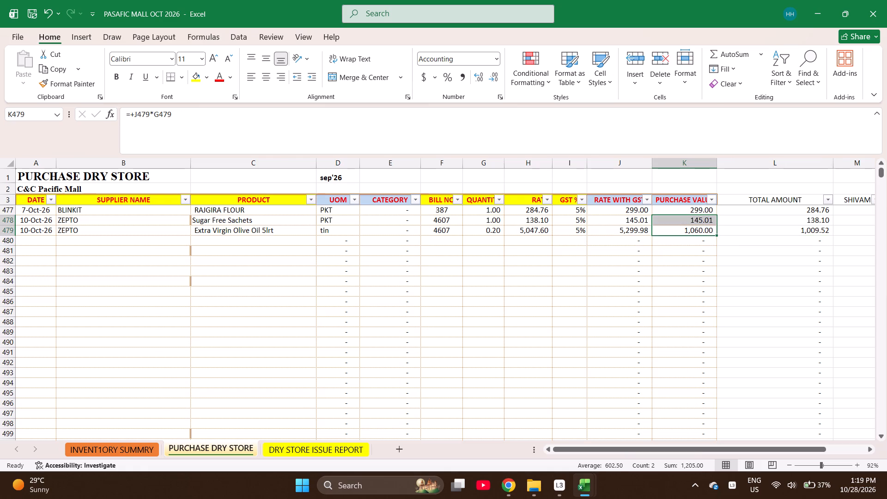
Start a new purchase line in row 480 with the date 22-Oct-26.
key("ctrl+Left")
key("ctrl+Left")
key("ctrl+Left")
key("Down")
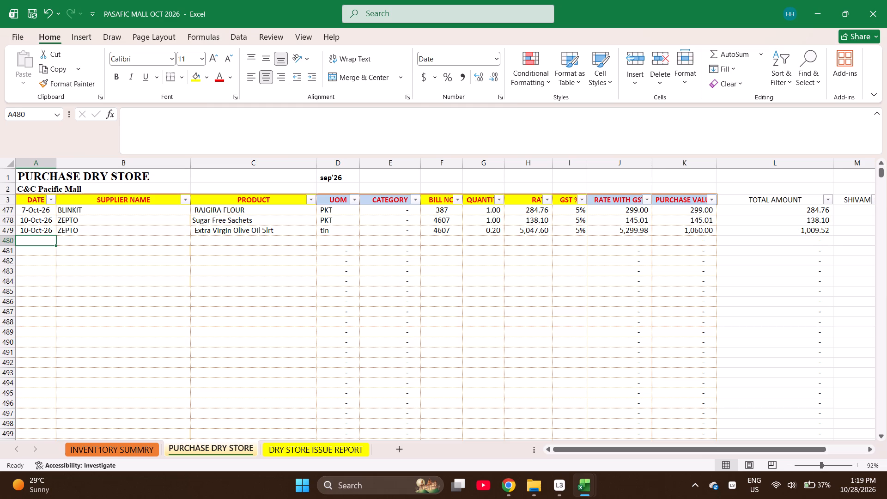
type("10-22-26")
key("Right")
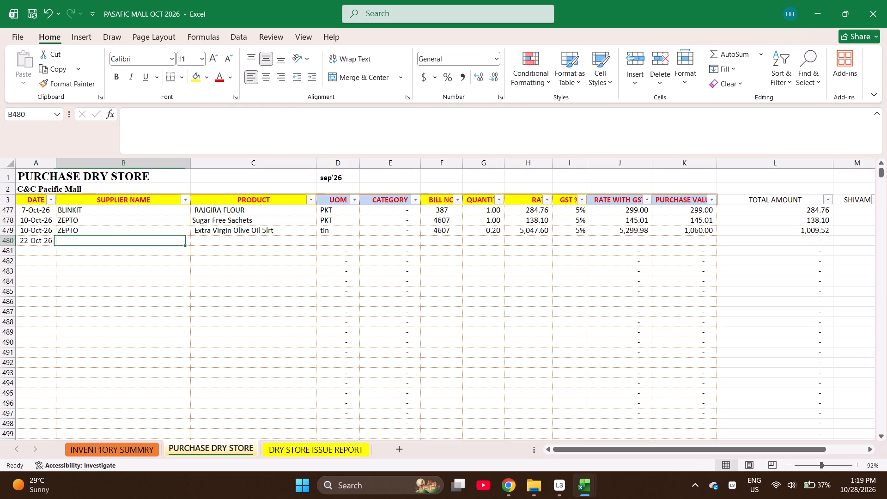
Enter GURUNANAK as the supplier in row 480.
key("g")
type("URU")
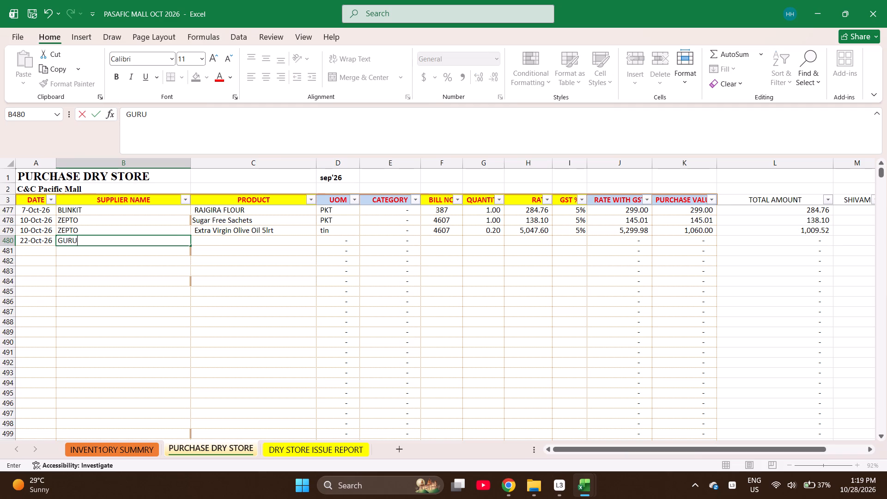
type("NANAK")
Copy the supplier name GURUNANK PANEER BHANDAR from the 3-Oct-26 entry in row 146 into the supplier cell of row 480.
key("ctrl+Up")
key("ctrl+Up")
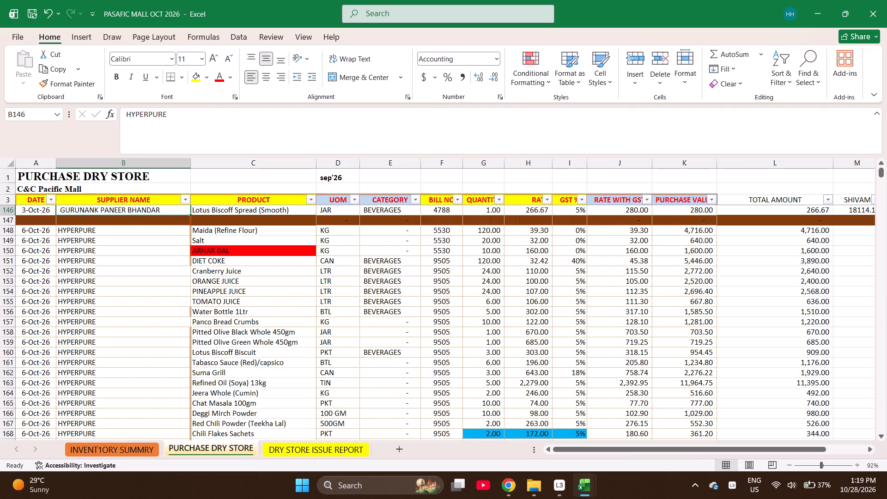
key("Down")
key("Up")
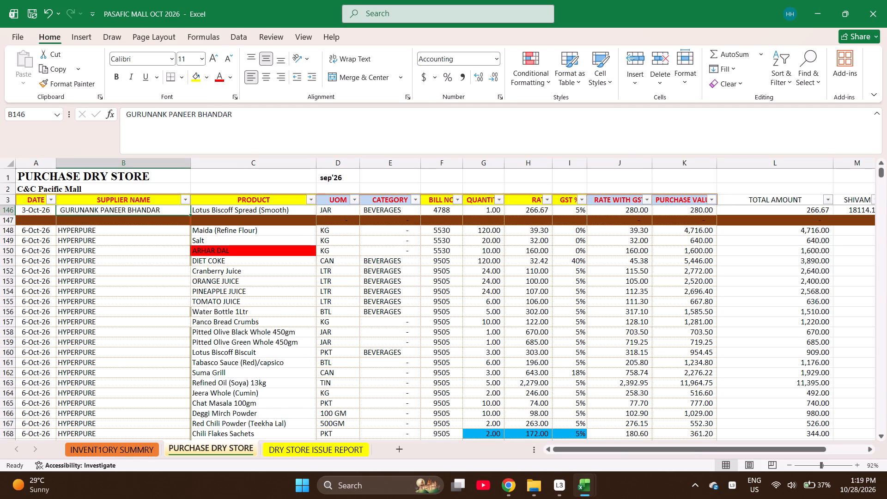
key("ctrl+c")
key("ctrl+Down")
key("ctrl+Down")
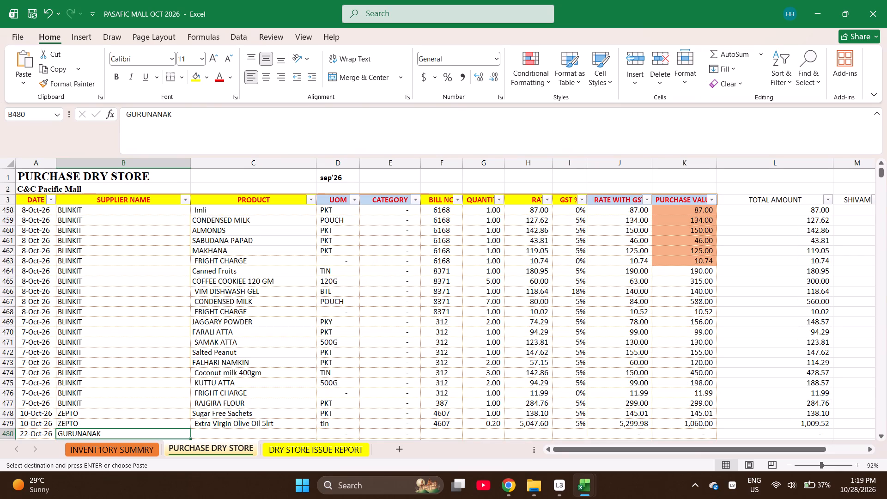
key("Return")
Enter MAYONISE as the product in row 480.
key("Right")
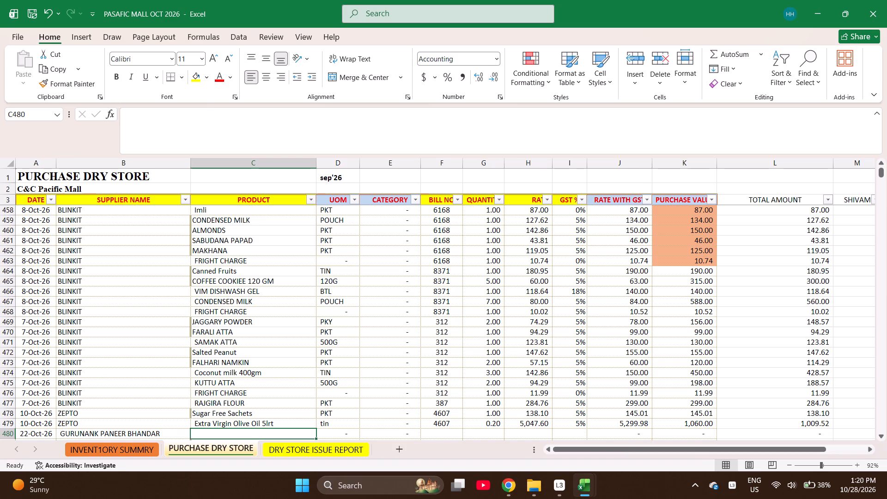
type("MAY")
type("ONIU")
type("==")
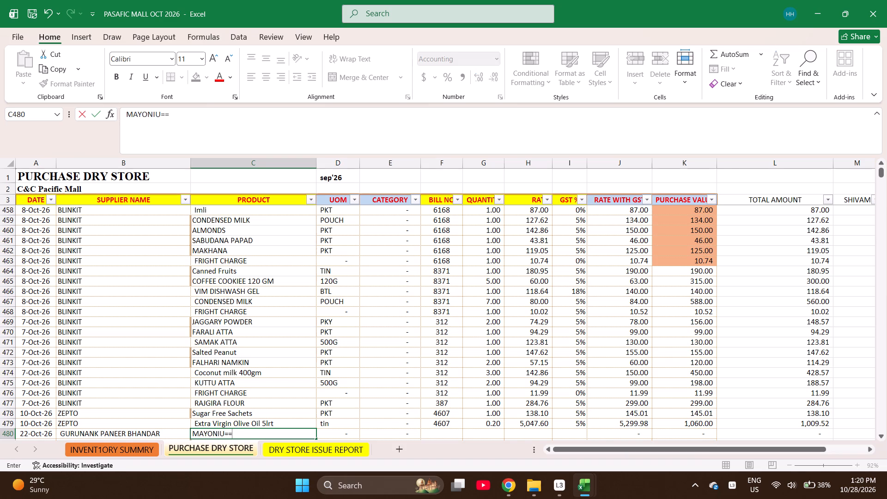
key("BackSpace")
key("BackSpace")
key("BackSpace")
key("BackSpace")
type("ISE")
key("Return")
Find MAYO in the inventory summary sheet and copy the Mayonnaise item name into the product cell of purchase row 480.
key("ctrl+Page_Up")
key("ctrl+f")
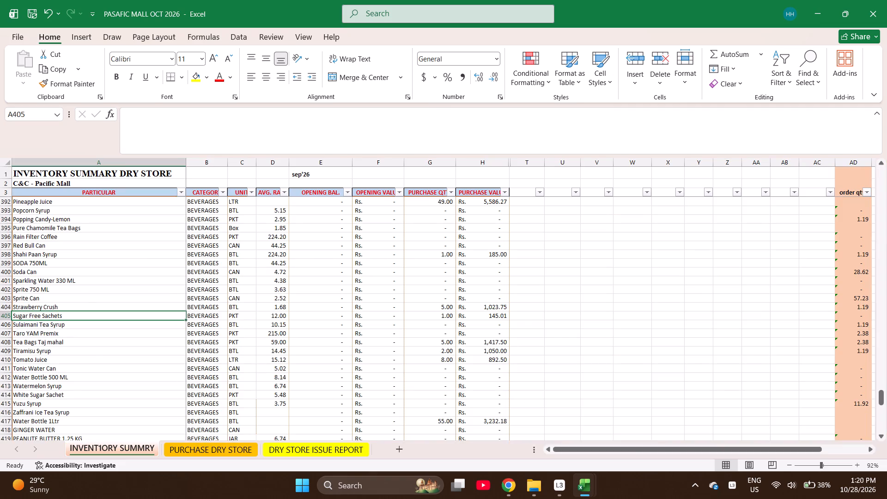
type("MAYO")
key("Return")
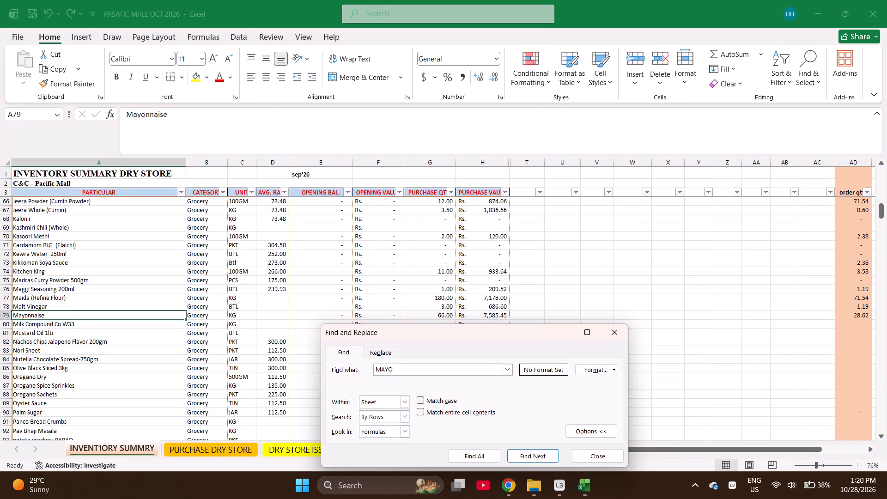
key("Escape")
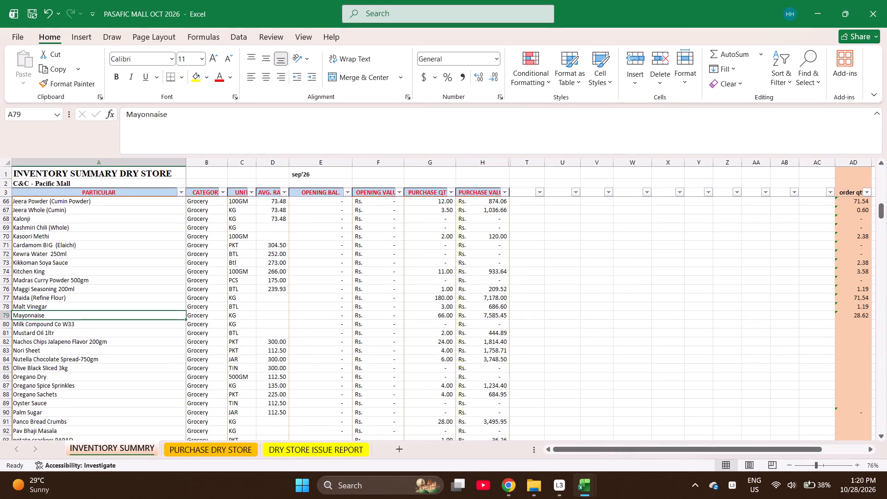
key("ctrl+c")
key("ctrl+Page_Down")
key("Return")
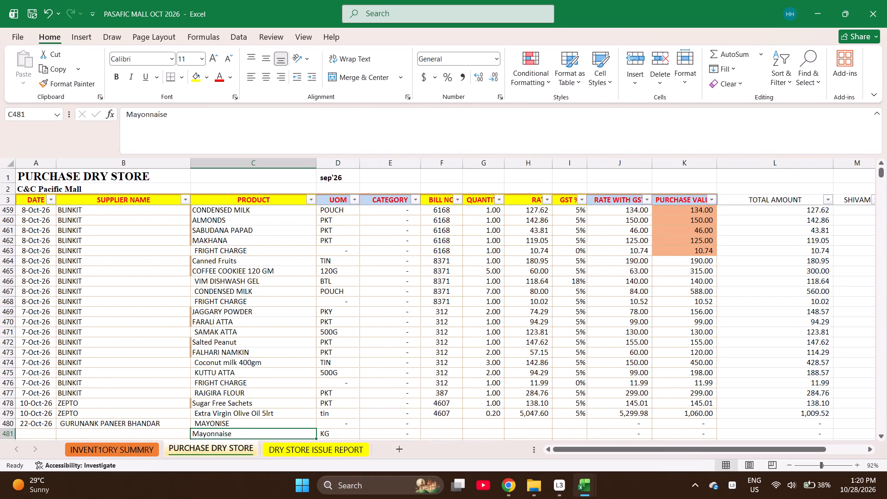
key("ctrl+z")
key("Up")
key("Return")
Enter bill number 5249 and quantity 12 for Mayonnaise in row 480.
key("Right")
key("Right")
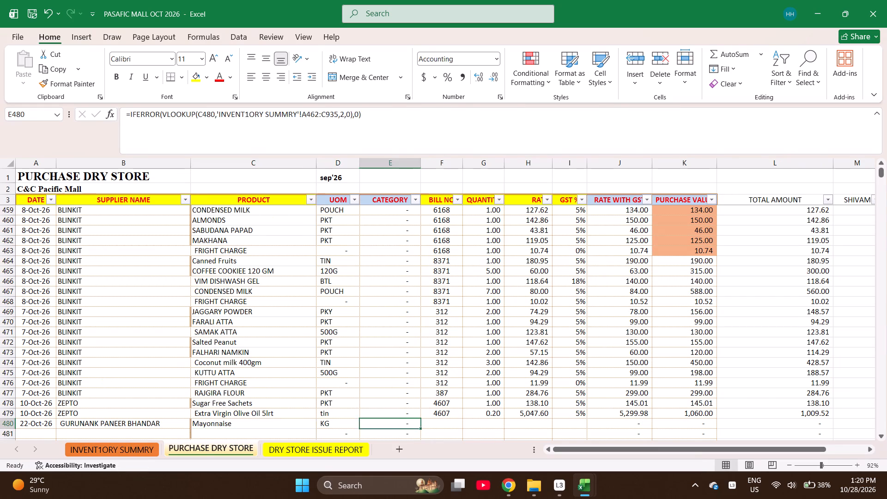
key("Right")
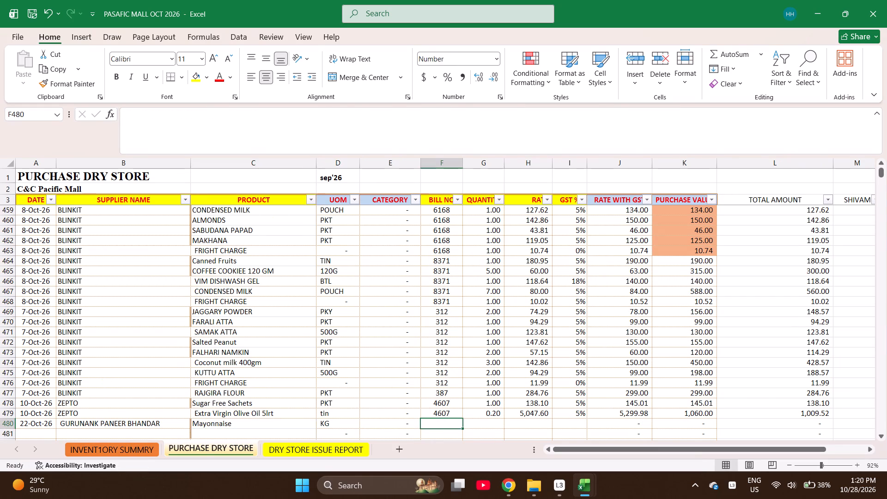
type("524")
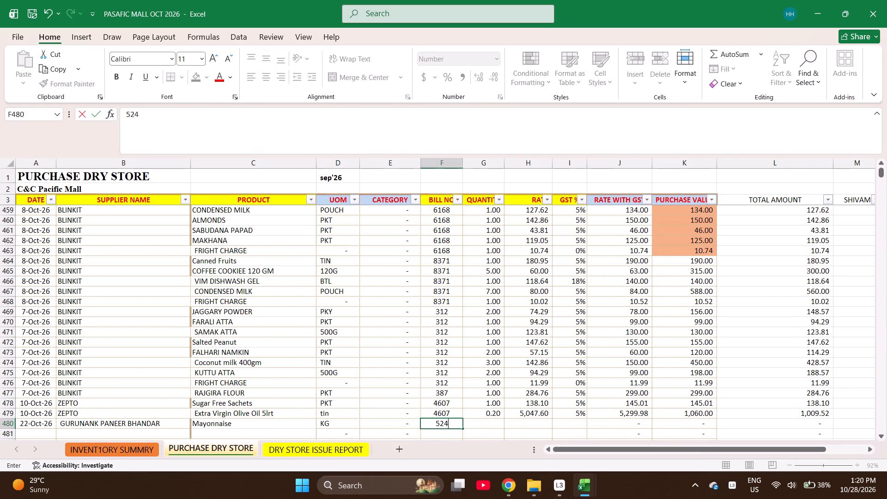
key("9")
key("Right")
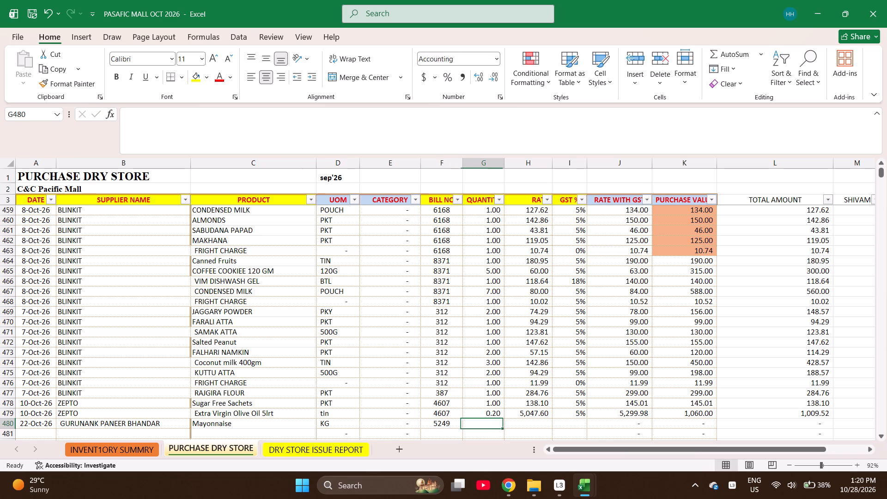
type("12")
key("Return")
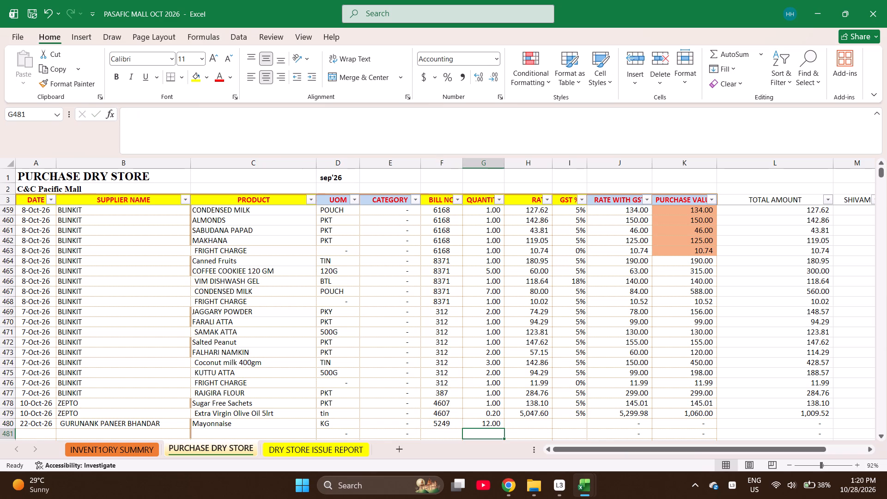
Enter quantity 0.5 in row 481 and fill bill number 5249 down into that row.
type("0.5")
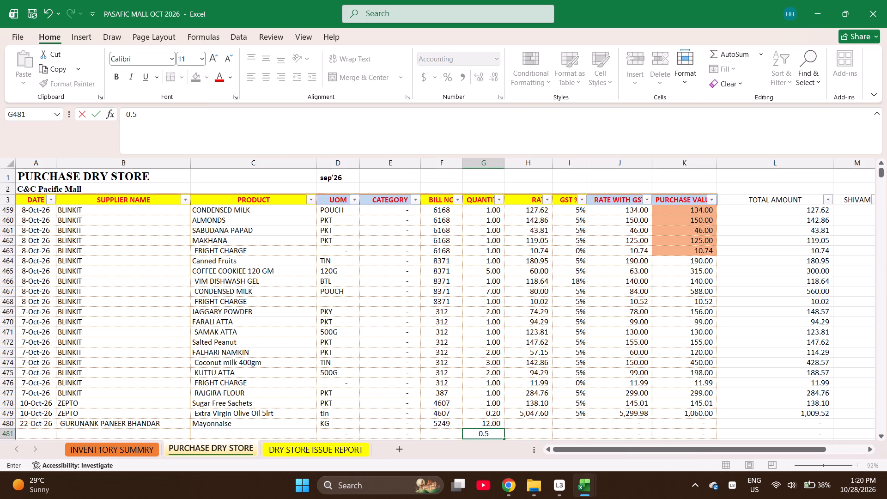
key("Left")
key("ctrl+d")
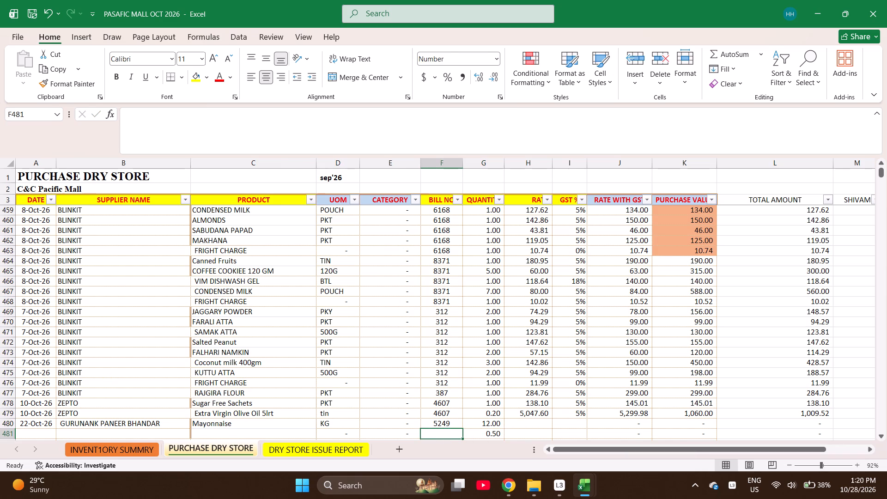
Enter the rates for bill 5249: 104.76 for Mayonnaise in row 480 and 1142.86 in row 481.
key("Right")
key("Right")
key("Up")
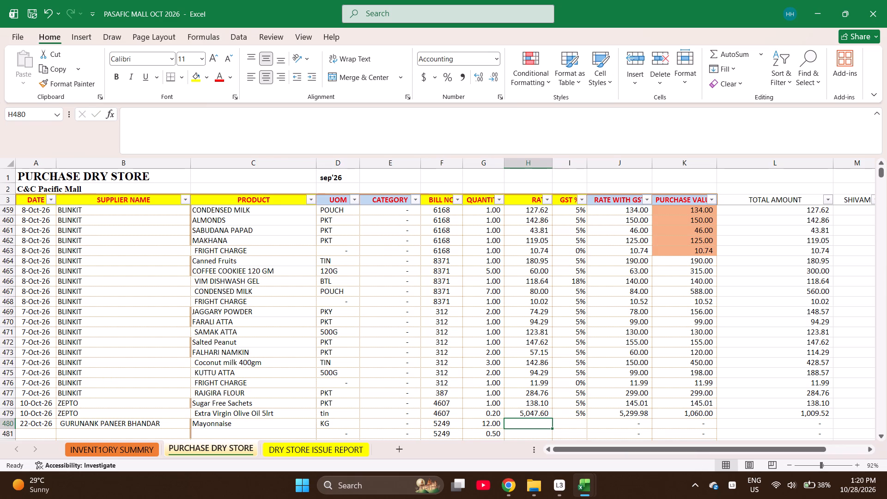
type("104.76")
key("Return")
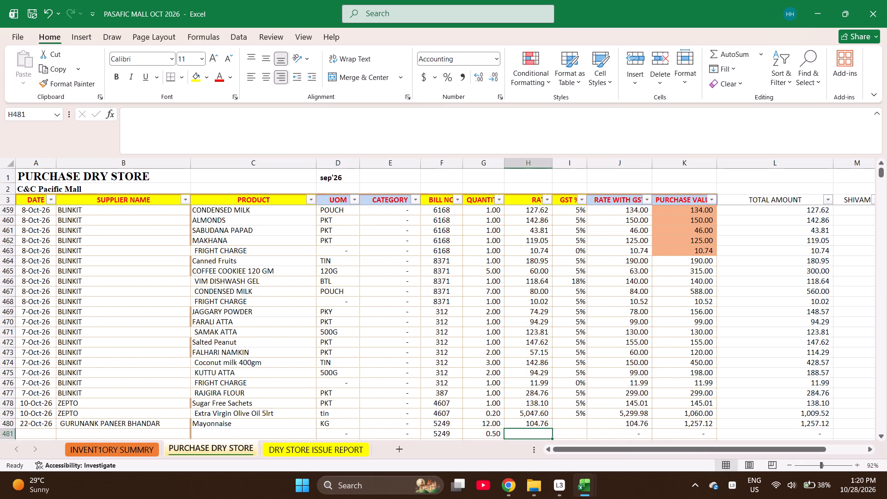
type("1142")
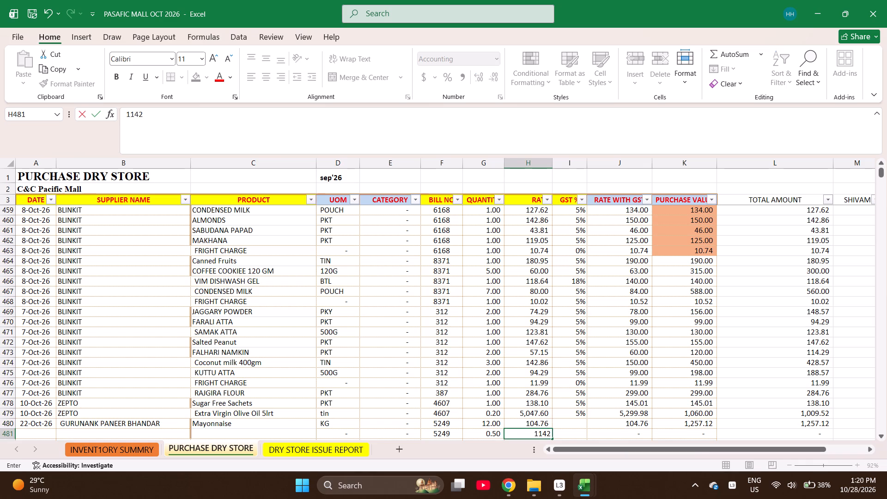
type(".5")
key("BackSpace")
type("86/")
key("BackSpace")
key("Return")
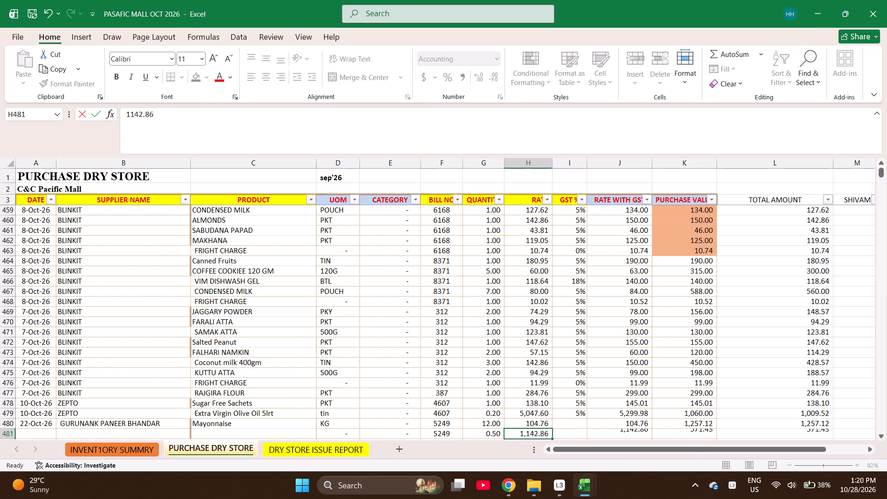
Enter 5% GST for both rows of bill 5249, rows 480 and 481.
key("Up")
key("Right")
key("Up")
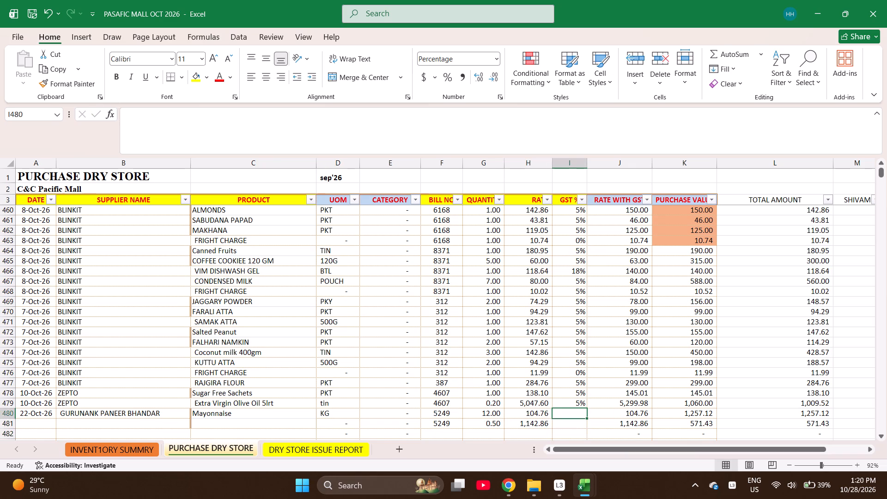
key("5")
key("Return")
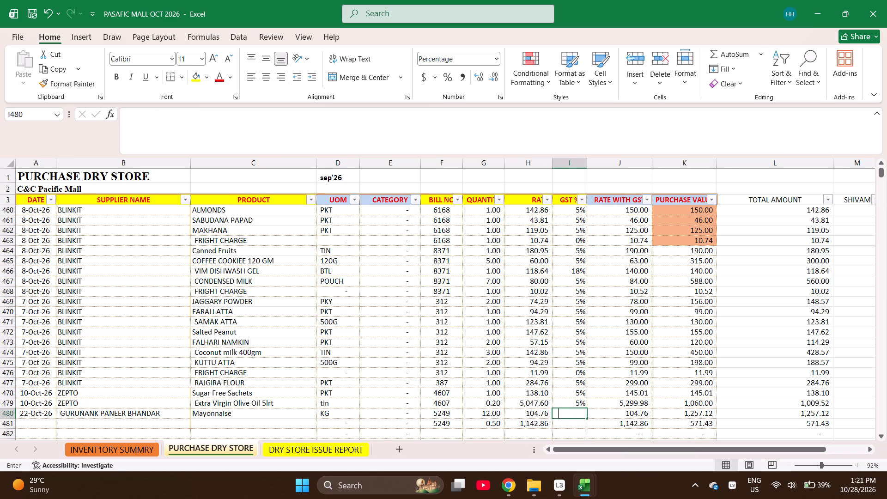
key("5")
key("Return")
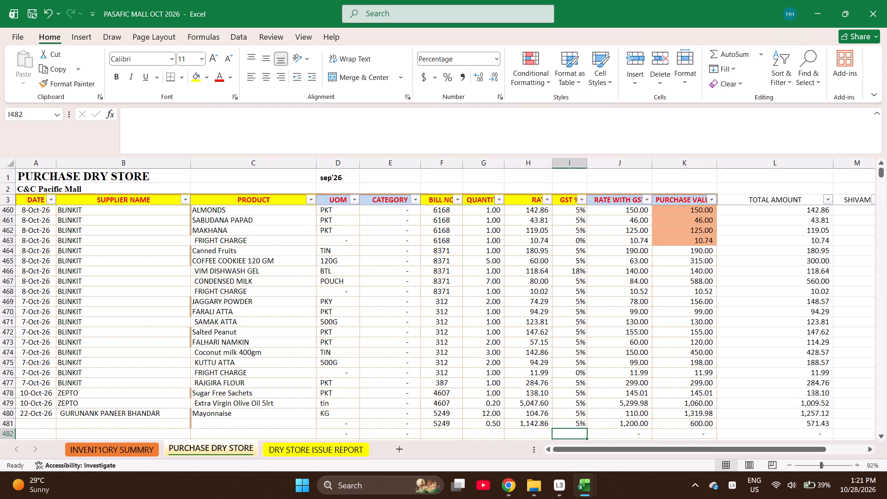
Check the total amounts of bill 5249 in rows 480 and 481 against their entries.
key("Up")
key("Right")
key("Right")
key("Right")
key("Right")
key("Up")
key("Left")
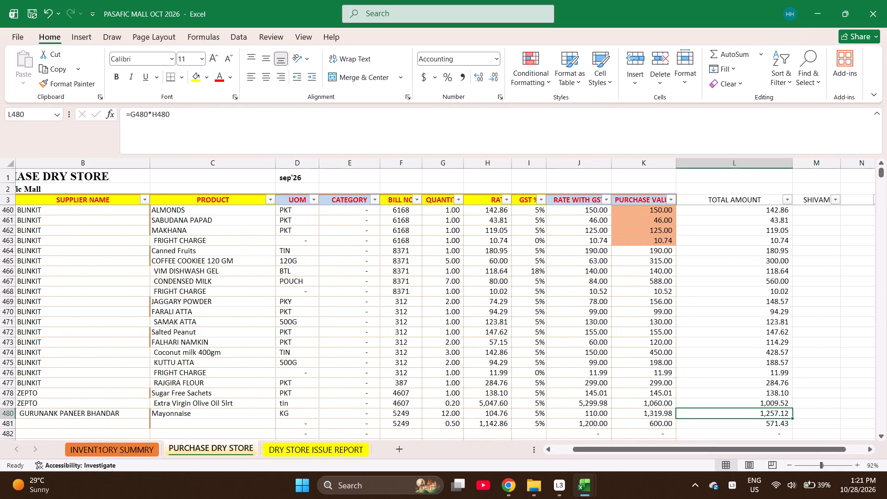
key("Down")
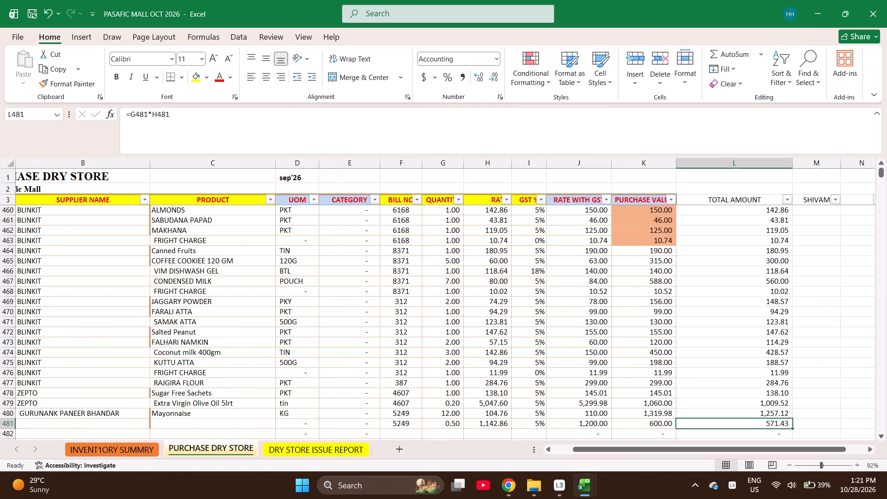
key("Left")
key("Left")
key("Left")
key("Left")
key("Left")
key("Left")
key("Left")
key("Left")
key("Left")
key("Left")
key("Left")
key("Left")
key("Left")
key("Left")
key("Left")
key("Left")
key("Left")
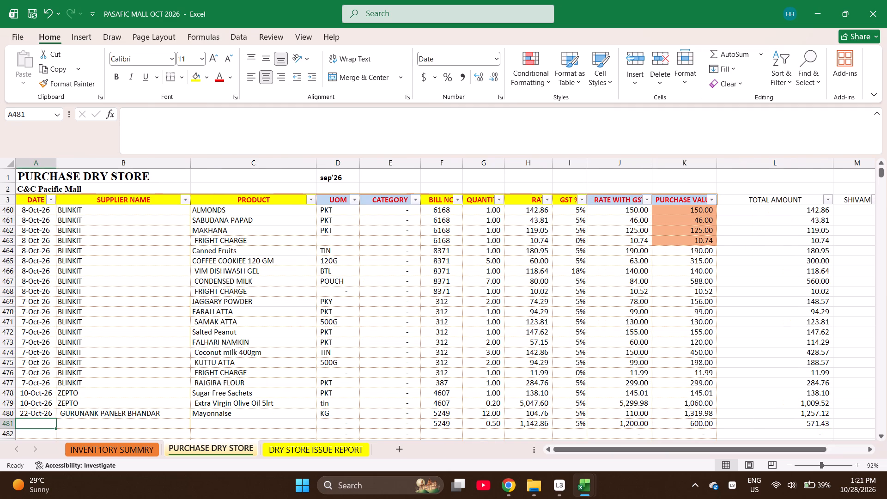
Enter the sum 1894+2880+864+767+361.90+228.57+619.05 in cell M481, beside the total amount of row 481.
key("Right")
key("Right")
key("Right")
key("Right")
key("Right")
key("Right")
key("Right")
key("Right")
key("Right")
key("Right")
key("Right")
key("Right")
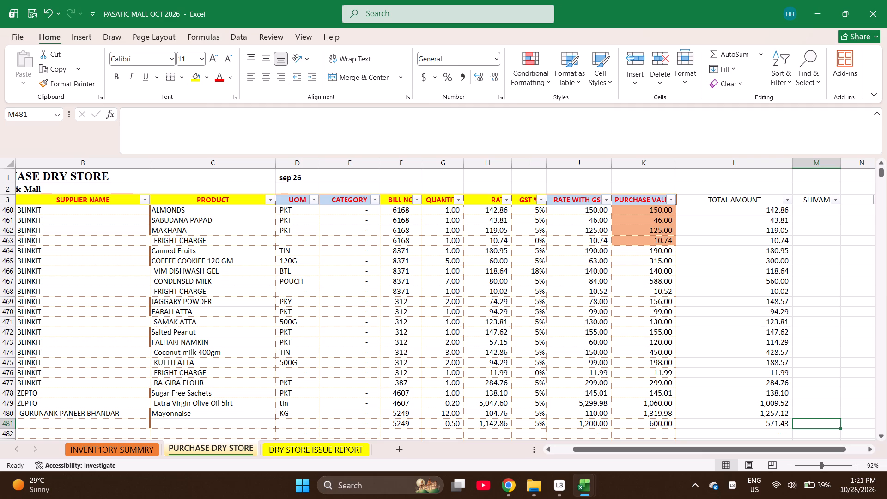
type("+18")
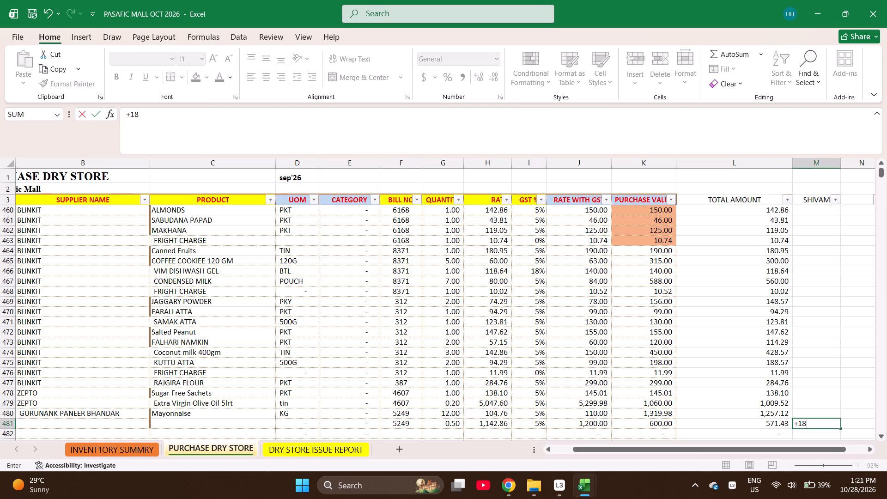
type("94+")
type("2880+")
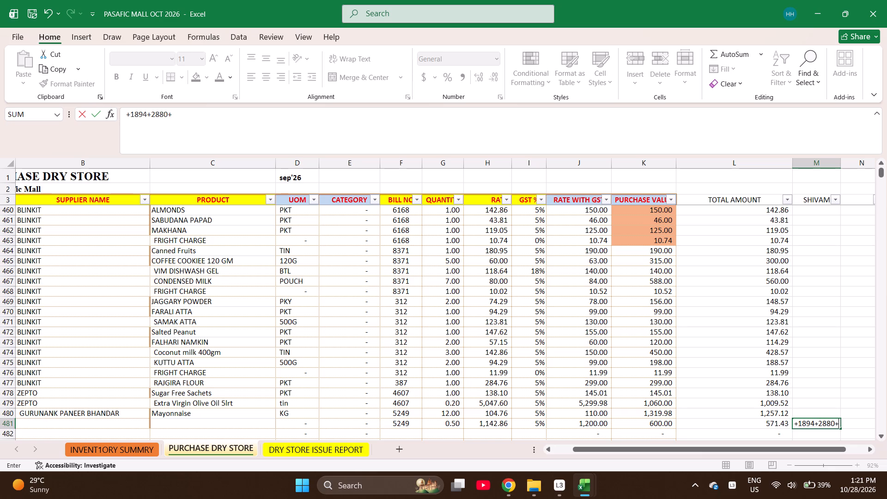
type("864")
key("plus")
type("767+")
type("361")
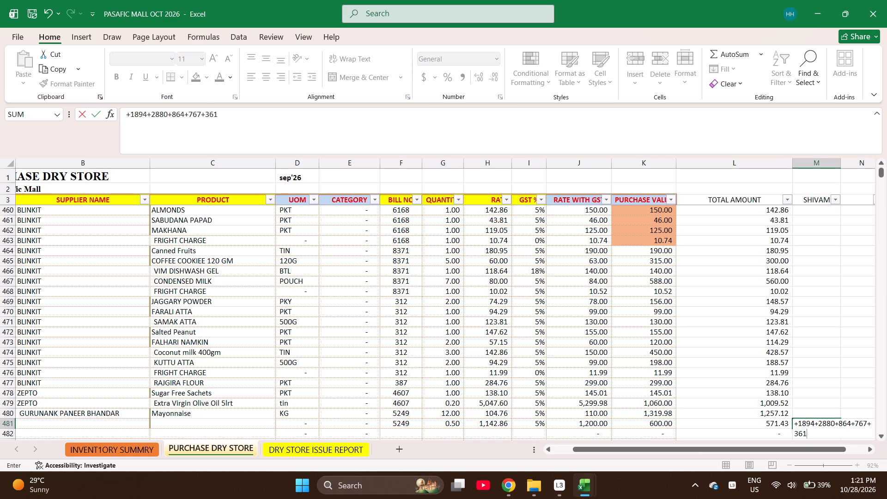
type(".90+")
type("228.57+")
type("619.05")
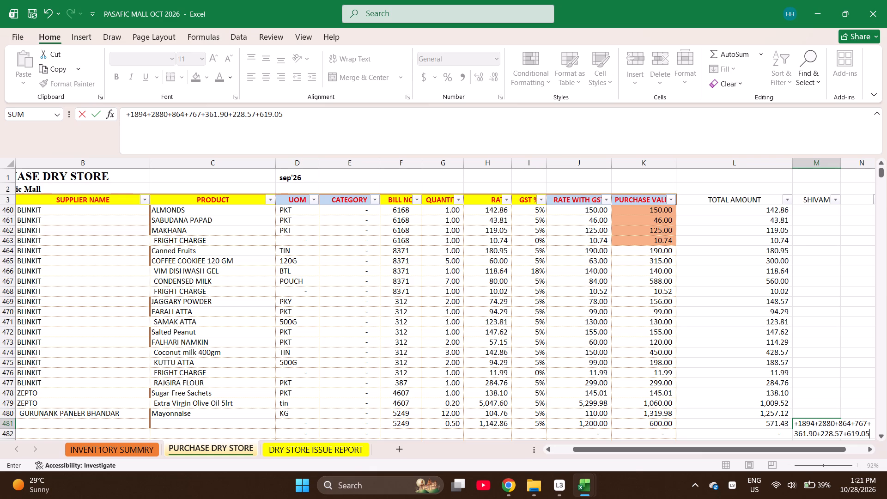
key("Return")
key("Up")
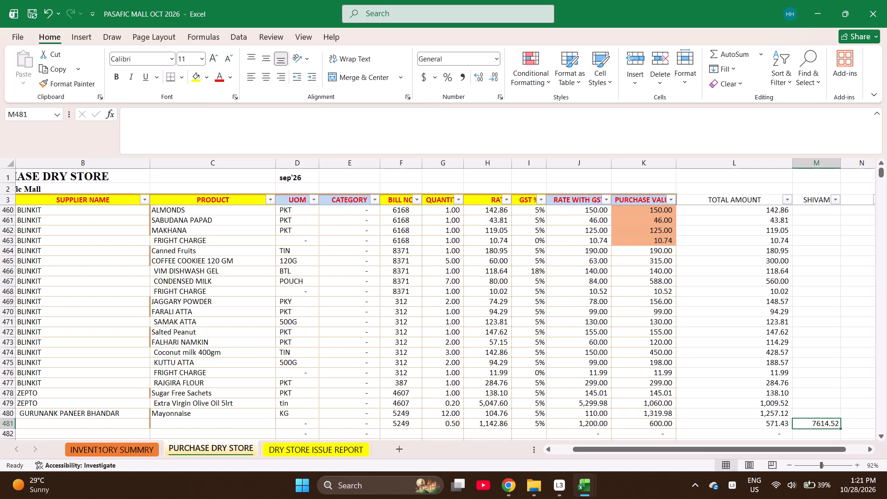
Compare the sum in M481 with the total amounts of bill 5249's rows 480 and 481.
key("Home")
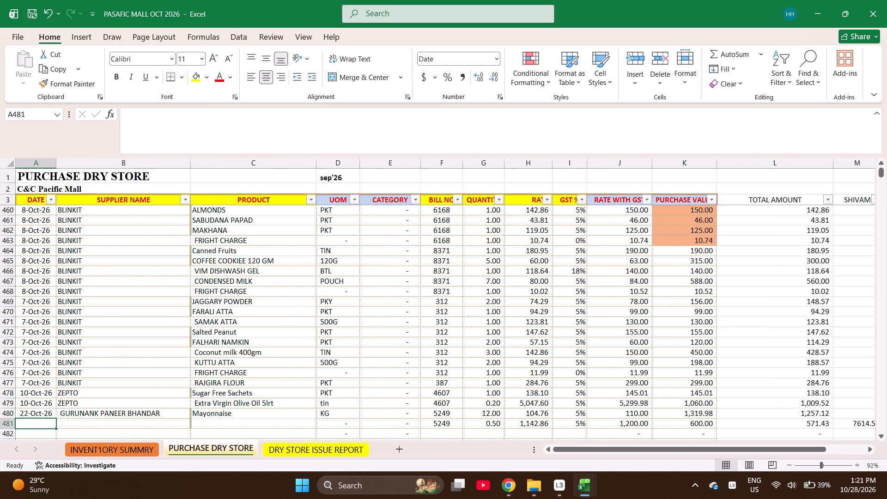
key("ctrl+Right")
key("ctrl+Right")
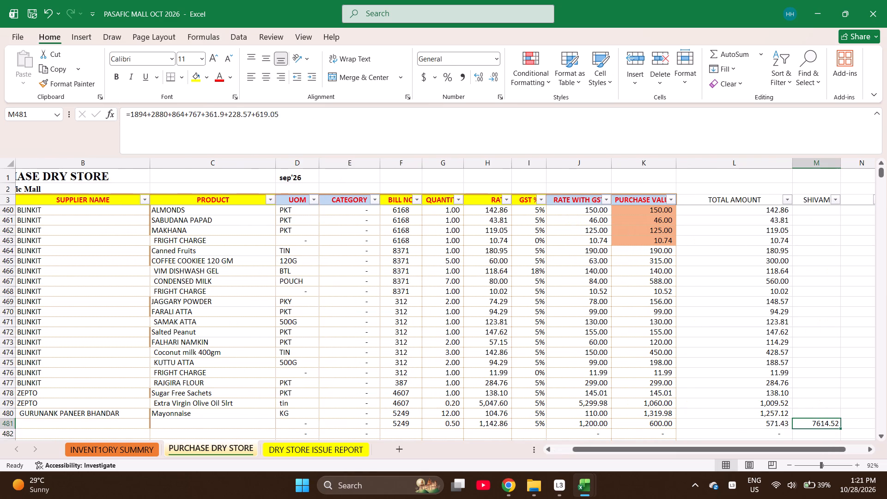
key("shift+Left")
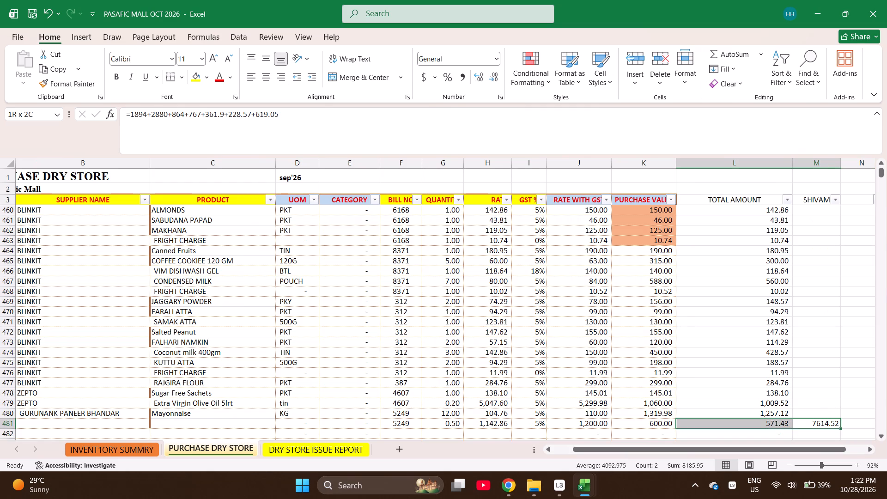
key("shift+Up")
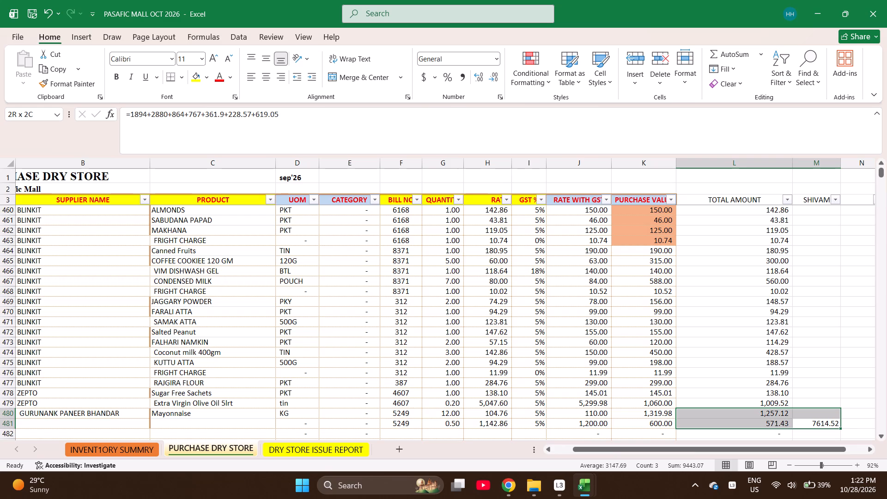
Find WALN in the inventory summary and copy Walnut Kennels into the product cell of purchase row 481.
key("ctrl+Left")
key("ctrl+Left")
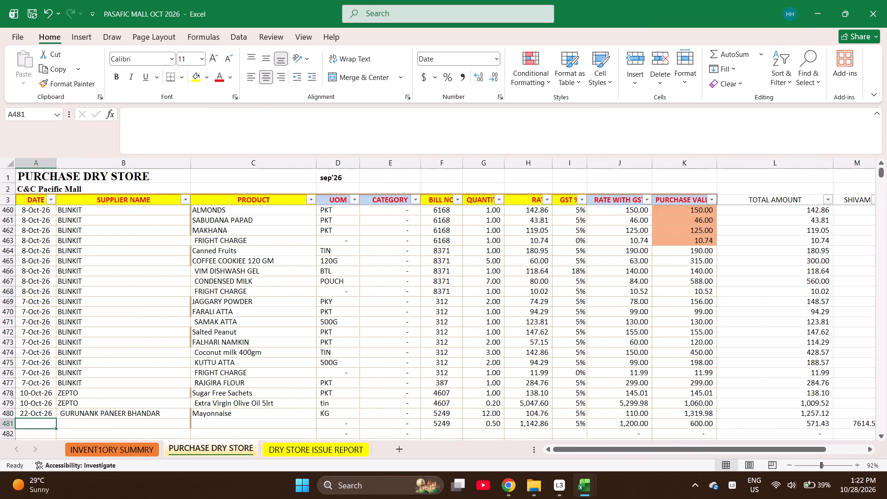
key("shift+Right")
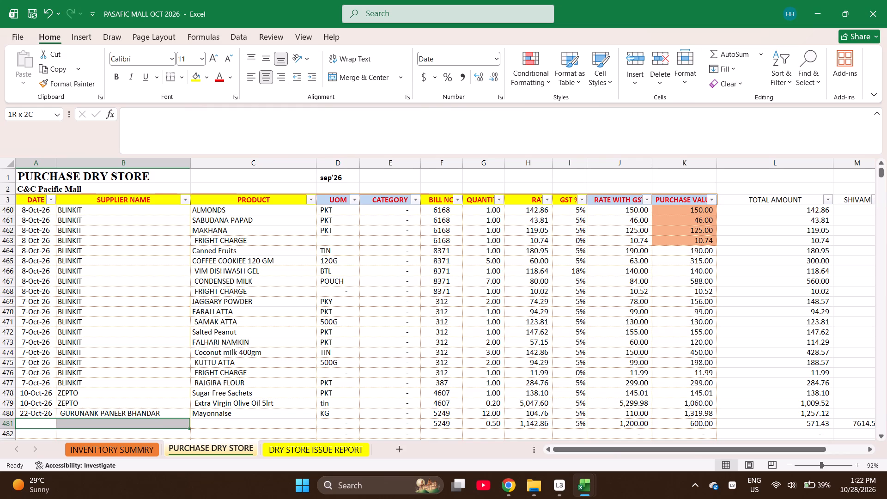
key("Right")
key("Right")
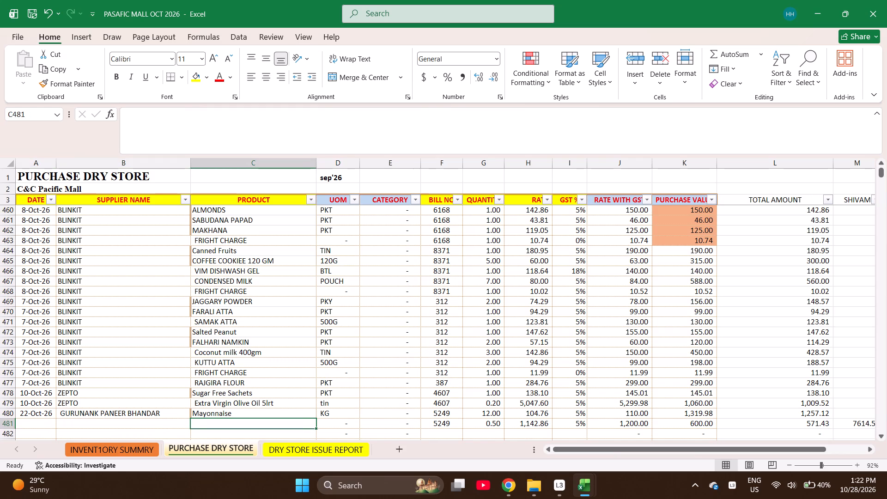
type("WALNU")
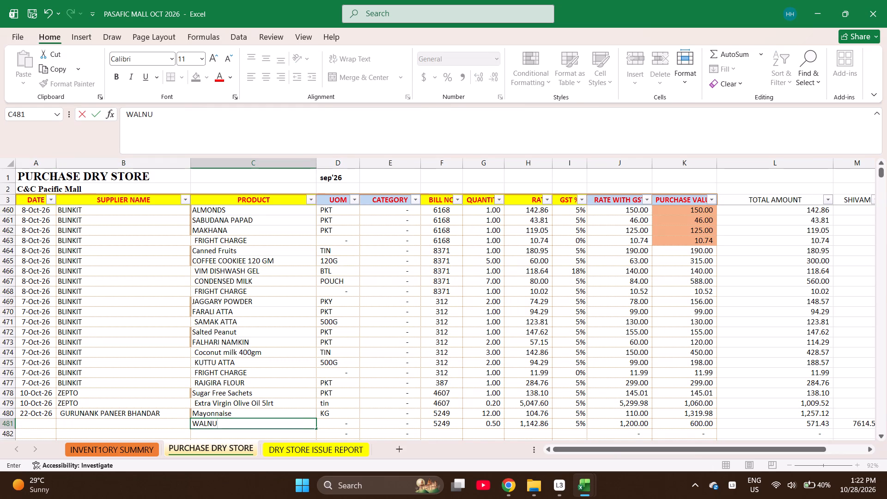
key("ctrl+Page_Up")
key("ctrl+f")
type("WALN")
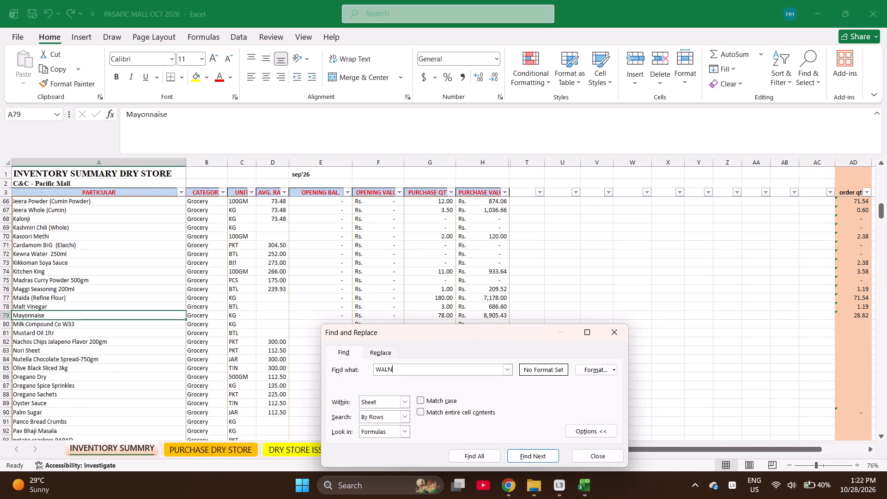
key("Return")
key("Escape")
key("ctrl+c")
key("ctrl+Page_Down")
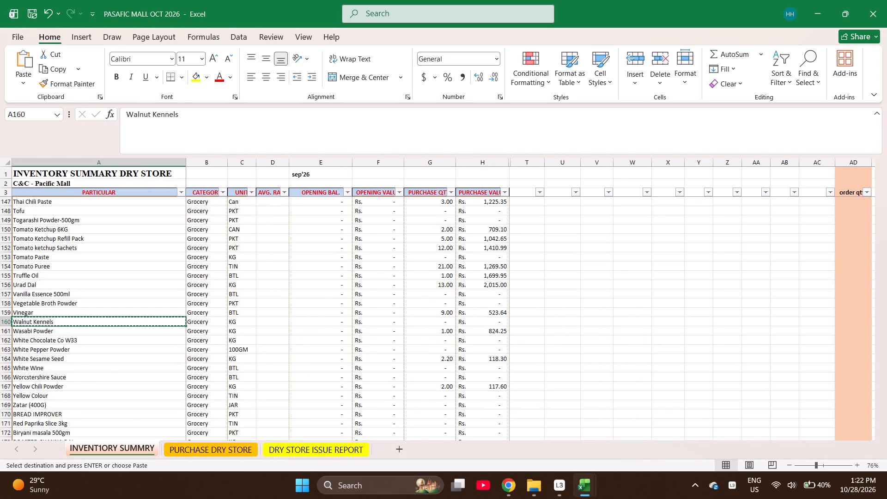
key("Return")
key("Right")
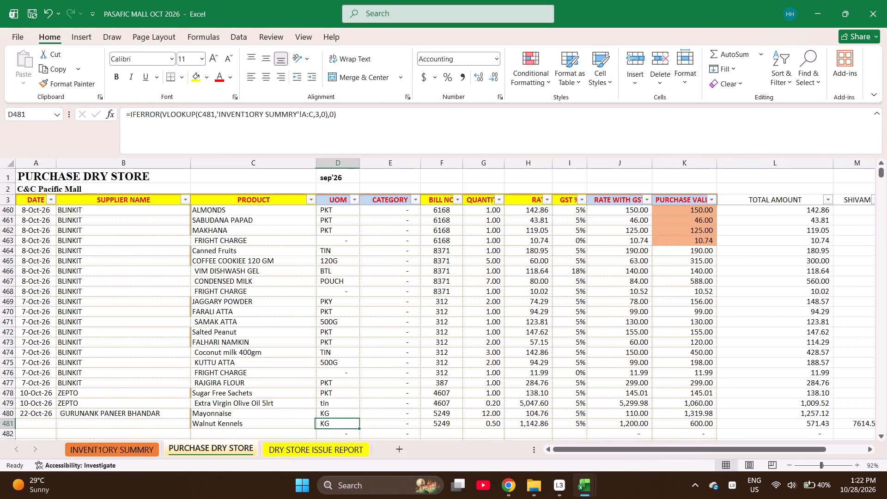
Fill the date and supplier name from row 480 down into row 481.
key("Left")
key("Left")
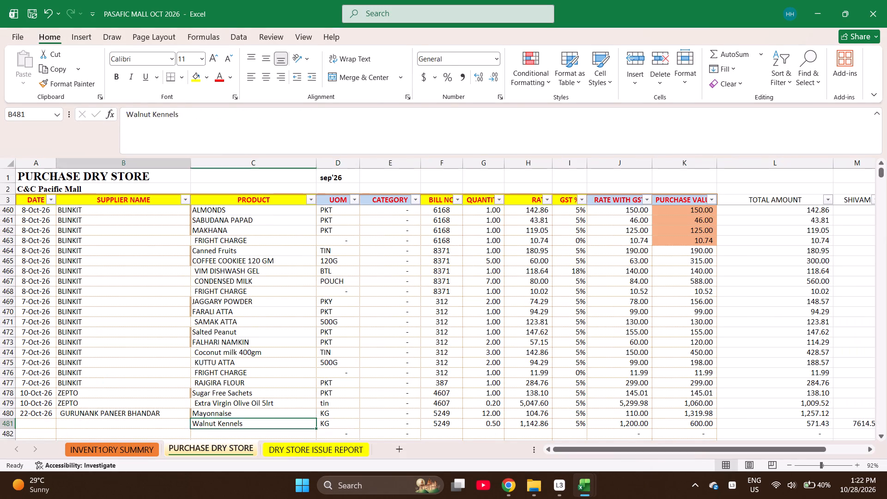
key("Left")
key("Left")
key("shift+Right")
key("ctrl+d")
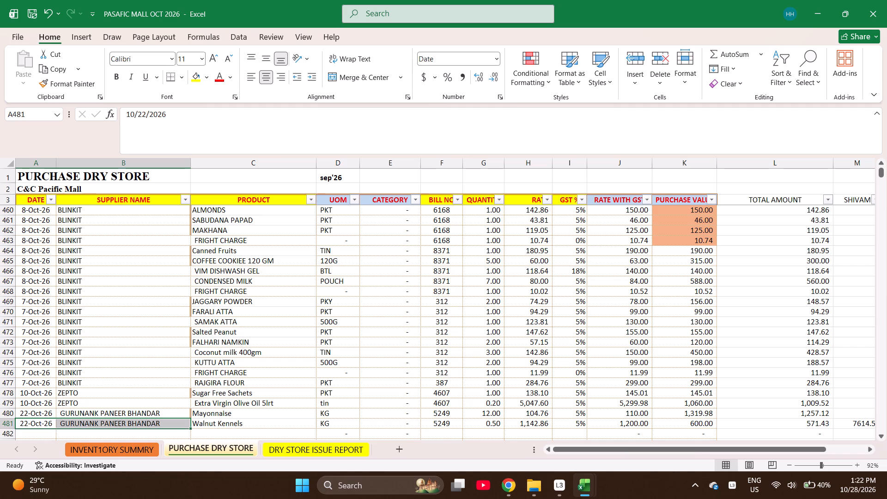
Enter the date 10-21-26 in row 482 and fill supplier GURUNANK PANEER BHANDAR down from row 481.
key("Down")
key("Down")
key("Up")
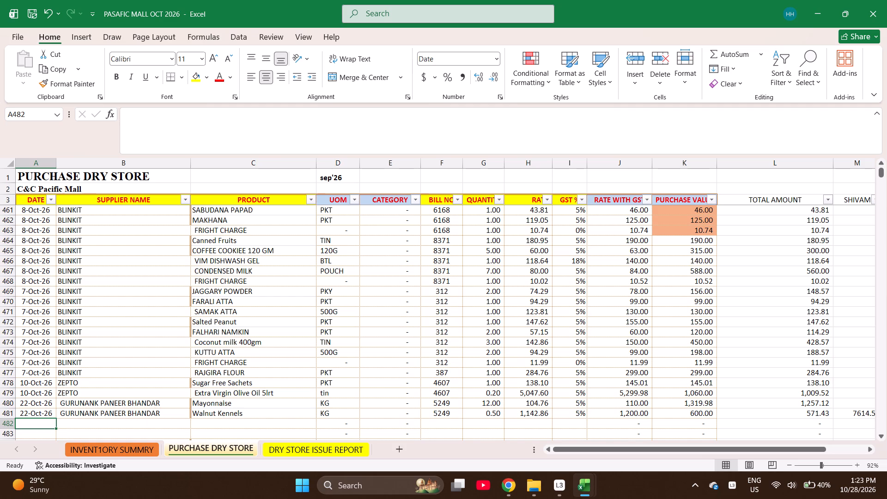
type("10-21-26")
key("Right")
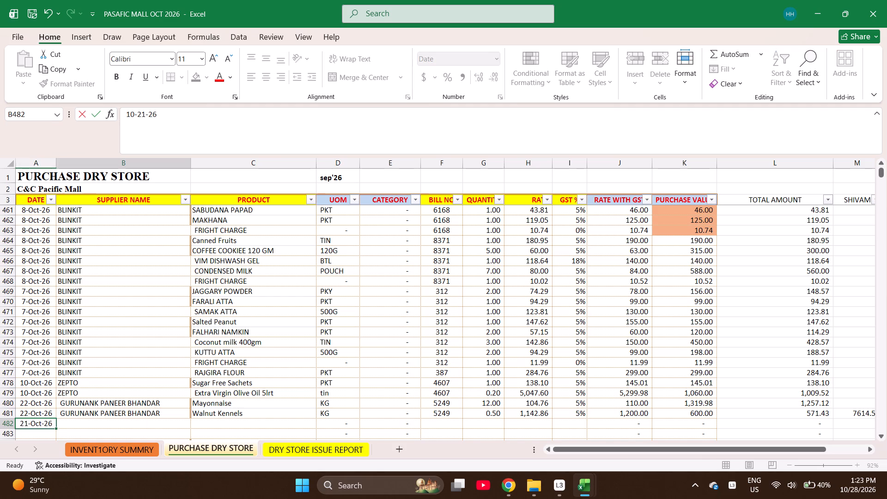
key("ctrl+d")
Find ROAST in the inventory summary and copy Roasted Chana into the product cell of purchase row 482.
key("Right")
key("ctrl+Page_Up")
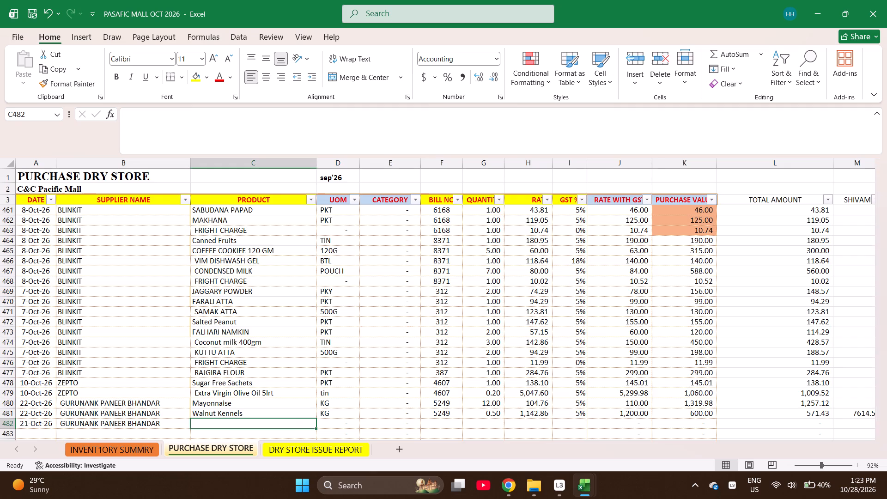
key("ctrl+f")
type("ROAST")
key("Return")
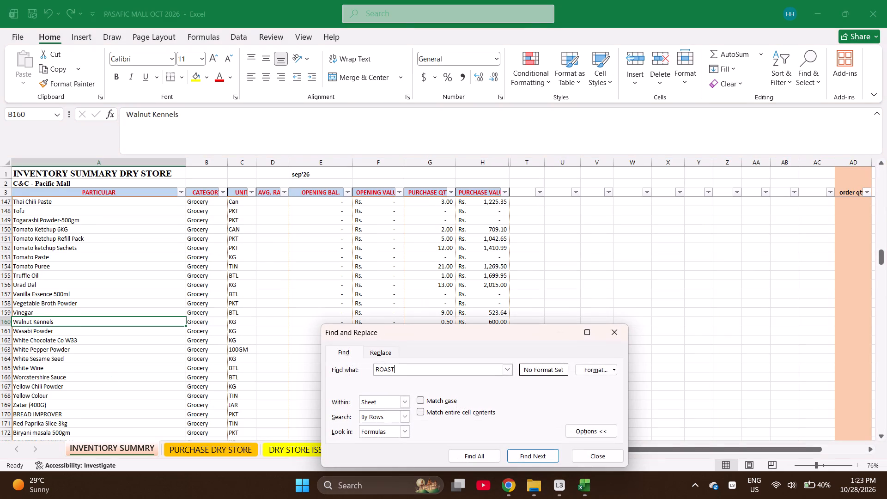
key("Escape")
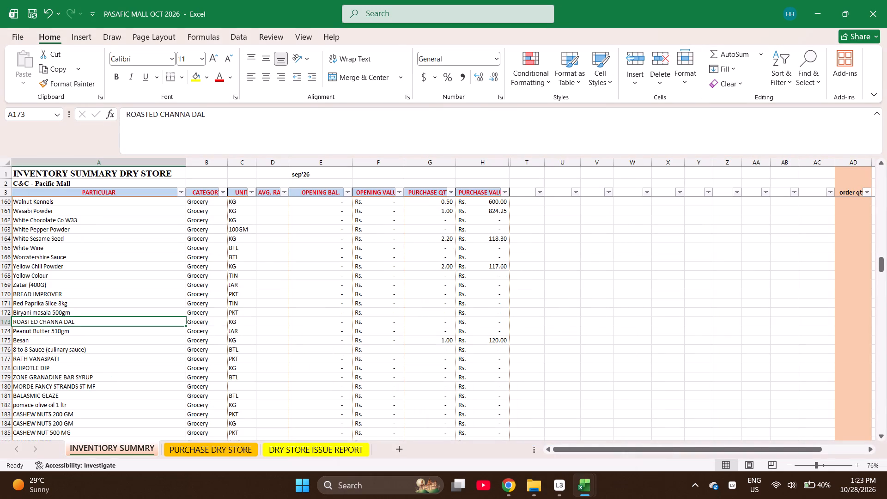
key("ctrl+f")
key("Return")
key("Return")
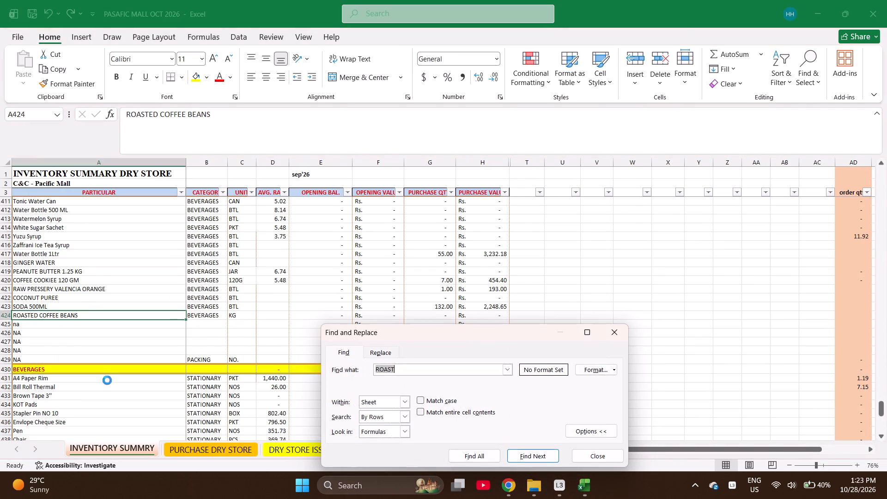
key("Escape")
key("ctrl+c")
key("ctrl+Page_Down")
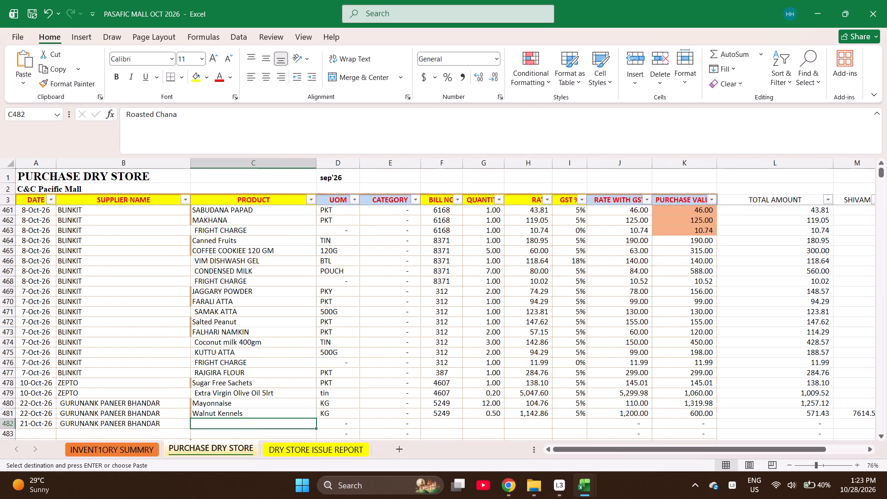
key("Return")
key("Down")
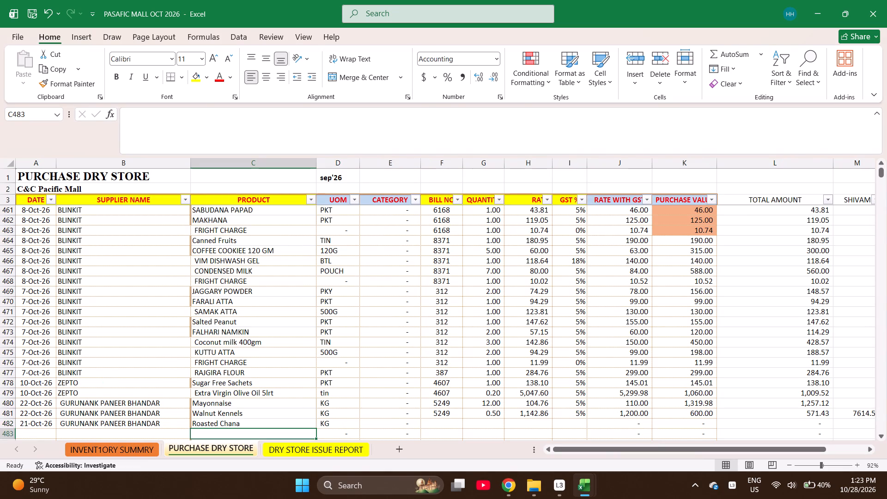
Enter SUGAR as the product in purchase row 483, without the autocompleted Free Sachets ending.
type("SUGAR")
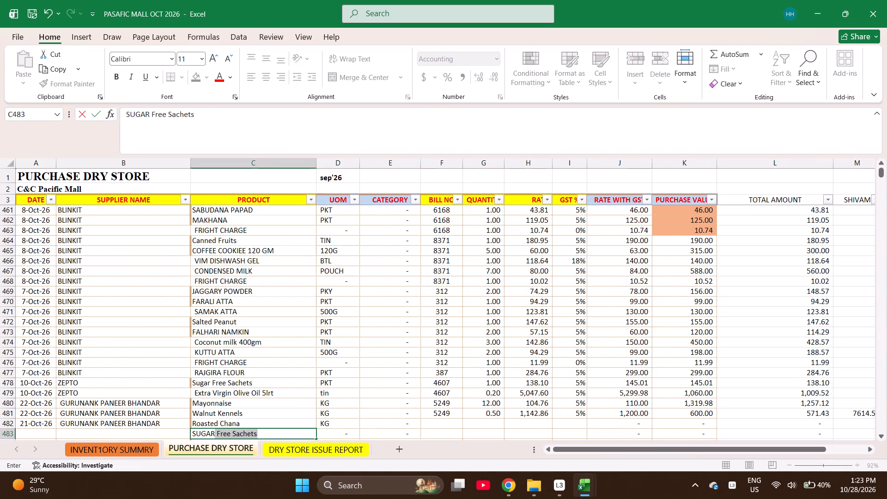
key("Return")
key("Up")
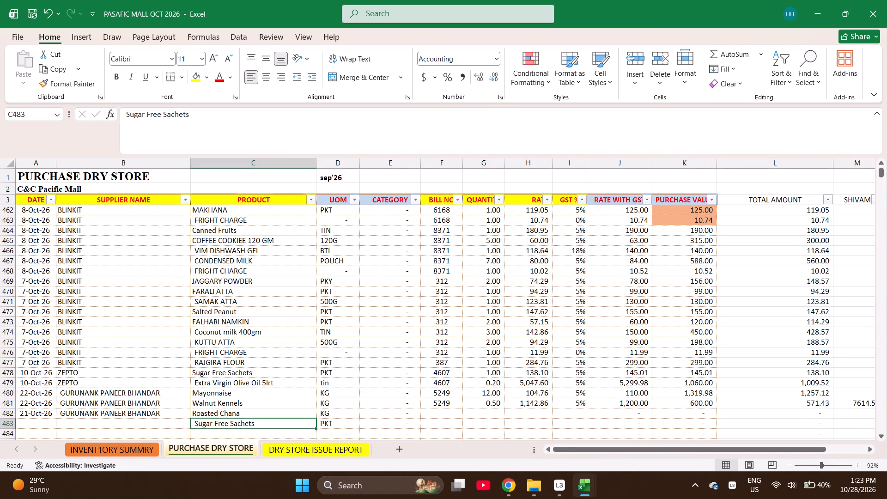
type("SUGAR")
key("Escape")
key("Up")
key("Down")
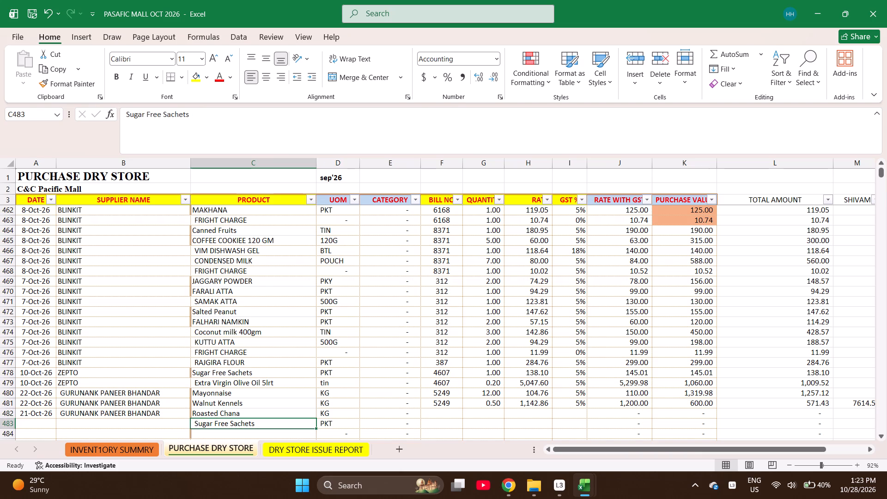
type("SUGAR")
key("space")
key("space")
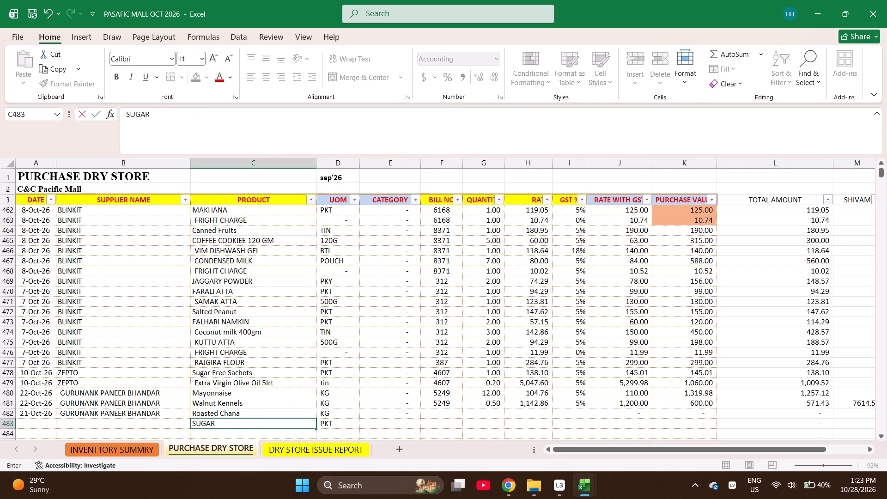
key("space")
key("BackSpace")
key("BackSpace")
key("BackSpace")
key("Return")
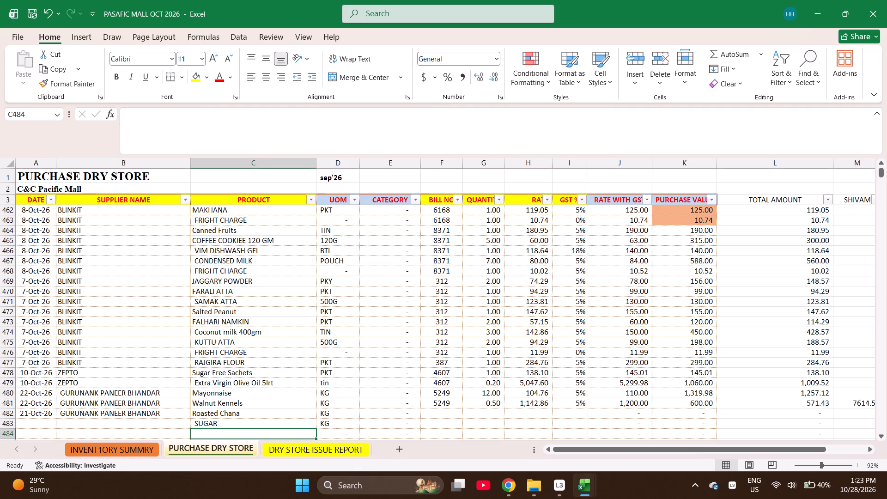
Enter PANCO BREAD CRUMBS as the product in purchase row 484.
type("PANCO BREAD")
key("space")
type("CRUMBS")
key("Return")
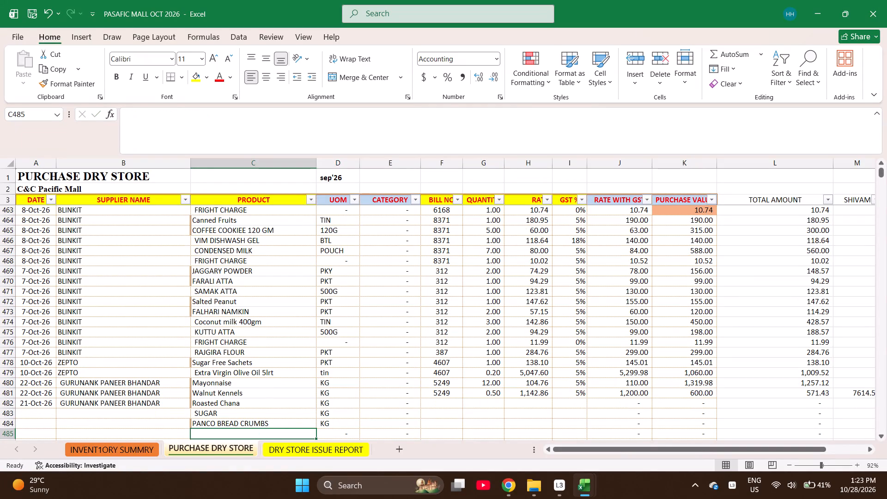
Find PANCO in the inventory summary and copy Panco Bread Crumbs into the product cell of purchase row 484.
key("ctrl+Page_Up")
key("ctrl+f")
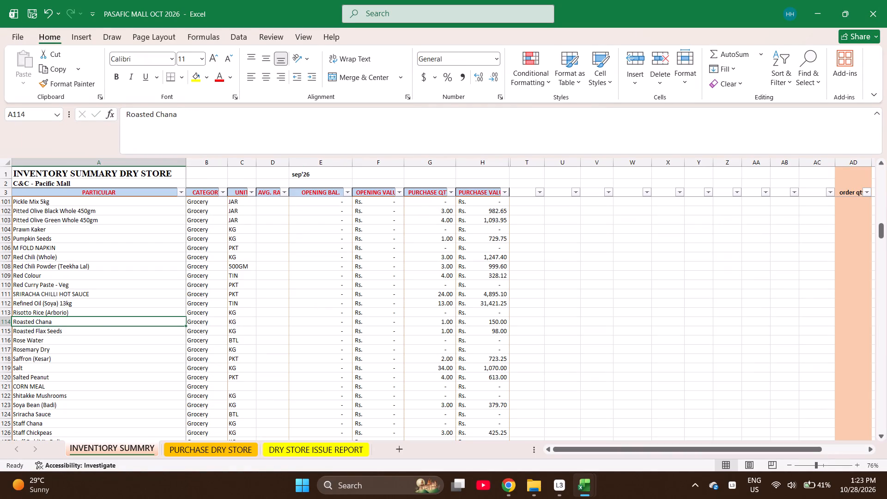
type("PANCO")
key("Return")
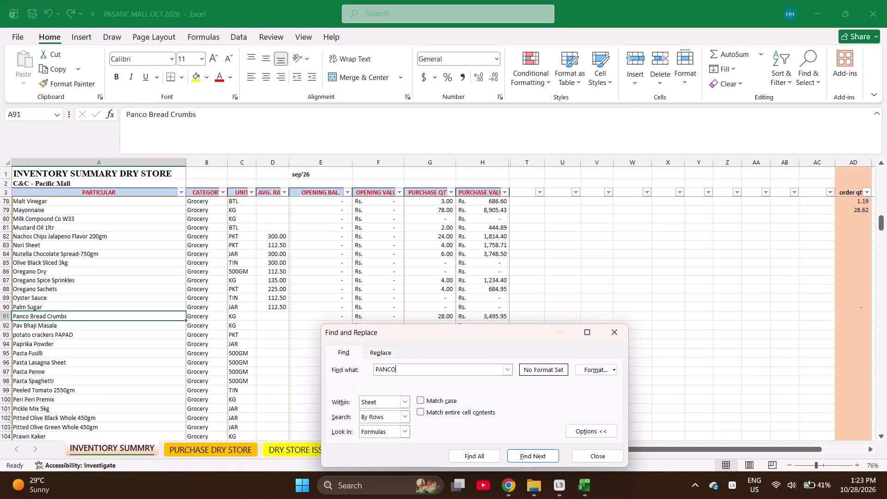
key("Escape")
key("ctrl+c")
key("ctrl+Page_Down")
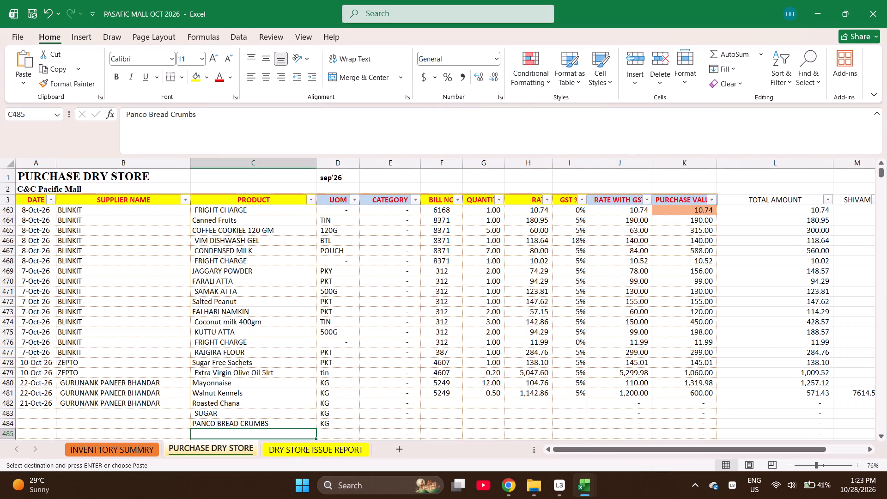
key("Up")
key("Return")
key("Down")
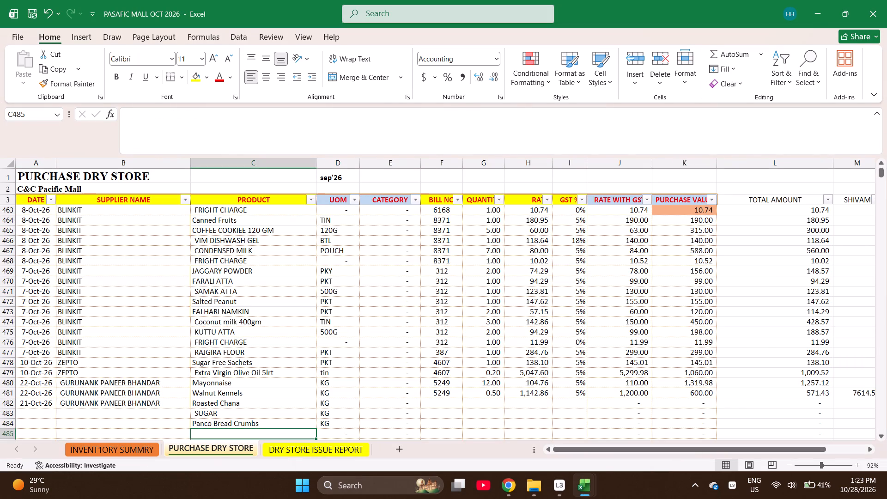
Start a search in the inventory summary for the product of purchase row 485.
key("ctrl+Page_Up")
key("ctrl+f")
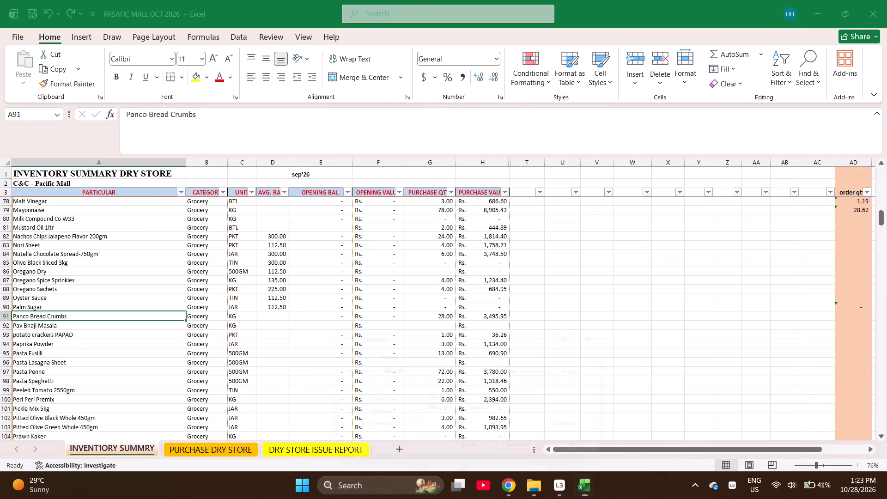
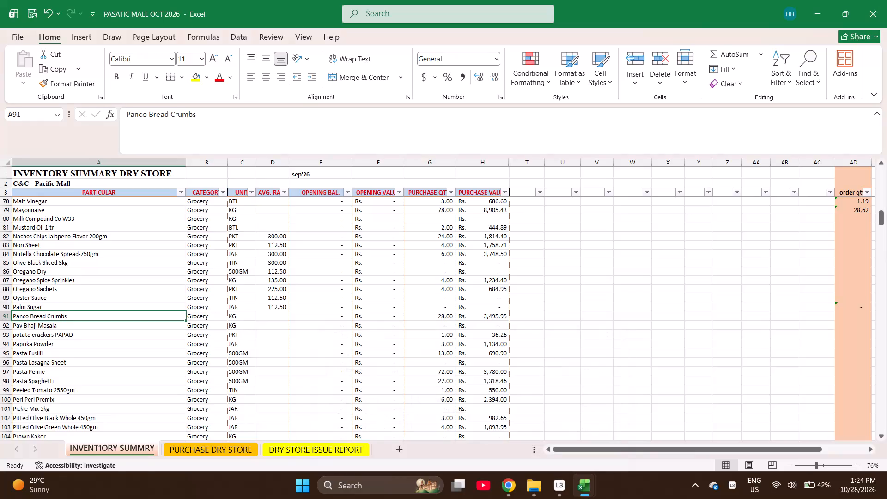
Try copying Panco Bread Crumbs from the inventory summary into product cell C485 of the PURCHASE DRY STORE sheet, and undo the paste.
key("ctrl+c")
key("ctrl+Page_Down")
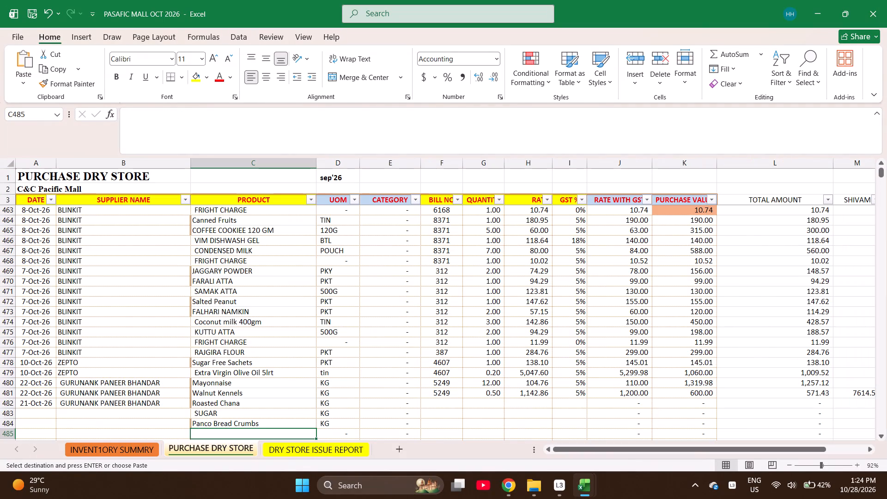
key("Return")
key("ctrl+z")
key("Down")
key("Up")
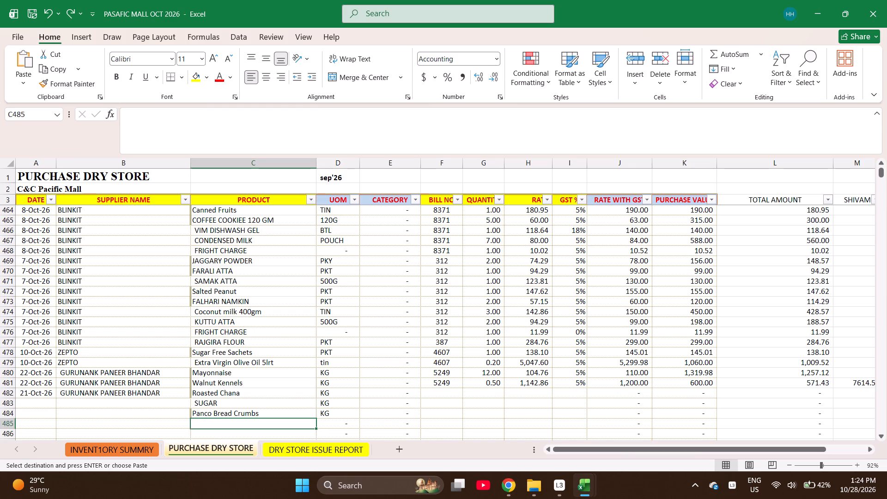
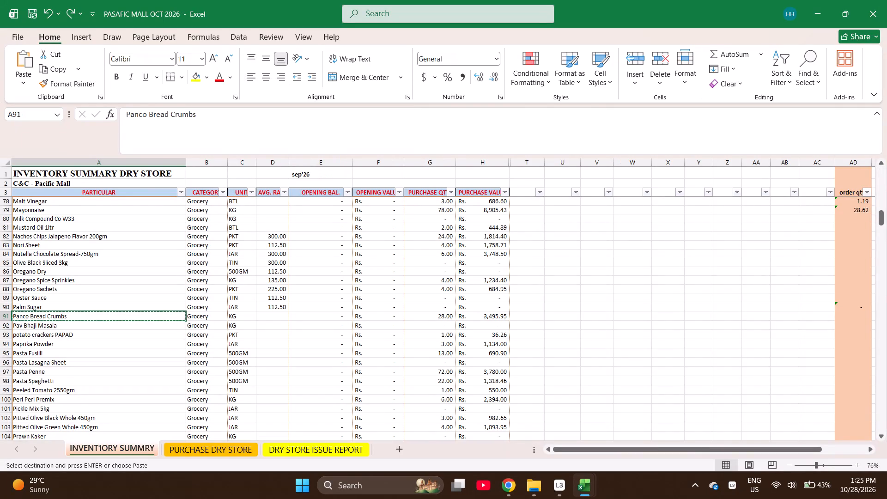
Find Chili Flakes in the inventory summary and copy it into product cell C485 of the PURCHASE DRY STORE sheet.
key("ctrl+f")
type("FLAK")
key("Return")
key("Escape")
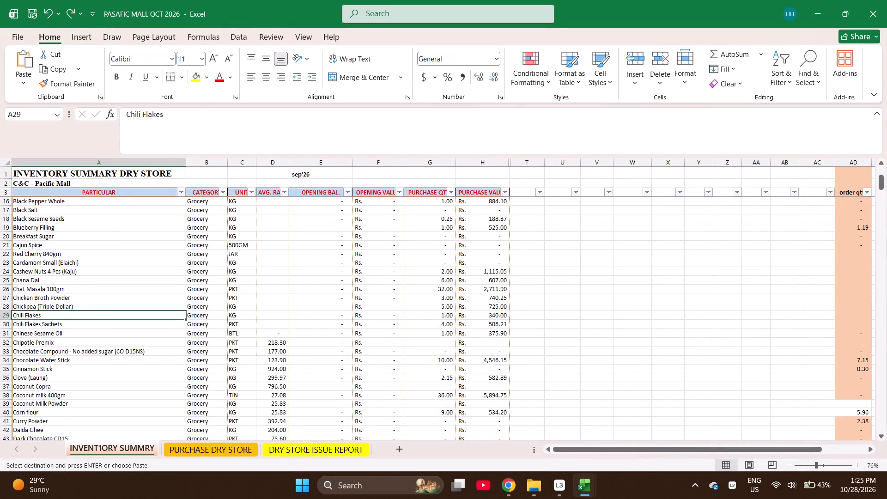
key("ctrl+c")
key("ctrl+Page_Down")
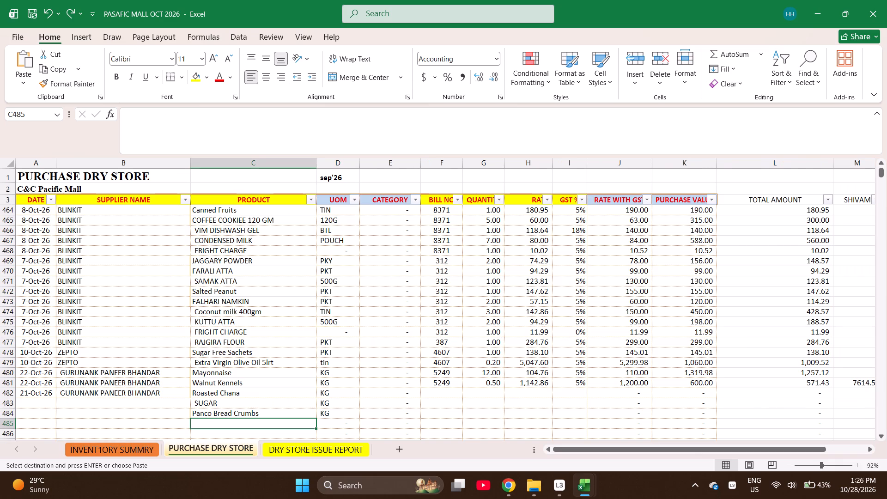
key("Return")
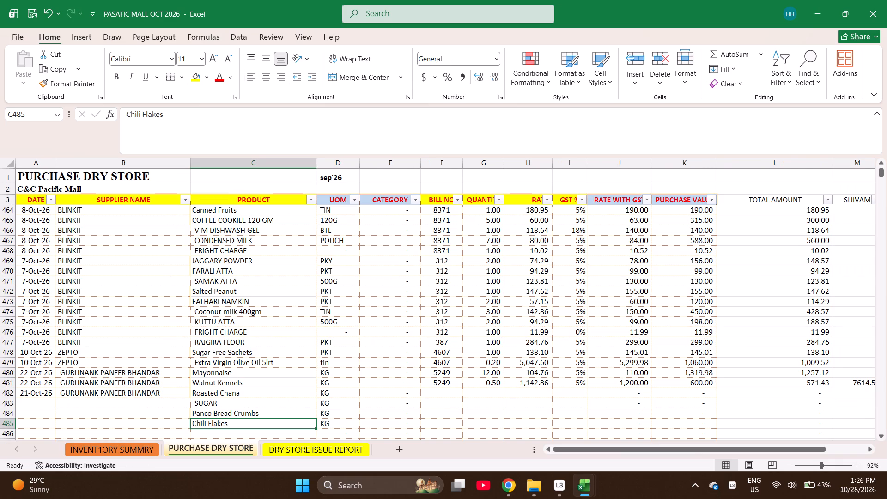
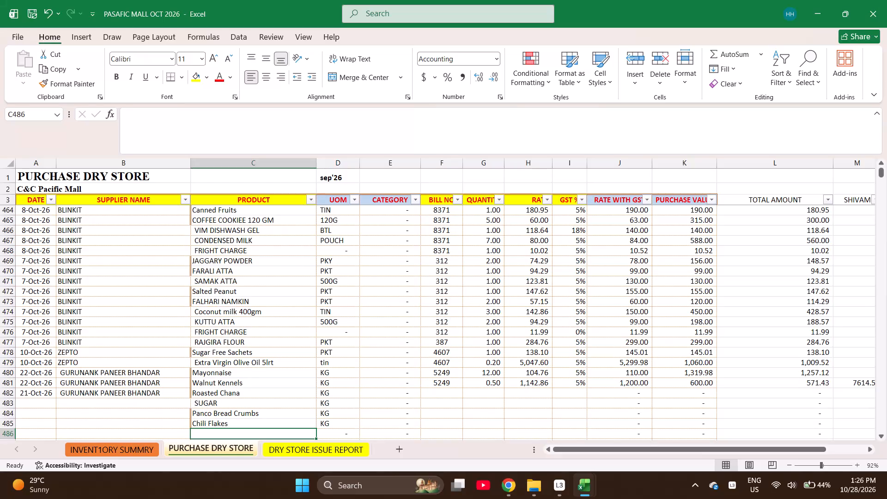
Search the inventory summary sheet for HERS.
key("ctrl+Page_Up")
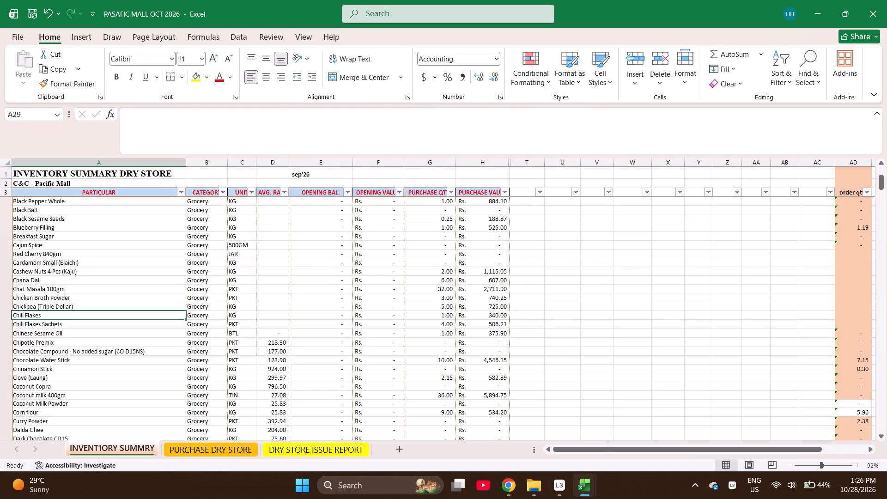
key("ctrl+f")
type("HERS")
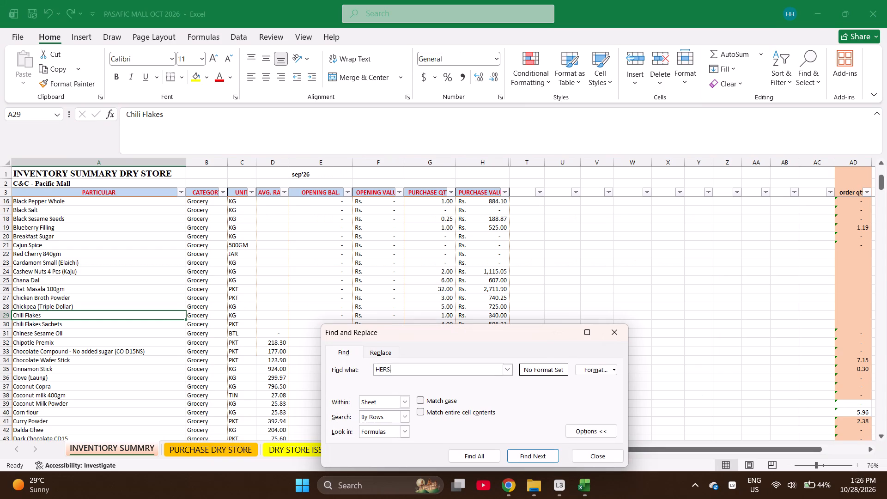
key("Return")
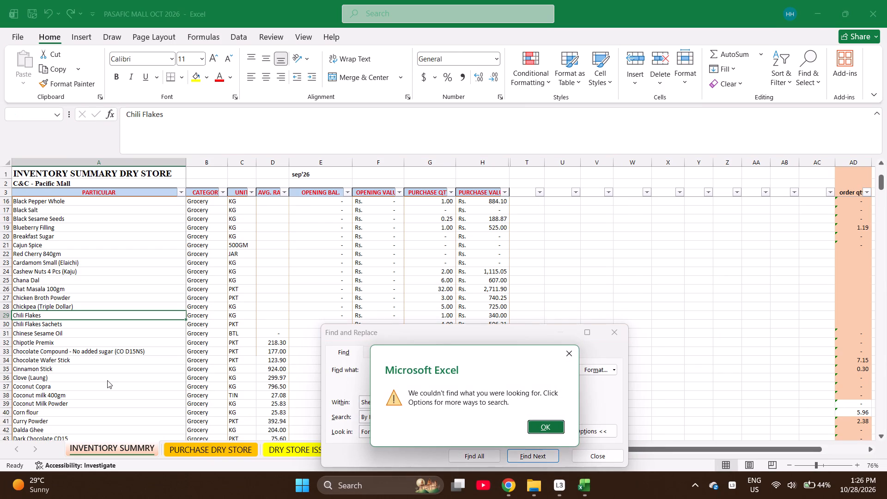
key("Return")
key("BackSpace")
key("BackSpace")
key("BackSpace")
key("BackSpace")
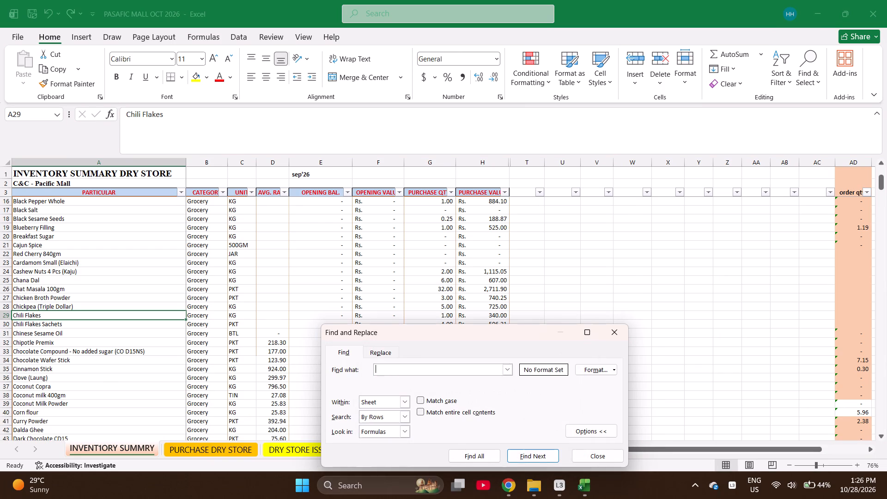
key("BackSpace")
key("BackSpace")
Find Chocolate Sauce in the inventory summary by searching for CHOCOLATE S and copy it into product cell C486 of the PURCHASE DRY STORE sheet.
type("CH")
type("OCOLATE S")
key("Return")
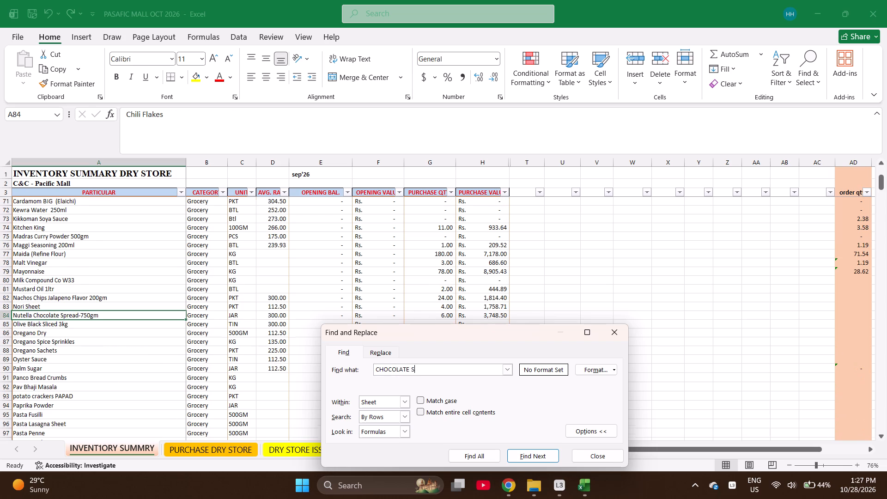
key("Return")
key("Return")
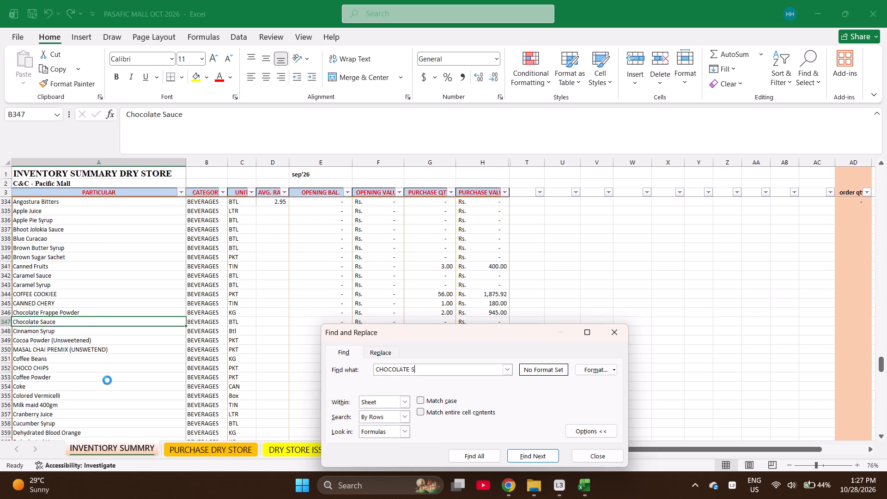
key("Return")
key("Return")
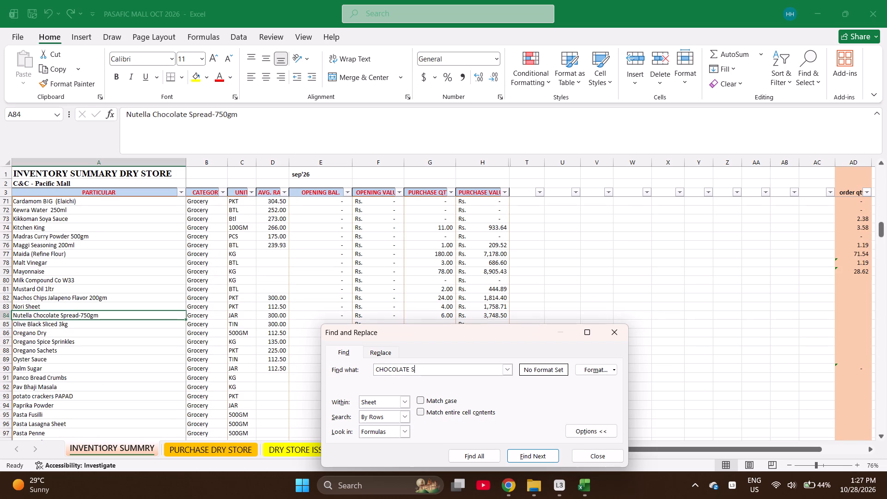
key("Return")
key("Escape")
key("ctrl+c")
key("ctrl+Page_Down")
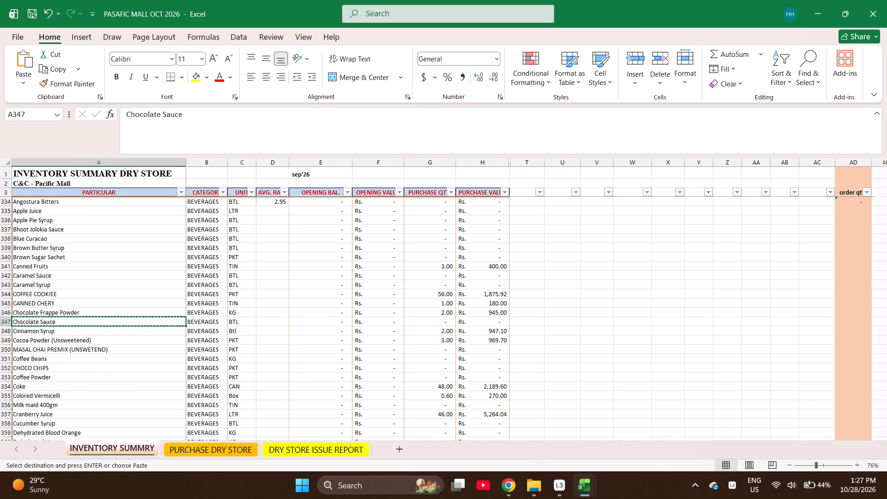
key("Return")
key("Down")
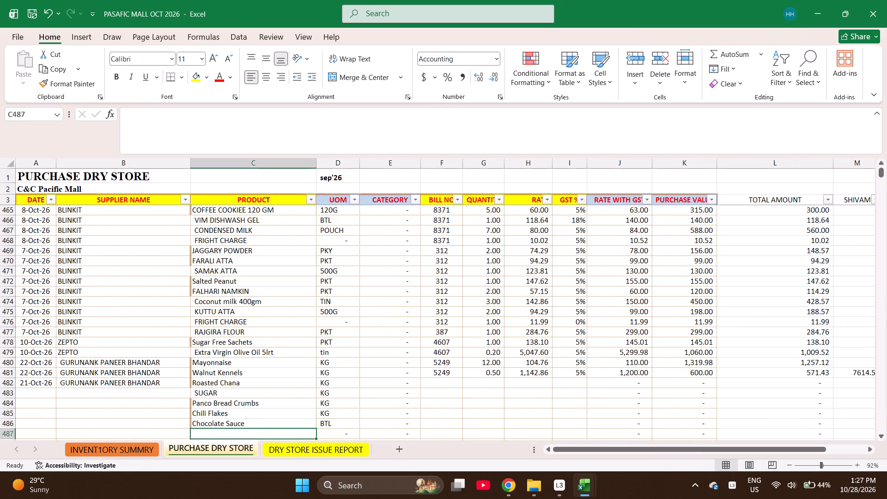
Enter bill number 5218 in cells F482 to F486 for the rows from Roasted Chana to Chocolate Sauce.
key("Up")
key("Right")
key("Right")
key("Right")
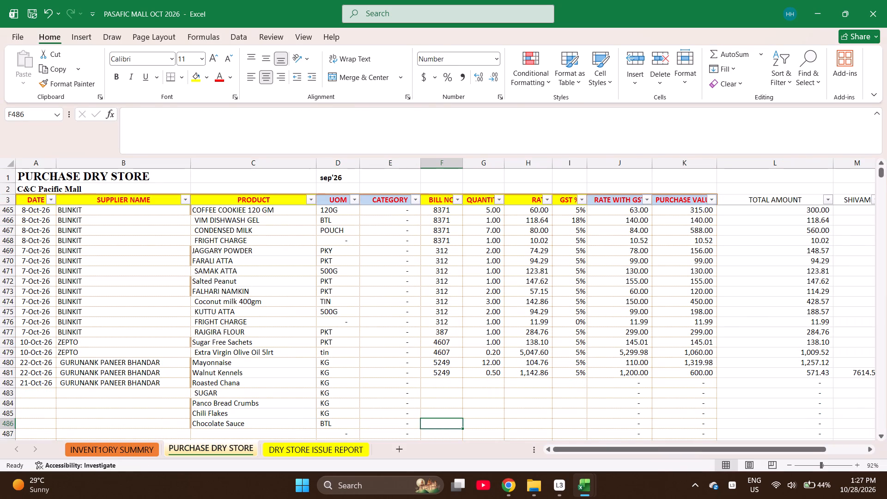
key("ctrl+Up")
key("Down")
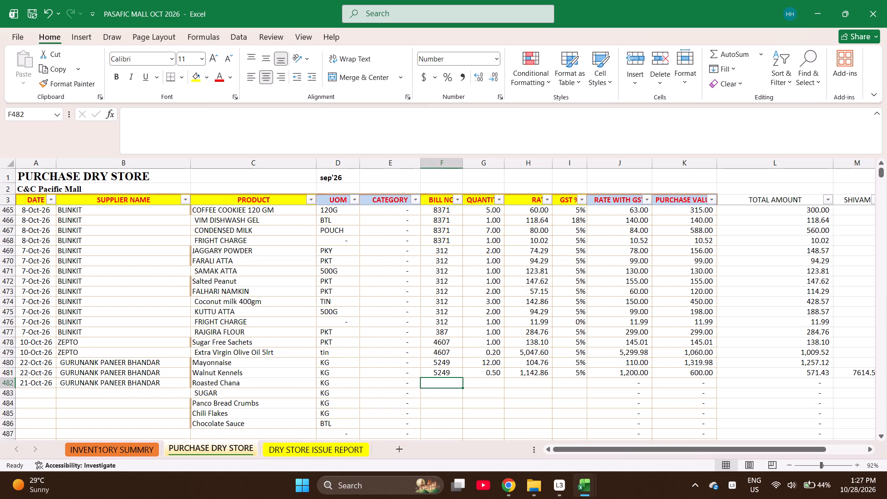
type("5218")
key("Return")
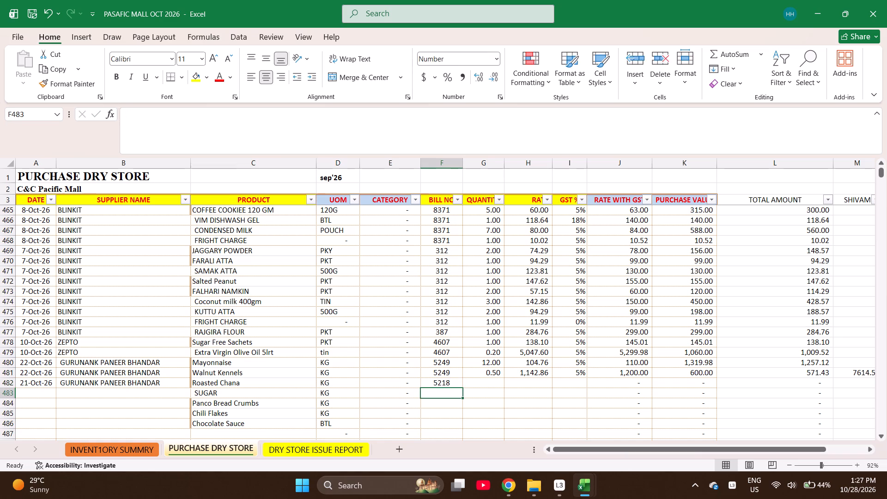
type("5218")
key("Return")
type("5218")
key("Return")
type("5218")
key("Return")
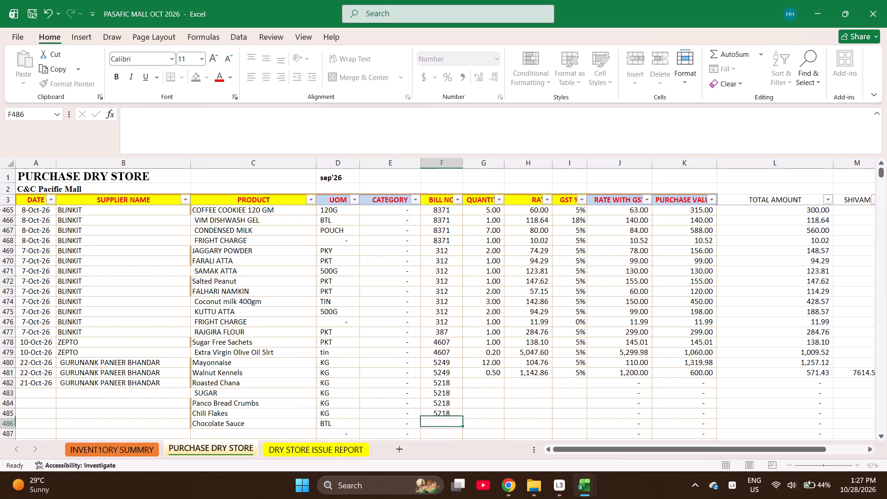
type("5218")
key("Return")
Select quantity cell G482 in the Roasted Chana row.
key("Right")
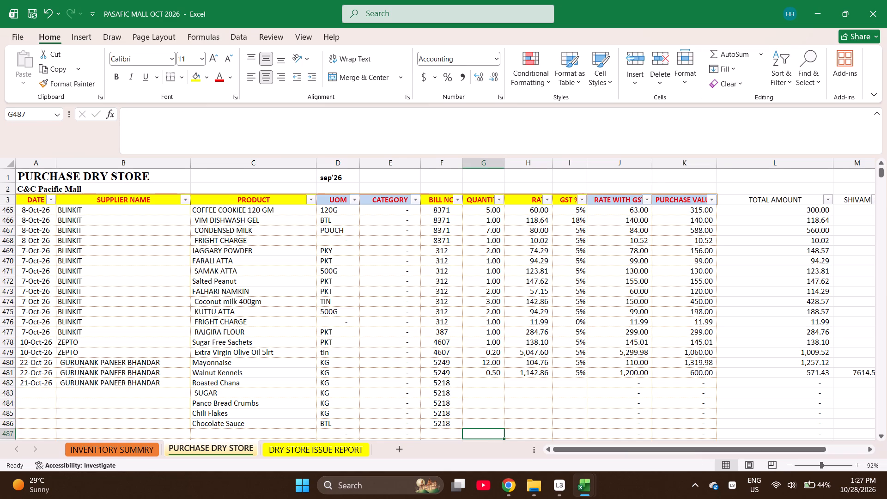
key("ctrl+Up")
key("Down")
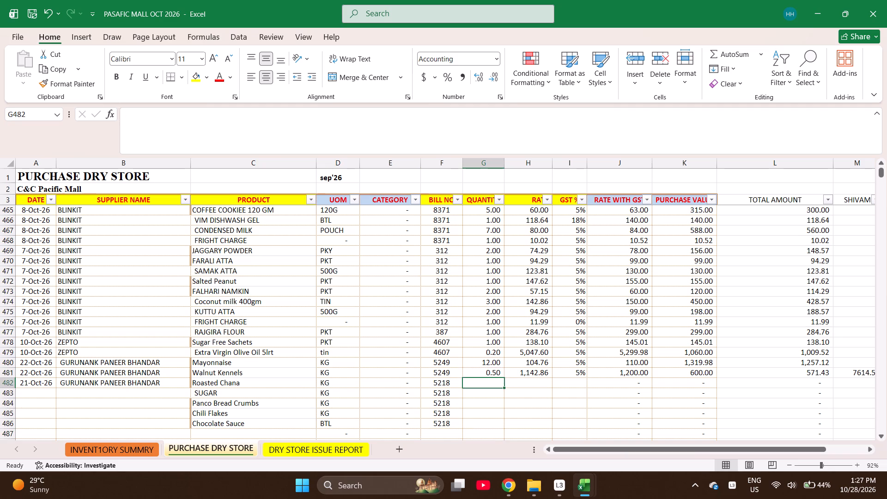
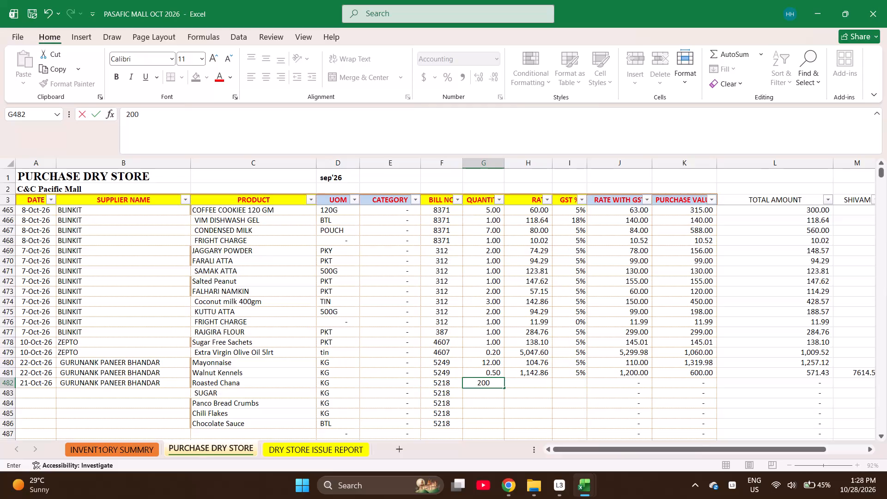
Replace the quantity entry in G482 with 1, and enter 10, 4, 1 and 1 in quantity cells G483 to G486.
key("BackSpace")
key("BackSpace")
key("BackSpace")
key("BackSpace")
key("BackSpace")
key("BackSpace")
key("BackSpace")
key("BackSpace")
key("BackSpace")
key("BackSpace")
key("BackSpace")
key("BackSpace")
key("BackSpace")
key("BackSpace")
key("BackSpace")
key("BackSpace")
key("BackSpace")
key("BackSpace")
key("BackSpace")
key("BackSpace")
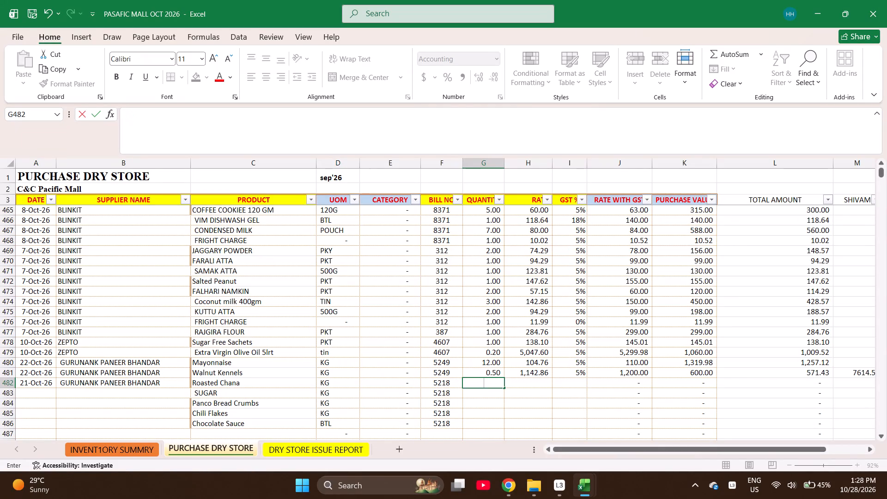
key("1")
key("Return")
type("10")
key("Return")
key("4")
key("Return")
key("1")
key("Return")
key("1")
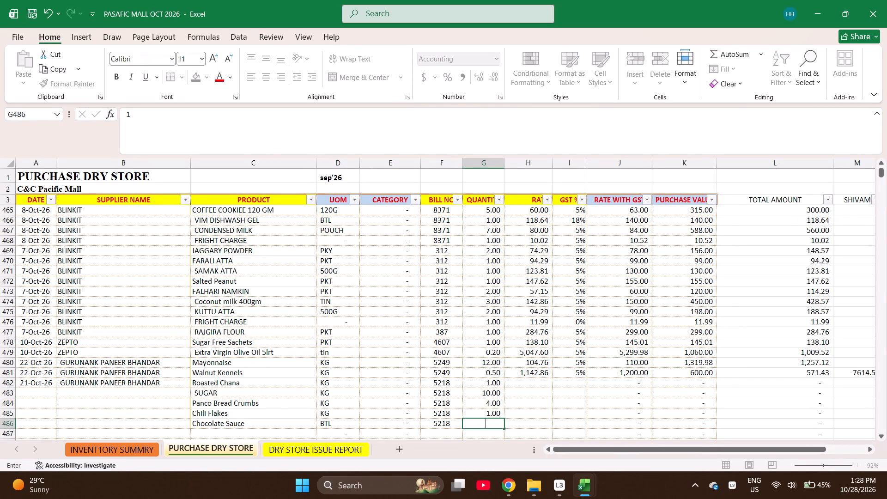
key("Return")
Set the Panco Bread Crumbs quantity in cell G484 to 1.
key("Right")
key("Up")
key("Up")
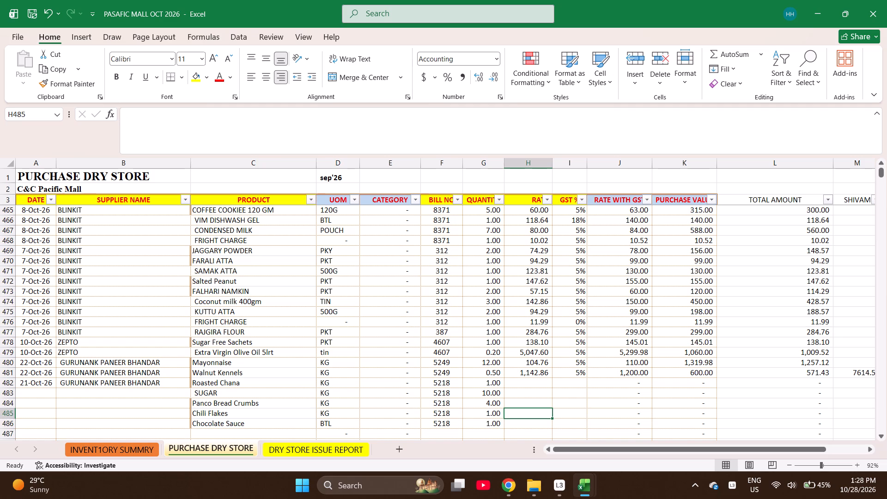
key("Up")
key("Left")
key("1")
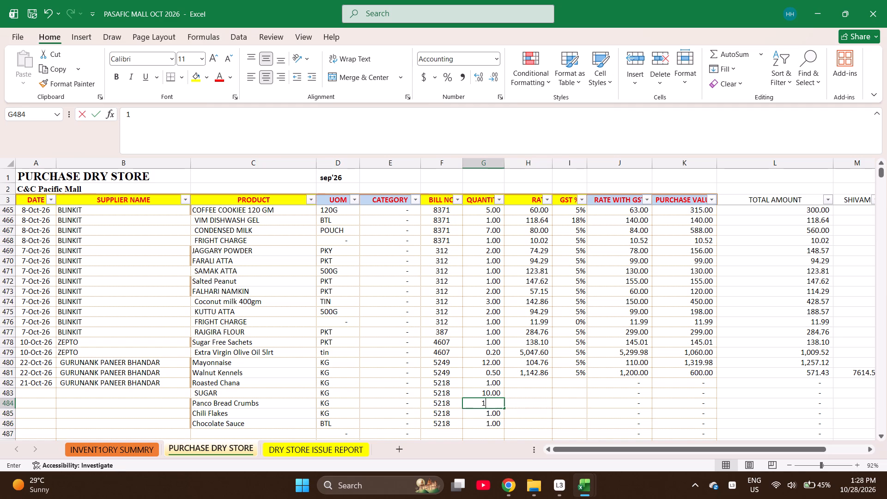
key("Right")
Enter the rate 190.48 for Roasted Chana in cell H482.
key("Up")
key("Up")
key("Up")
key("Down")
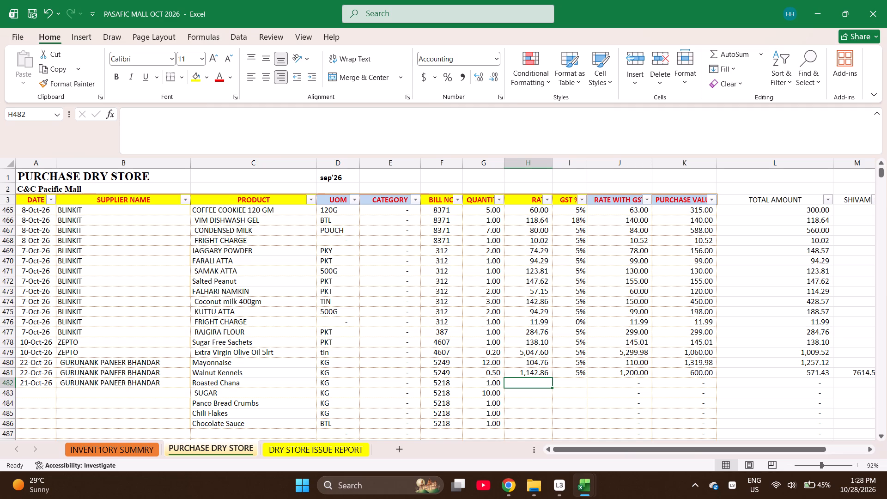
key("2")
key("BackSpace")
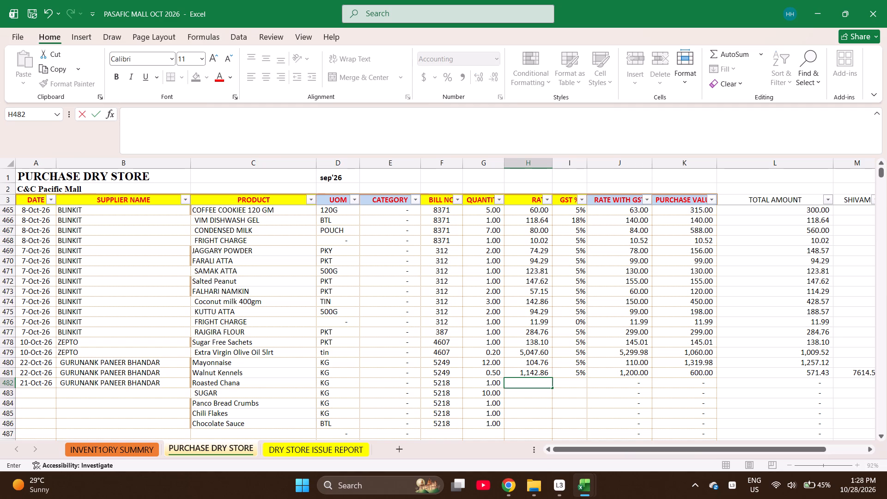
key("0")
key("BackSpace")
type("190")
key("period")
key("7")
key("BackSpace")
type("48")
key("Return")
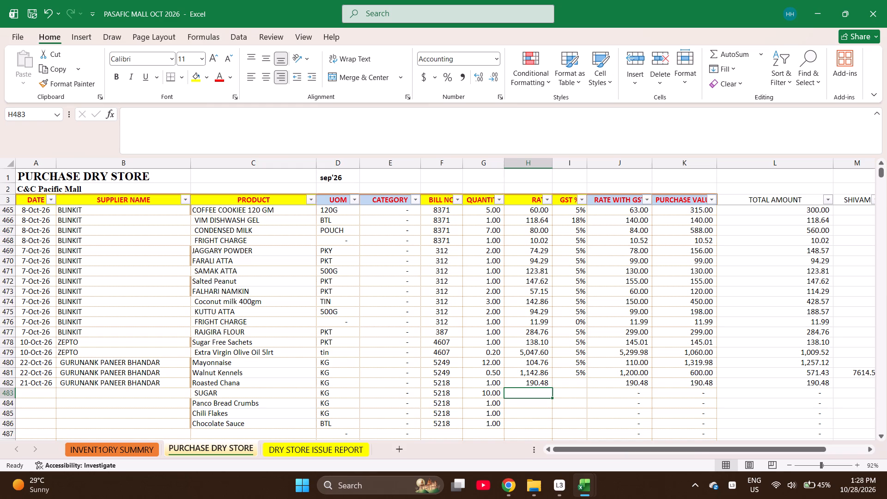
Enter the rates 66.67 for Sugar, 119.05 for Panco Bread Crumbs, 323.81 for Chili Flakes and 361.90 for Chocolate Sauce in H483 to H486.
type("66.67")
key("Return")
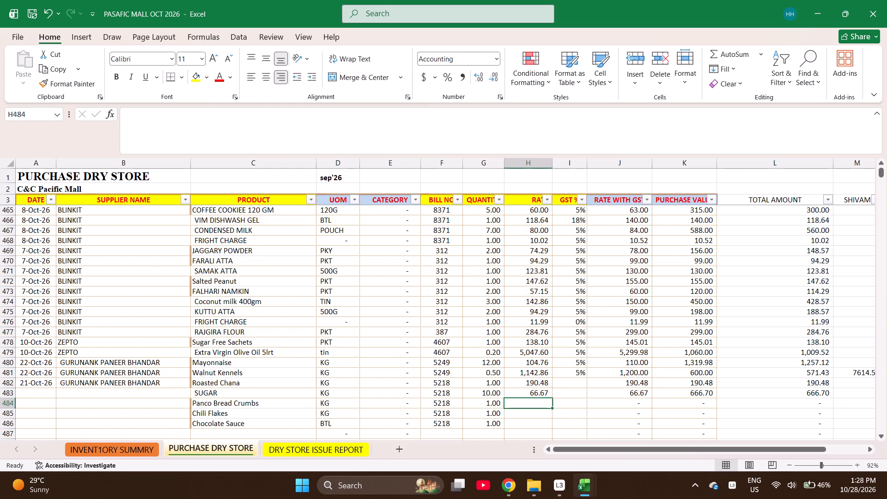
type("119.0")
key("5")
key("Return")
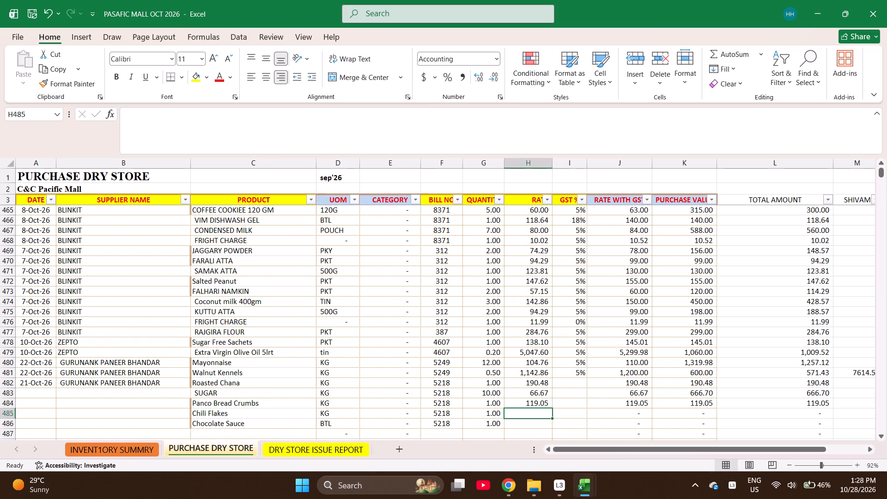
type("323")
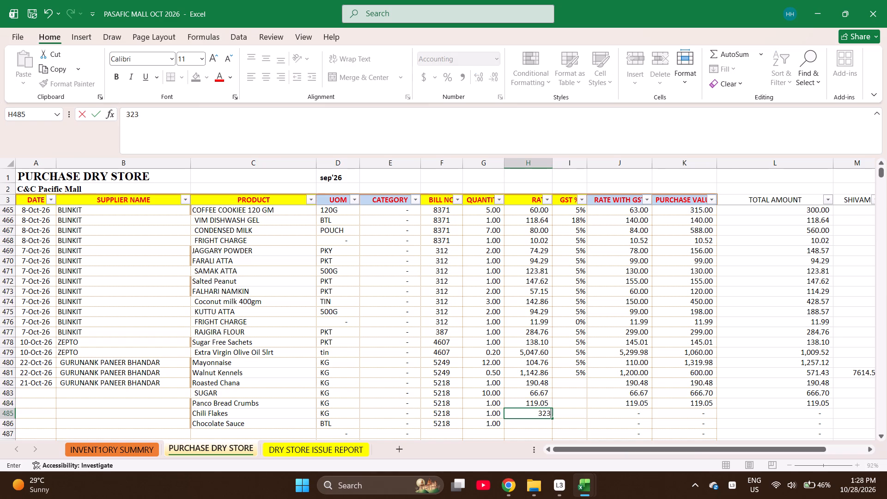
type("81")
key("Return")
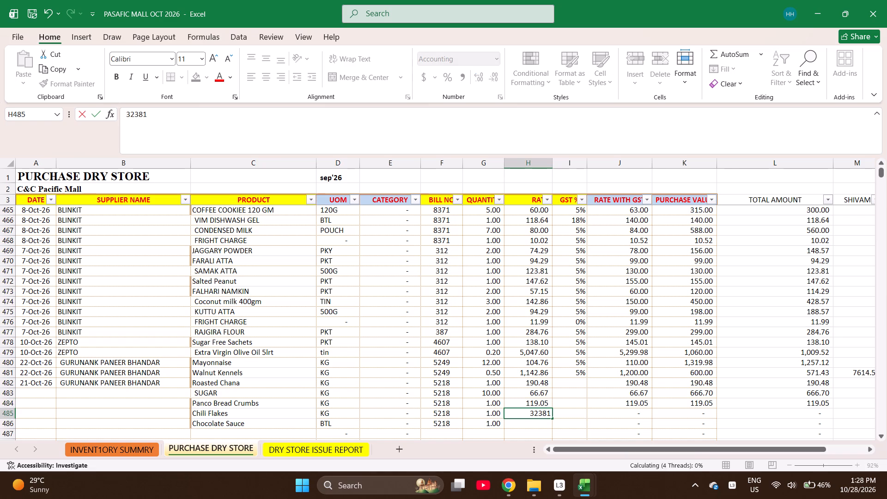
key("Up")
type("323")
type(".81")
key("Return")
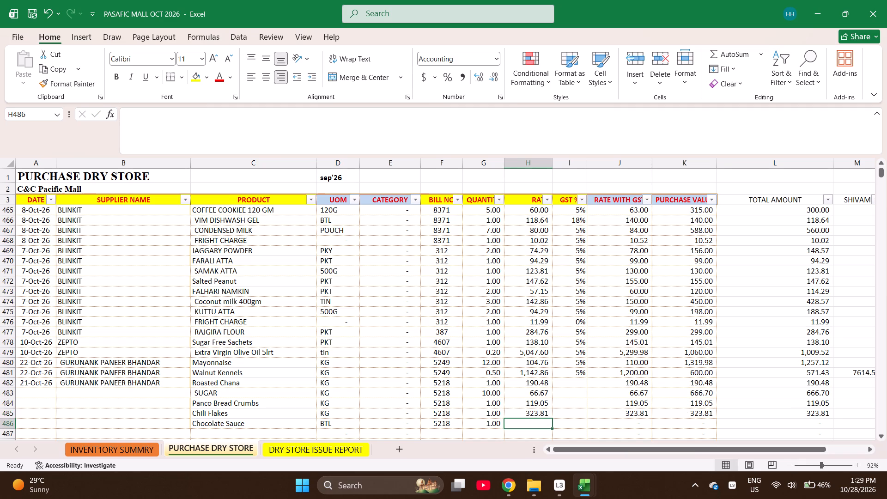
type("361.90")
key("Right")
Enter 5% GST in cells I482 to I487, starting from the Roasted Chana row.
key("Page_Up")
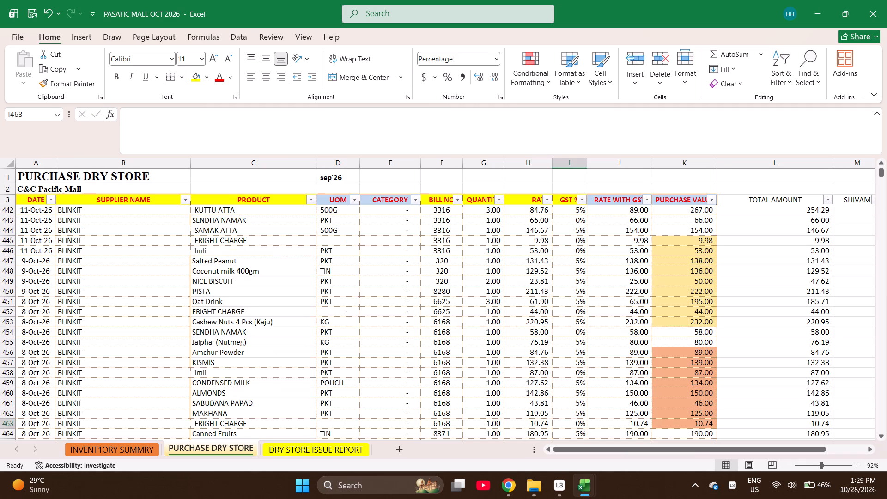
key("Down")
key("ctrl+Down")
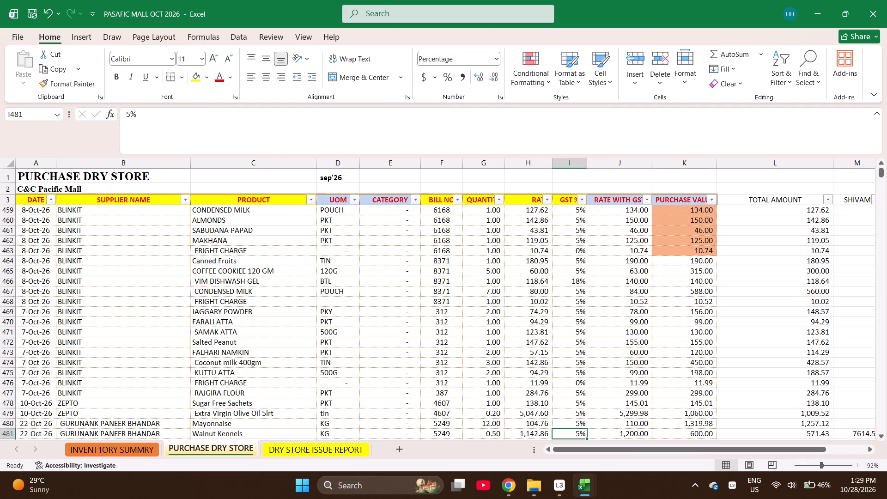
key("Down")
key("Up")
key("Down")
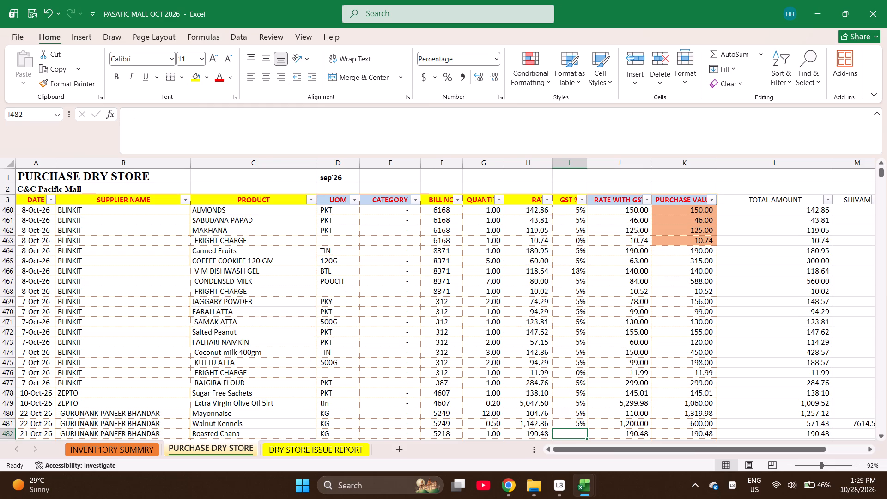
key("5")
key("Return")
key("5")
key("Return")
key("5")
key("Return")
key("5")
key("Return")
key("5")
key("Return")
key("5")
key("Return")
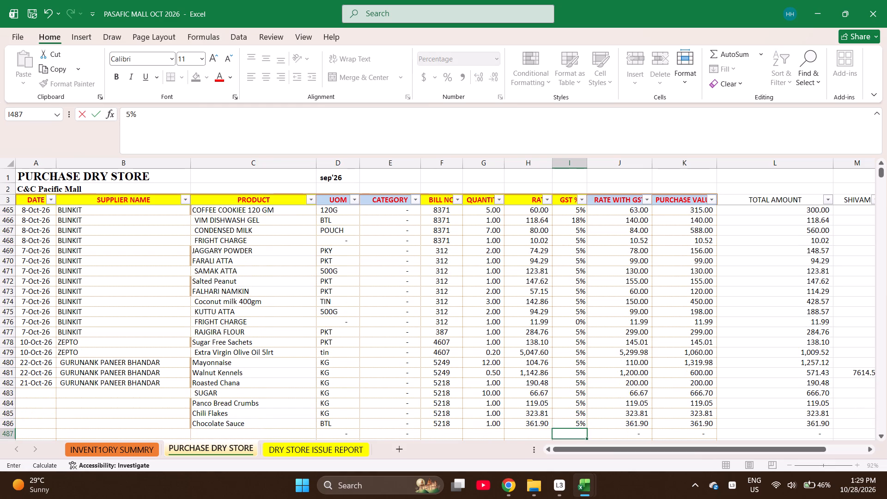
Check the total amounts of bill 5218 in rows 482 to 486 and the Panco Bread Crumbs rate with GST.
key("Up")
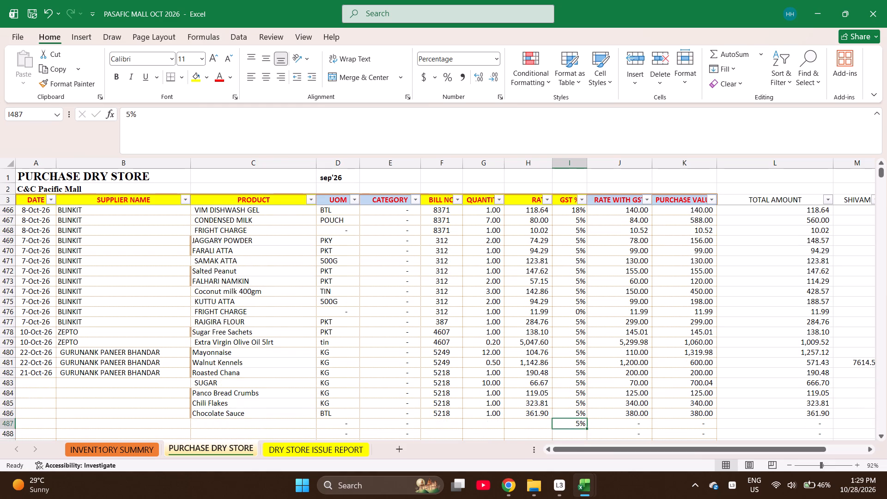
key("Up")
key("Right")
key("Right")
key("Right")
key("Right")
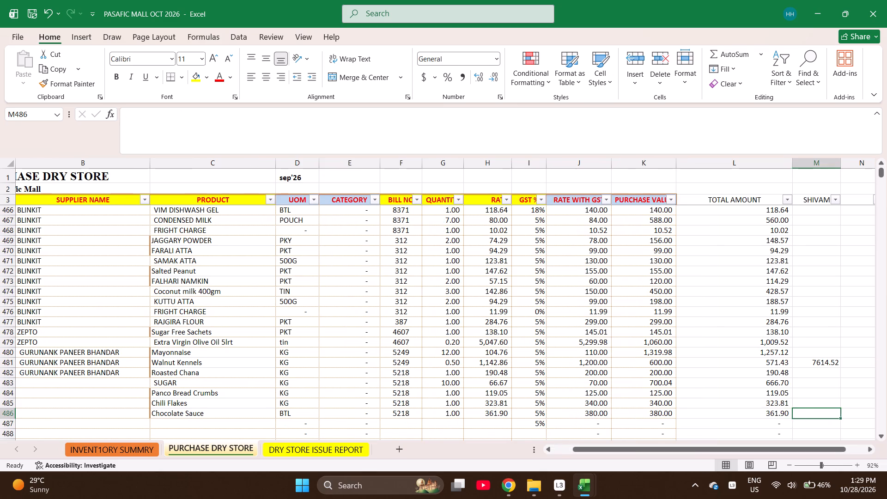
key("Left")
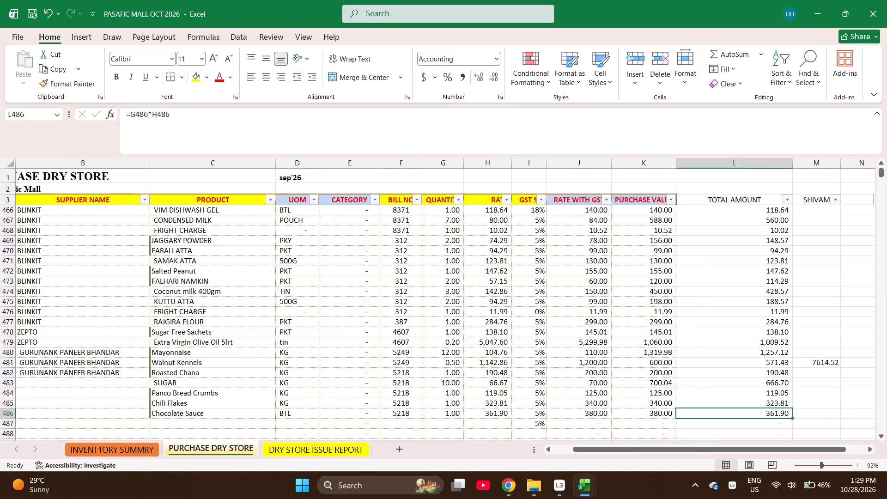
key("Up")
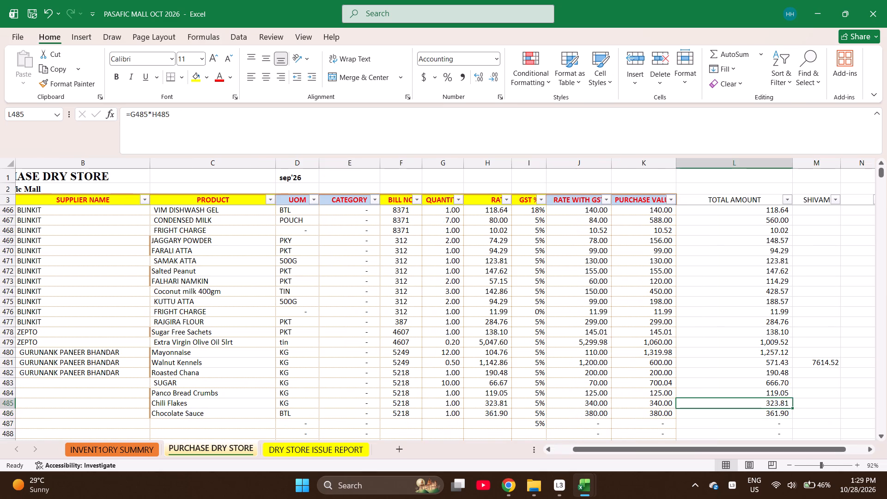
key("Up")
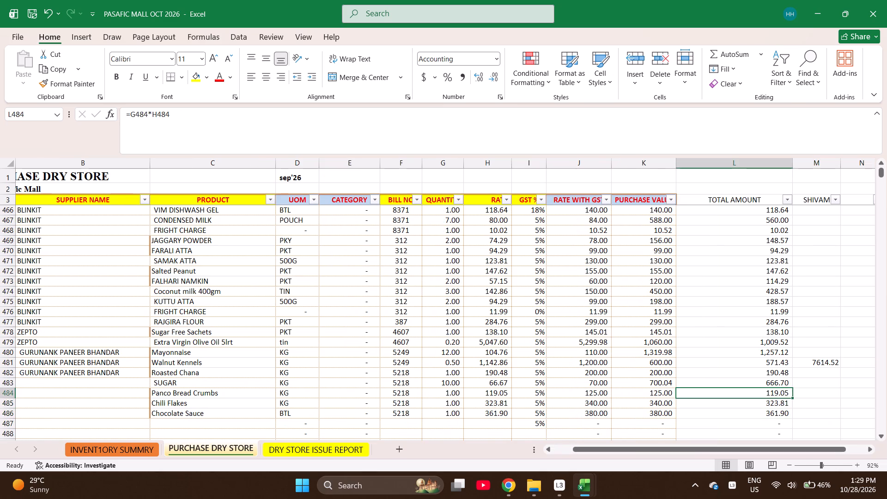
key("Up")
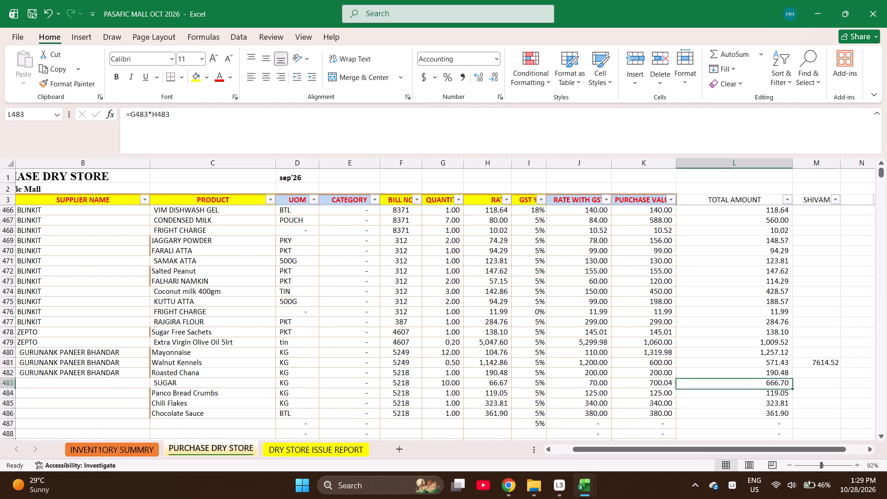
key("Up")
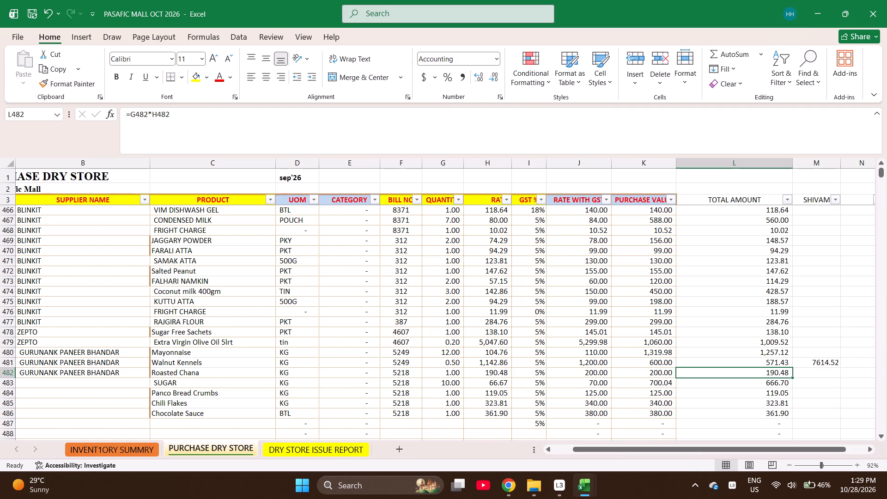
key("Down")
key("Down")
key("Left")
key("Left")
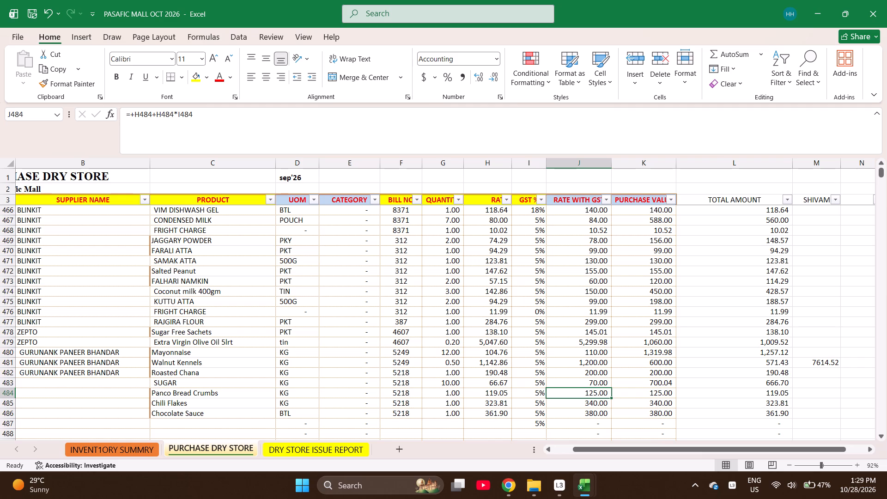
Enter the sum 2880+619.05+2960+936+1180+366.65+228.57+2209.52 in cell M486 of the SHIVAM column, beside Chocolate Sauce.
key("Right")
key("Right")
key("Right")
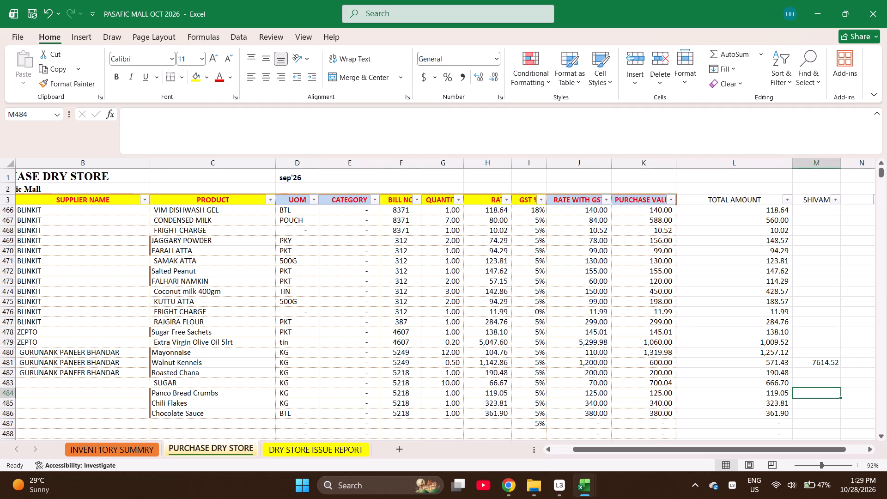
key("Down")
key("Down")
key("plus")
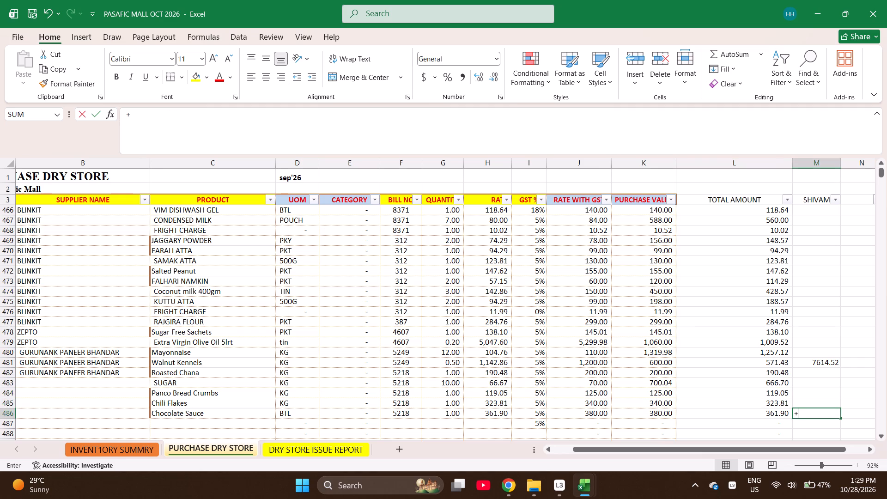
type("288")
key("0")
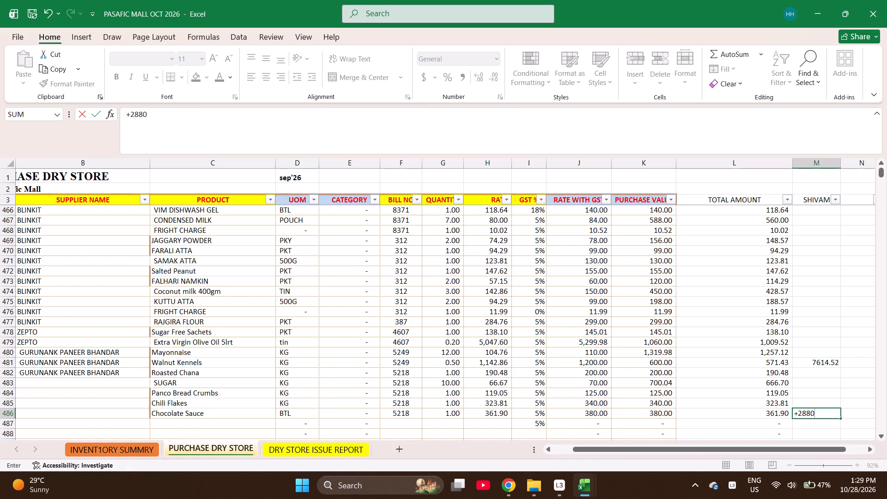
key("plus")
type("619.05+")
type("290")
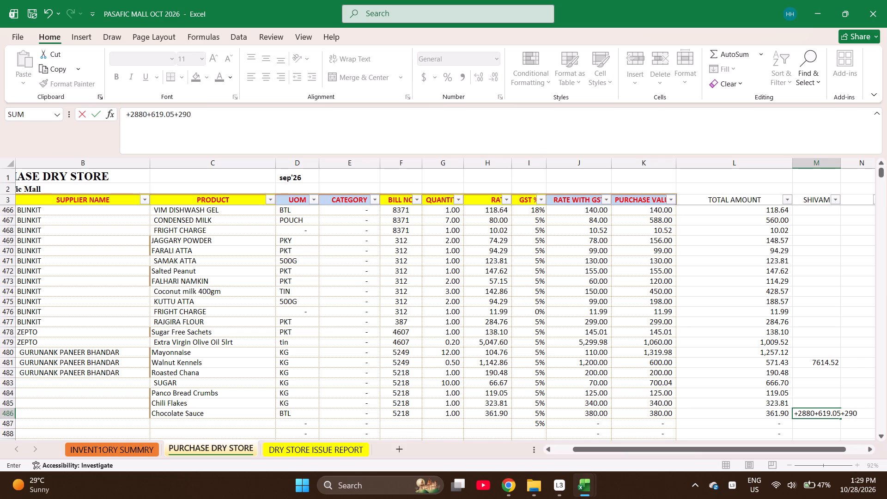
key("BackSpace")
type("60")
key("plus")
type("936+1180+")
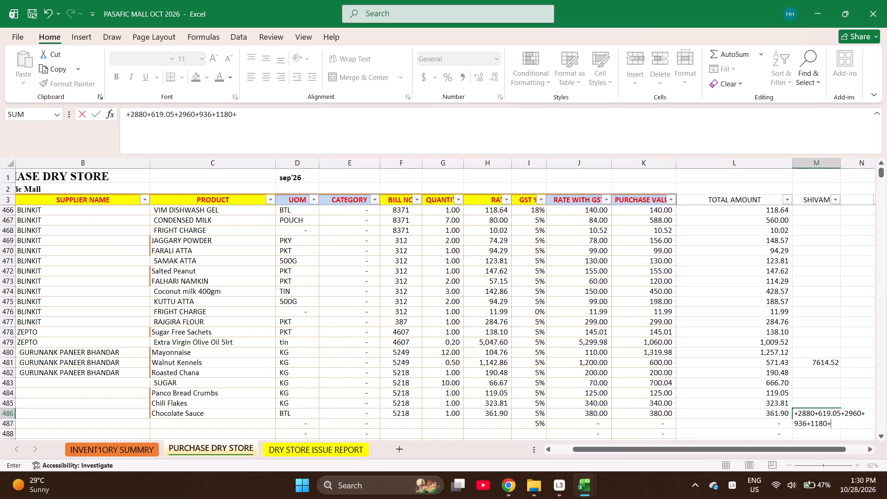
type("366.65")
key("plus")
type("228")
type(".57+")
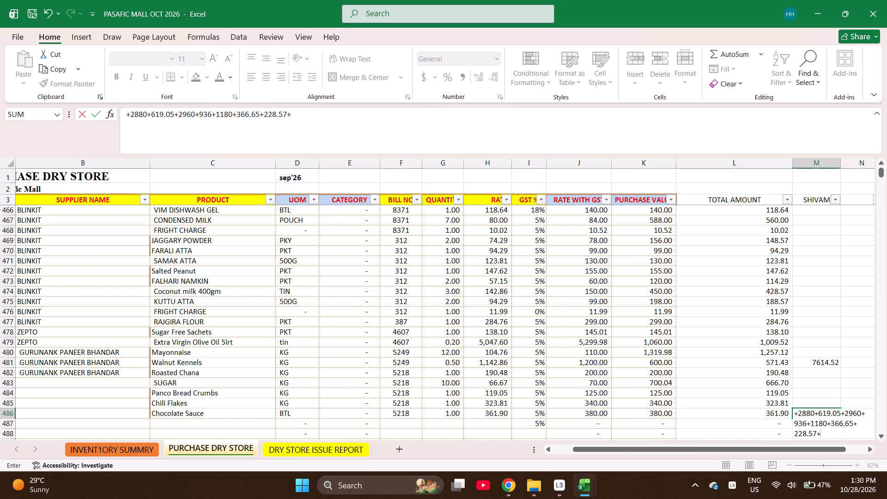
key("BackSpace")
key("plus")
type("2209")
type(".52")
key("Return")
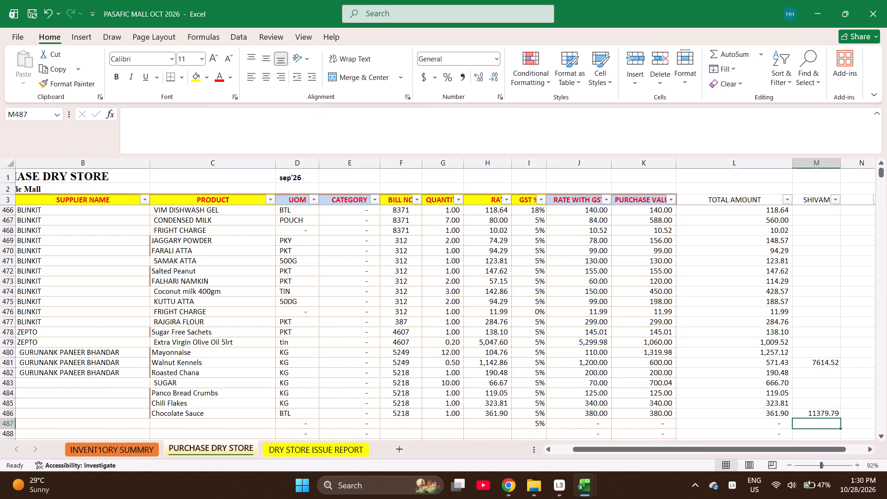
key("Up")
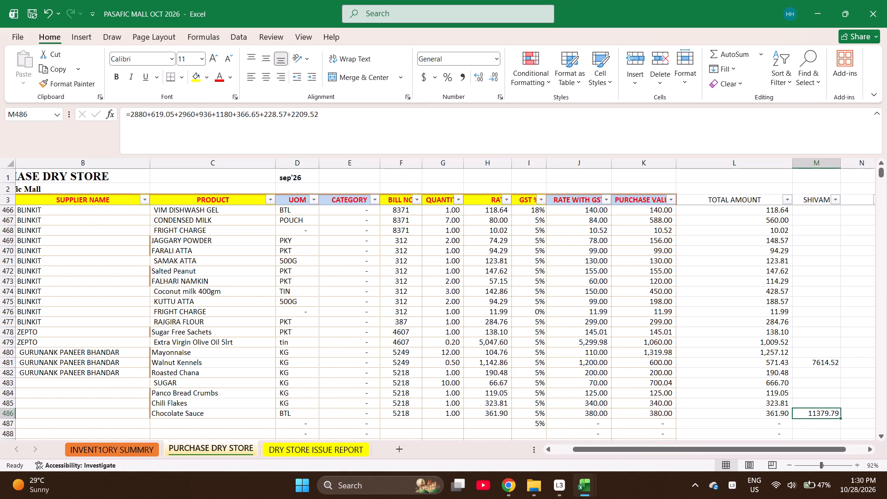
Get the sum of the total amounts in L483 to L486 and enter the formula =1471+M486 in cell N486.
key("Right")
key("Left")
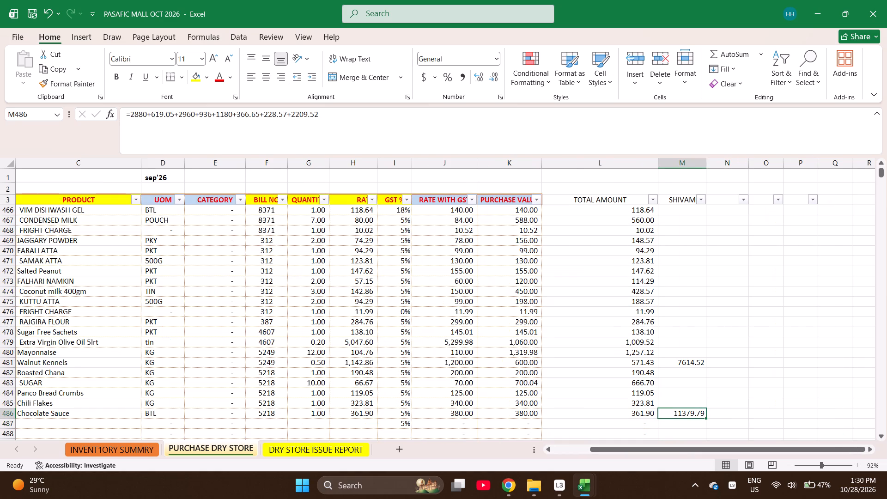
key("Left")
key("shift+Up")
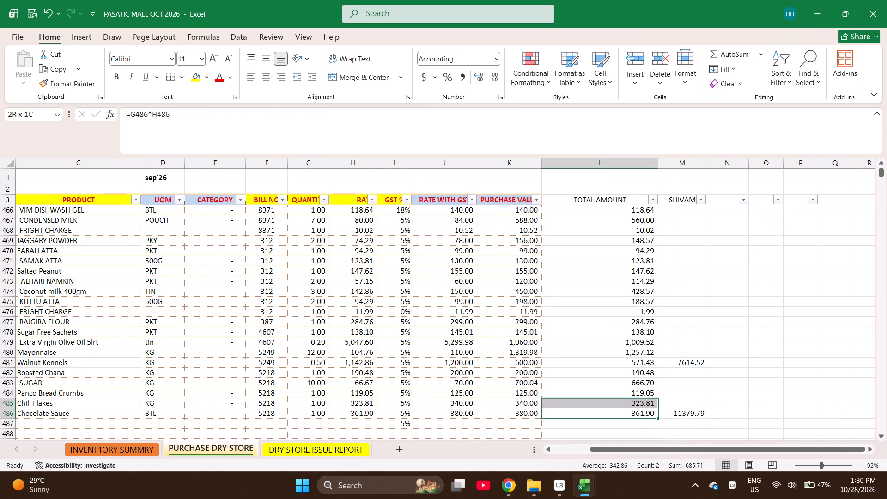
key("shift+Up")
key("shift+Up")
key("shift+Up")
key("shift+Up")
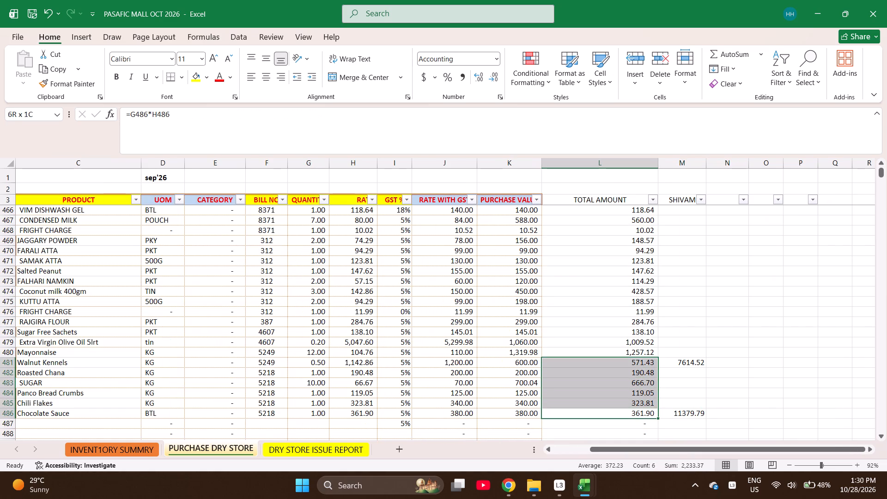
key("shift+Down")
key("shift+Down")
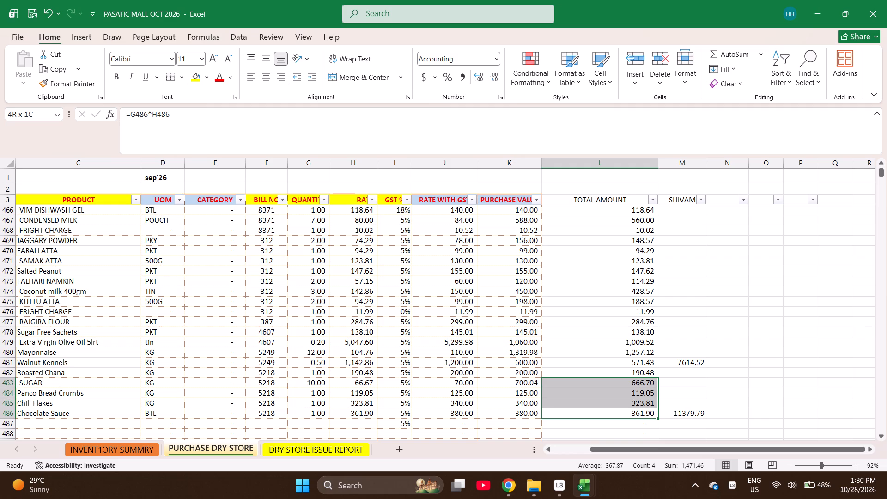
key("Right")
key("Right")
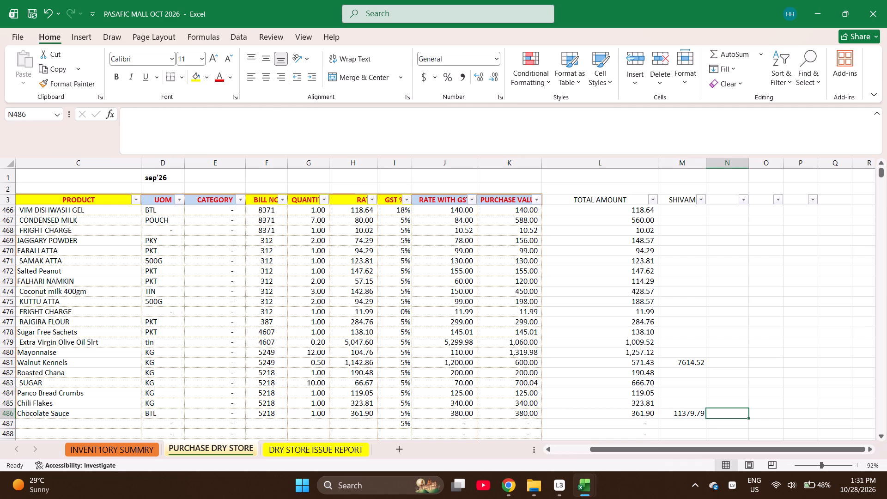
type("=1471")
key("plus")
key("Left")
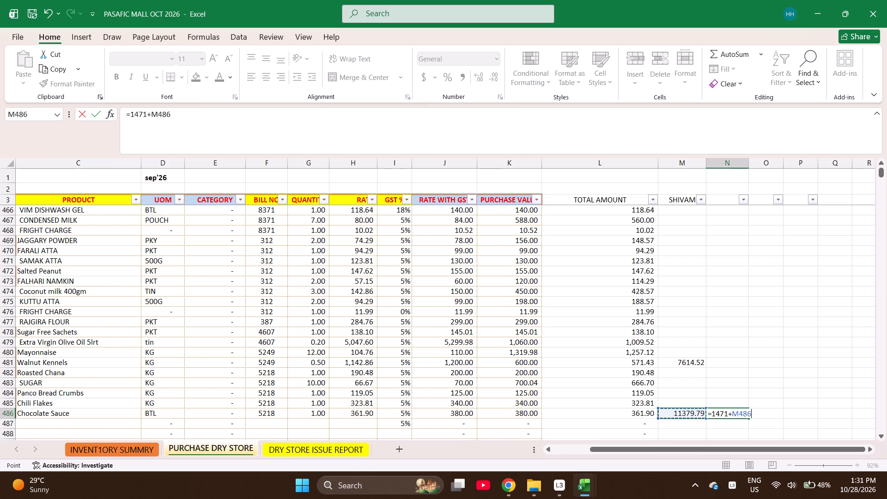
key("Return")
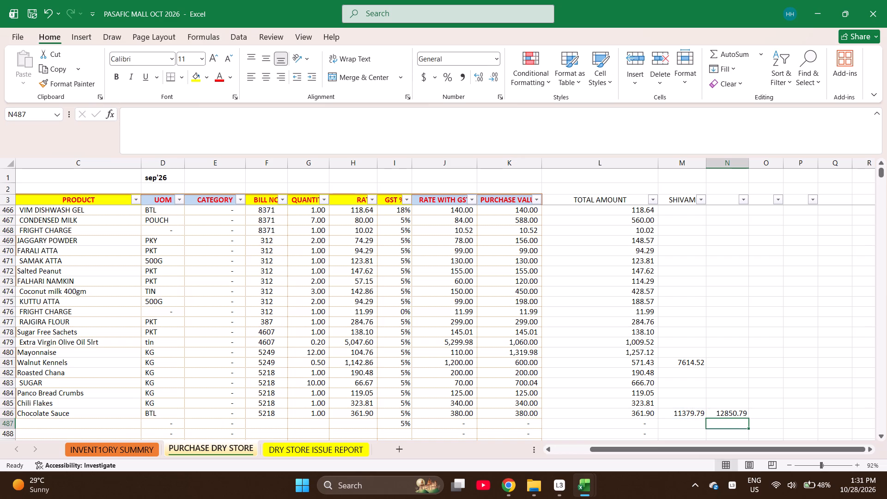
key("Up")
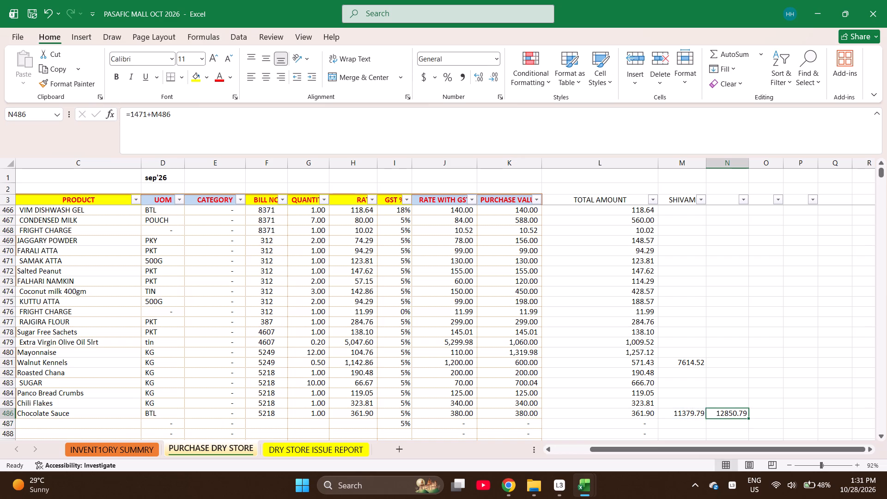
Add 666.70 as a further amount at the end of the sum formula in M486.
key("Left")
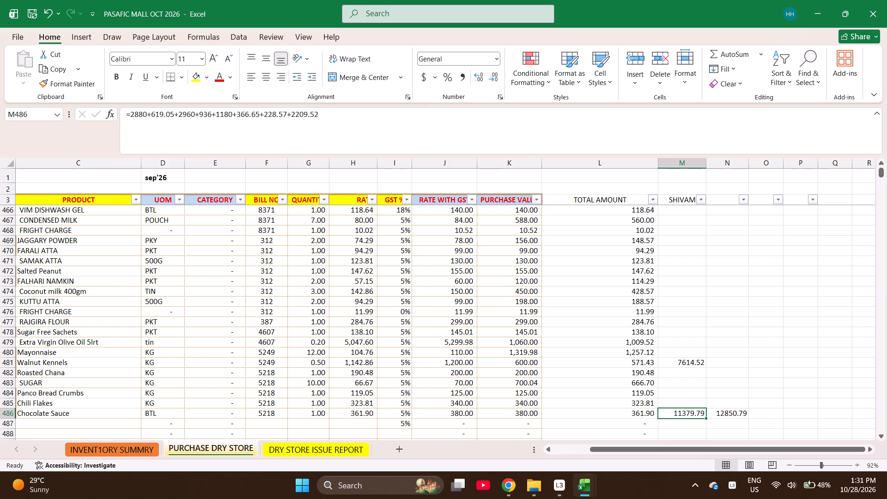
left_click(420, 123)
key("plus")
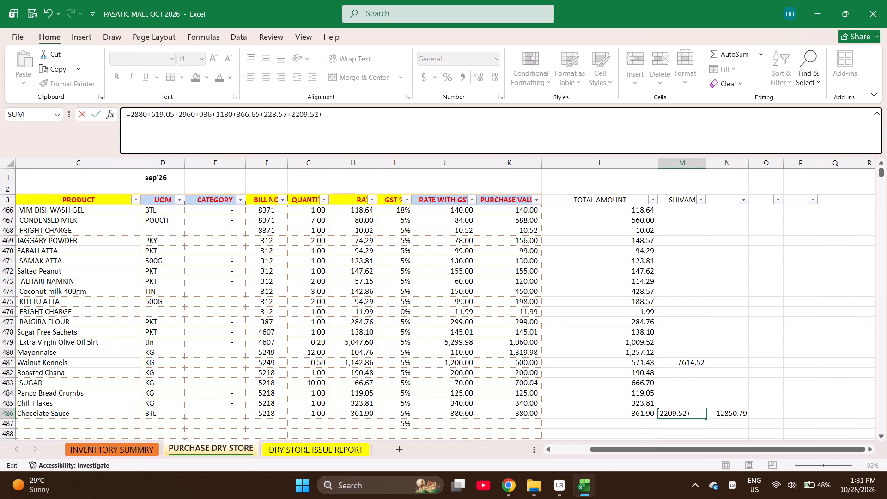
type("666.70")
key("Return")
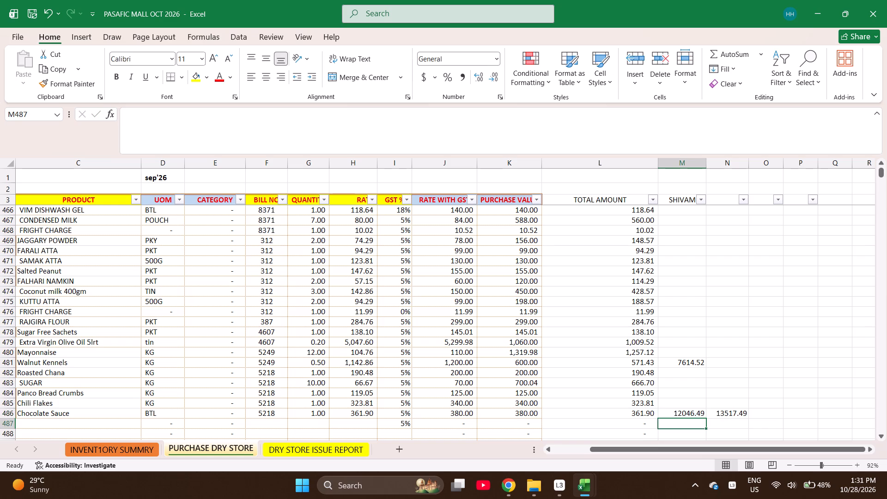
Review each amount in the sum formula of M486 in the SHIVAM column, from 2880 through to 666.7.
key("Up")
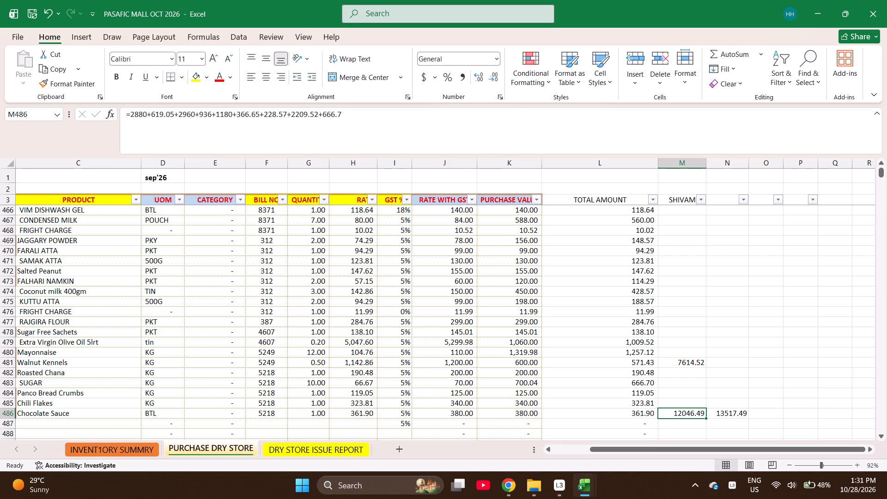
left_click_drag(413, 112, 405, 126)
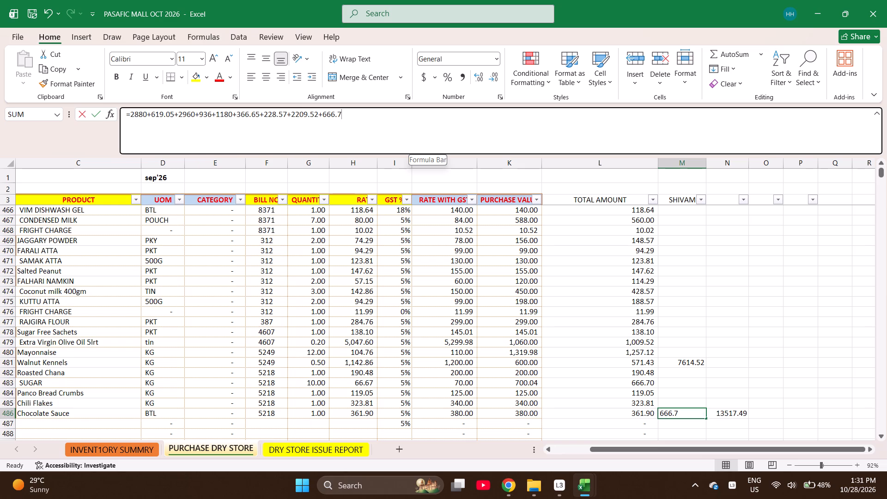
left_click_drag(405, 126, 408, 126)
left_click(408, 126)
key("Left")
key("Left")
key("Left")
key("Left")
key("Left")
key("Left")
key("Left")
key("Left")
key("Left")
key("Left")
key("Left")
key("Left")
key("Left")
key("Left")
key("Left")
key("Left")
key("Left")
key("Left")
key("Left")
key("Left")
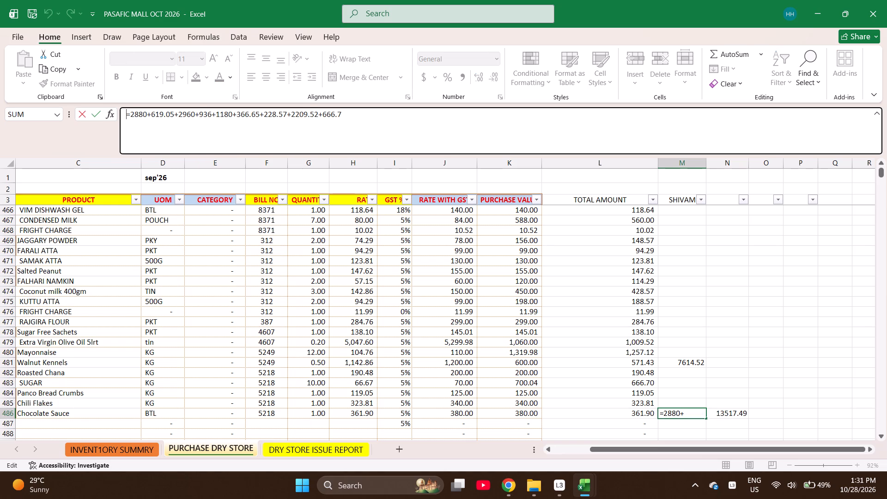
key("Right")
key("Right")
key("Right")
key("Right")
key("Right")
key("Right")
key("Right")
key("Right")
key("Right")
key("Right")
key("Right")
key("Right")
key("Right")
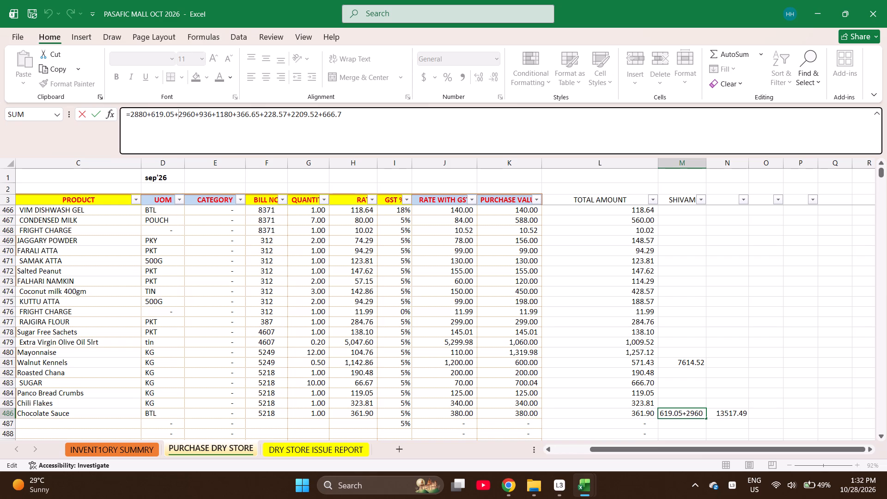
key("Right")
key("Right")
key("Right")
key("Right")
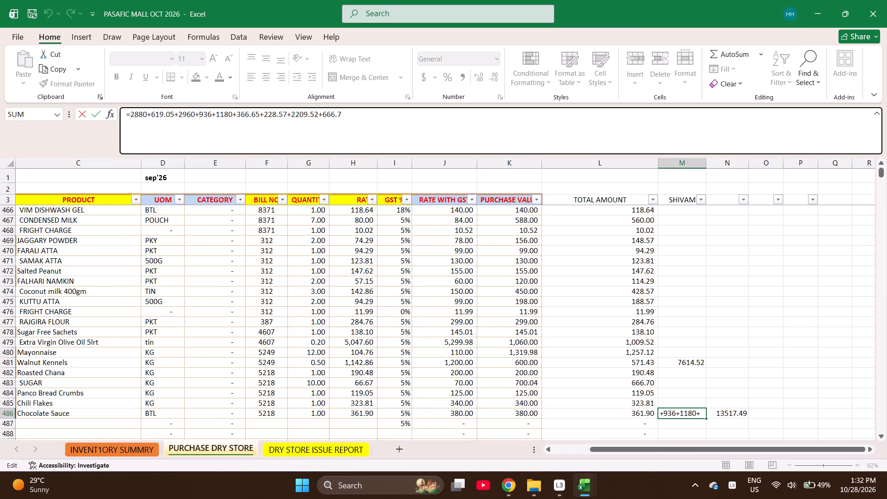
key("Right")
key("Right")
key("Right")
key("Right")
key("Right")
key("Right")
key("Right")
key("Right")
key("Right")
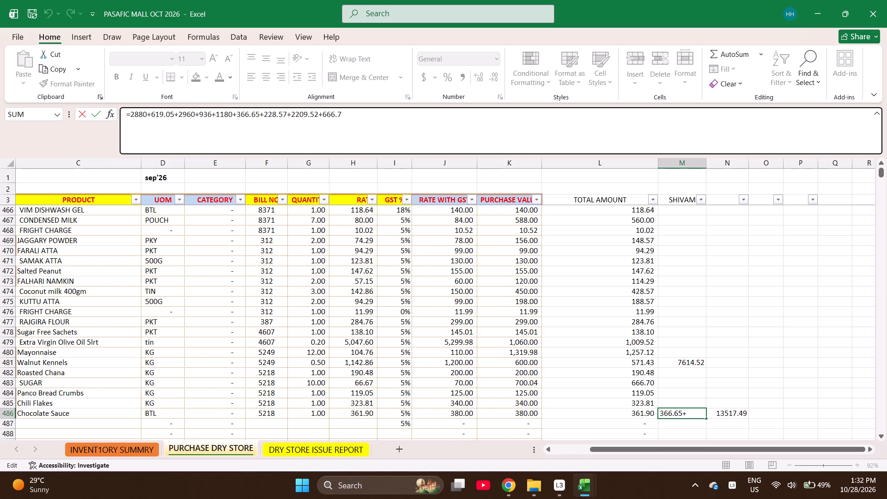
key("Right")
key("Right")
key("Right")
key("Right")
key("Right")
key("Right")
key("Right")
key("Right")
key("Right")
key("Right")
key("Right")
key("Right")
key("Right")
key("Right")
key("Right")
key("Right")
key("Right")
key("Right")
key("Right")
key("Right")
key("Right")
key("Right")
key("Right")
key("Right")
key("Right")
key("Right")
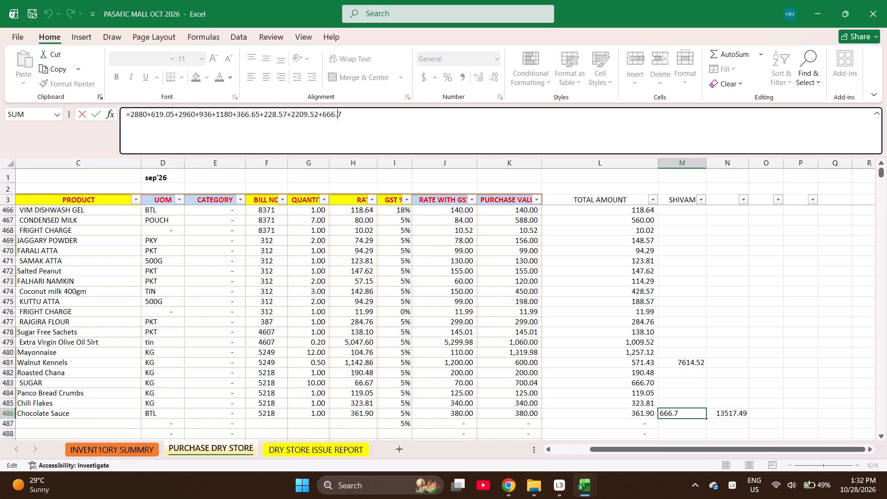
Remove the last amount, +666.7, from the end of the sum formula in M486.
key("Right")
key("BackSpace")
key("BackSpace")
key("BackSpace")
key("BackSpace")
key("BackSpace")
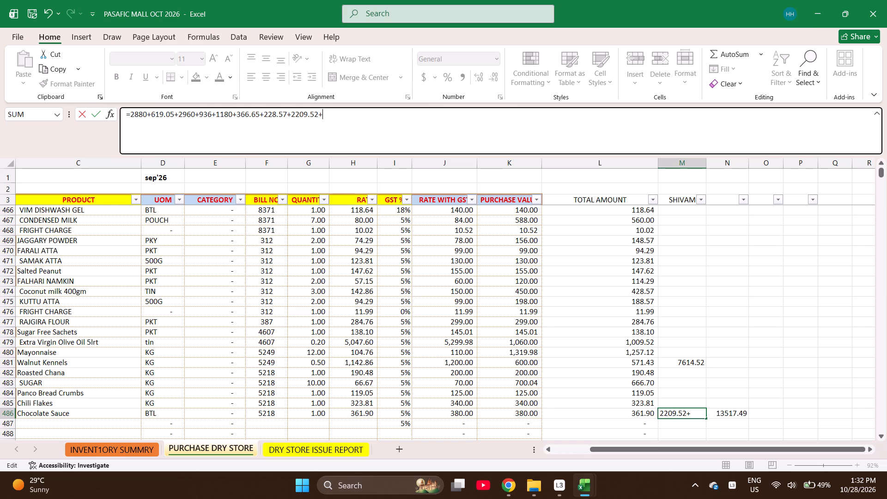
key("BackSpace")
key("Return")
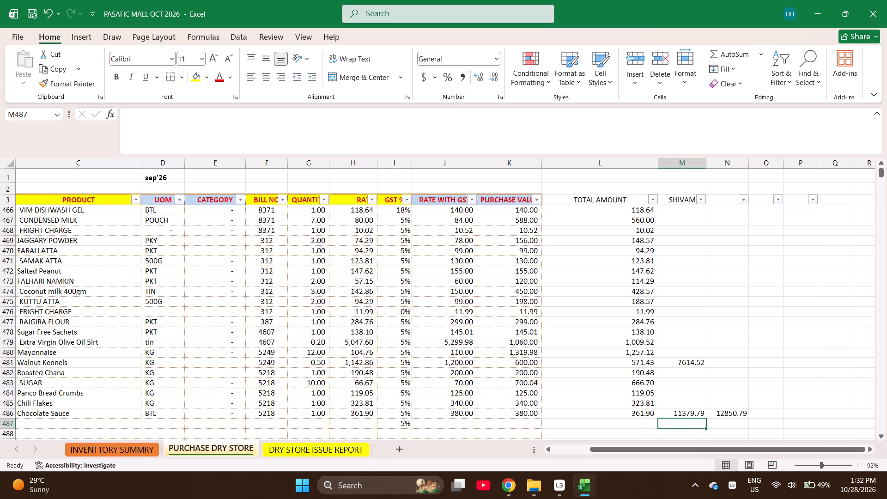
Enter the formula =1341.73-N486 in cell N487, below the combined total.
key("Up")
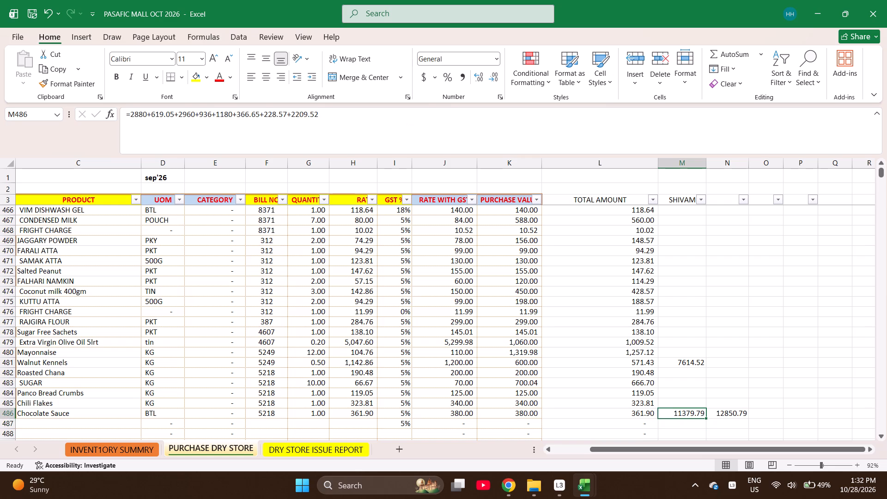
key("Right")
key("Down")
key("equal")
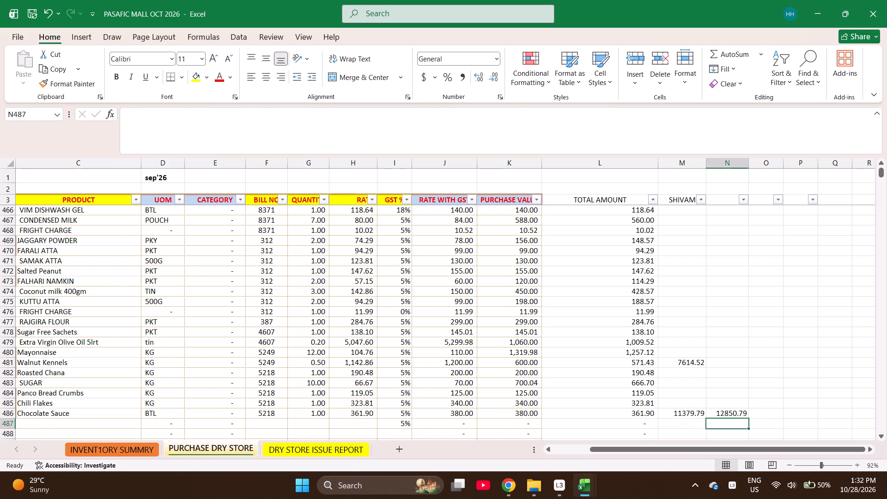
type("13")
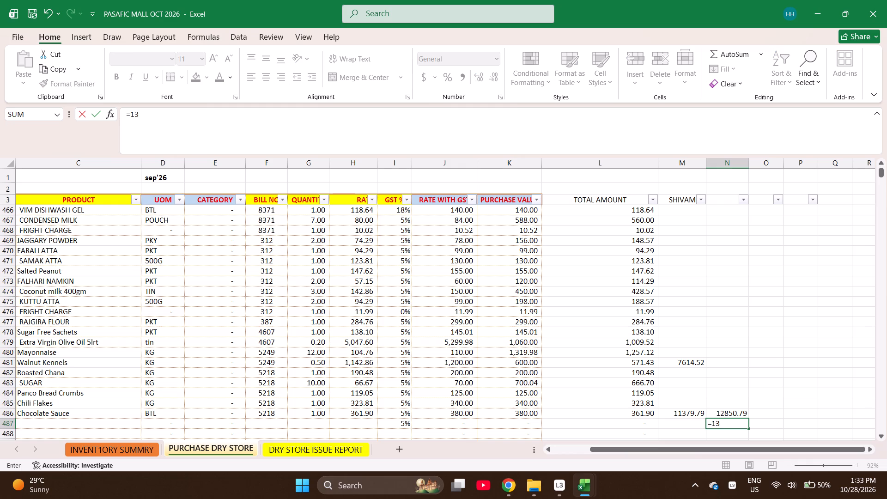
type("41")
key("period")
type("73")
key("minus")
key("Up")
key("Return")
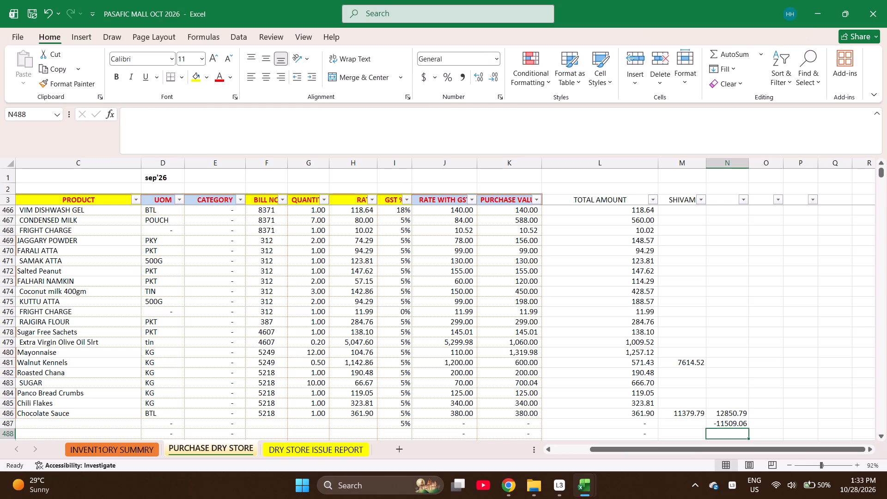
Replace the formula in N487 with =13041.73-N486.
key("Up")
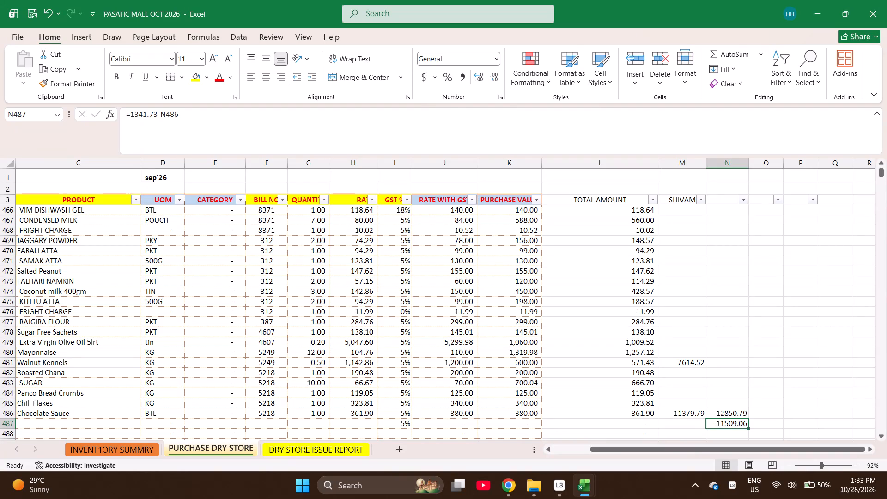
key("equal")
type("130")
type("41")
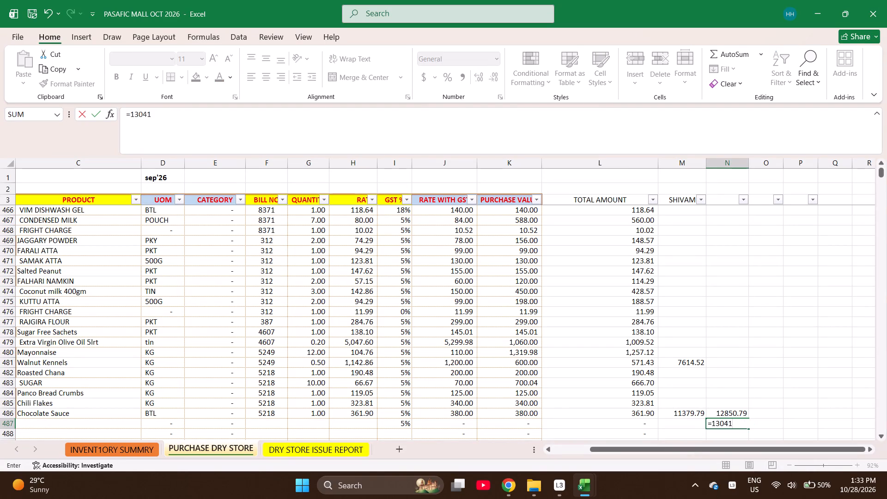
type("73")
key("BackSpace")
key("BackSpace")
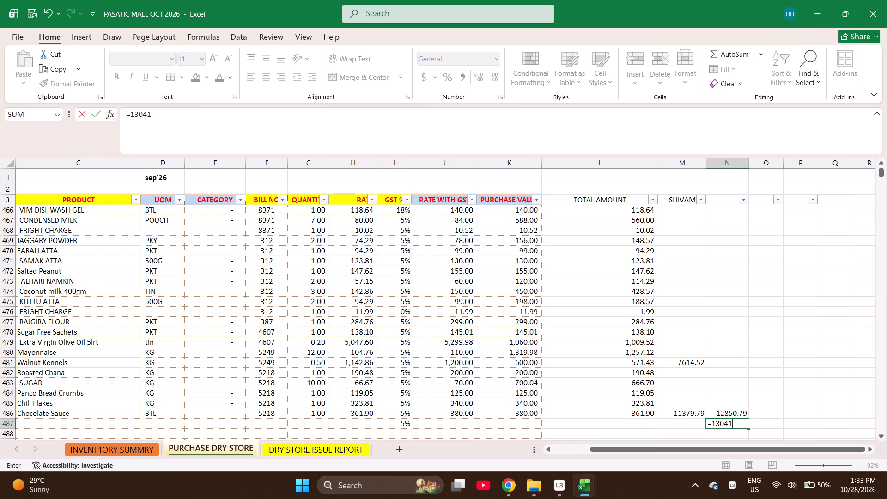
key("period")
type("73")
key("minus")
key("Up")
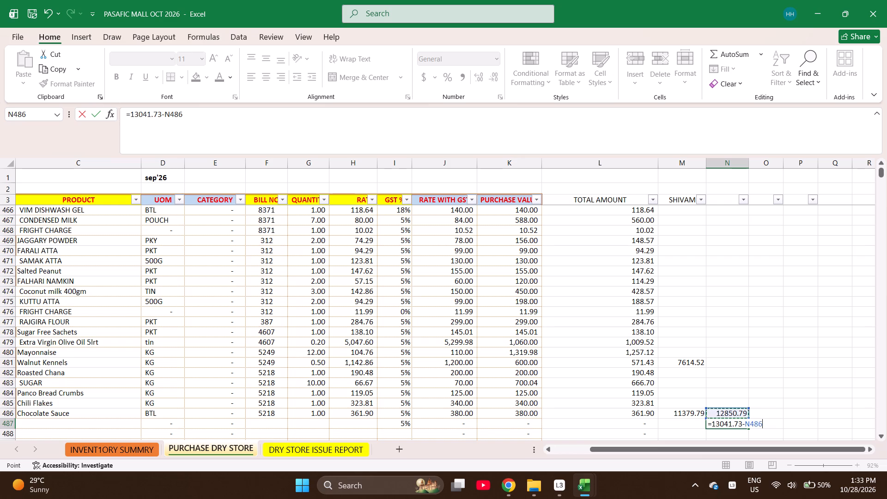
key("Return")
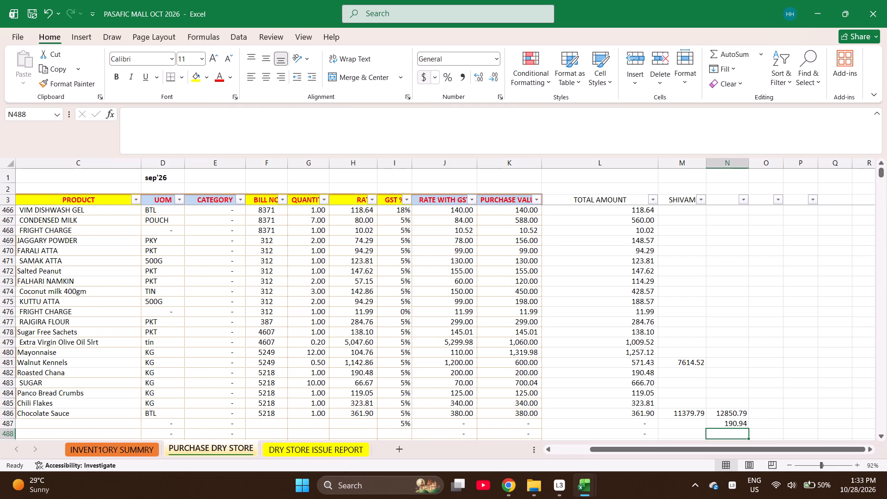
Enter the check sum =2880+619.05+2960+936+1180+366+228.57+0.65+2209.52 in cell N485, above the combined total.
left_click(647, 376)
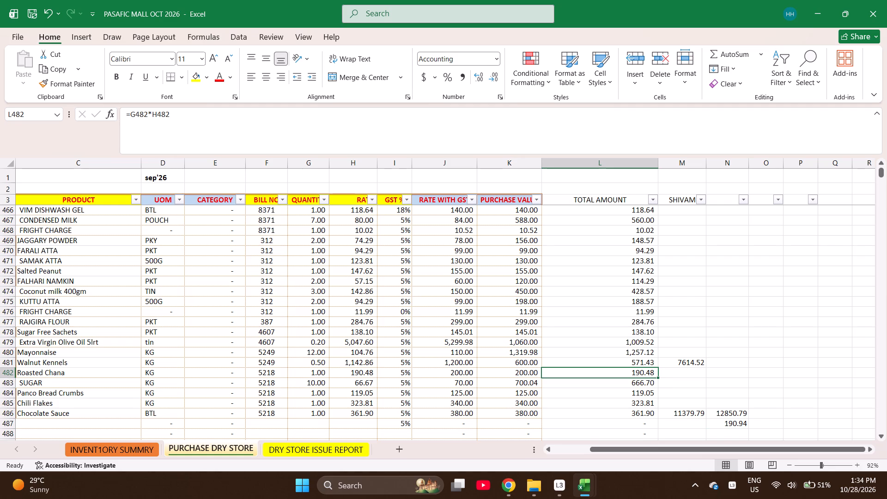
key("Right")
key("Right")
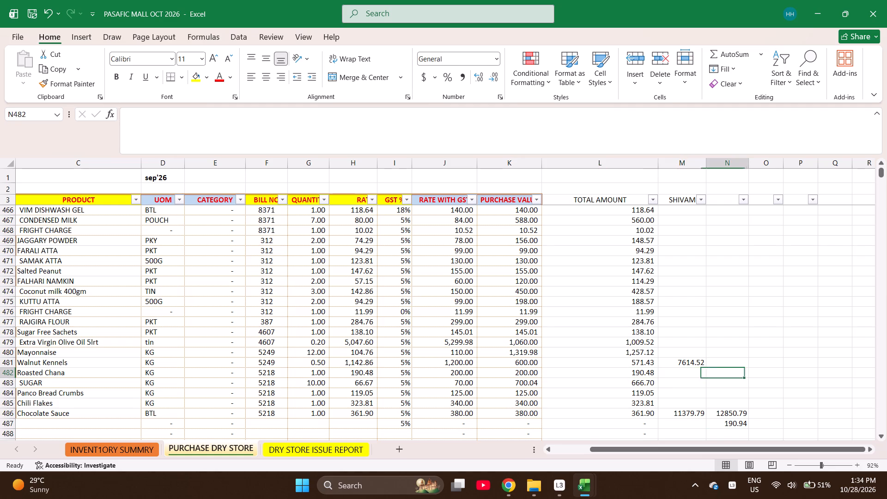
key("Down")
key("Down")
key("Down")
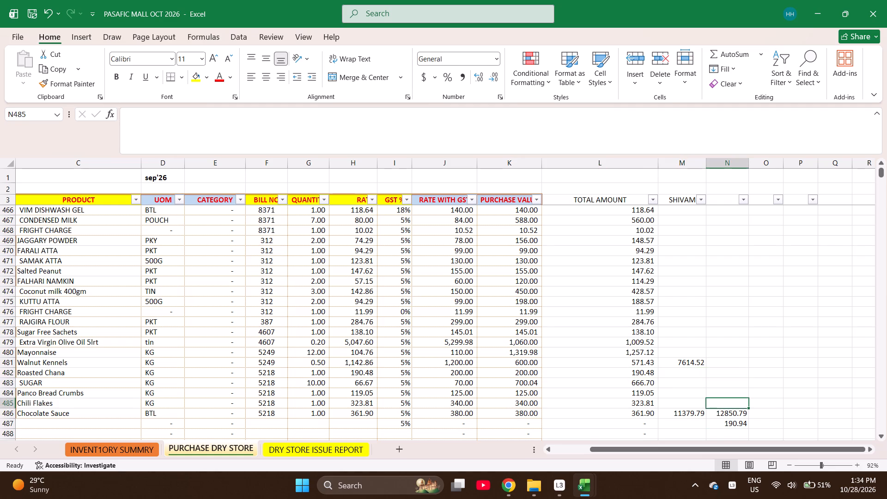
key("equal")
type("2880")
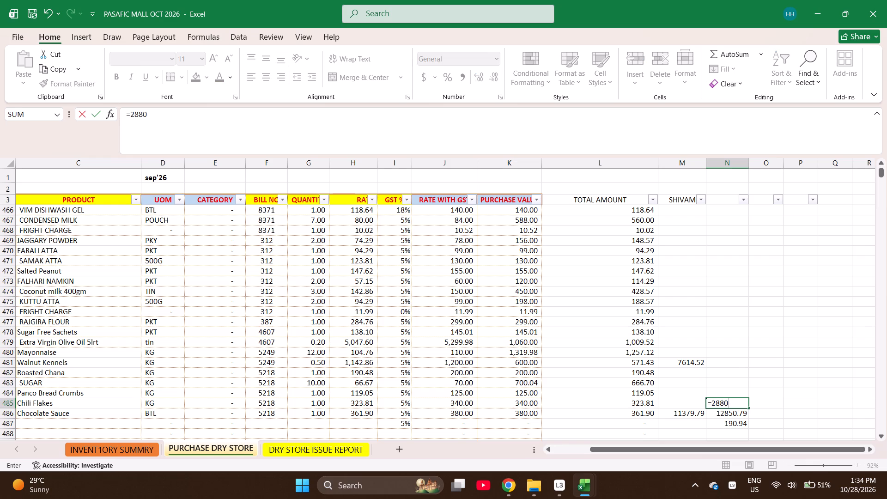
key("plus")
type("619.05+")
type("29")
type("60+")
type("936")
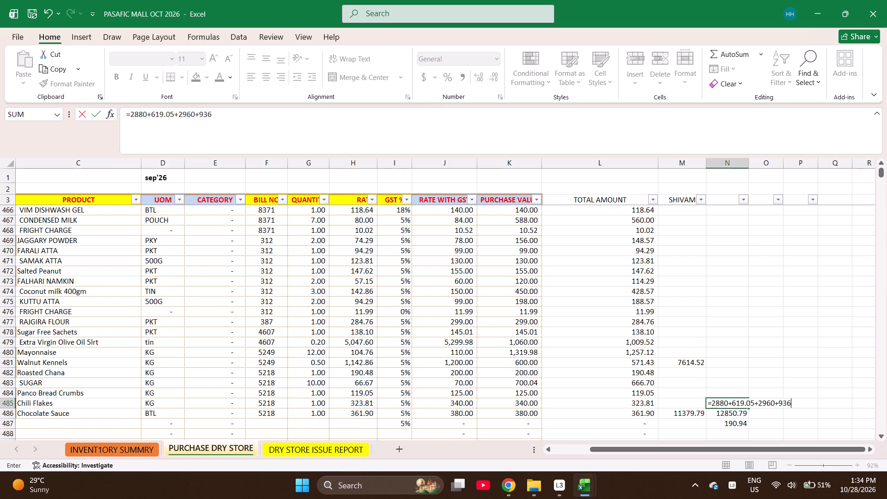
key("plus")
type("1180+")
type("366+")
type("228")
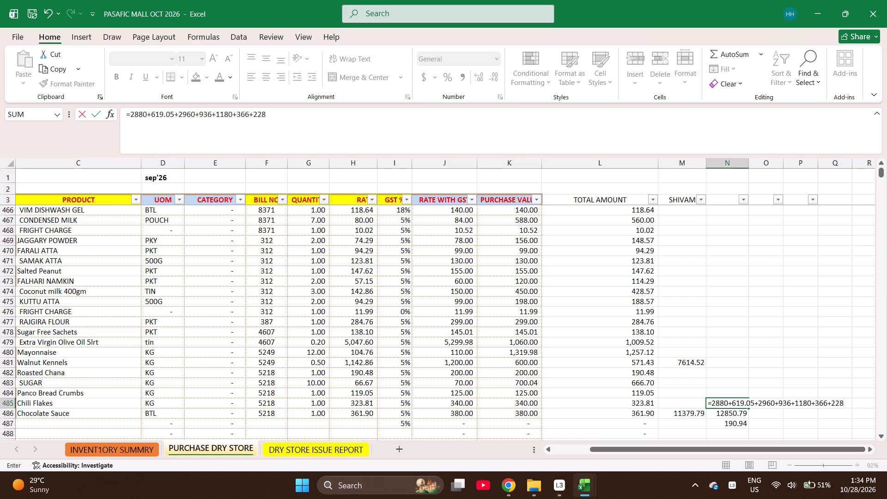
type(".57+")
key("plus")
type("0.65+")
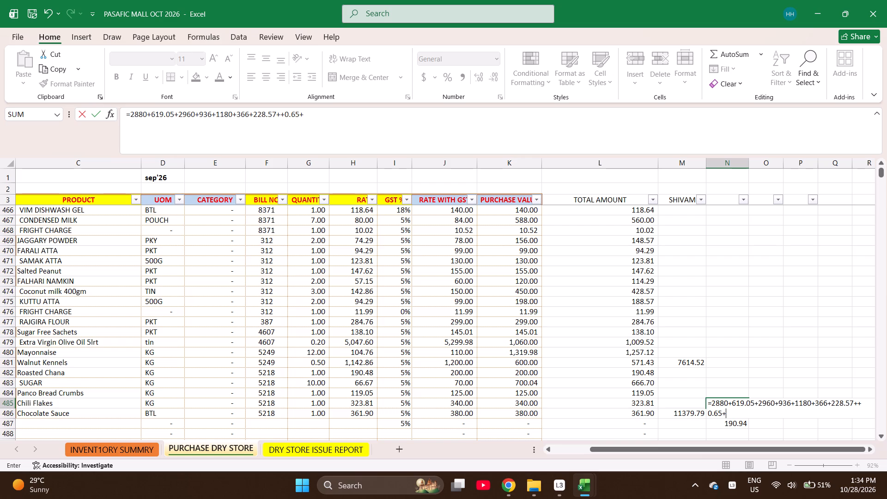
type("22")
type("09.")
type("52")
key("Return")
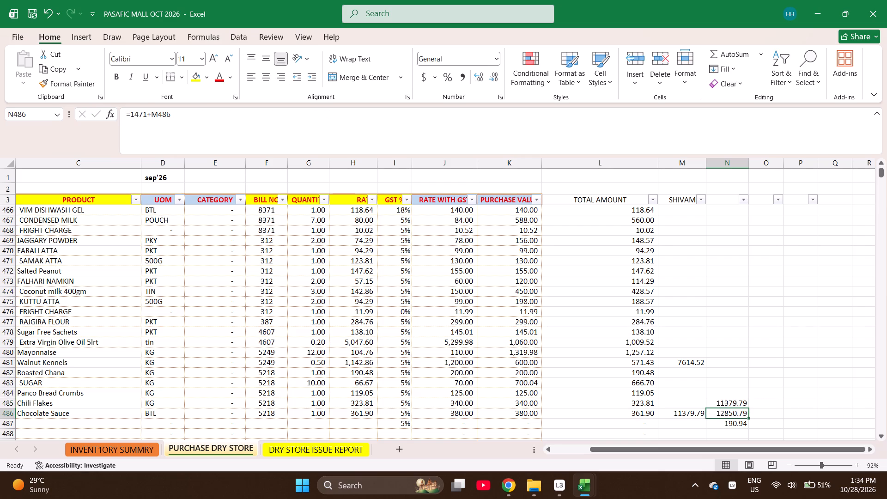
key("Up")
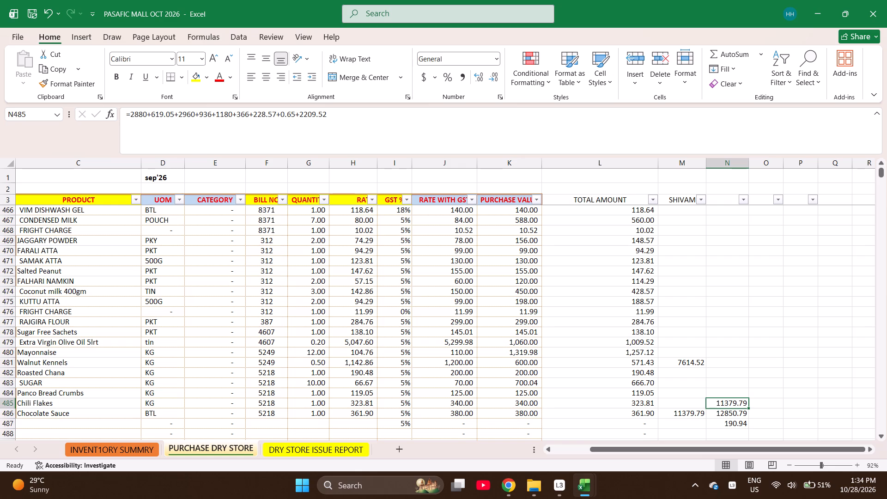
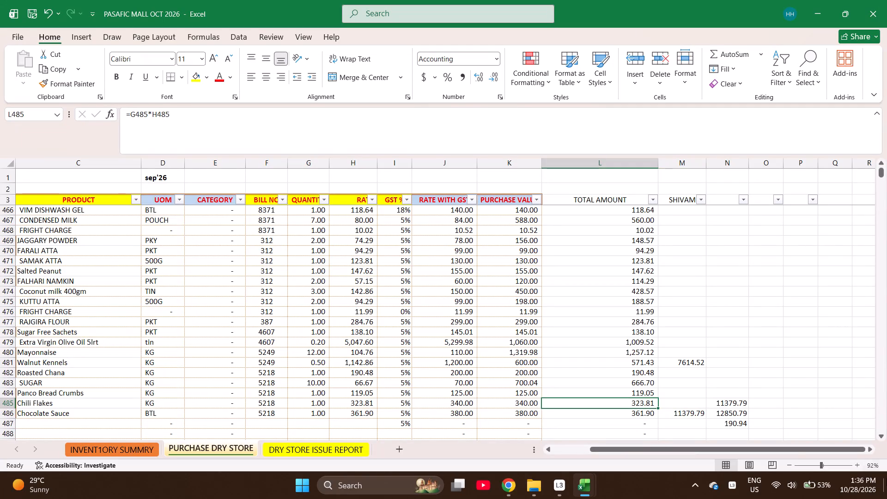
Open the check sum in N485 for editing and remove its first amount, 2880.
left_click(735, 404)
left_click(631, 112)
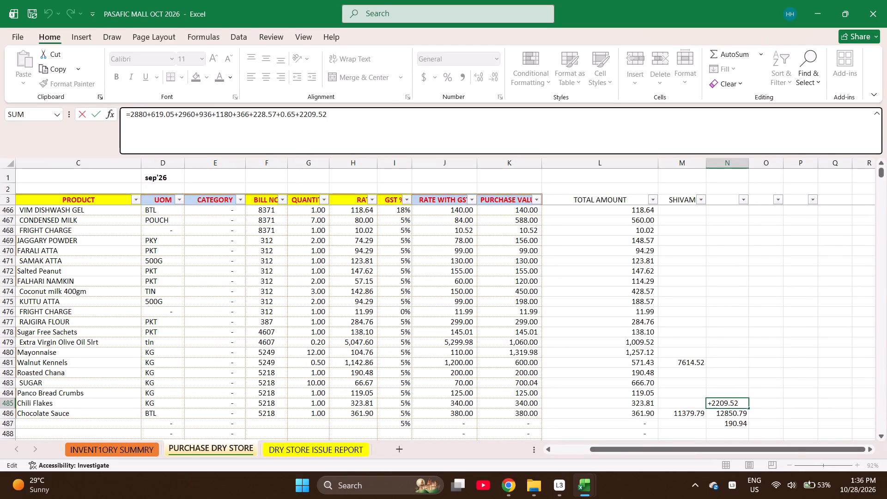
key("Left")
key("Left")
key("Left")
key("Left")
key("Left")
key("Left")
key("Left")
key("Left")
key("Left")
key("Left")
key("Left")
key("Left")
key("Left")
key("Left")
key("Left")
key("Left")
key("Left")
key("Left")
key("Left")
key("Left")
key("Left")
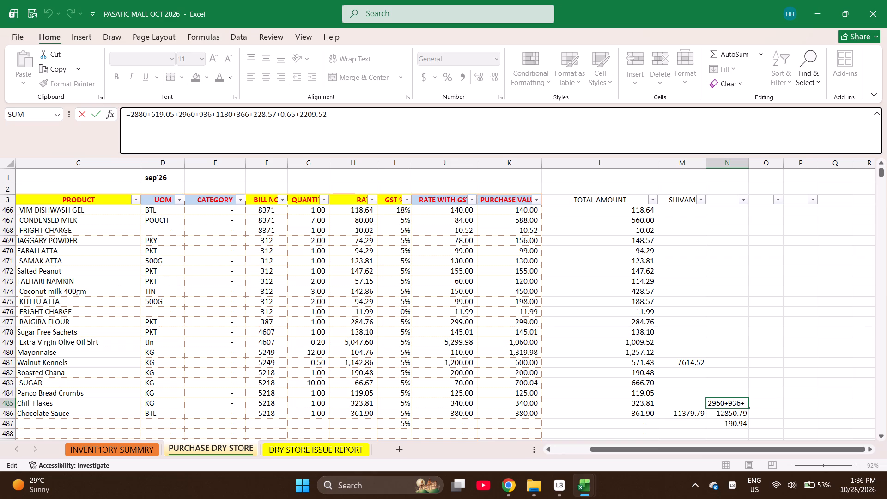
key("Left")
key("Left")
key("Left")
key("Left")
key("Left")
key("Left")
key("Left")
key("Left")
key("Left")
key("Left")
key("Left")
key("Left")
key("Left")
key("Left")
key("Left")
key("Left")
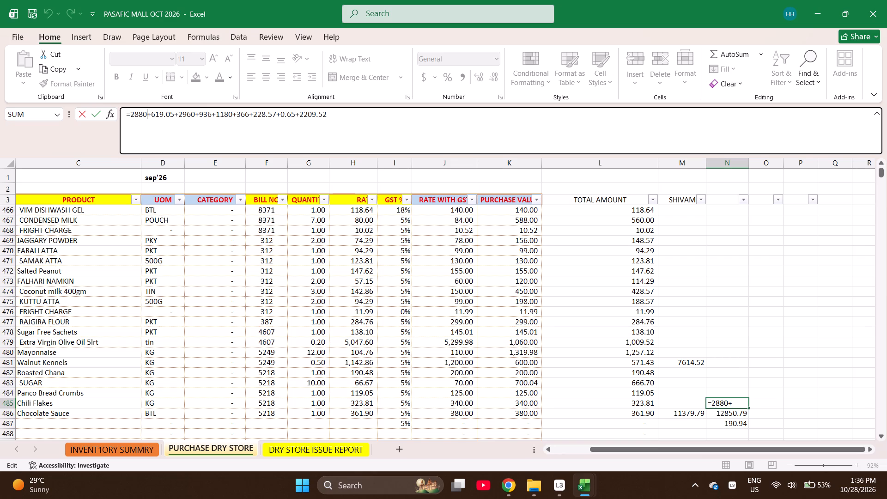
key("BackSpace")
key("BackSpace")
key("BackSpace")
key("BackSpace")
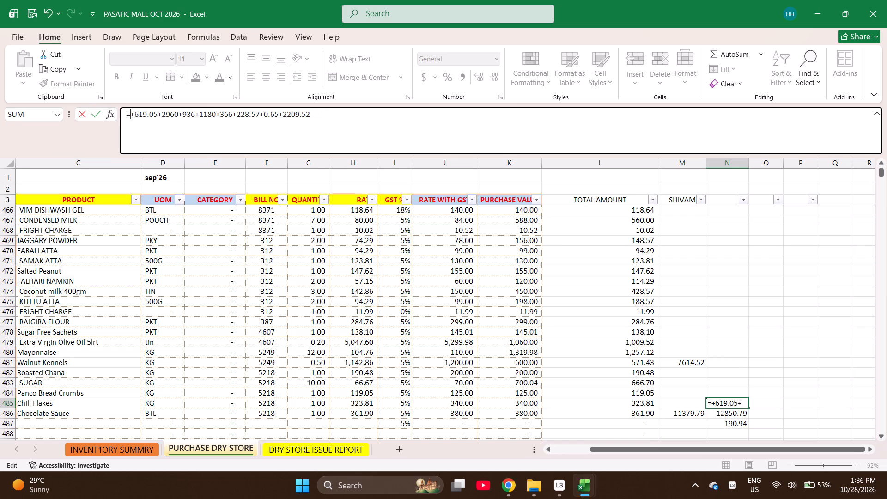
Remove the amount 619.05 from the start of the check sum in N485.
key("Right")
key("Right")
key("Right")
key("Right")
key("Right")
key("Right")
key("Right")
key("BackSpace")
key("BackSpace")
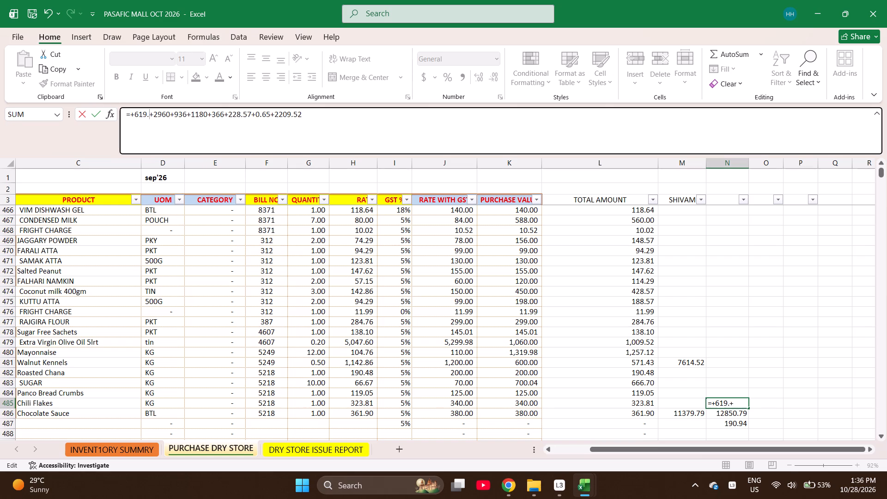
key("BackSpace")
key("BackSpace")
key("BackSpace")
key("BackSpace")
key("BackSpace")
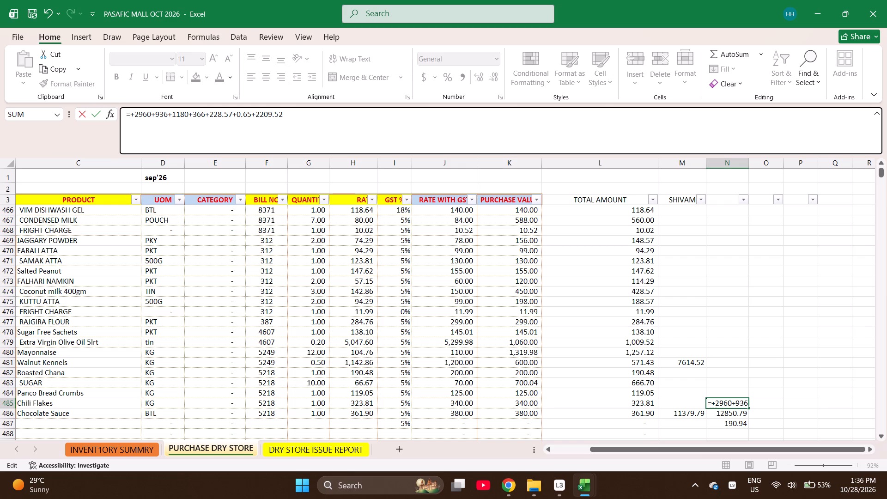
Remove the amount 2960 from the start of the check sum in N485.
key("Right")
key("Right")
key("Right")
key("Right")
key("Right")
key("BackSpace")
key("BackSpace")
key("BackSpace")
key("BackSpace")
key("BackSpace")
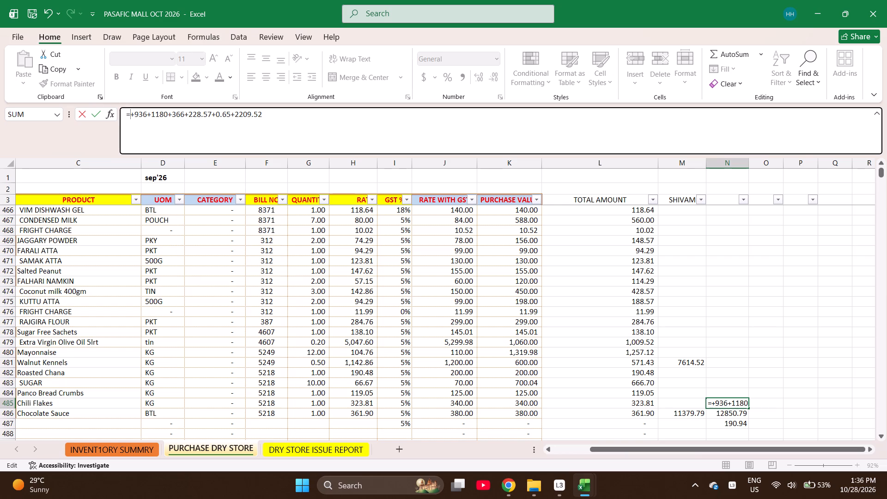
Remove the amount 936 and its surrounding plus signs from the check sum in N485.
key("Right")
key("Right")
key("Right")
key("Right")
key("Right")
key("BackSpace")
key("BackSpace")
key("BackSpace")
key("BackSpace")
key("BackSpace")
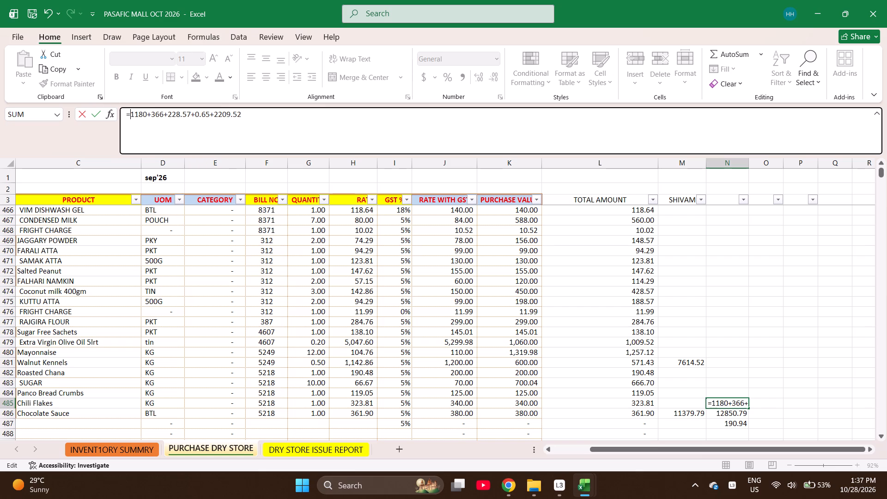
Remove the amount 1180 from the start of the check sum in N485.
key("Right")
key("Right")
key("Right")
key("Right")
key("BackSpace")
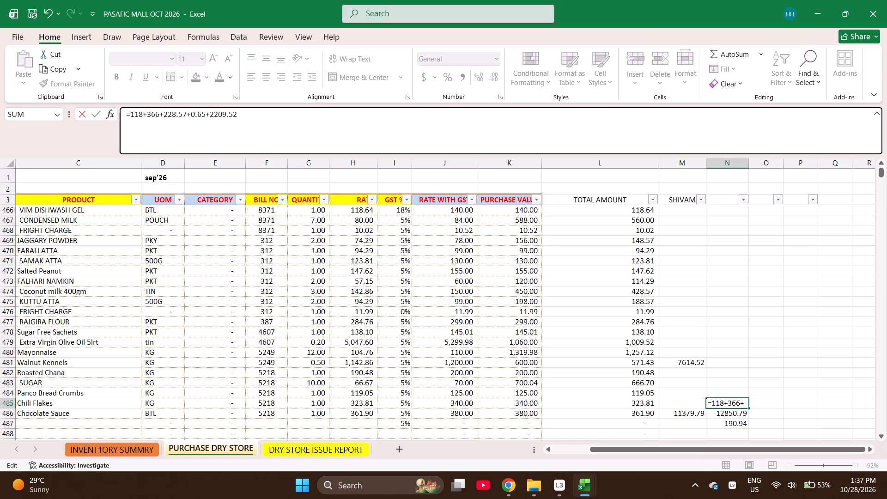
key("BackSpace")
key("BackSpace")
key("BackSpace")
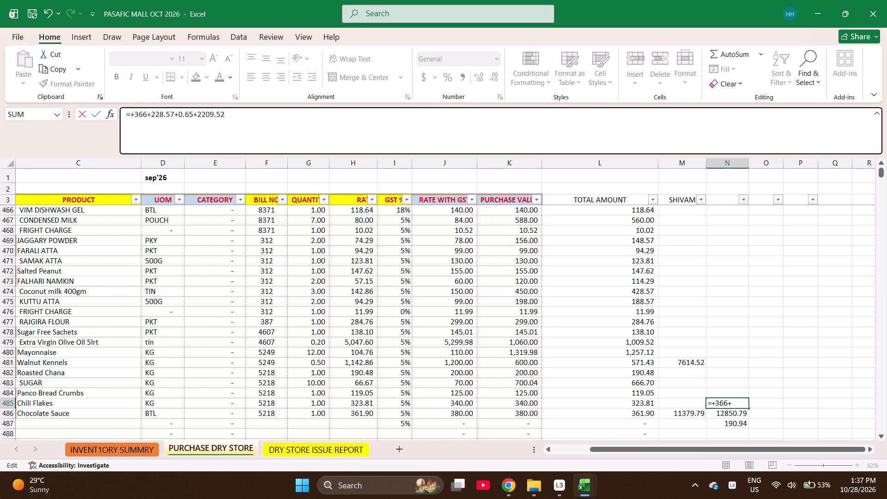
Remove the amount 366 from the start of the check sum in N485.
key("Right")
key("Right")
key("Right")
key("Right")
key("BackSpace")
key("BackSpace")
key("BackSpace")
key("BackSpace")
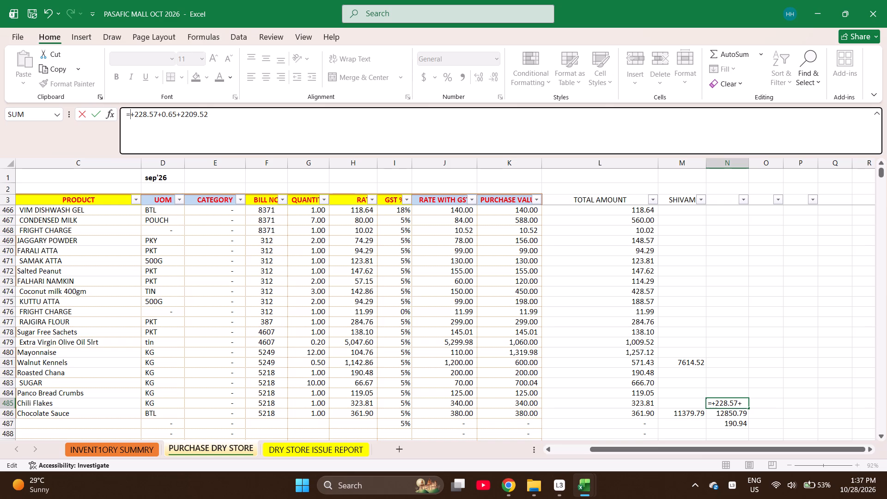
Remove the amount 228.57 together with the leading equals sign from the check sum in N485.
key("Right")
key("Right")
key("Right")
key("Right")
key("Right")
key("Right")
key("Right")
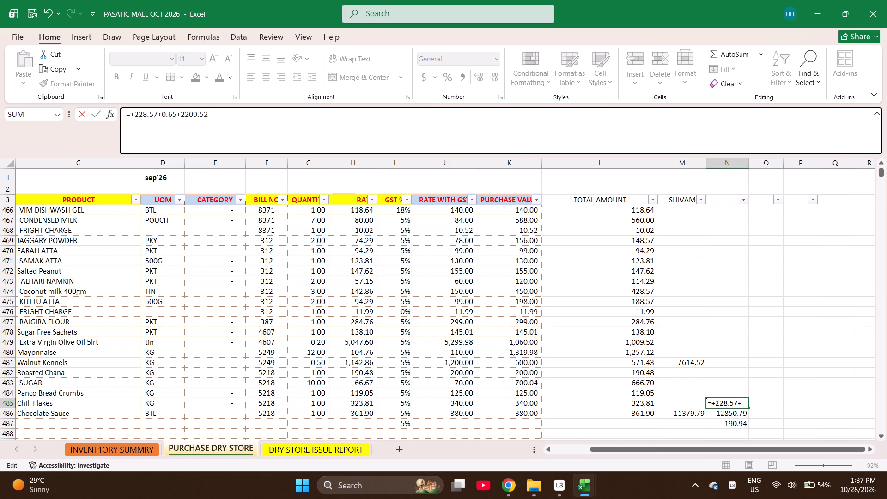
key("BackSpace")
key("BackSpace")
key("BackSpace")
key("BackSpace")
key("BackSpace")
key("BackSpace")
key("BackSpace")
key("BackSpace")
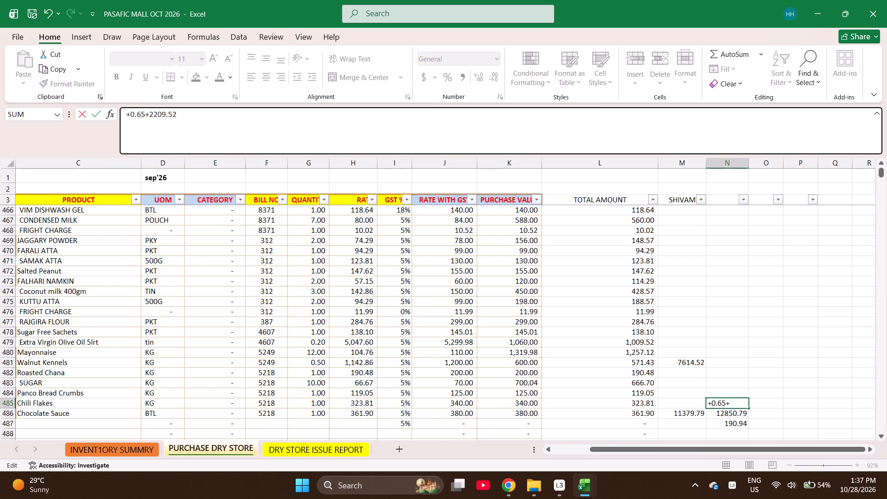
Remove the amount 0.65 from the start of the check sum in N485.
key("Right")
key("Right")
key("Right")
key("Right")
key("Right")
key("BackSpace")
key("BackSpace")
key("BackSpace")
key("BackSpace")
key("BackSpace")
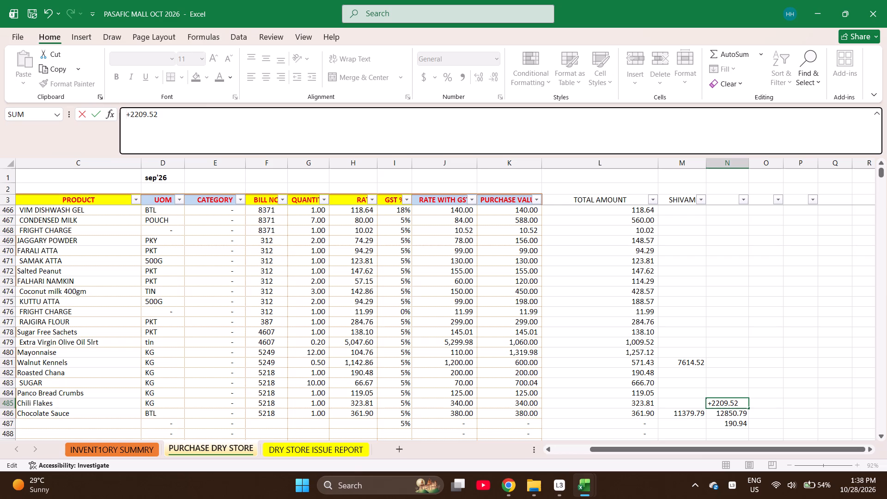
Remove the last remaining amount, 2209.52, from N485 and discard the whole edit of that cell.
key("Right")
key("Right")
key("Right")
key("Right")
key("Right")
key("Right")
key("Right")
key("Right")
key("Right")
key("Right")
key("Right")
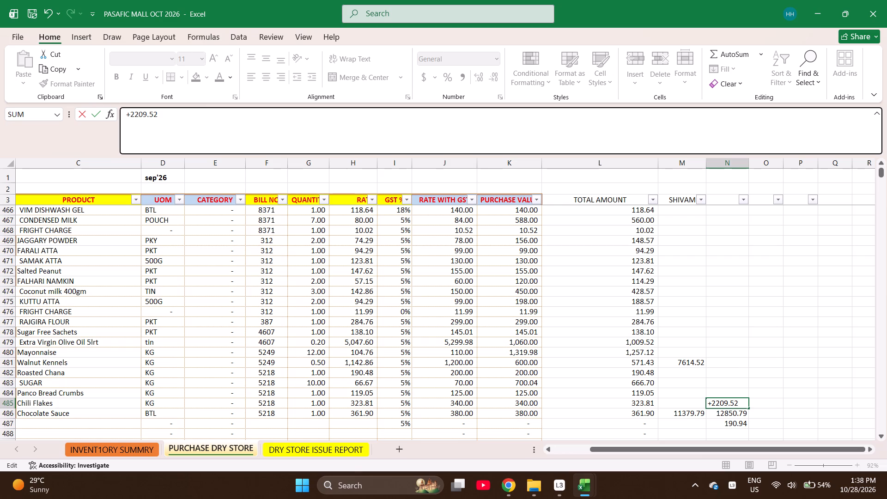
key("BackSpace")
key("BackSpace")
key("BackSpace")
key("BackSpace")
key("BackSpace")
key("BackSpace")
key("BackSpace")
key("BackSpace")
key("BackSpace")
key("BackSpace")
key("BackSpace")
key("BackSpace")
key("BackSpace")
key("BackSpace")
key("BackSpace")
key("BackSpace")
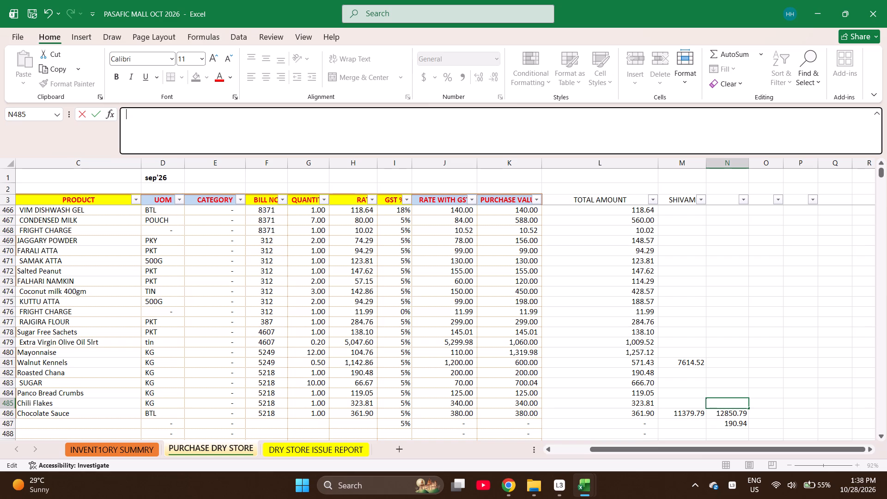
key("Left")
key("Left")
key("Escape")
Select the bill 5218 amounts from Roasted Chana to Chocolate Sauce, L482:L486, to read their sum.
key("Left")
key("Left")
key("Down")
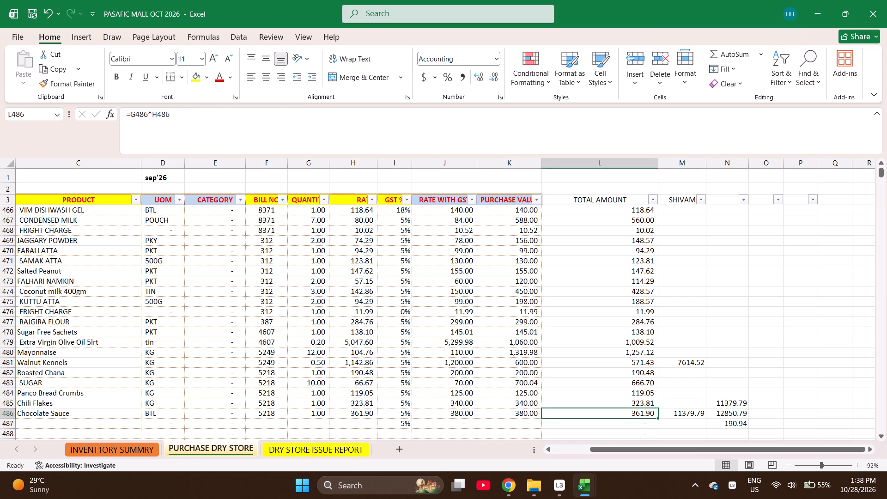
key("shift+Up")
key("shift+Up")
key("shift+Up")
key("shift+Up")
key("shift+Down")
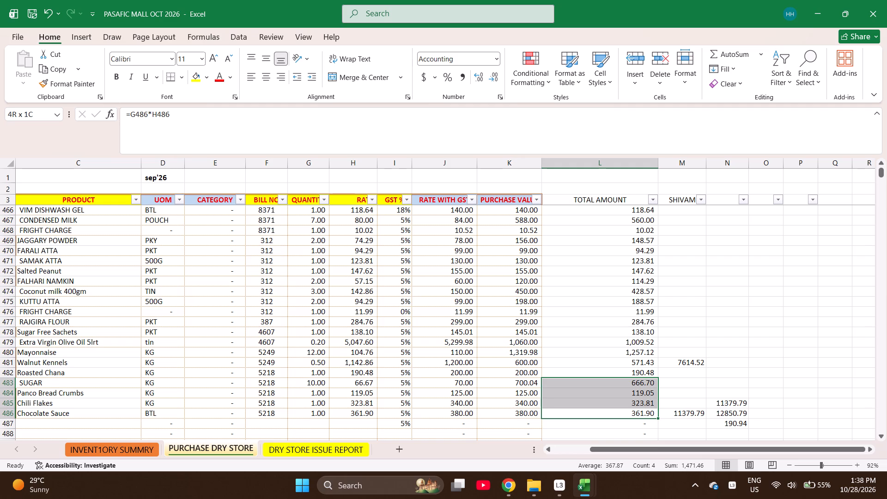
key("shift+Up")
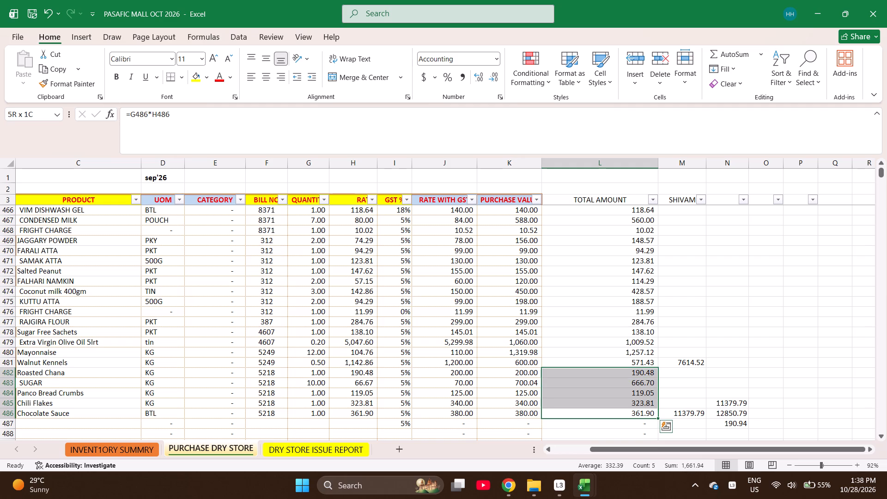
Clear the combined total formula =1471+M486 from cell N486.
key("Right")
key("Right")
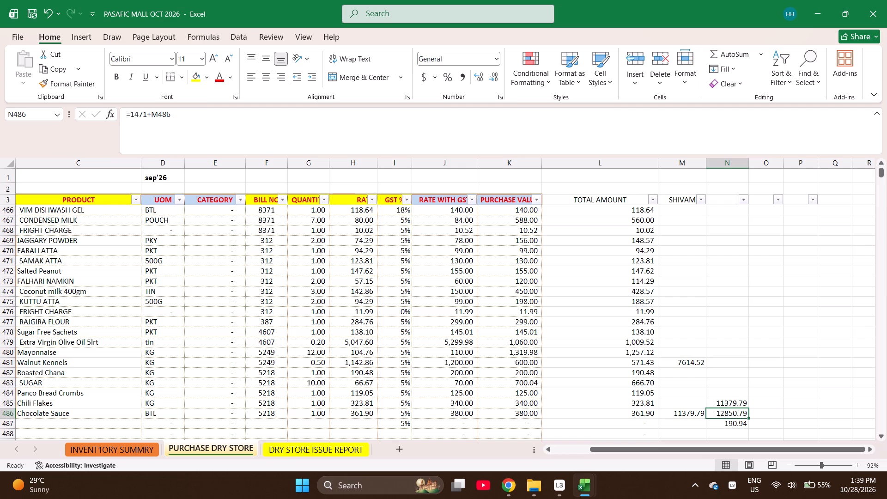
key("Delete")
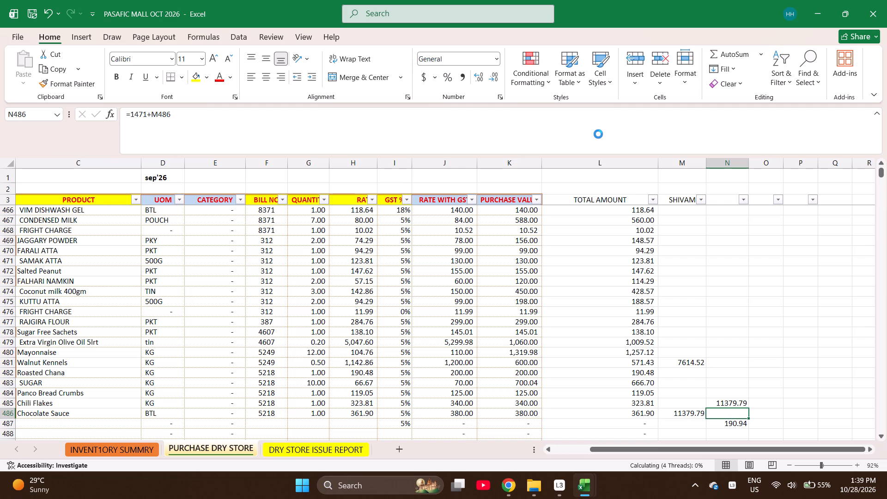
Clear the leftover check figures beside the bill 5218 rows, cells N485 through N487.
key("Up")
key("Delete")
key("Down")
key("Delete")
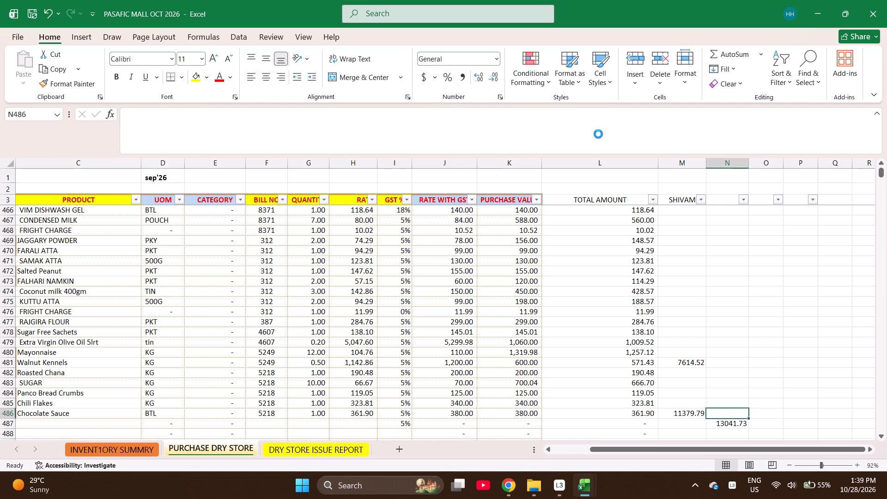
key("Down")
key("Delete")
Fill the 21-Oct-26 date and supplier GURUNANK PANEER BHANDAR from row 482 down through row 486, covering the remaining bill 5218 items.
key("Left")
key("Left")
key("Left")
key("Left")
key("Left")
key("Left")
key("Left")
key("Left")
key("Left")
key("Left")
key("Left")
key("Left")
key("Left")
key("Left")
key("Left")
key("Left")
key("Left")
key("Left")
key("Left")
key("Left")
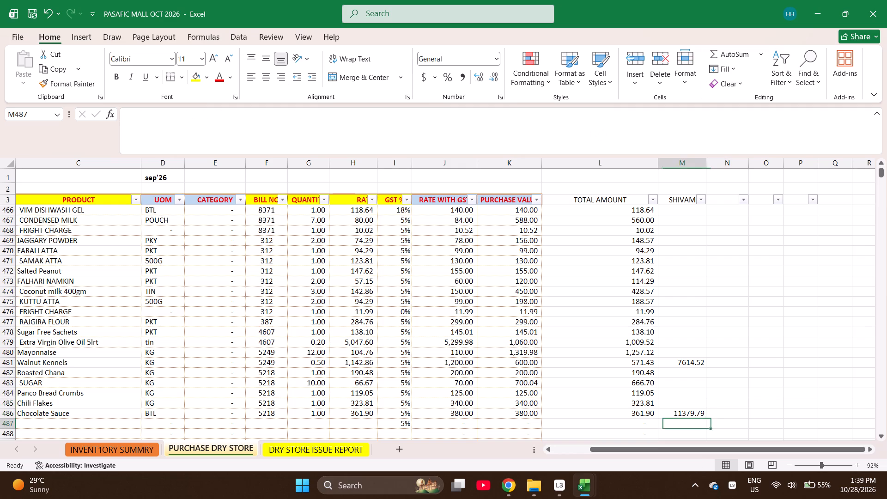
key("ctrl+Up")
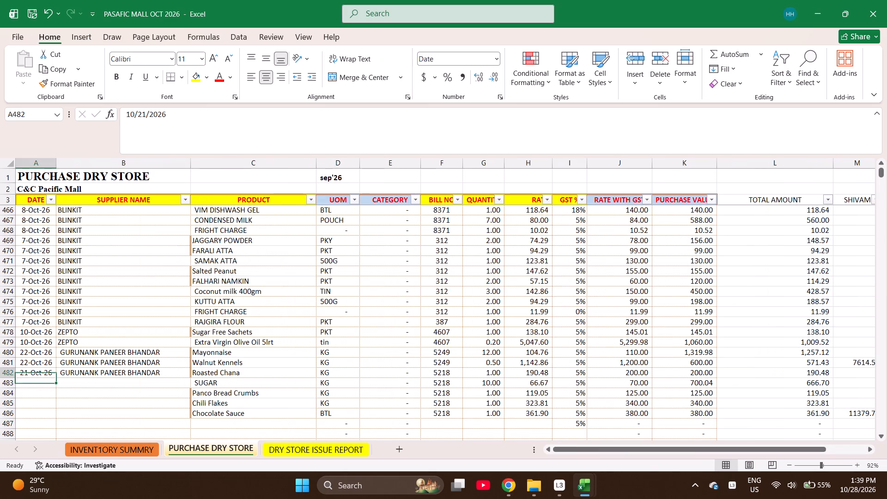
key("shift+Right")
key("shift+Down")
key("shift+Down")
key("shift+Down")
key("shift+Down")
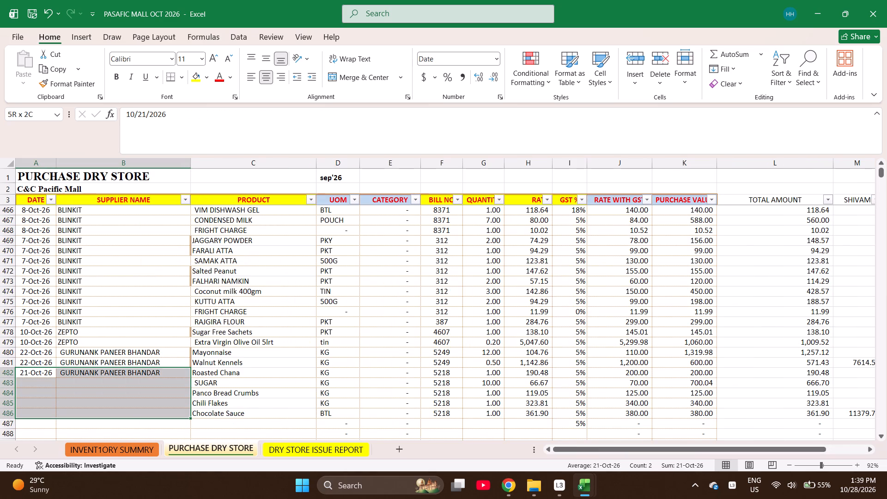
key("ctrl+d")
Start a new purchase entry in row 487 with date 10-20-2026 and supplier GURUNANK PANEER BHANDAR copied from the row above.
key("ctrl+Down")
key("Down")
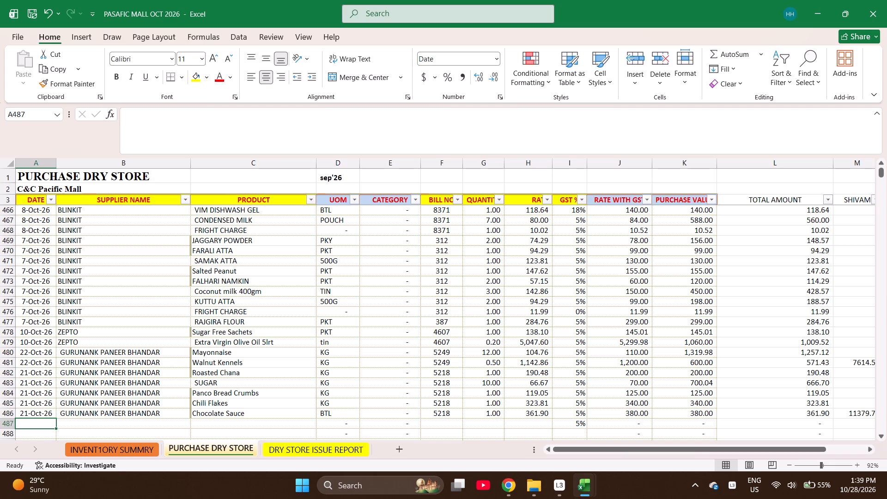
type("10-20-2026")
key("Right")
key("ctrl+d")
Enter SUGAR as the product for the 20-Oct-26 purchase in C487.
key("Right")
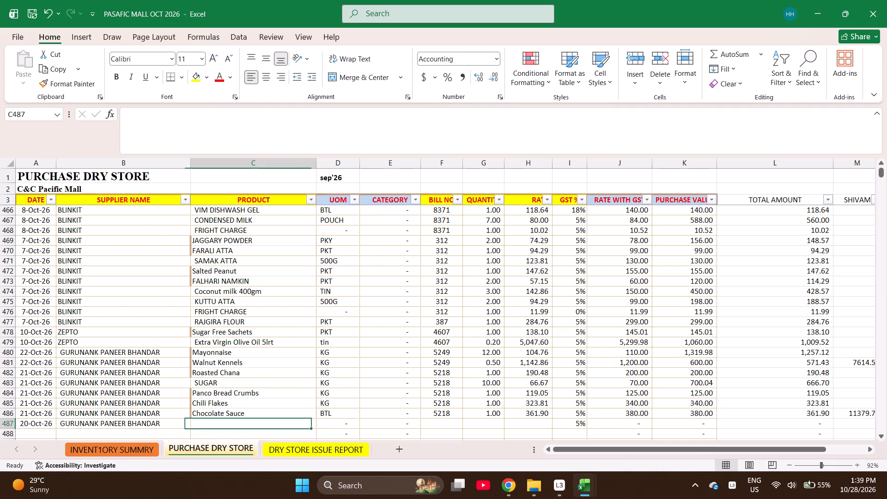
type("SY")
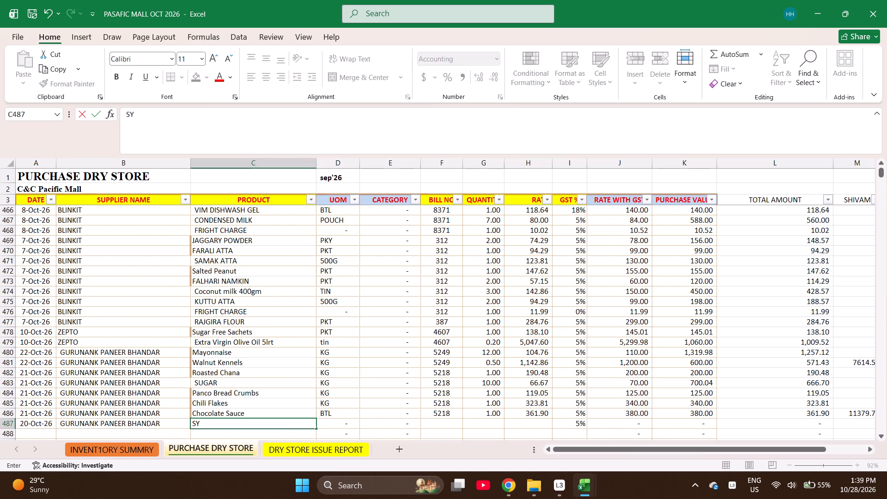
key("BackSpace")
type("UGAR\\")
key("Return")
key("Up")
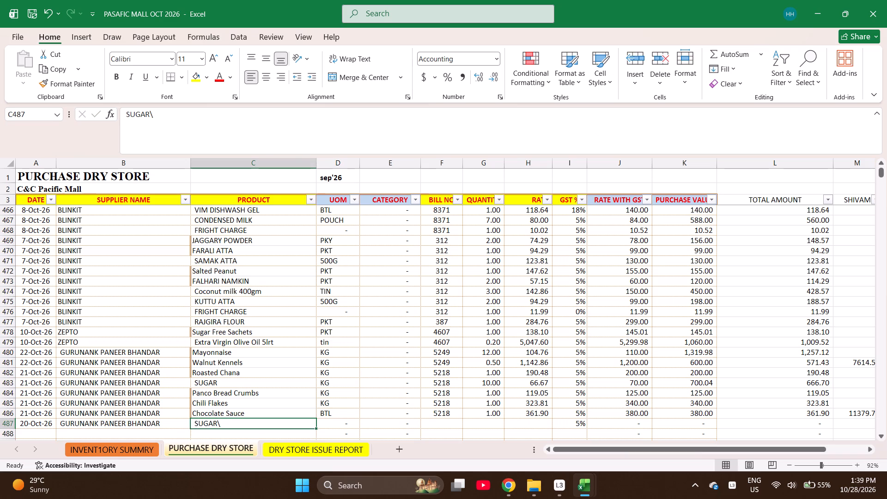
type("SUGAR")
key("Return")
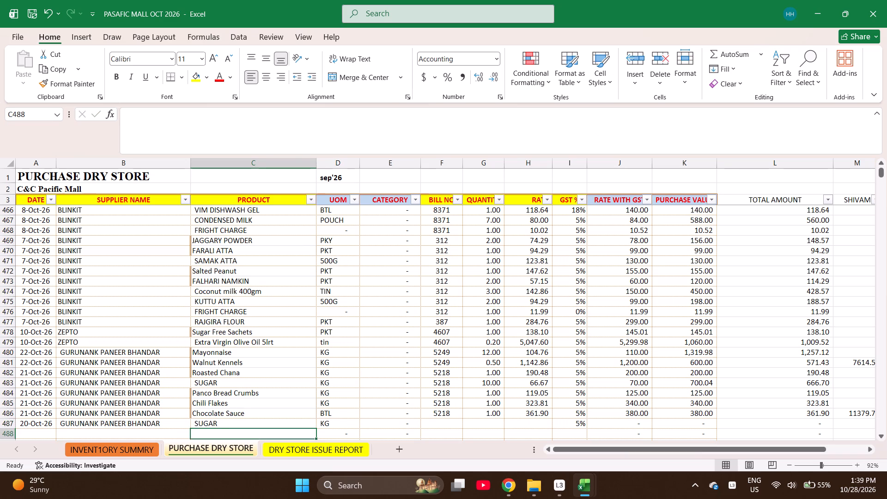
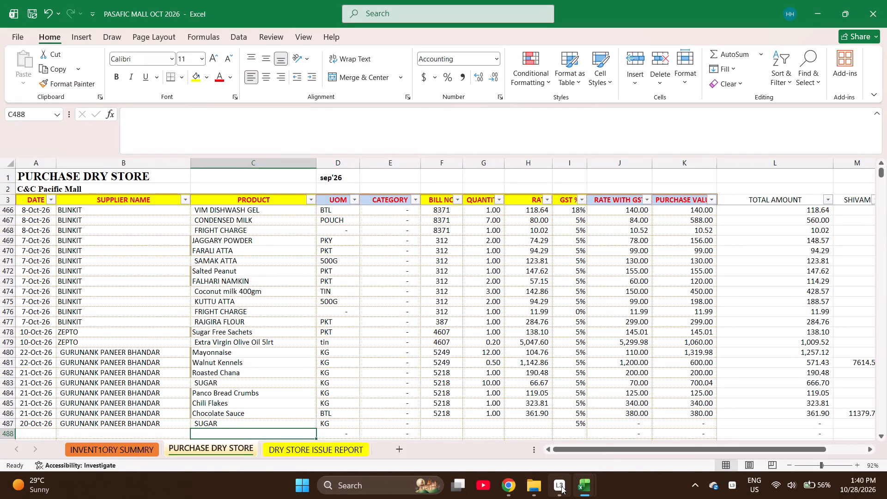
Switch to Loggy3, stop the session recording in progress, and put its window away to return to the purchase sheet.
left_click(553, 432)
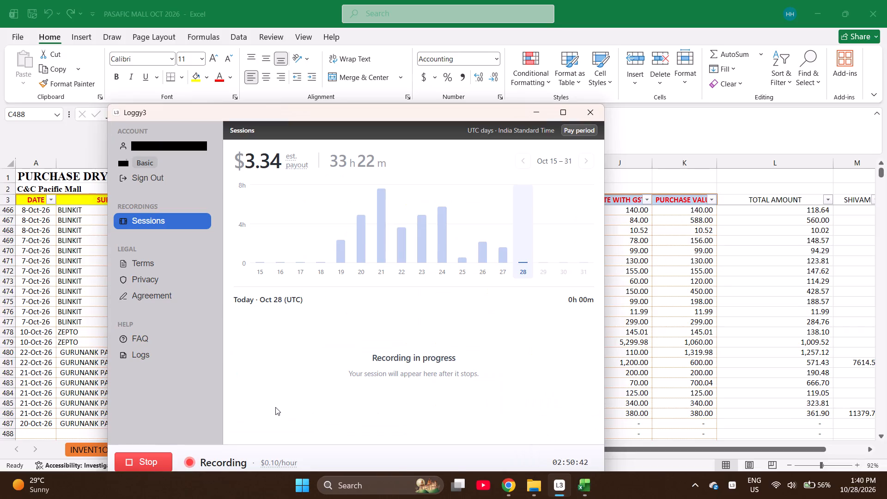
left_click(146, 458)
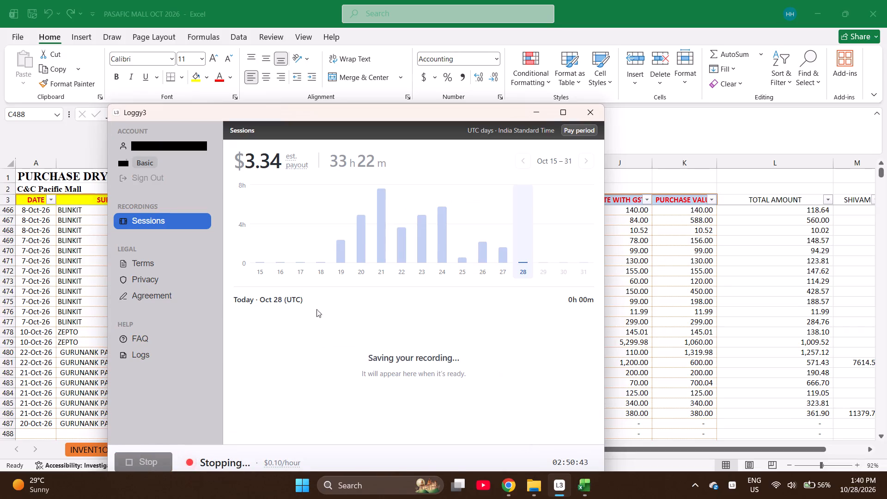
left_click(534, 111)
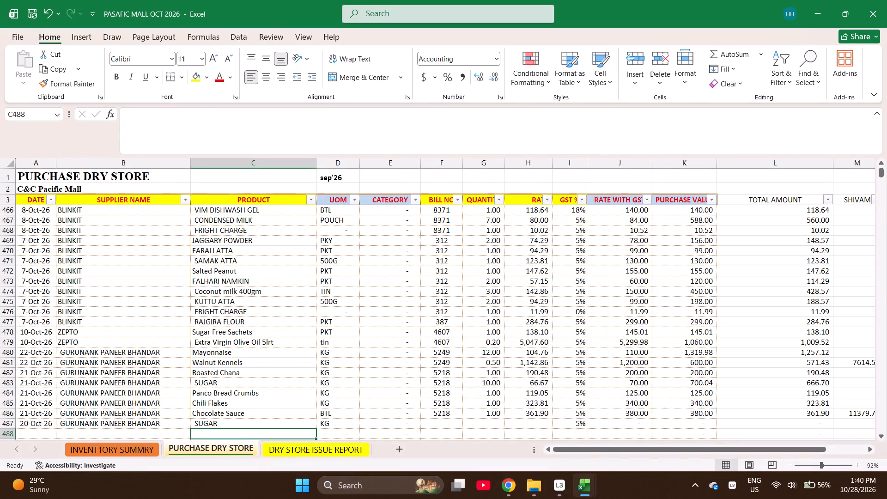
Lock the computer.
key("super+l")
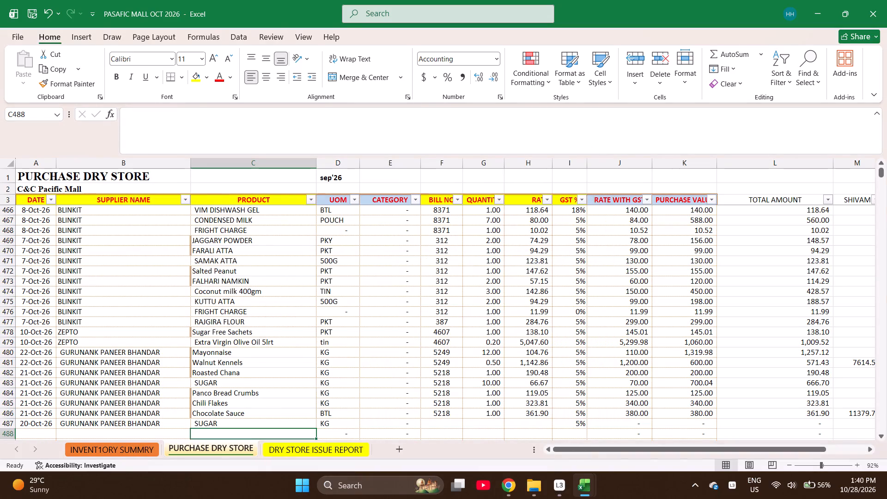
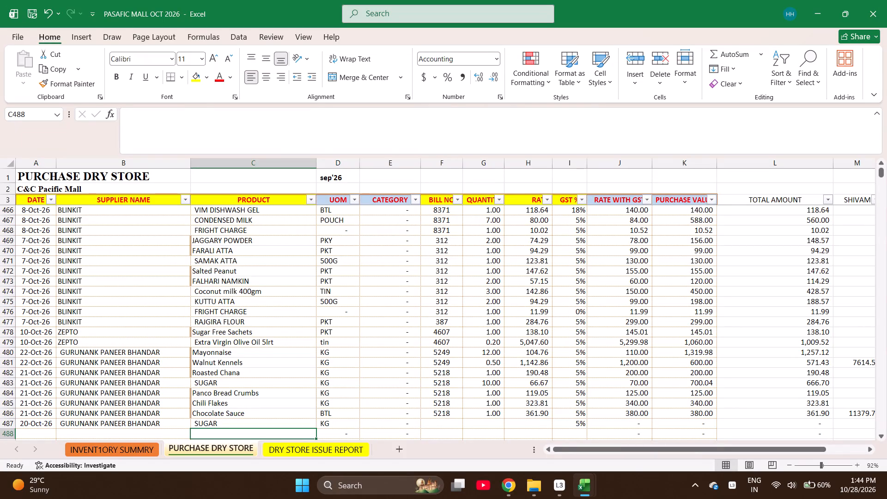
Create a blank workbook and copy the entire PURCHASE DRY STORE sheet from PASAFIC MALL OCT 2026 for pasting into it.
key("ctrl+n")
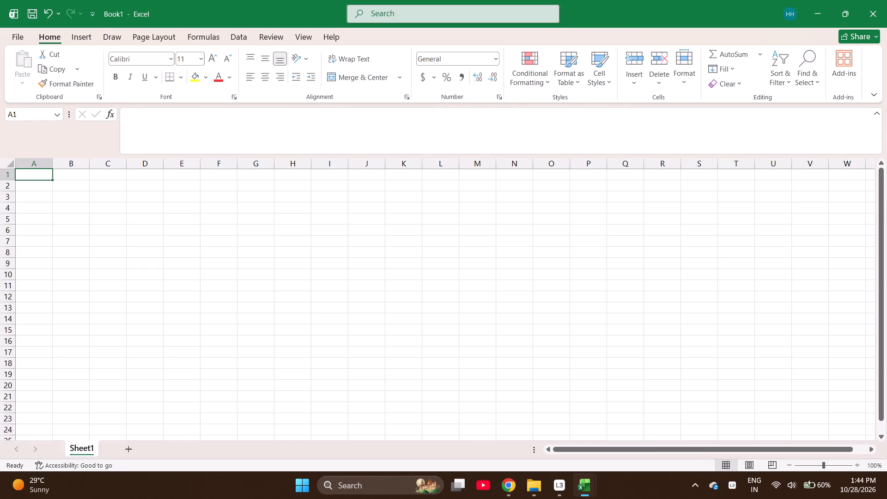
key("alt+Tab")
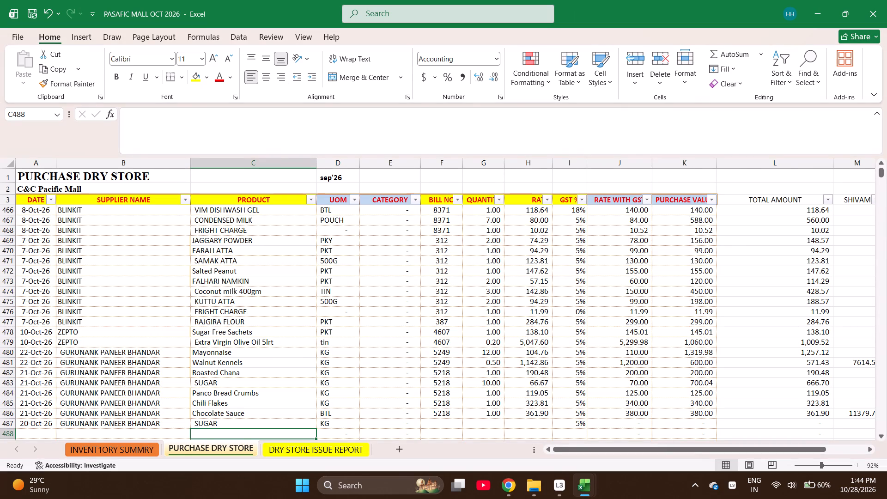
left_click(10, 164)
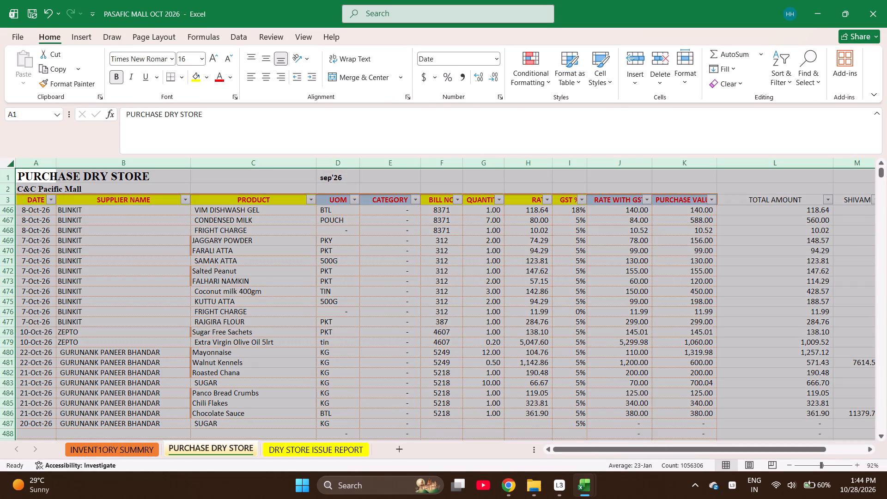
key("ctrl+c")
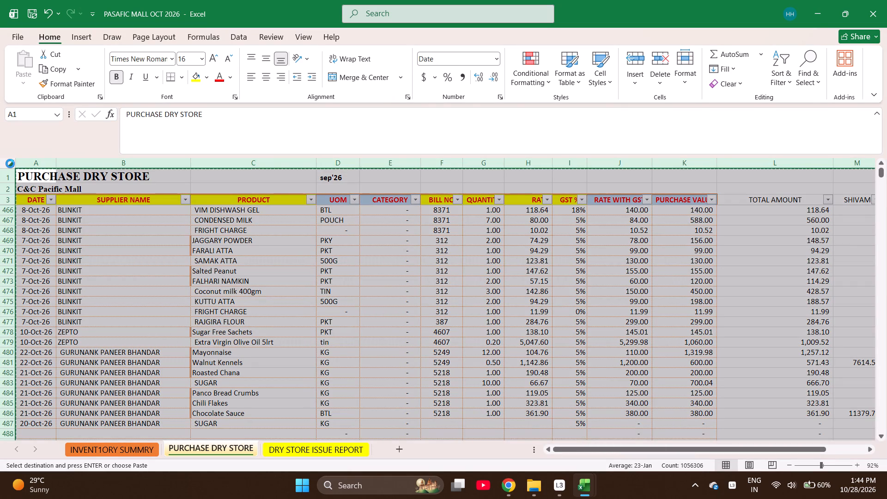
key("alt+Tab")
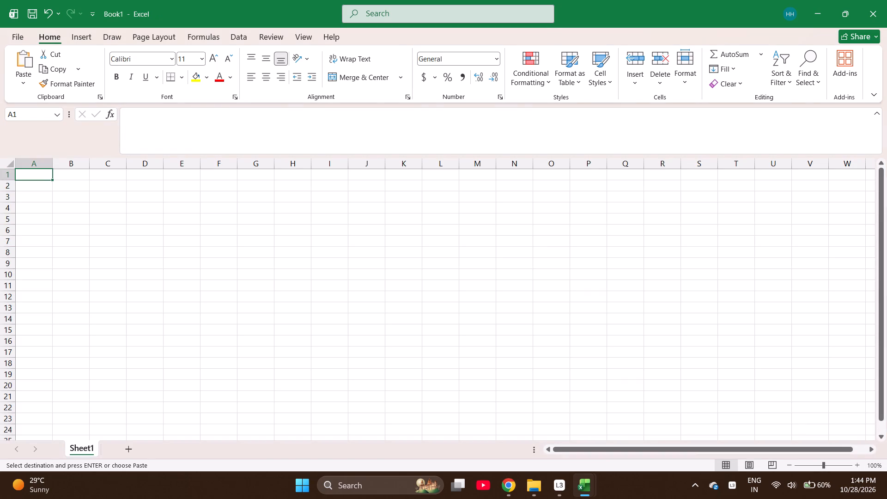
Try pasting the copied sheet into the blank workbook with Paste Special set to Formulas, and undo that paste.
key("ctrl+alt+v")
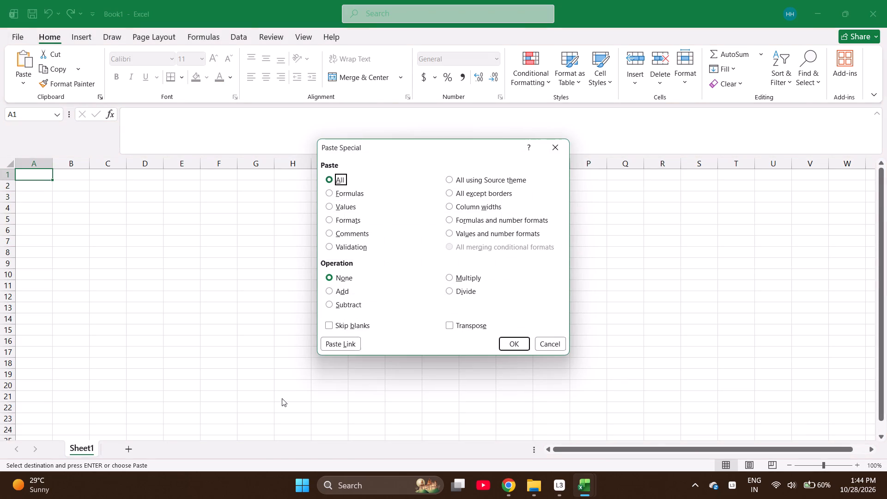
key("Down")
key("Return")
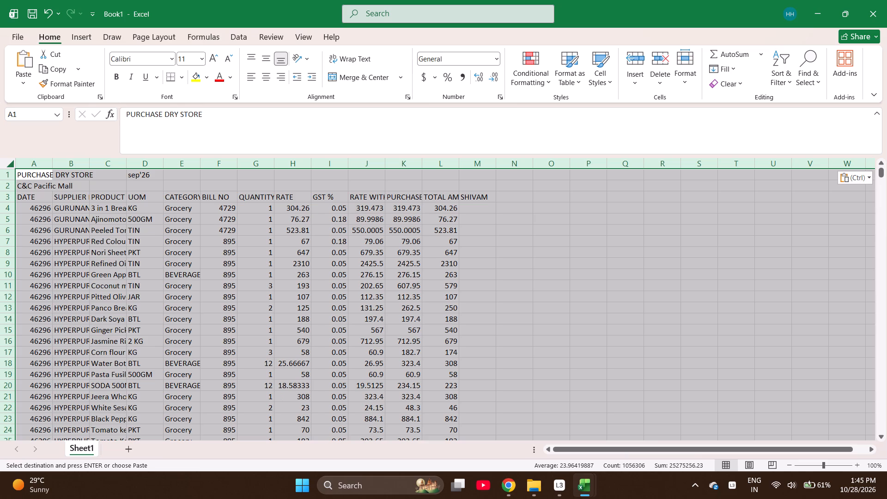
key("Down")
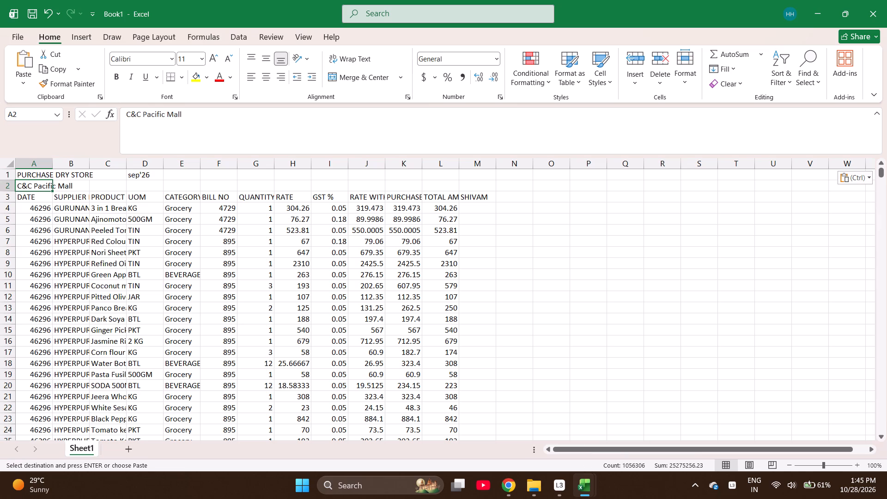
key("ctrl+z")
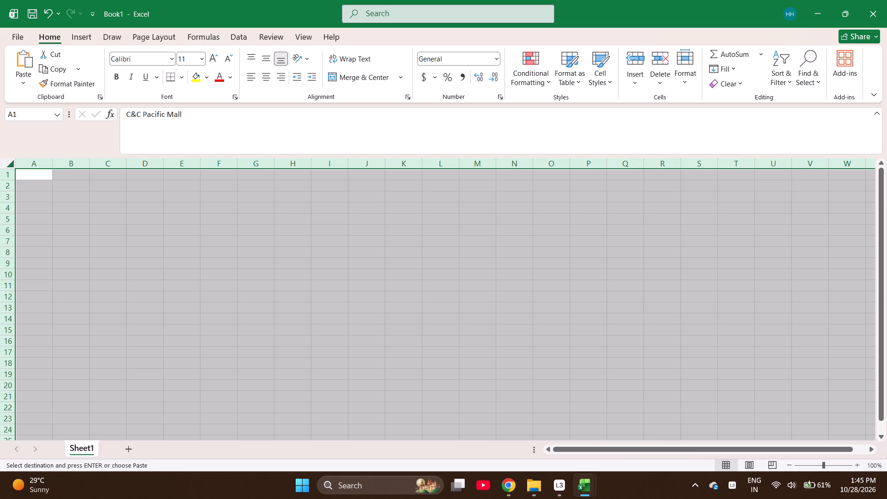
Paste the copied sheet into the blank workbook using Paste Special with All and no operation.
key("ctrl+alt+v")
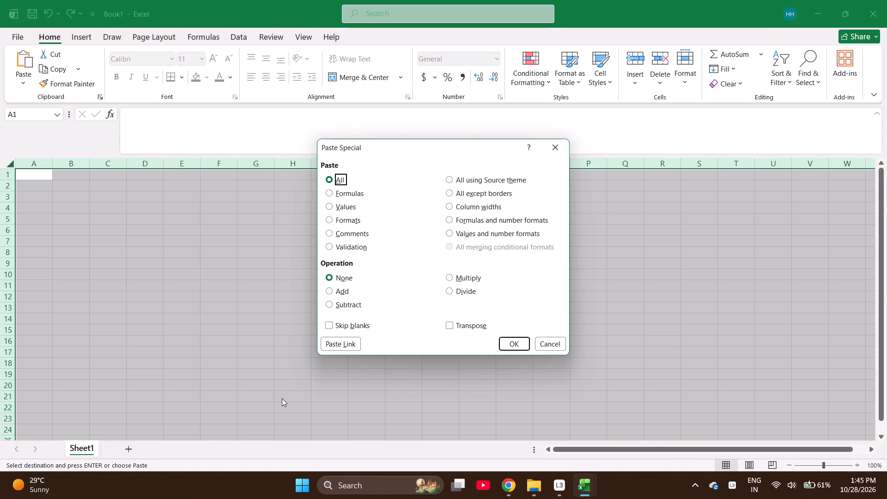
key("Return")
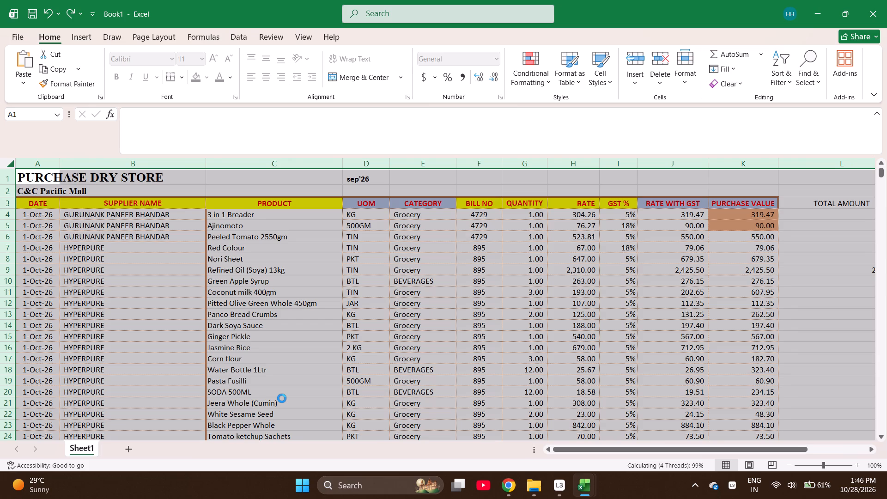
Look through the pasted purchase rows and examine the category formula on the STAFF LOBIYA row.
left_click(289, 338)
scroll(289, 338, "down", 5)
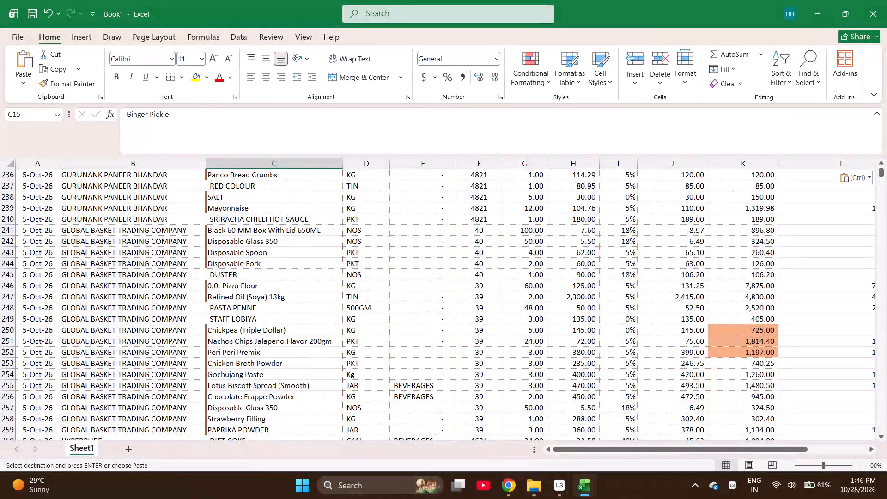
left_click(396, 316)
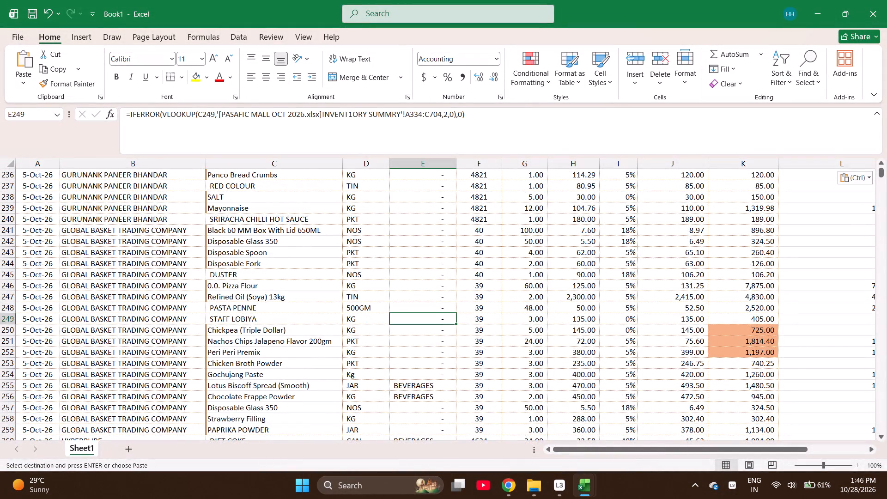
scroll(425, 215, "up", 9)
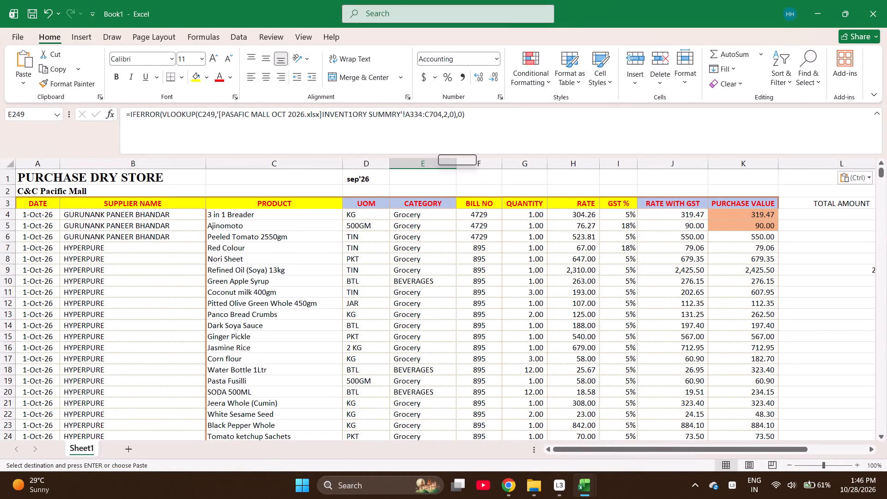
key("ctrl+f")
key("Escape")
Start saving the new workbook under the name PRWIEWWWWWWW and browse further save locations, choosing This PC.
key("ctrl+s")
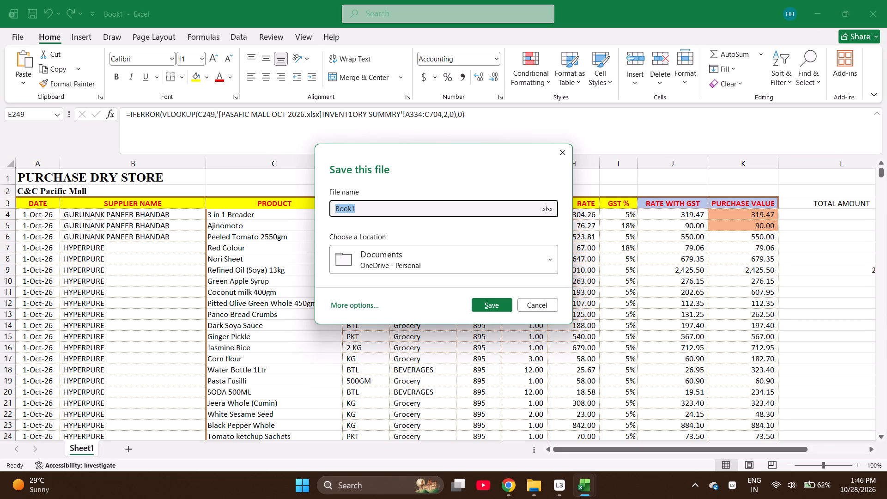
key("BackSpace")
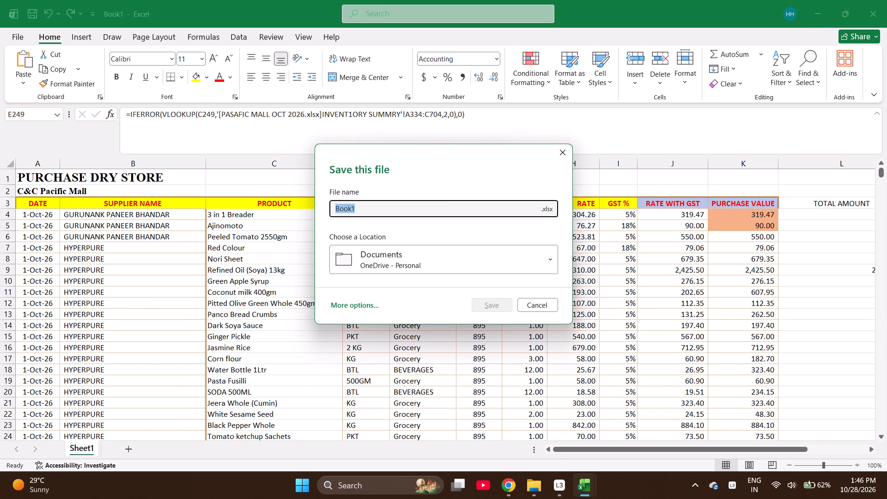
type("PR")
key("w")
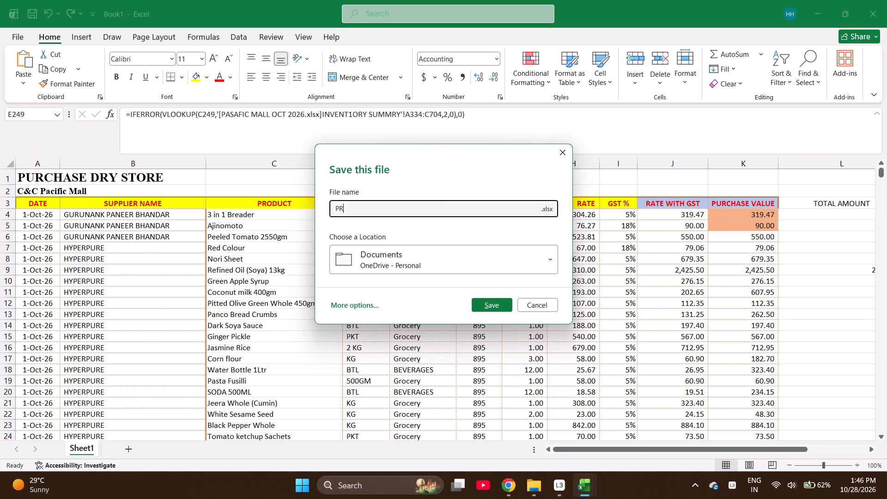
type("IEWWWWWWW")
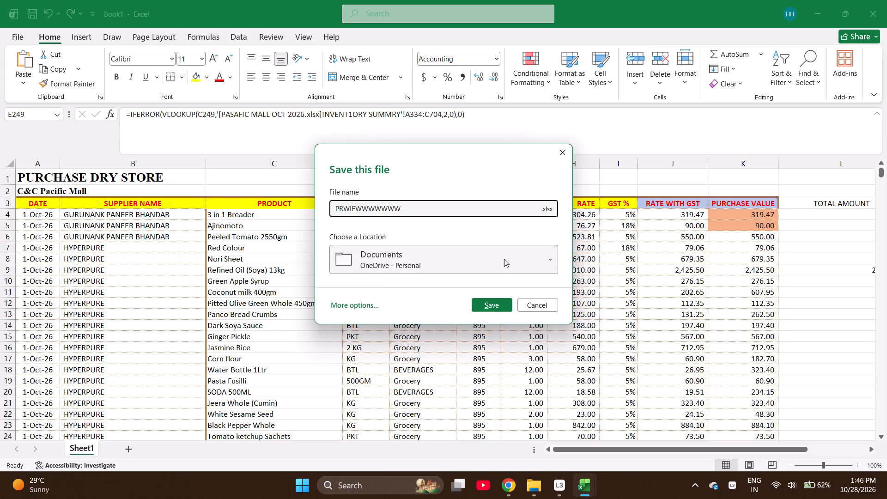
left_click(504, 259)
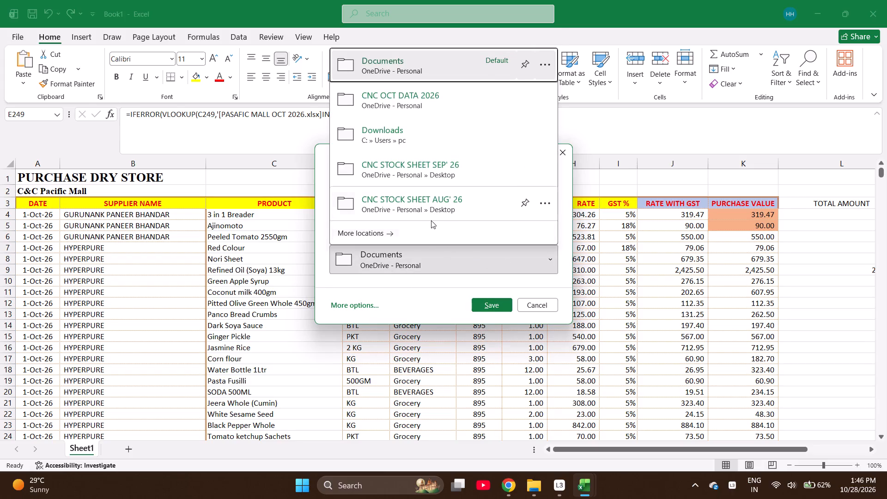
left_click(425, 238)
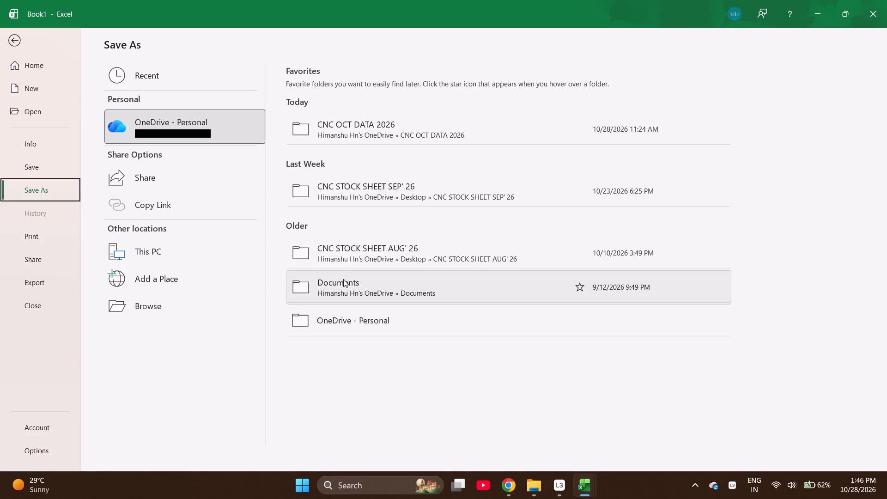
left_click(190, 259)
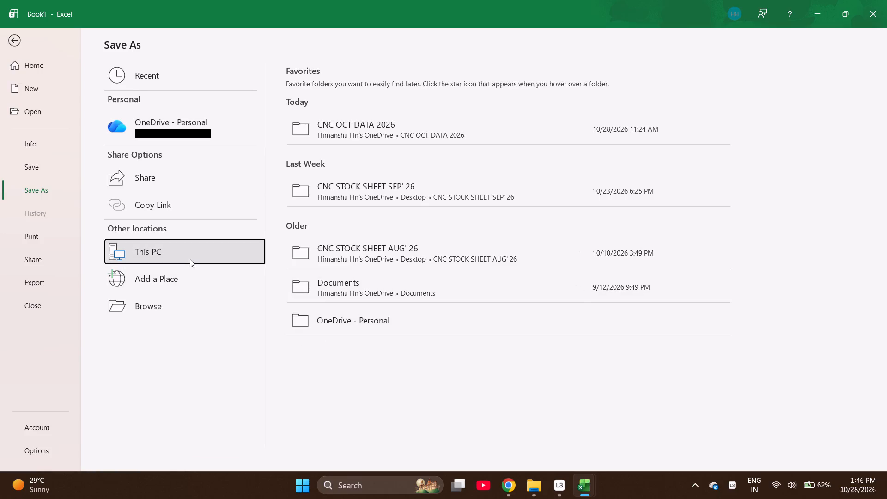
Save the workbook to the Desktop folder as an Excel Workbook under the name Book1.
left_click(349, 326)
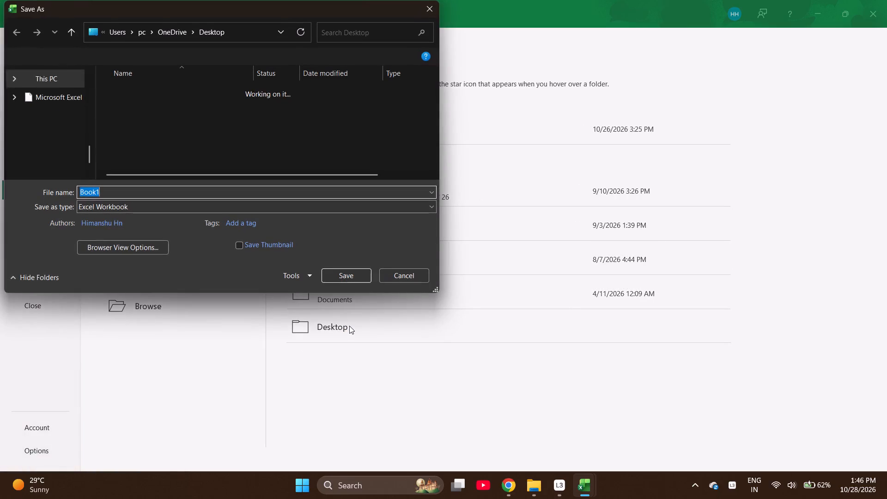
key("Return")
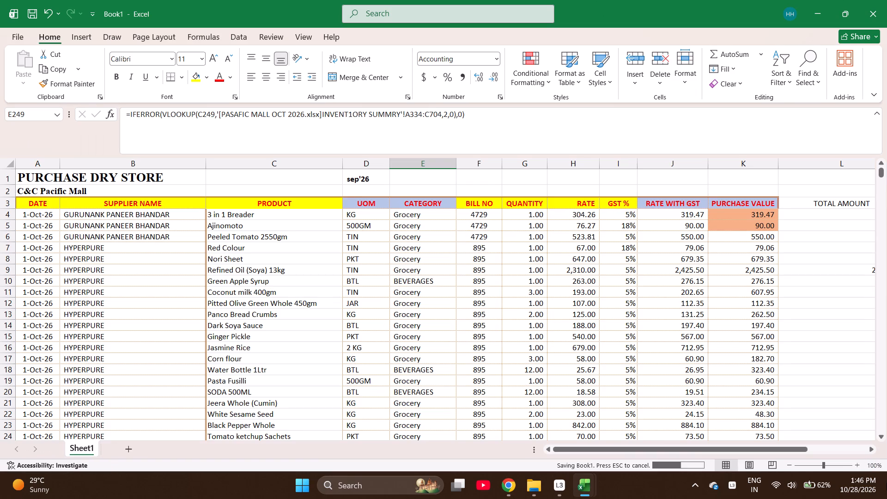
Switch to the Google Chrome window with the new tab.
left_click(514, 481)
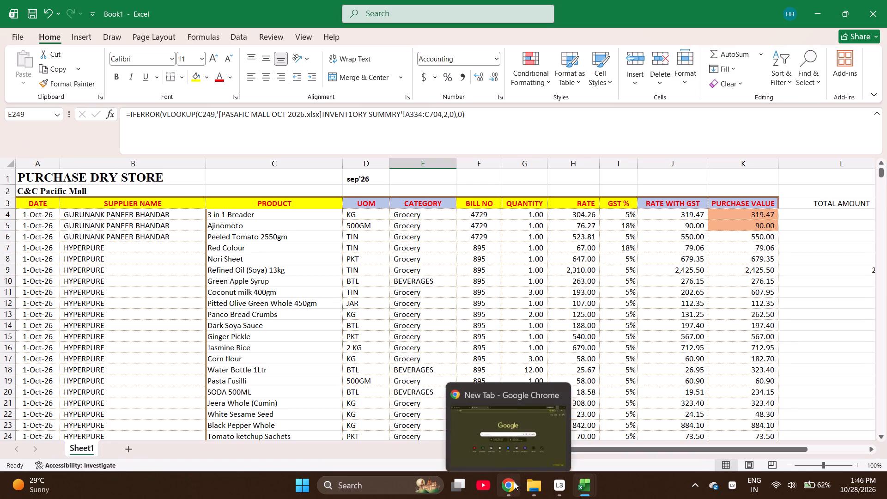
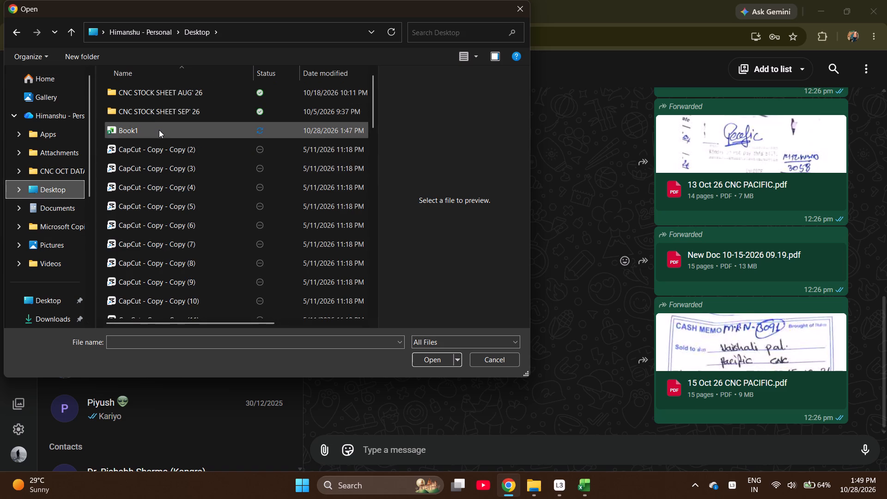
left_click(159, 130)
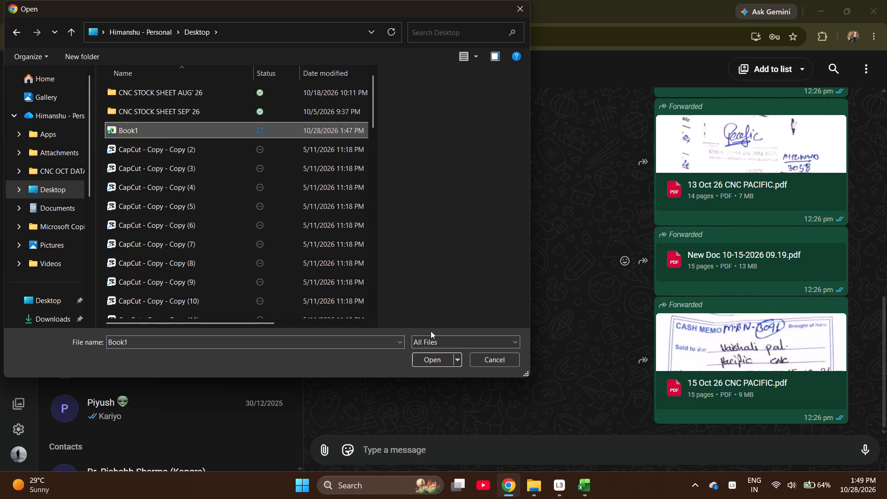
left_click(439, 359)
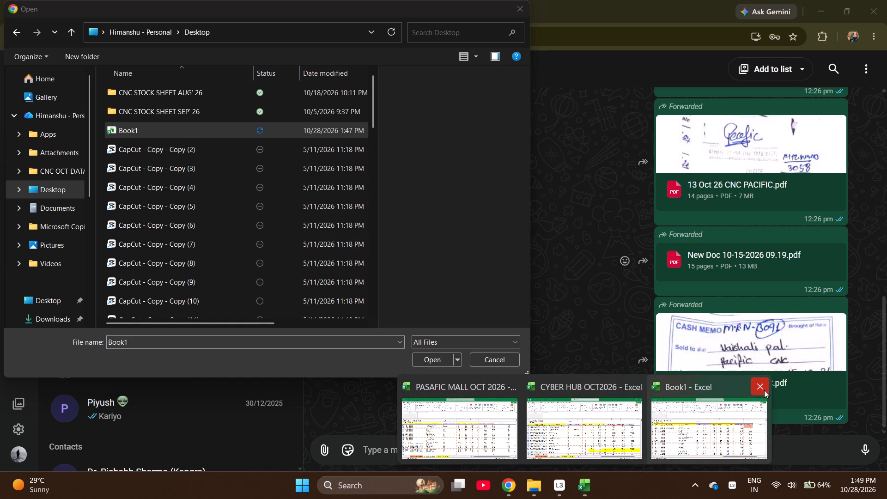